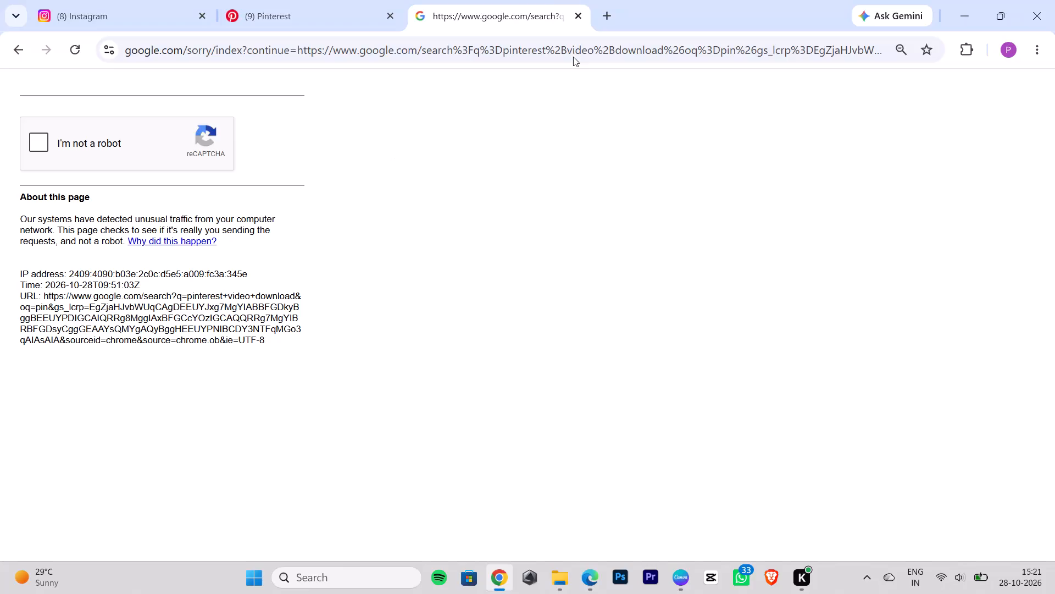
Complete the robot check and open the KlickPin Pinterest Video Downloader result.
click(39, 151)
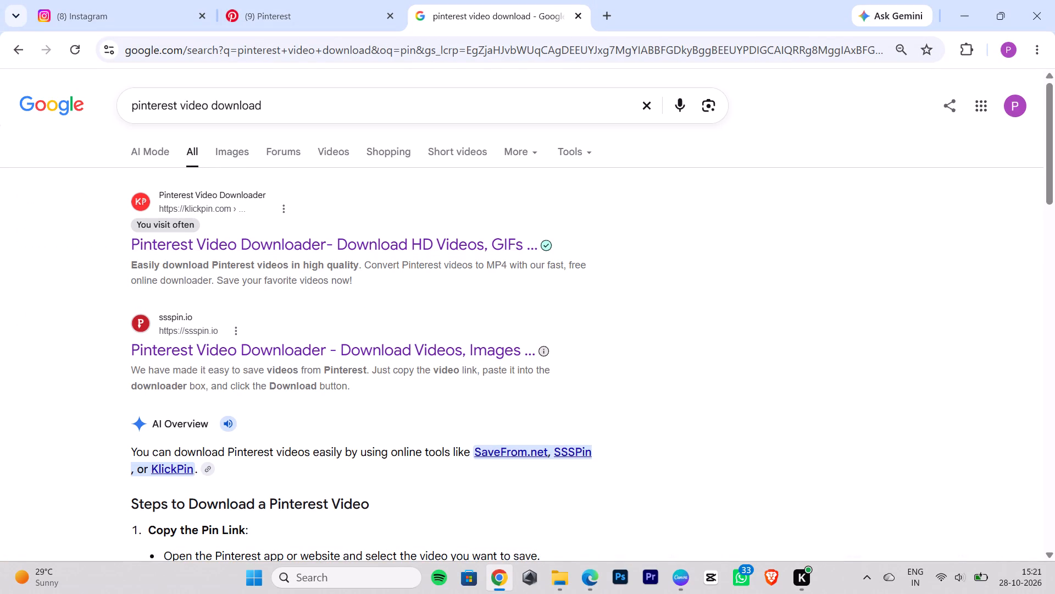
click(264, 244)
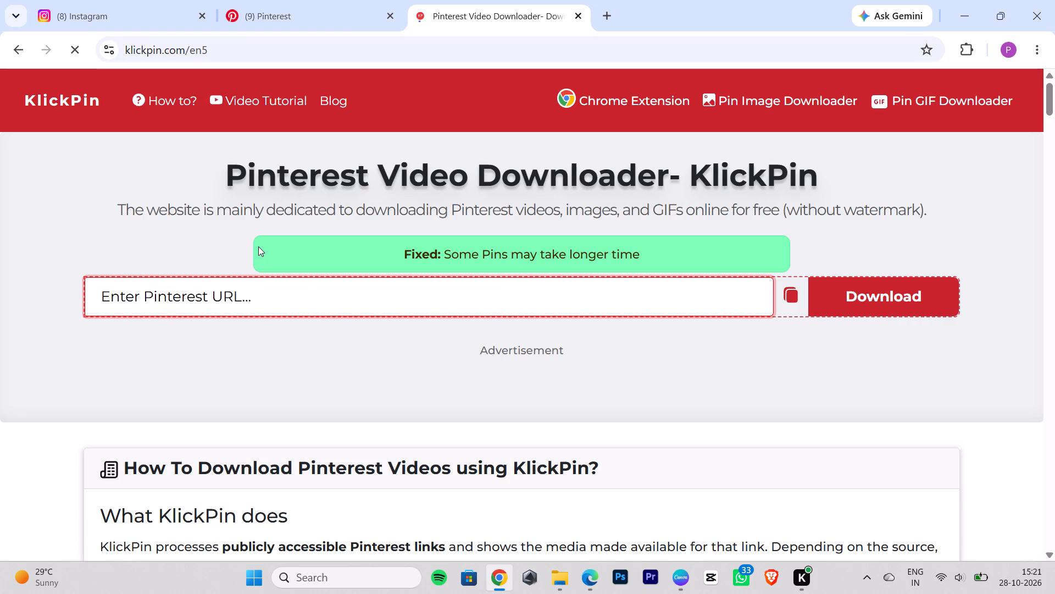
click(214, 295)
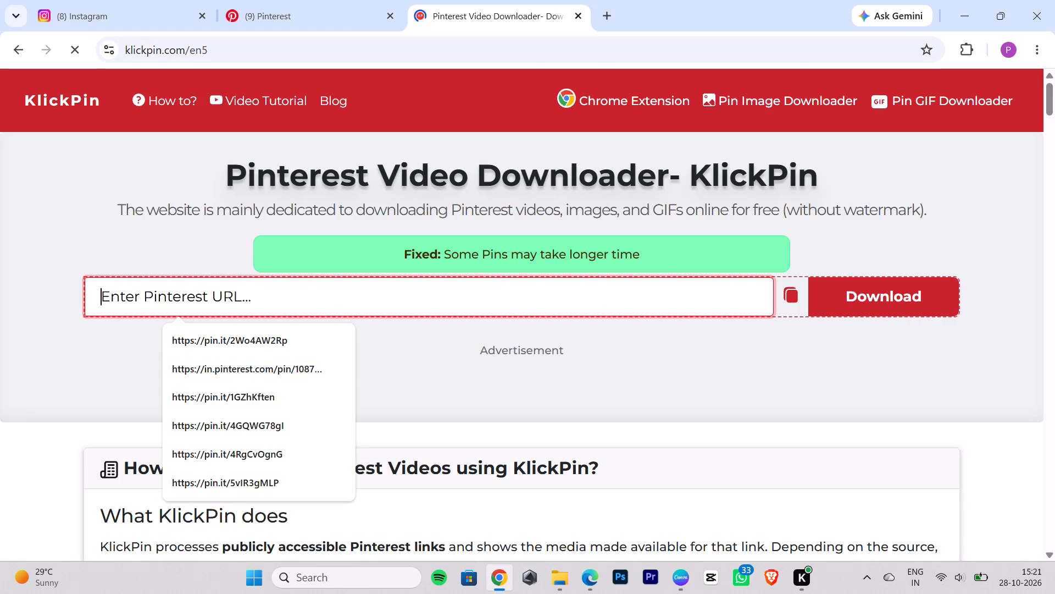
key(ctrl+v)
key(Return)
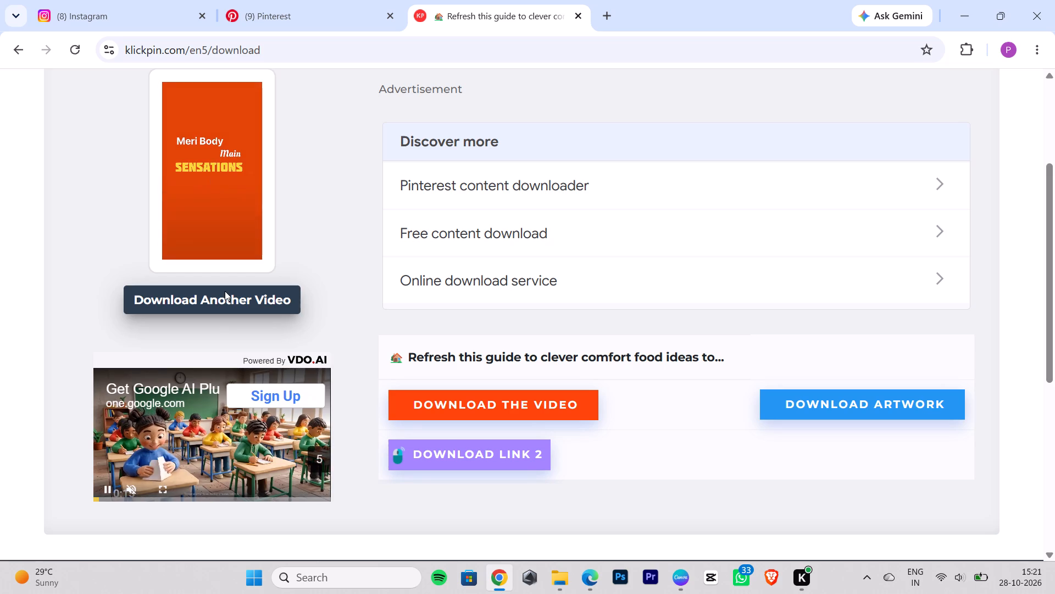
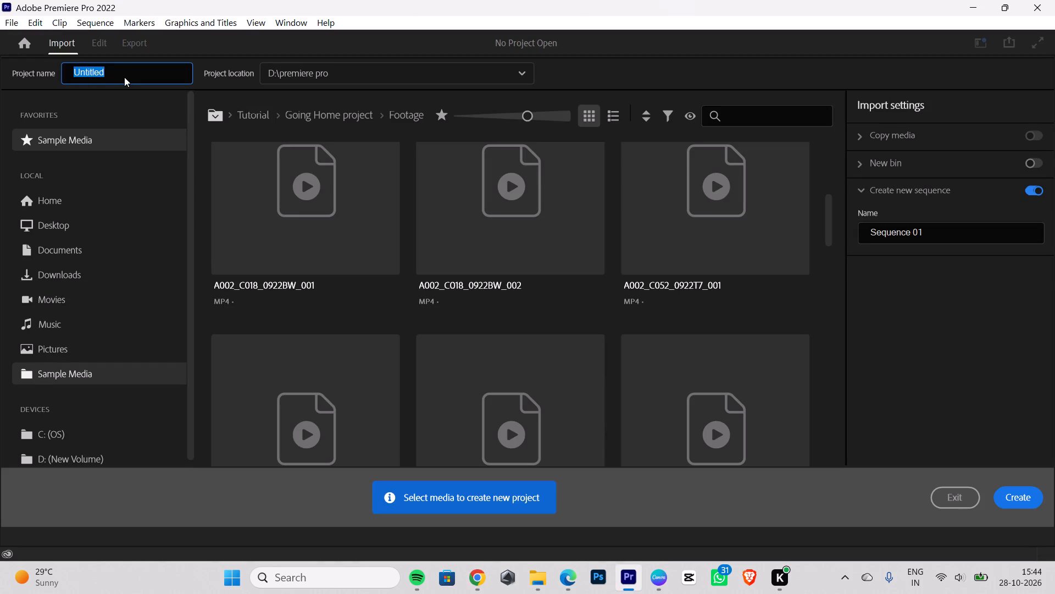
key(BackSpace)
text(adx)
key(v)
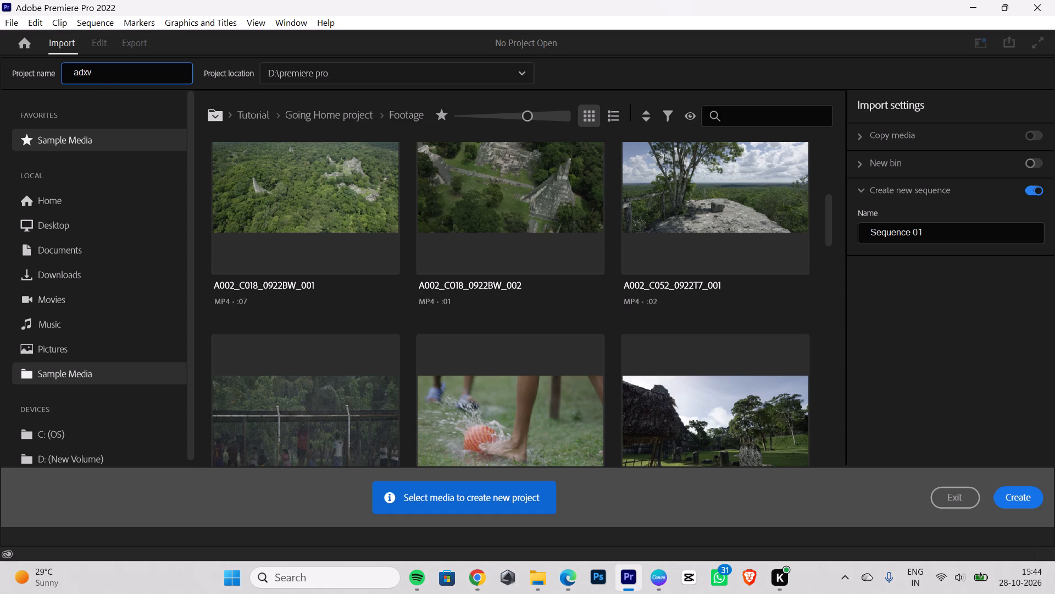
key(BackSpace)
key(shift+underscore)
text(vw)
key(BackSpace)
text(enture)
key(space)
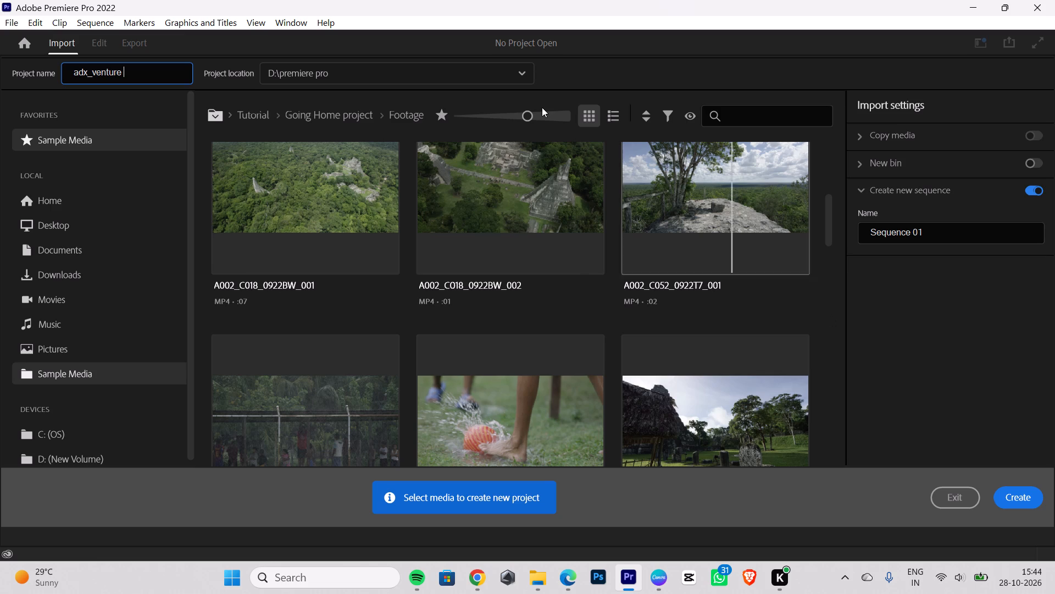
Set the project location to the adx folder on the D: drive and create the project without selecting any media.
click(490, 64)
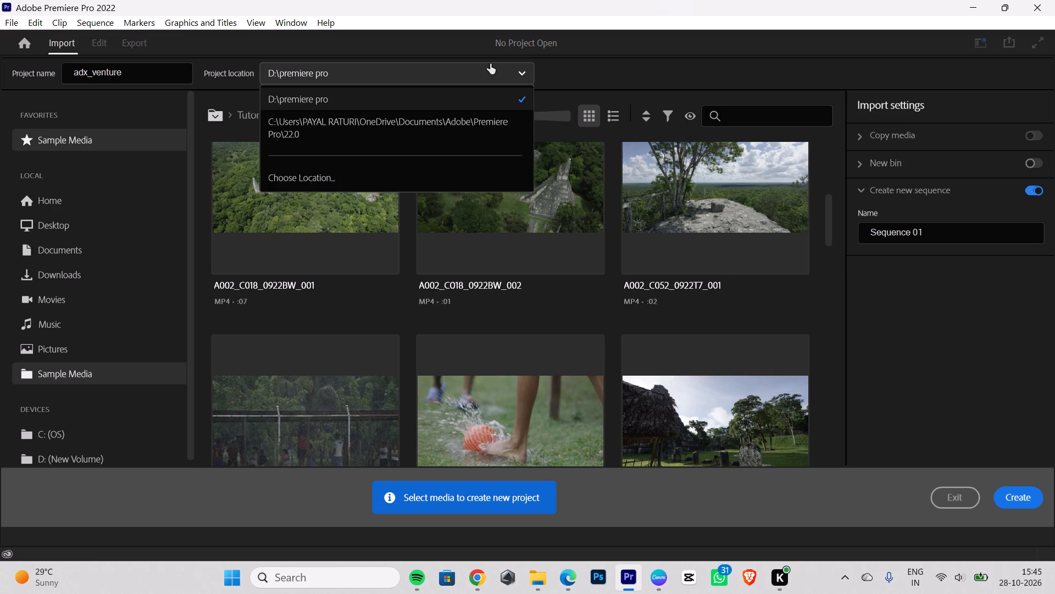
click(300, 178)
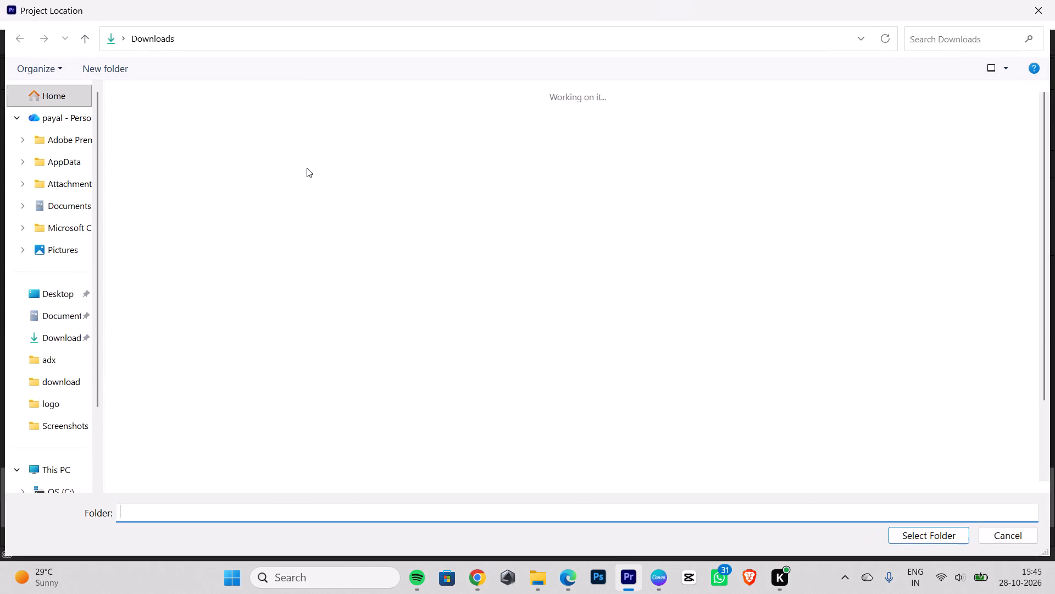
click(76, 349)
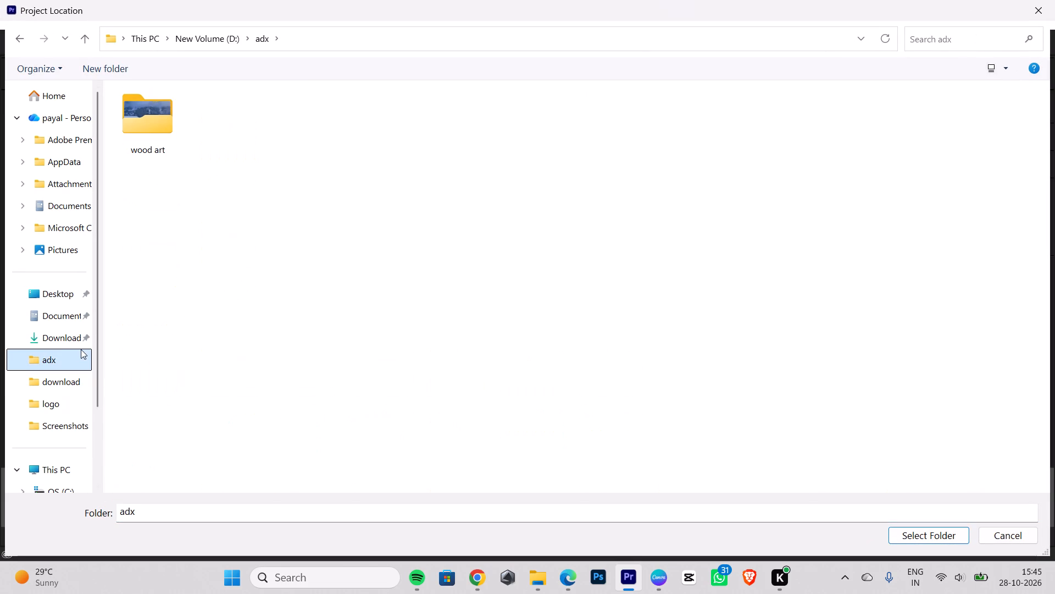
click(949, 544)
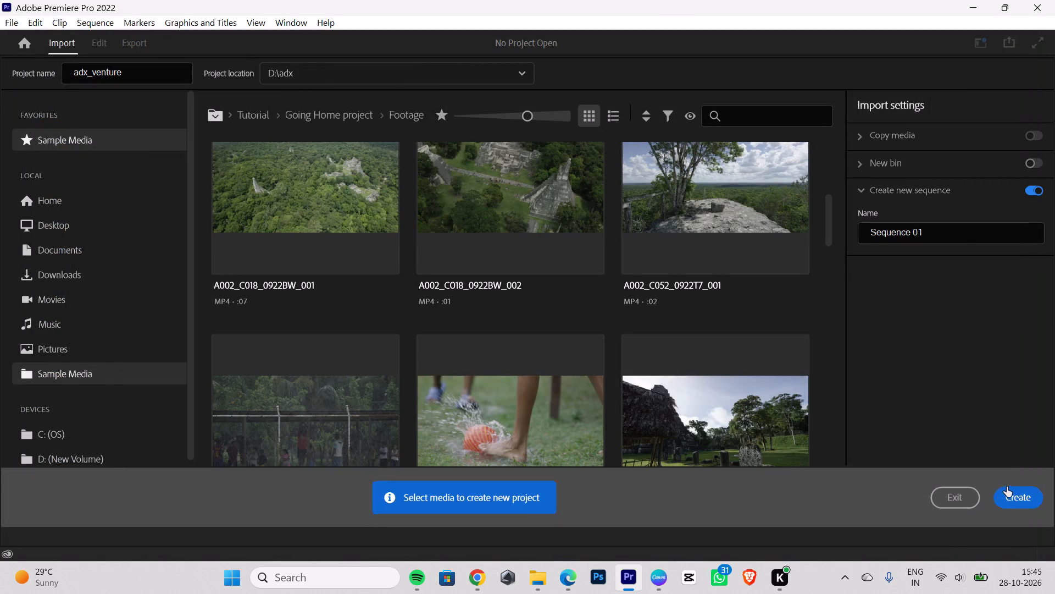
click(1032, 499)
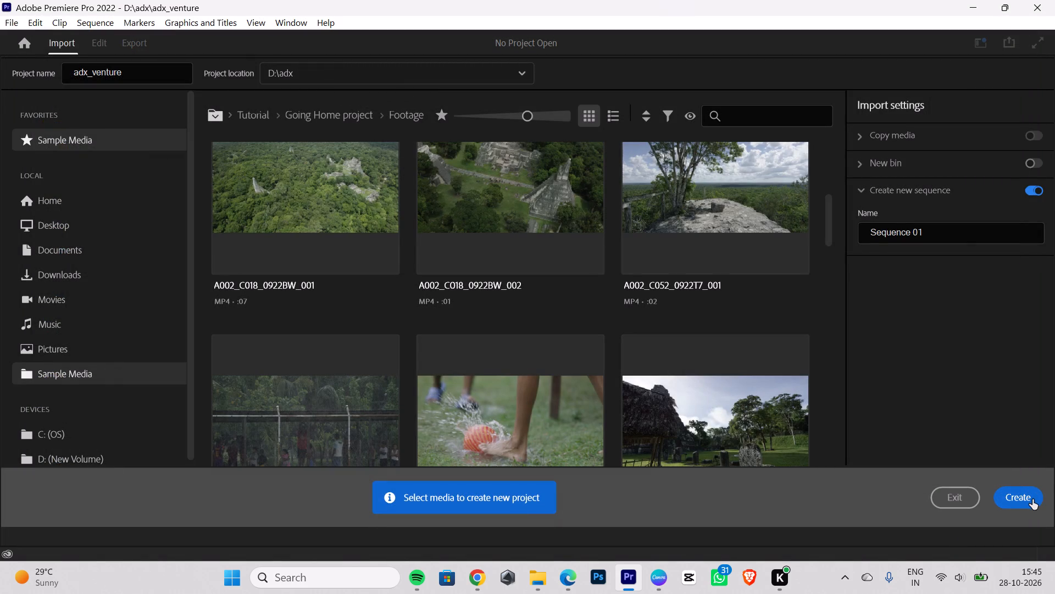
click(1032, 501)
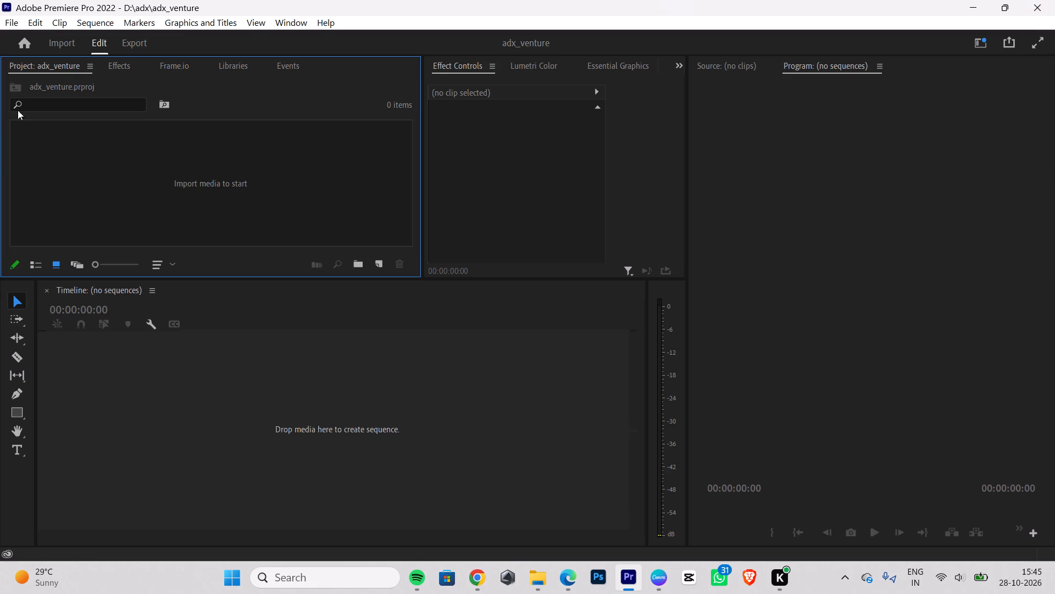
Start a new sequence and set its timebase to 30.00 frames/second.
right_click(188, 179)
click(230, 246)
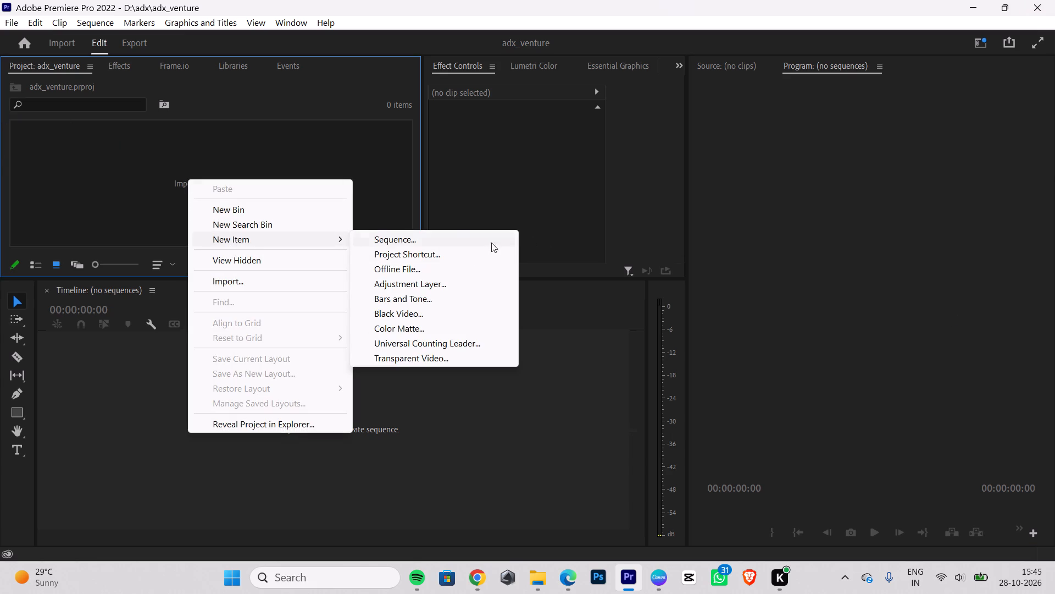
click(458, 234)
click(389, 62)
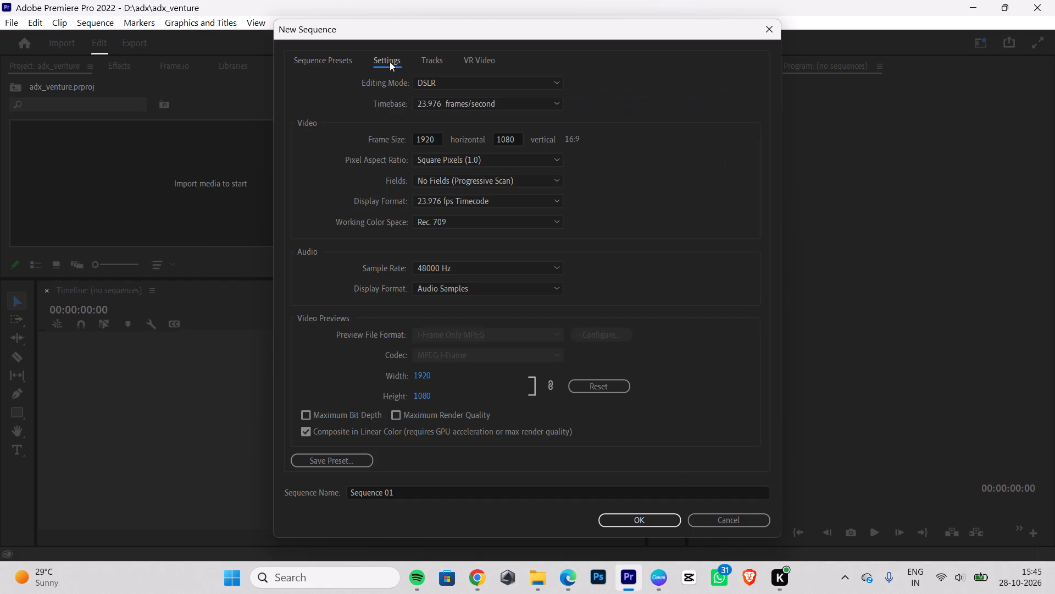
click(468, 106)
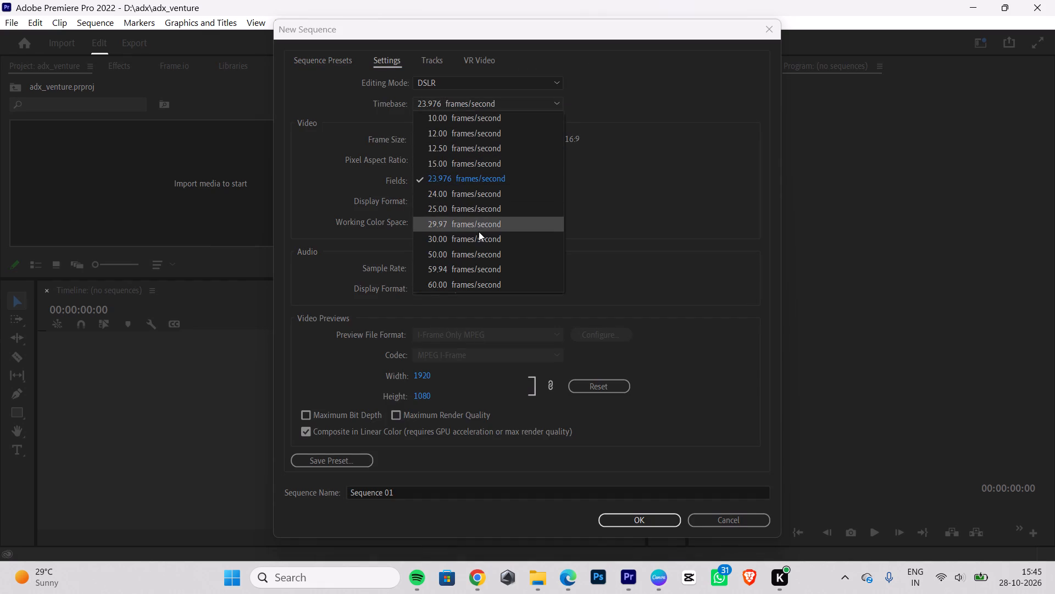
click(479, 232)
Set the frame size to 1080 horizontal by 1920 vertical, reset the video preview size, and create the sequence.
drag(446, 139, 346, 140)
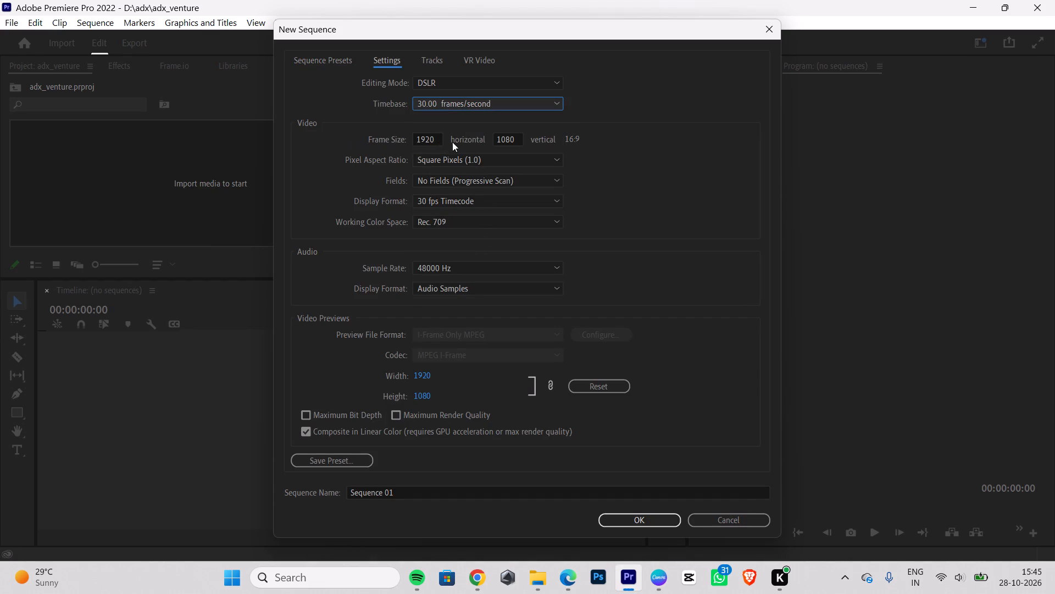
drag(436, 140, 393, 142)
key(backslash)
key(BackSpace)
text(1080)
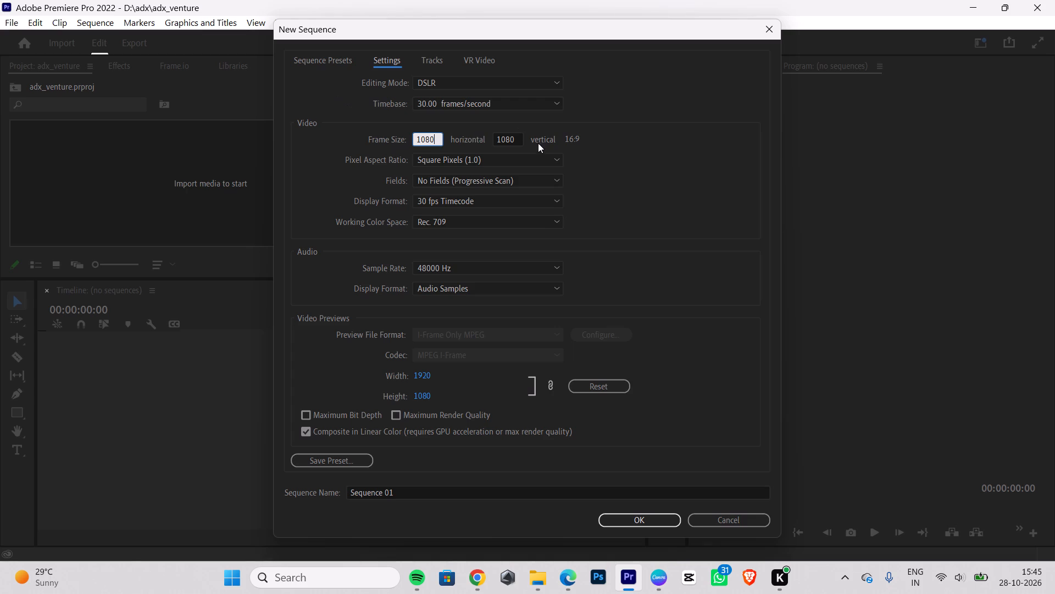
drag(519, 141, 488, 141)
key(BackSpace)
text(1920)
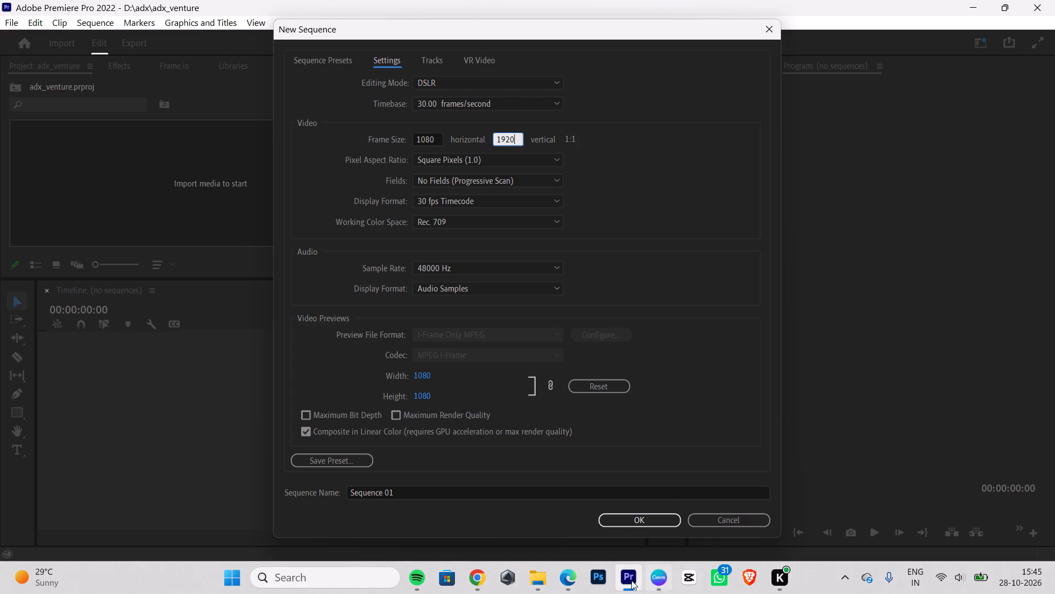
click(595, 389)
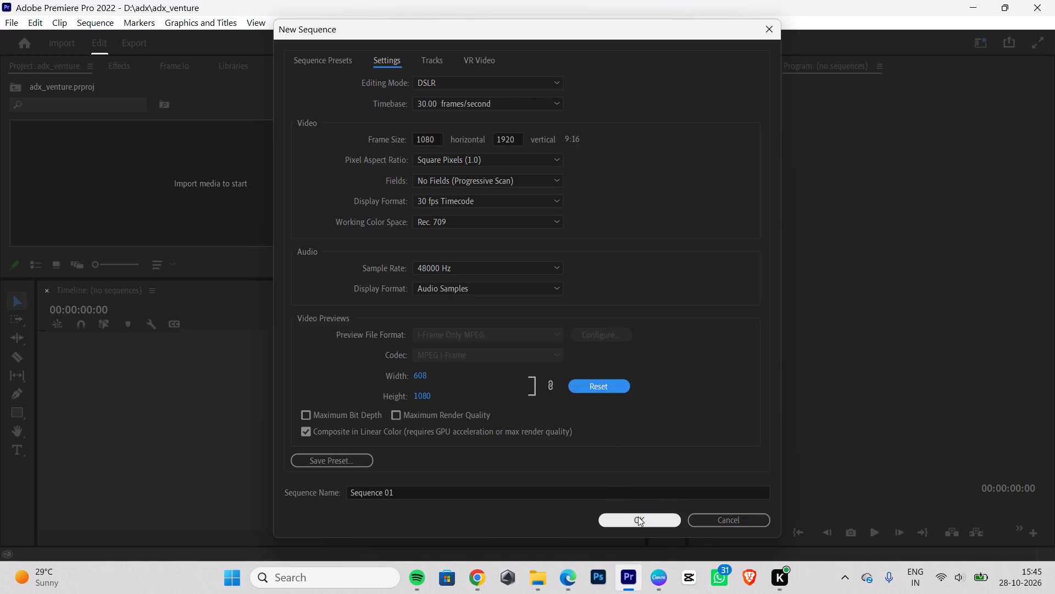
click(638, 516)
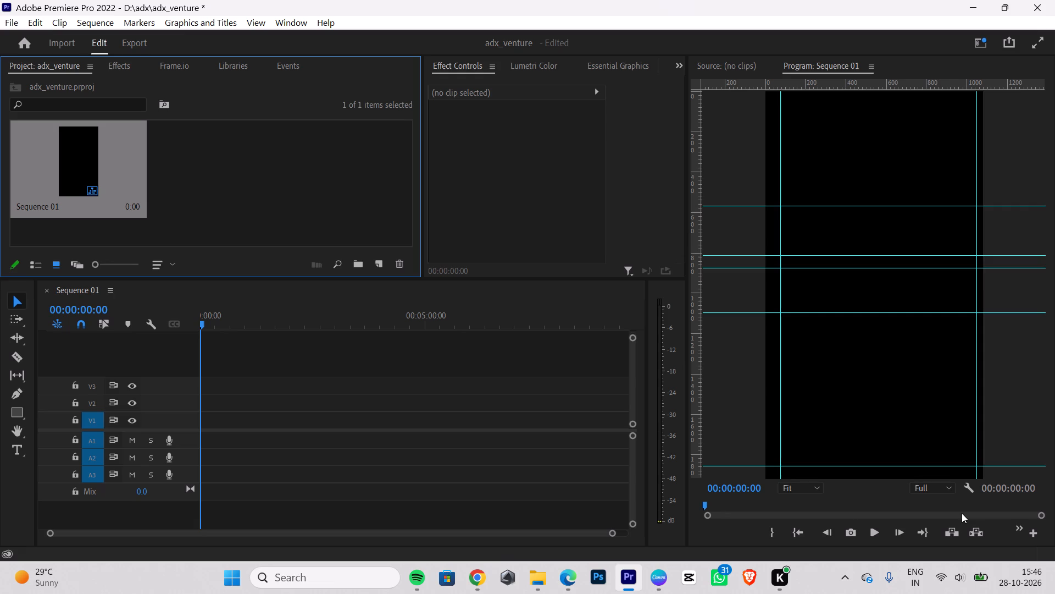
Import the reference reel video 27d4f65dd4028123ec62b525ace18067_720w from the Downloads folder into the project.
click(264, 179)
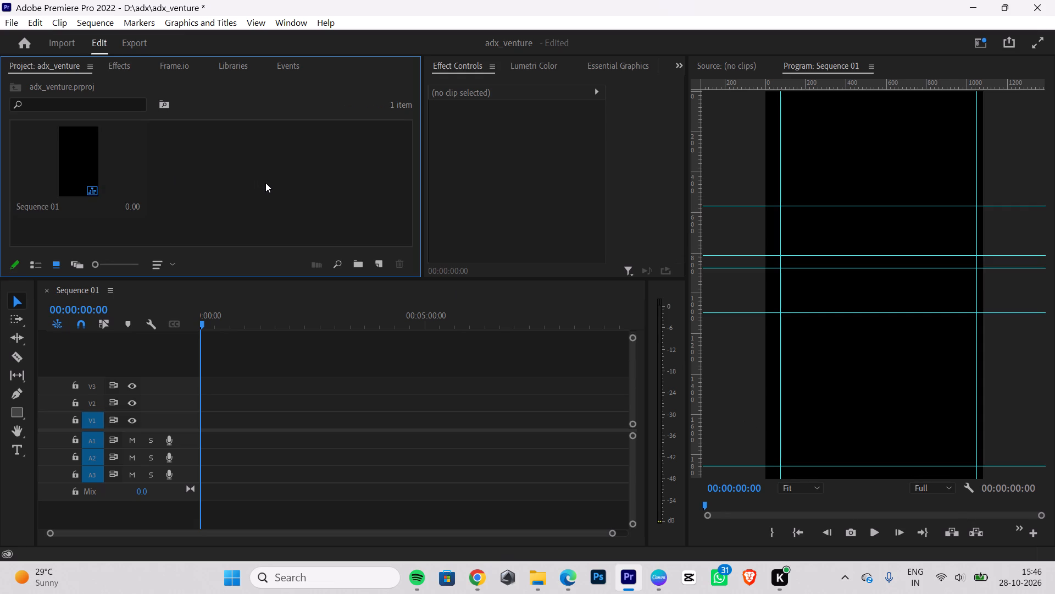
key(ctrl+i)
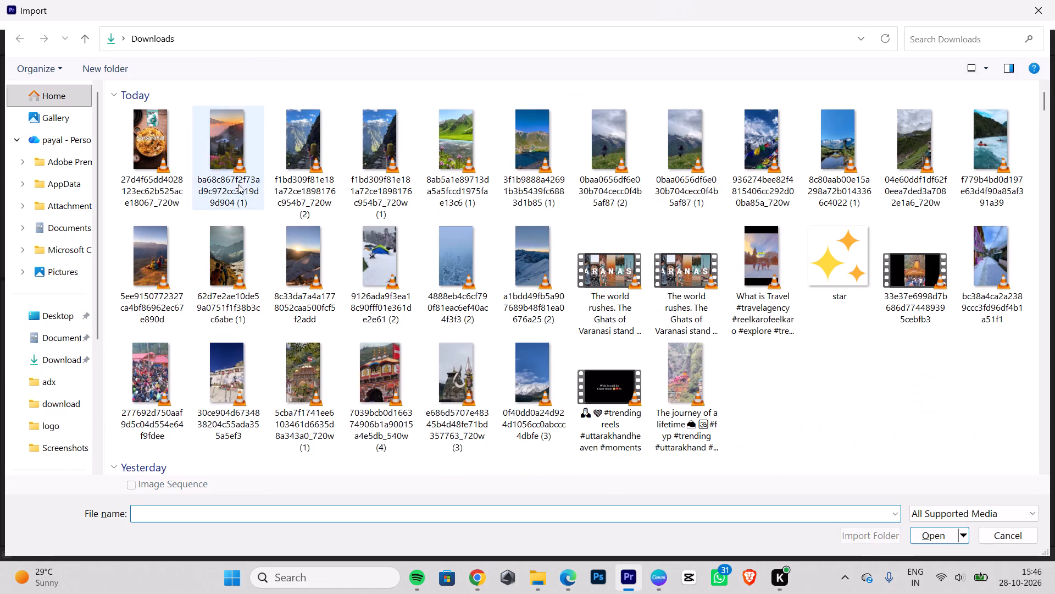
click(166, 159)
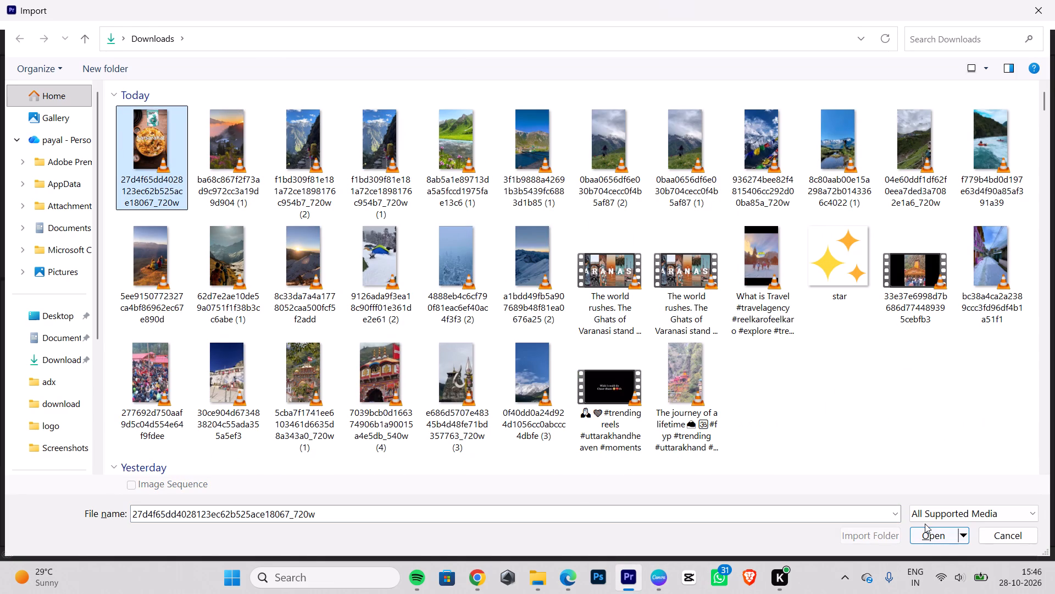
click(926, 530)
Place the imported reference reel at the start of the timeline on V1 and A1, keeping the existing sequence settings.
drag(228, 148, 224, 190)
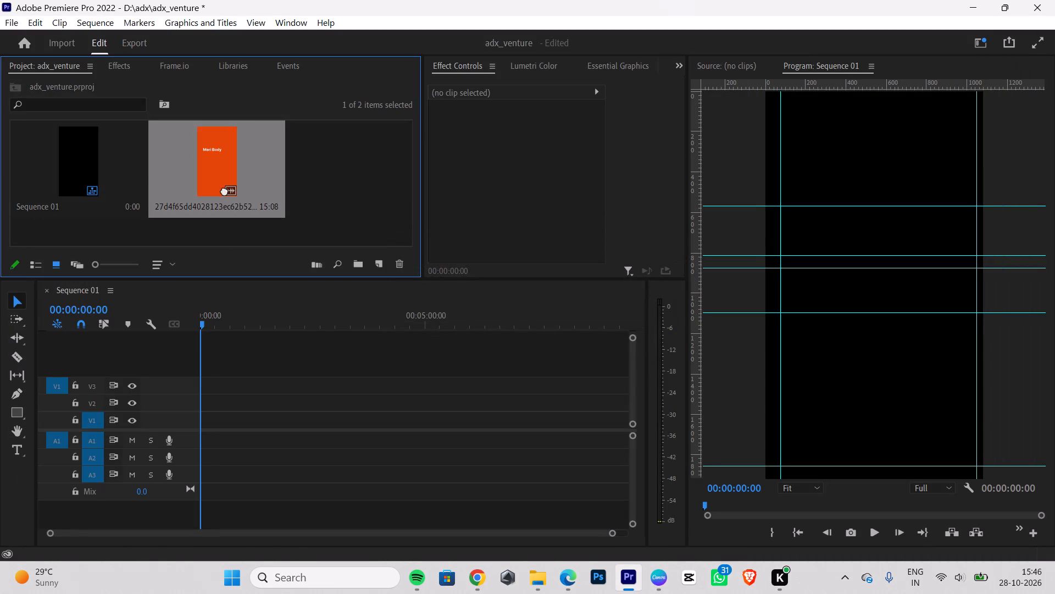
drag(224, 190, 195, 421)
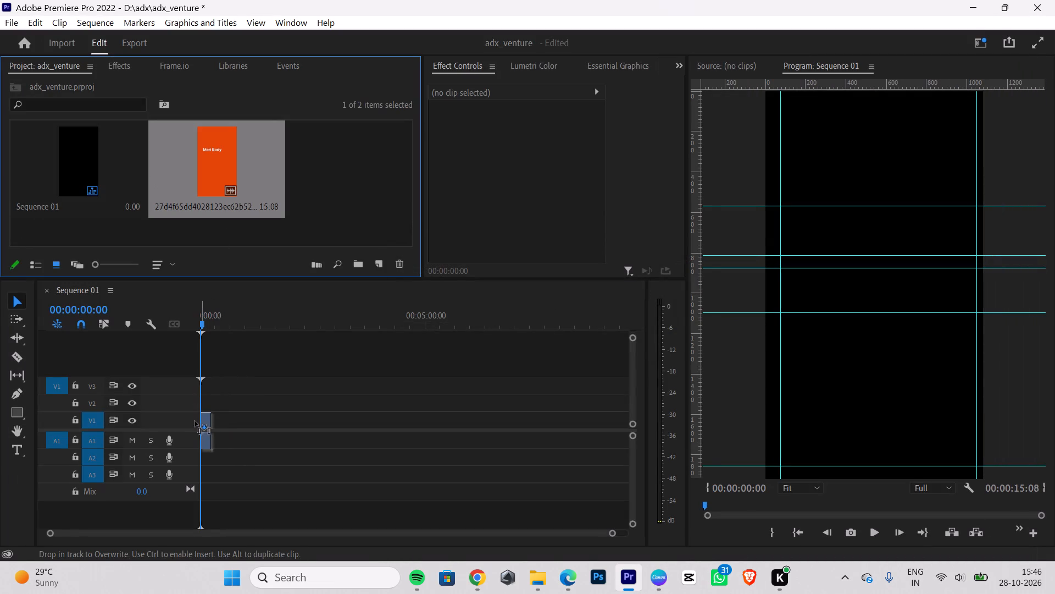
drag(195, 421, 195, 422)
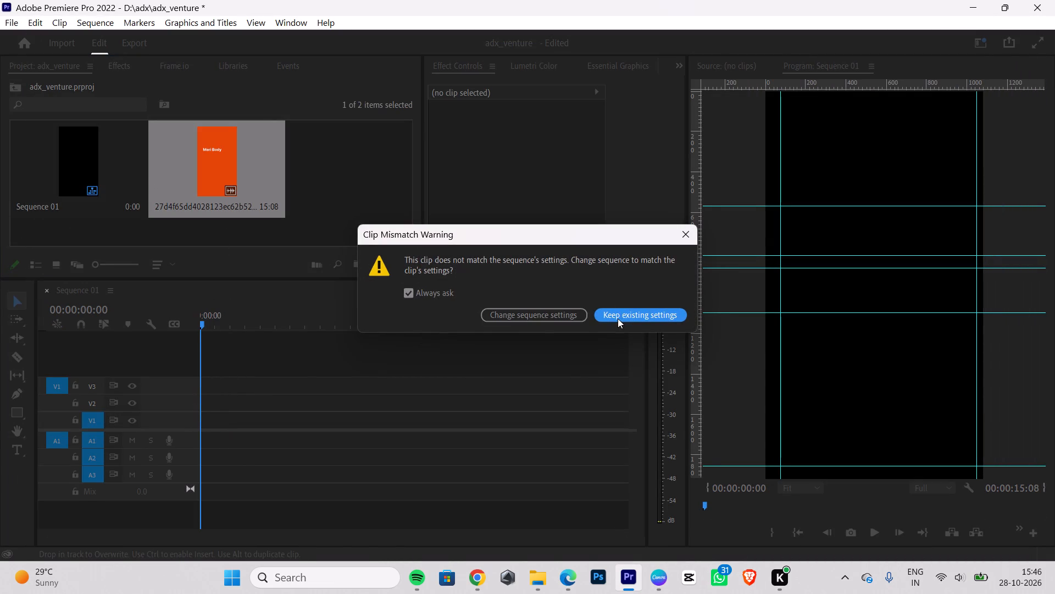
click(618, 318)
drag(253, 389, 189, 463)
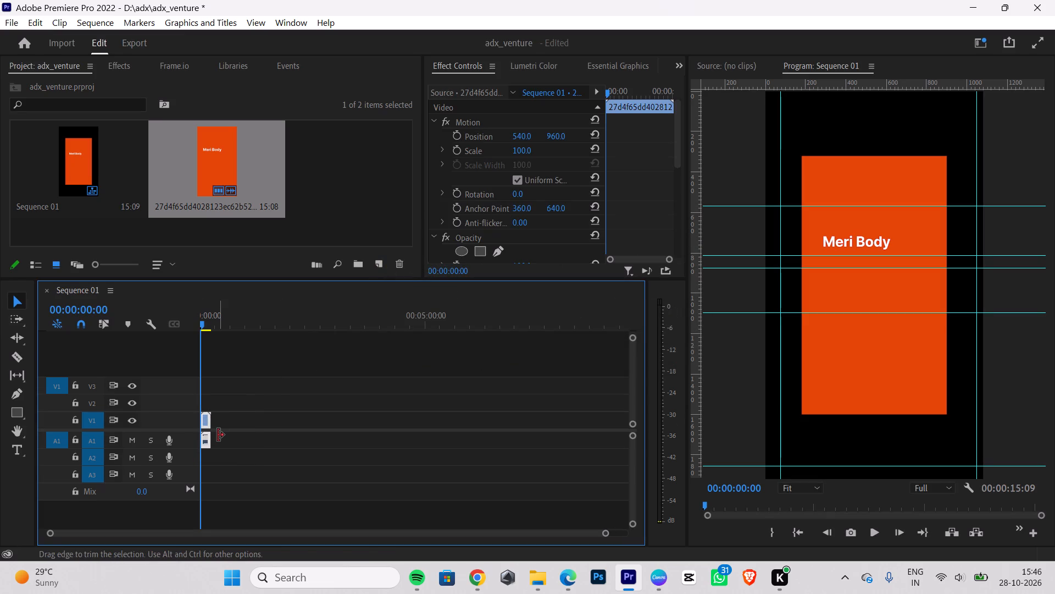
drag(207, 421, 190, 421)
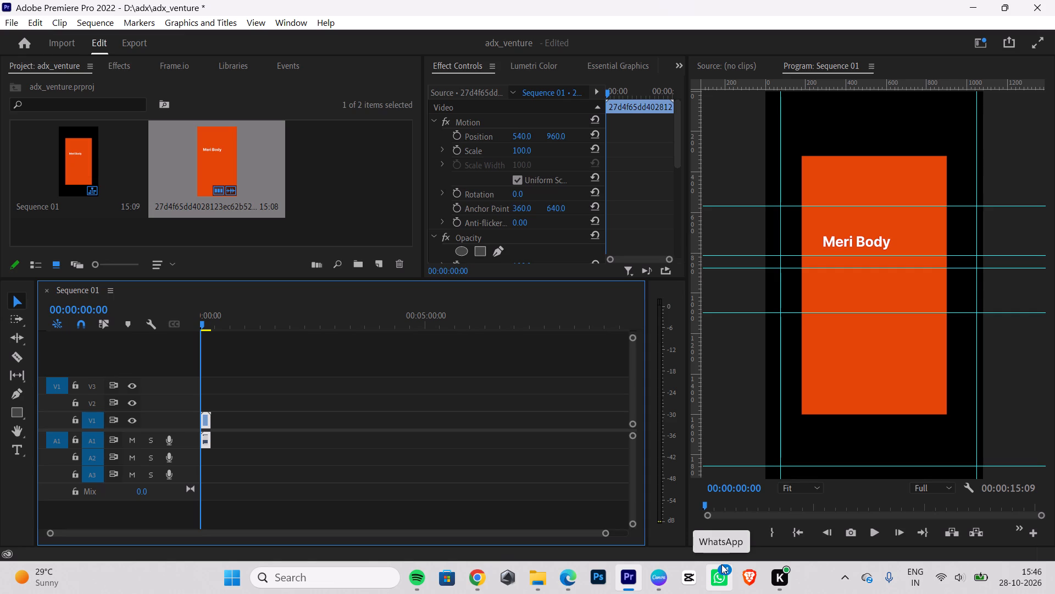
Play the reference reel through, return the playhead to the start, and examine the clip and its audio waveform.
key(space)
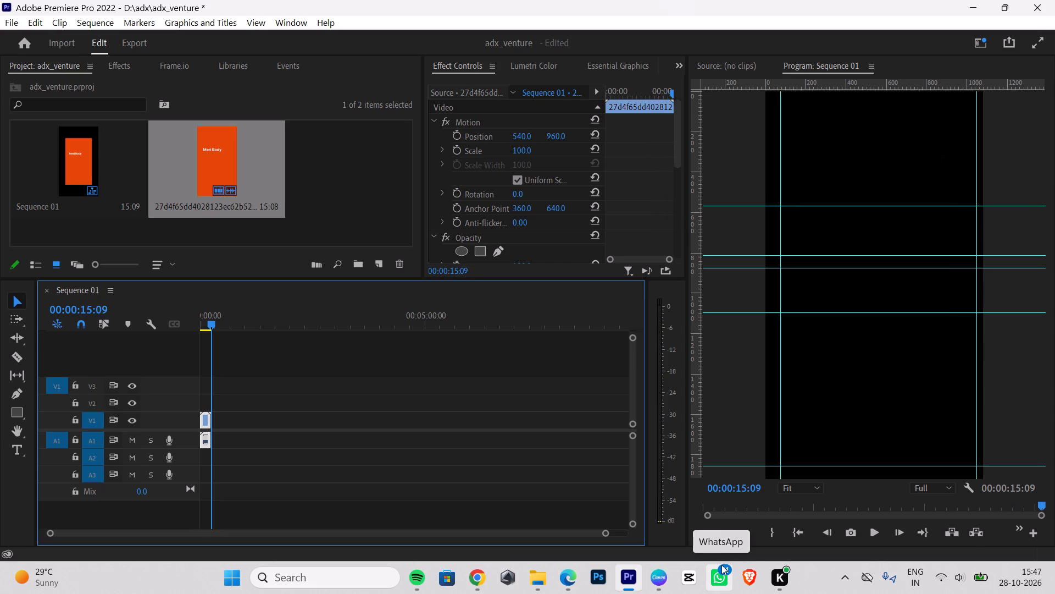
scroll(721, 565, up, 1)
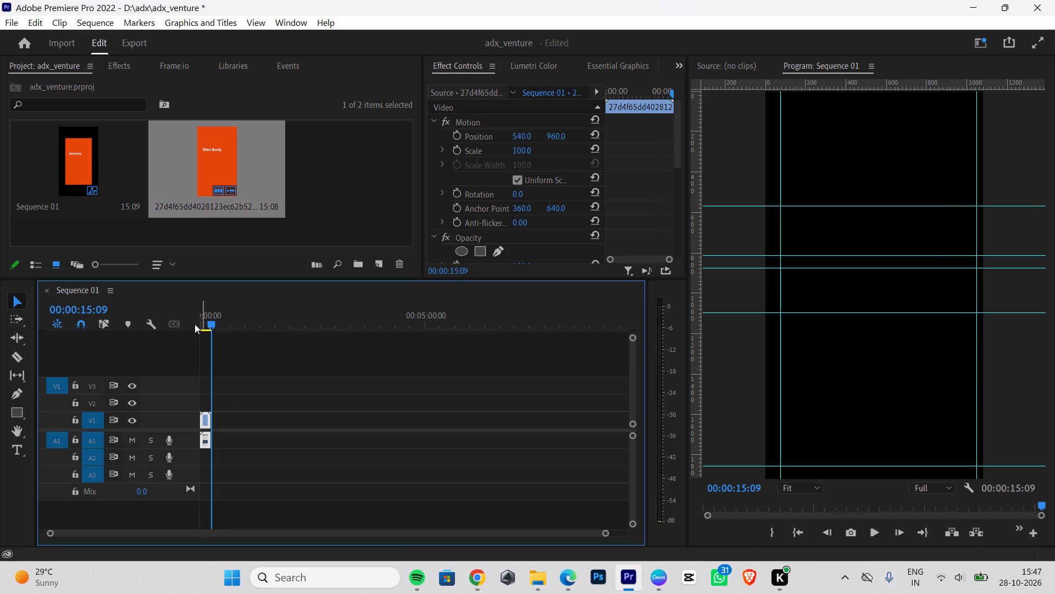
drag(208, 320, 196, 323)
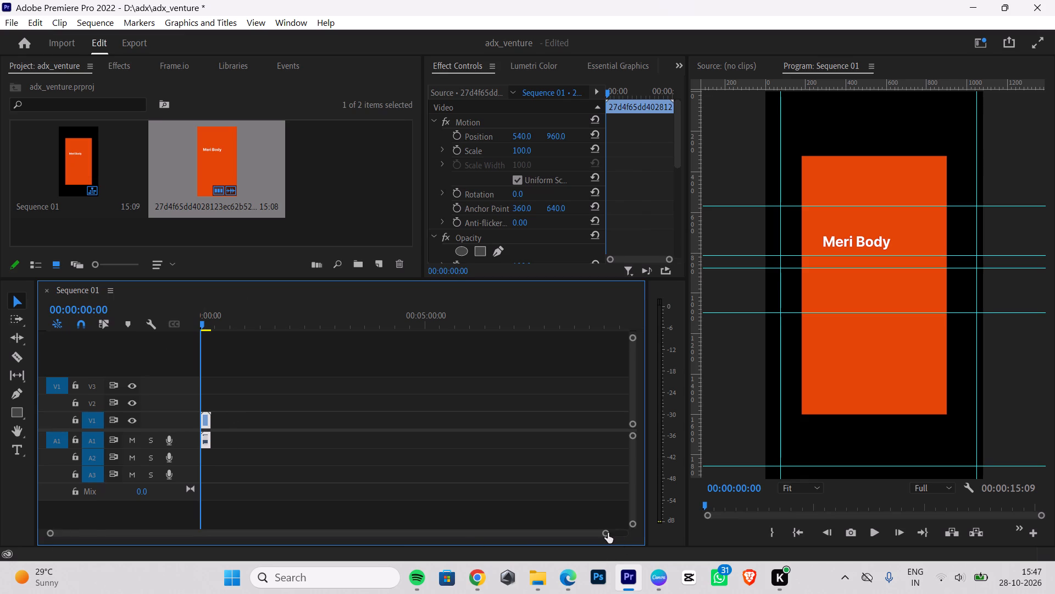
drag(608, 533, 419, 545)
drag(423, 393, 18, 477)
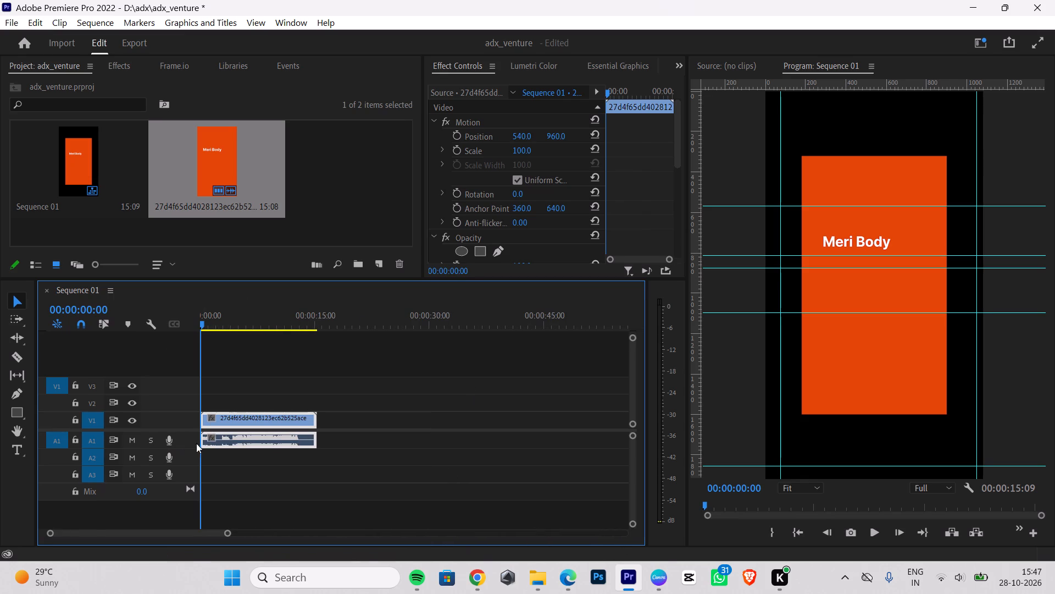
drag(289, 442, 256, 441)
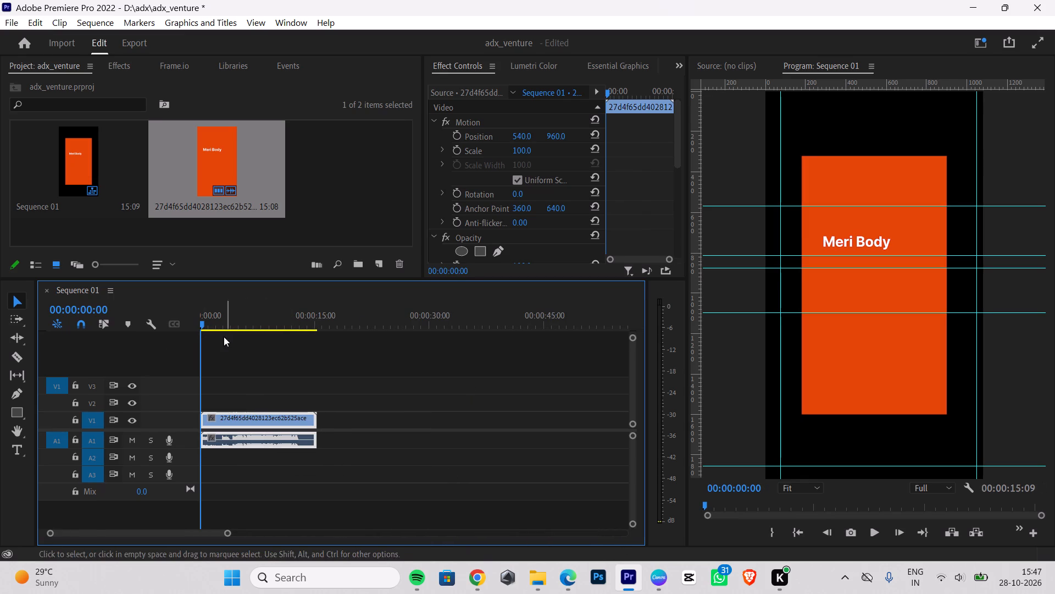
click(337, 196)
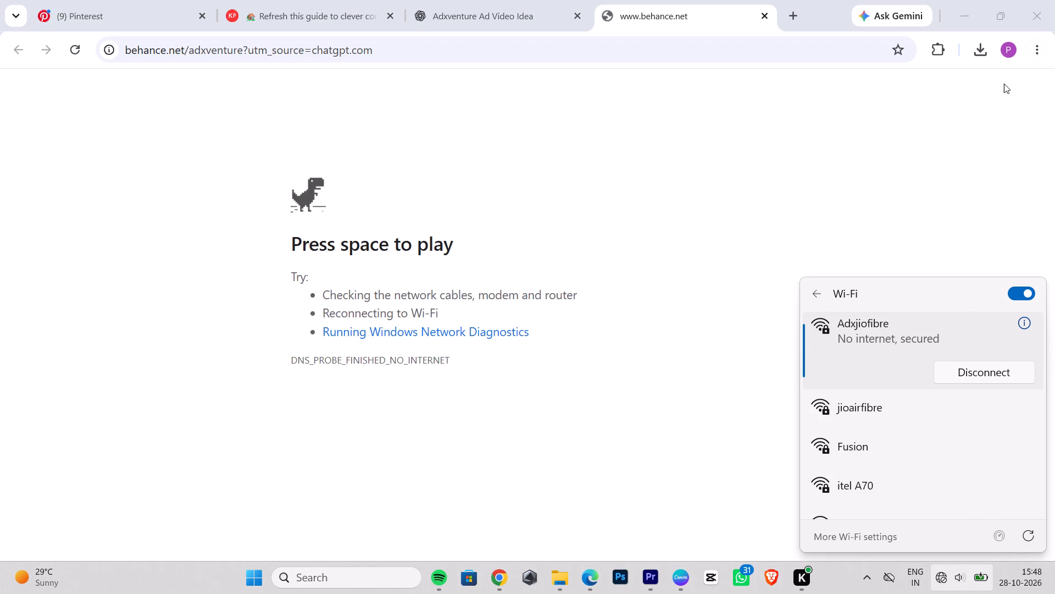
Connect the computer to the jioairfibre Wi-Fi network in place of Adxjiofibre.
click(916, 420)
click(966, 426)
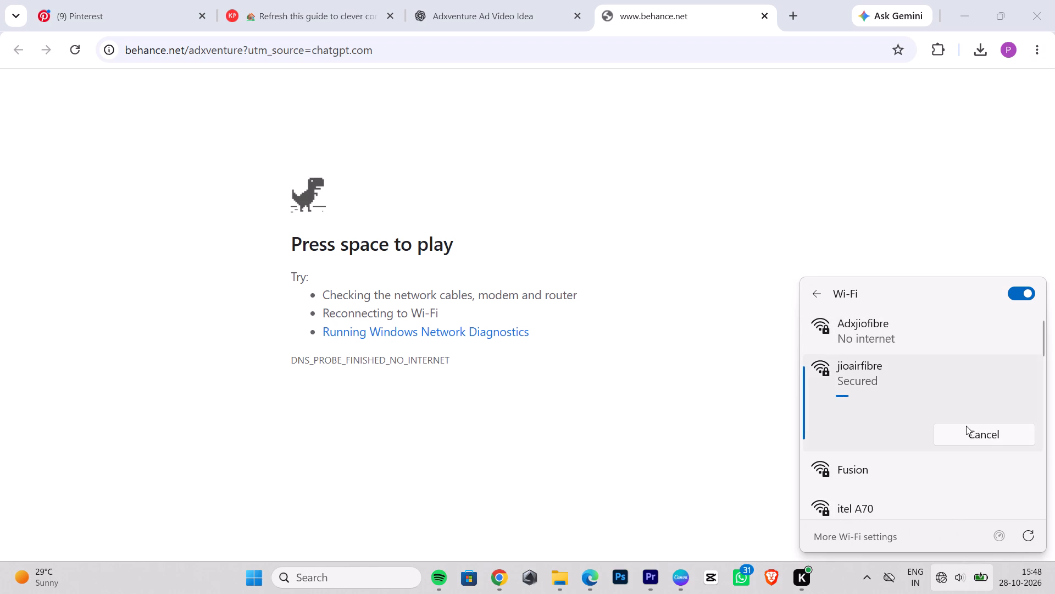
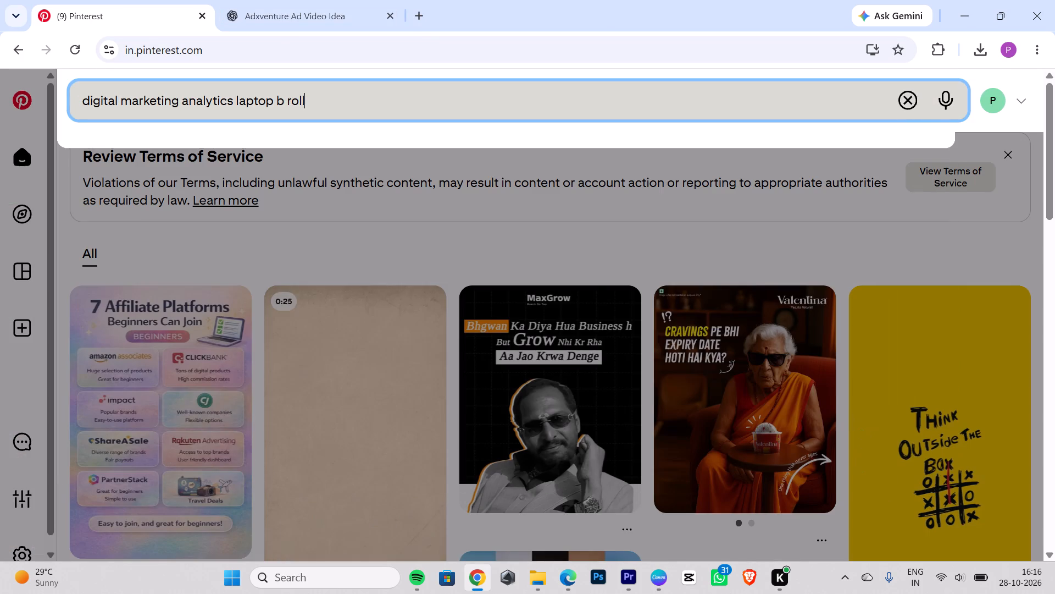
key(space)
drag(328, 97, 281, 96)
drag(281, 96, 279, 97)
key(BackSpace)
key(space)
key(v)
text(idei)
key(BackSpace)
text(o)
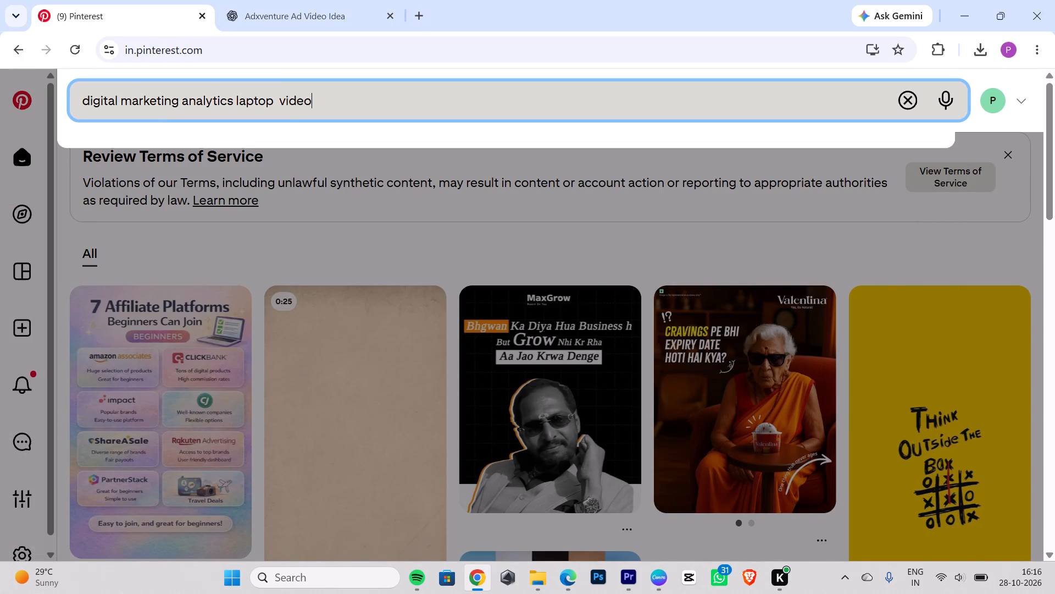
key(space)
key(Return)
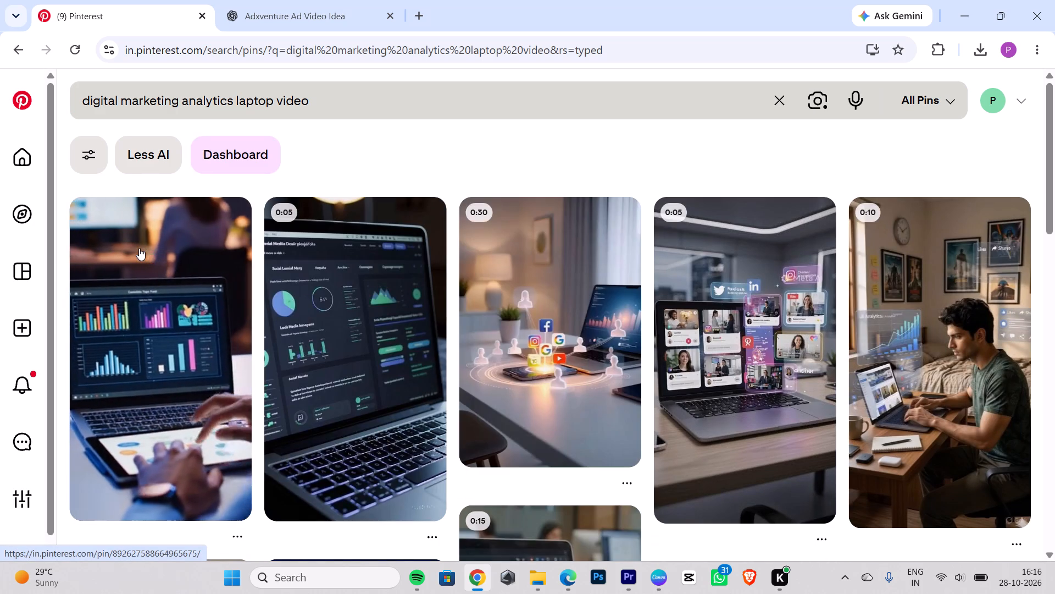
Preview the 0:05 video pin of a laptop with a dark analytics dashboard, and return to the search results.
click(380, 364)
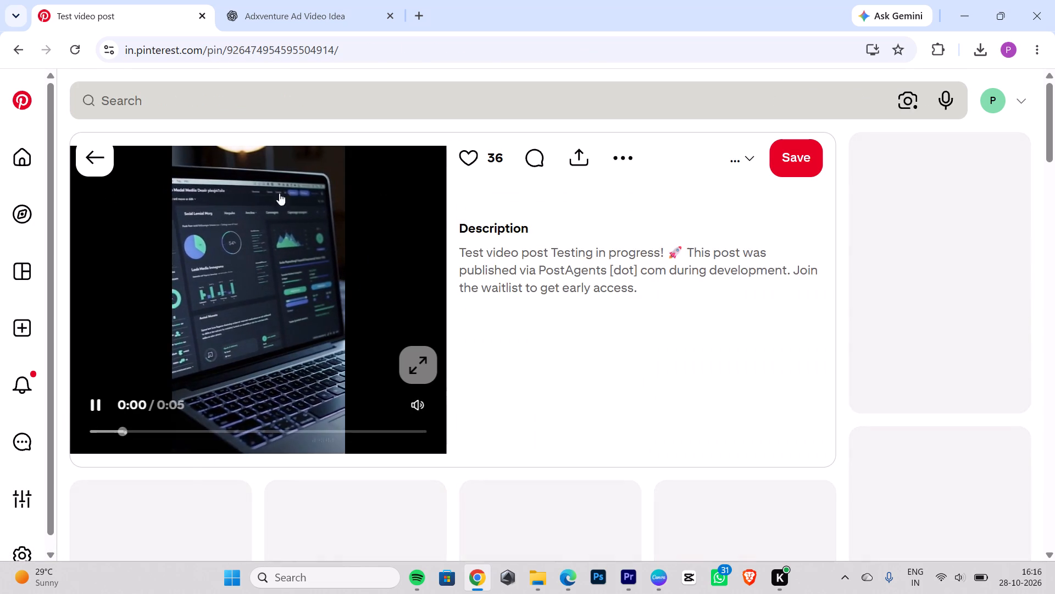
click(93, 160)
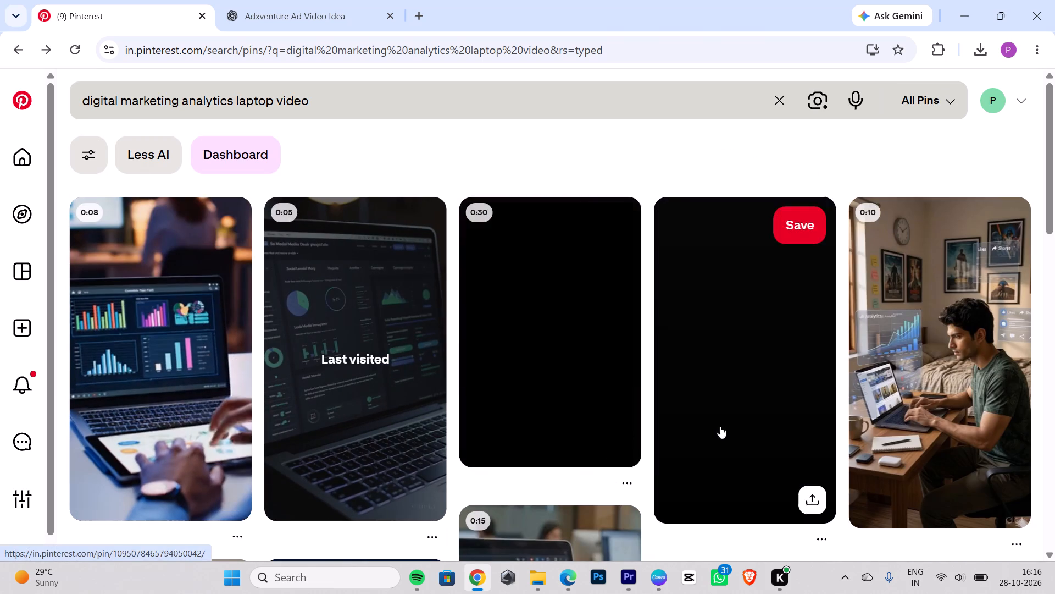
Open the "Boost Your Business with KD Marketing Digital Services" video pin and copy its share link.
scroll(902, 395, down, 3)
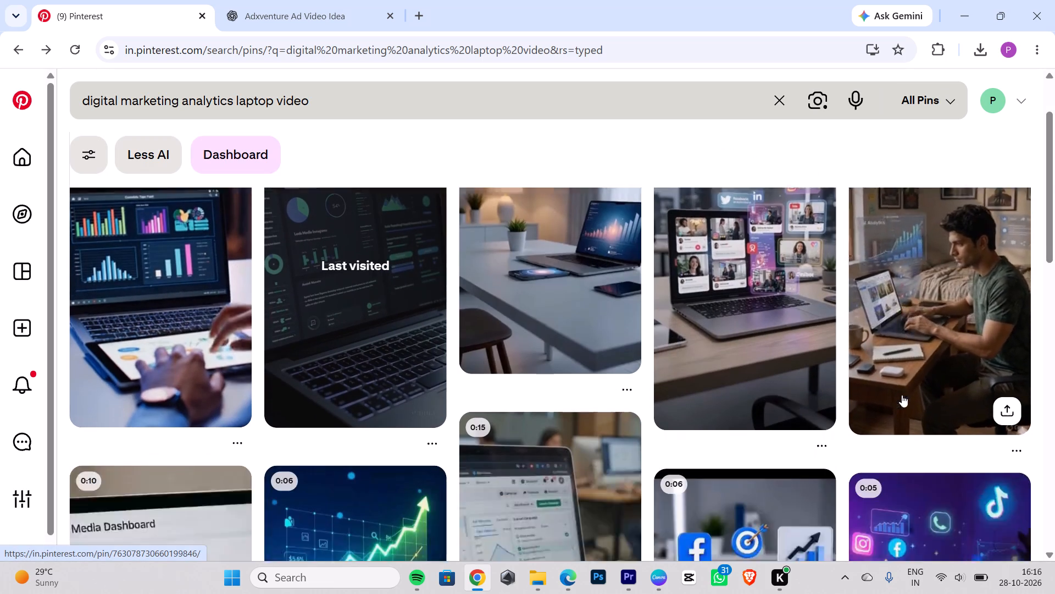
scroll(902, 395, down, 1)
scroll(685, 409, up, 3)
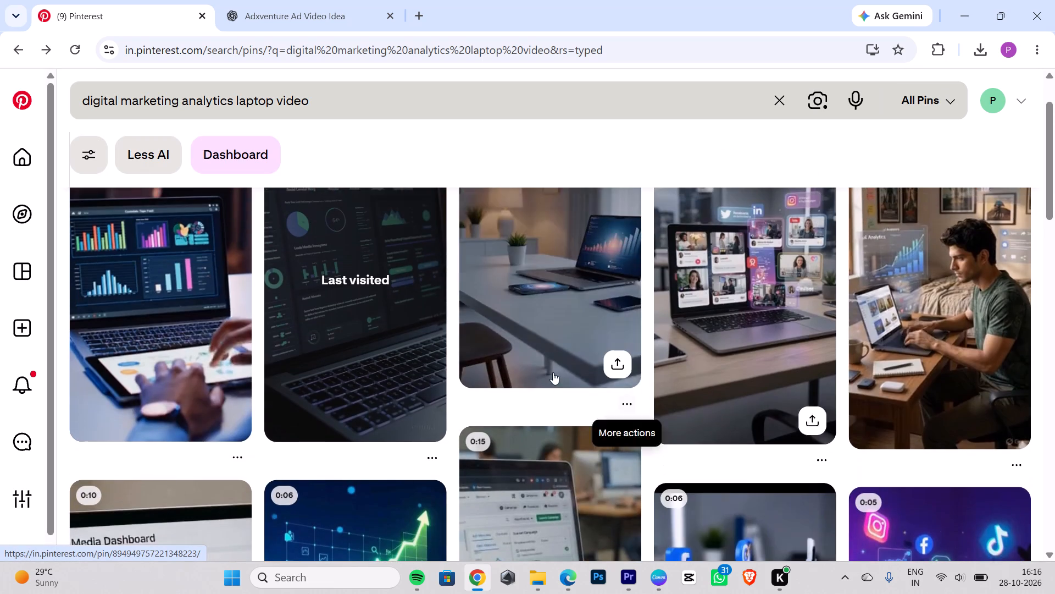
click(565, 326)
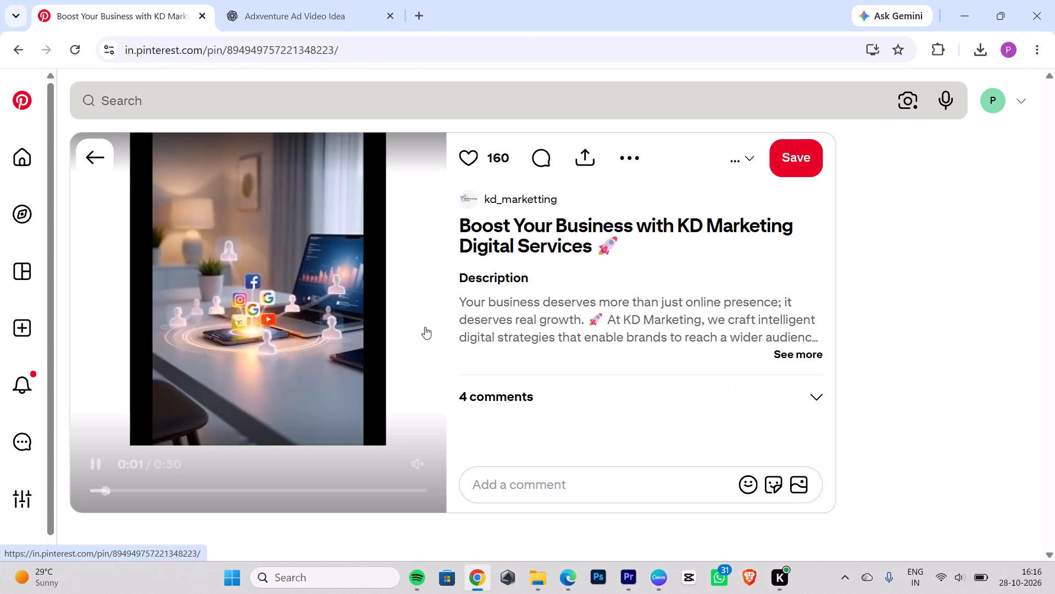
click(574, 155)
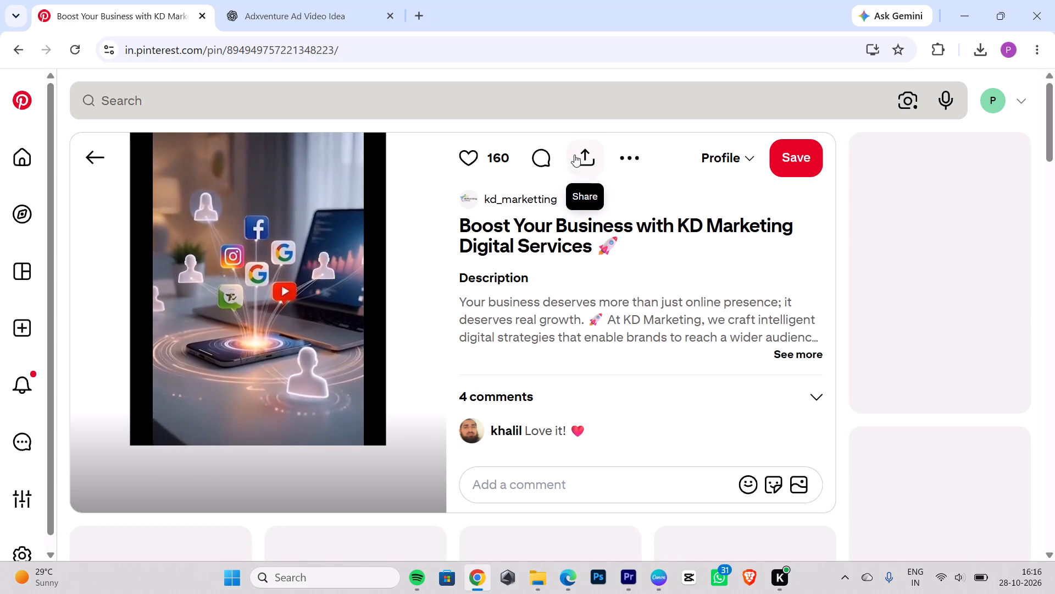
click(432, 248)
triple_click(449, 242)
double_click(452, 242)
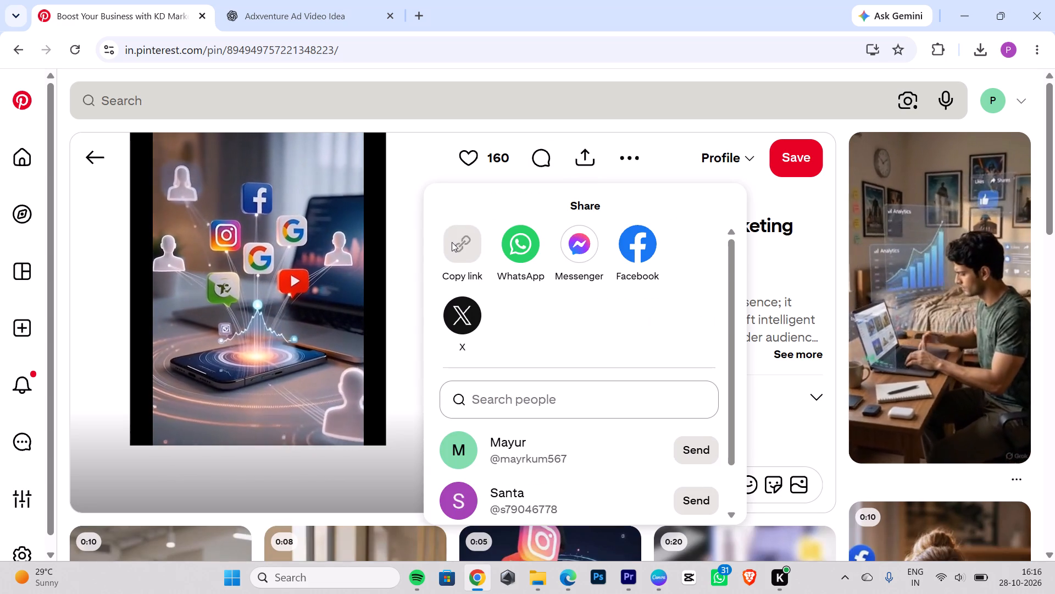
double_click(451, 246)
Find the KlickPin Pinterest Video Downloader in a new tab by searching "pinterest video download", and submit the copied pin link.
click(424, 16)
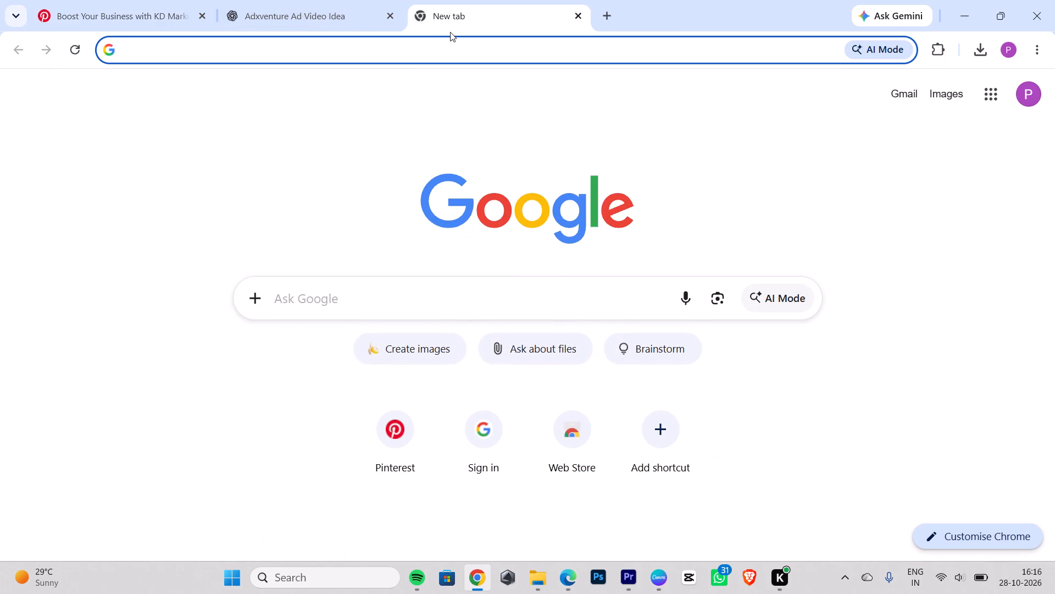
text(pinterst)
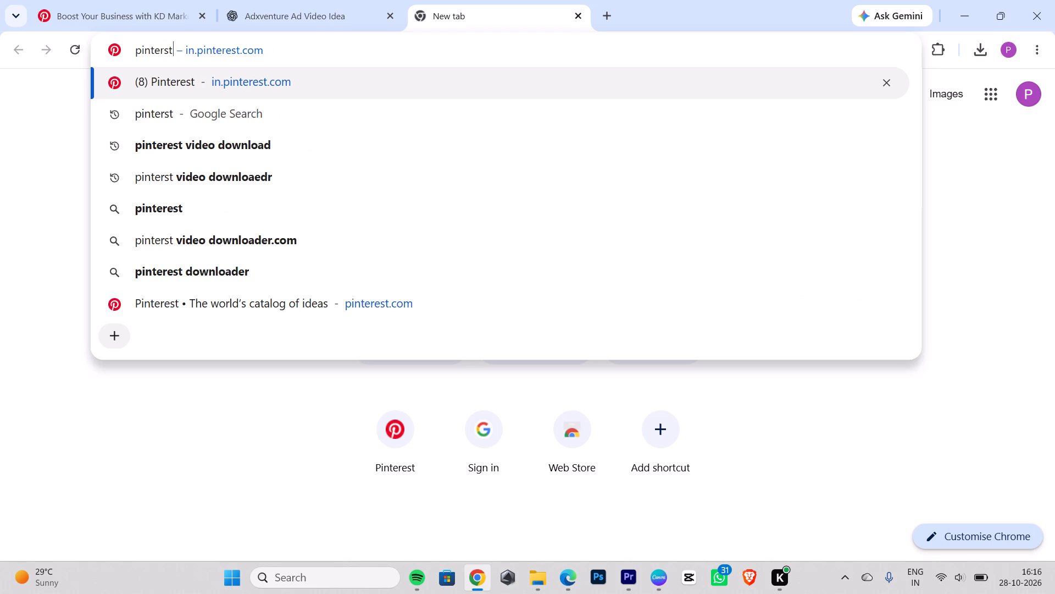
click(361, 158)
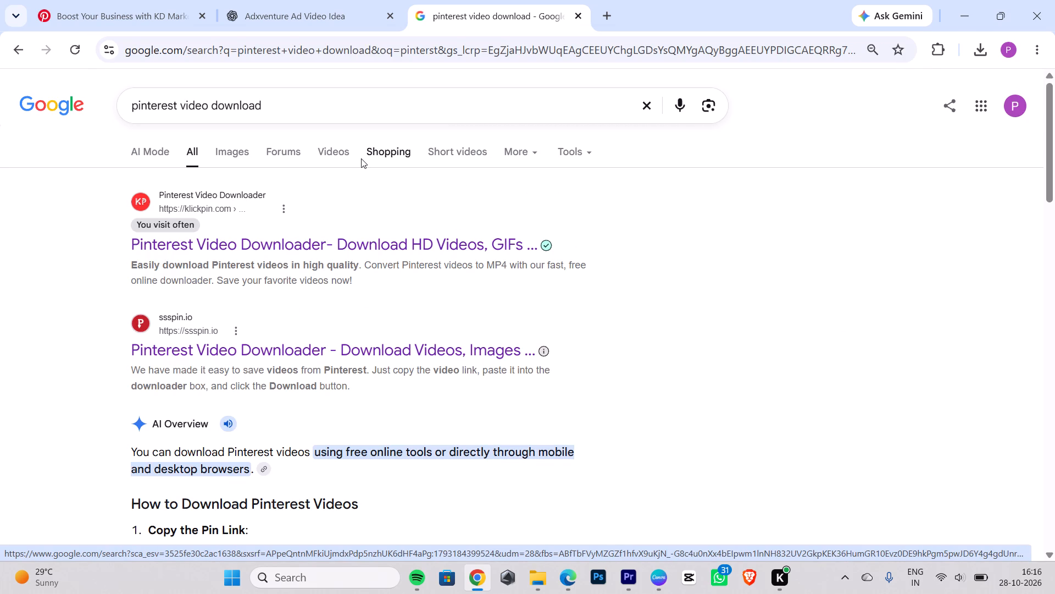
double_click(280, 244)
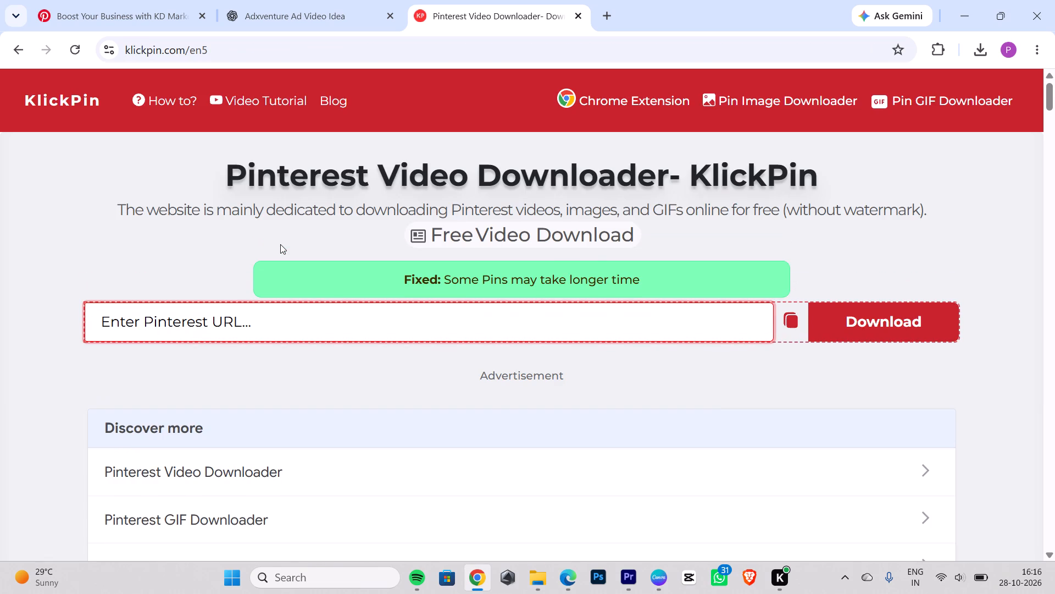
key(ctrl+v)
key(Return)
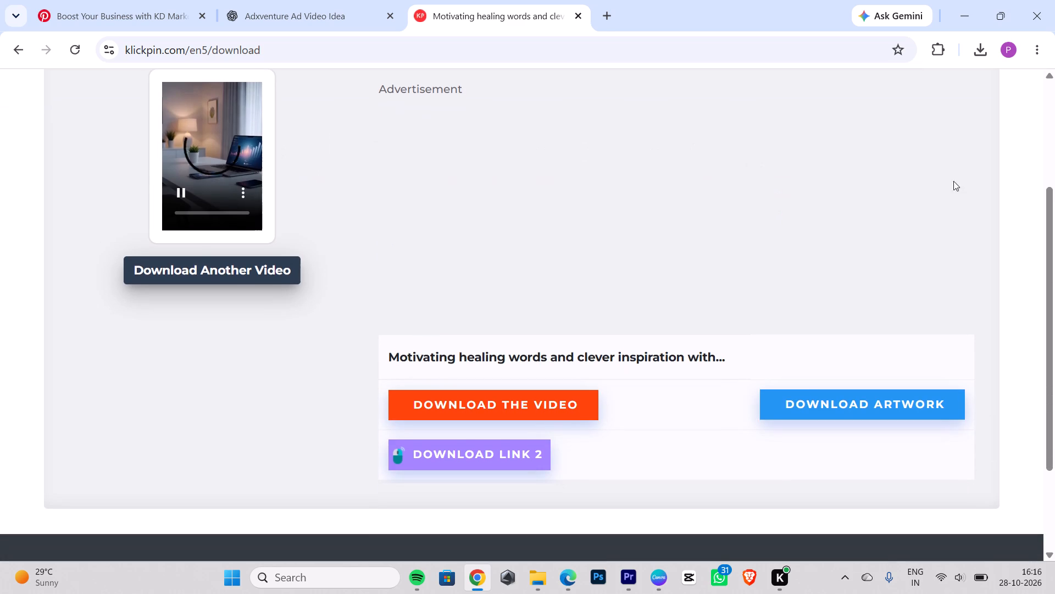
Download the KD Marketing digital services video from the KlickPin result preview.
click(245, 195)
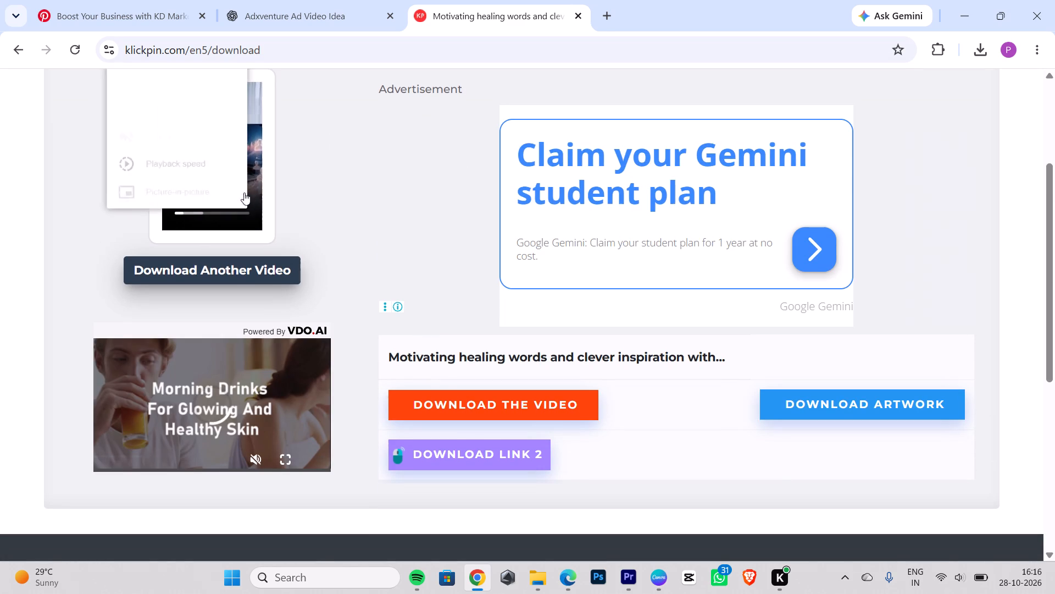
click(136, 76)
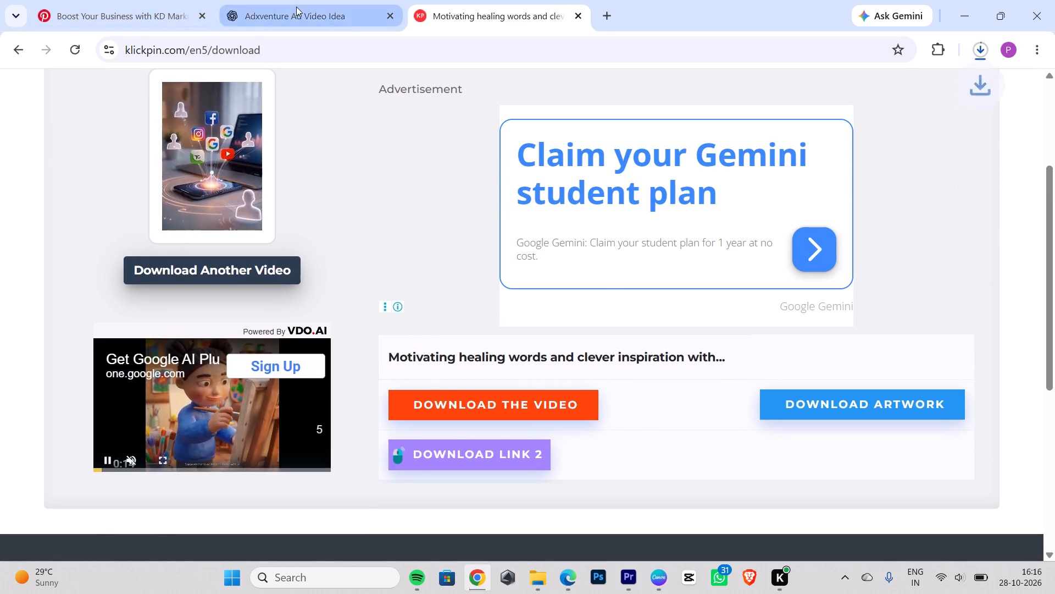
Copy ChatGPT's Website Development search phrase, "website scrolling laptop mockup video".
click(296, 7)
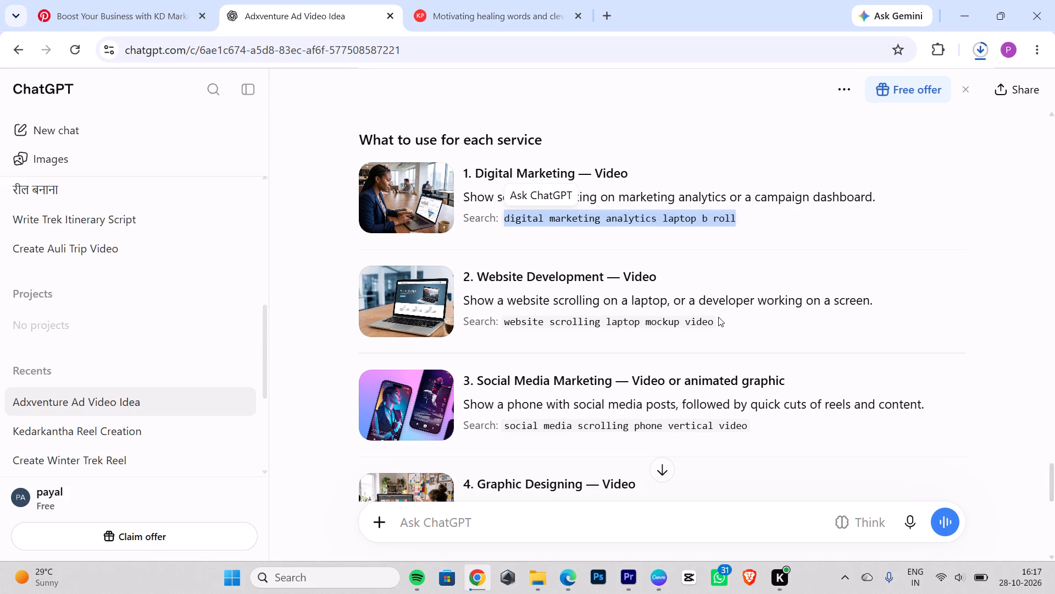
drag(718, 317, 504, 327)
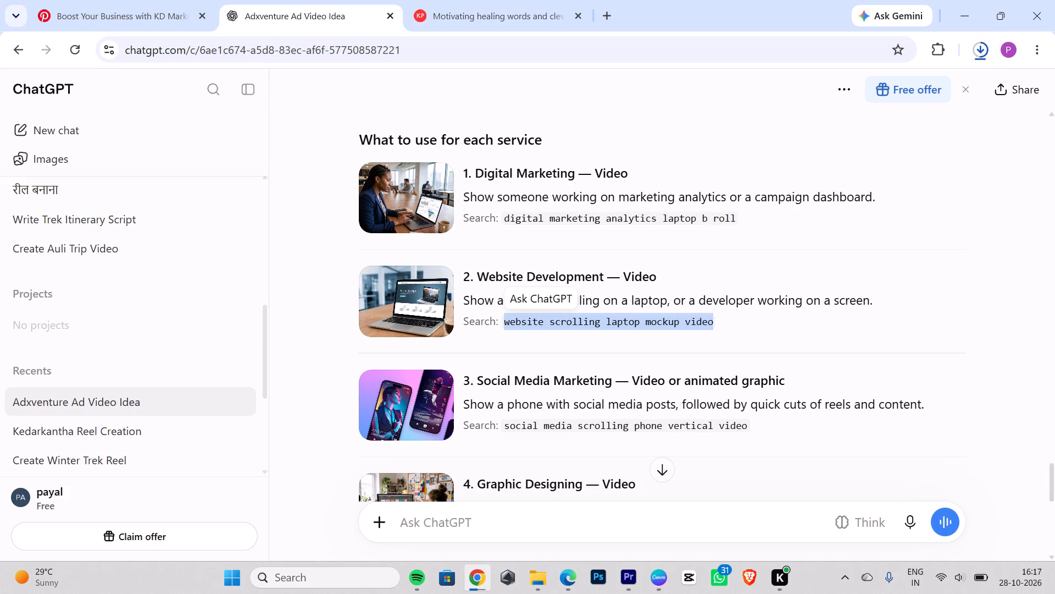
key(ctrl+c)
key(ctrl+c)
key(ctrl+c)
ctrl+click(474, 0)
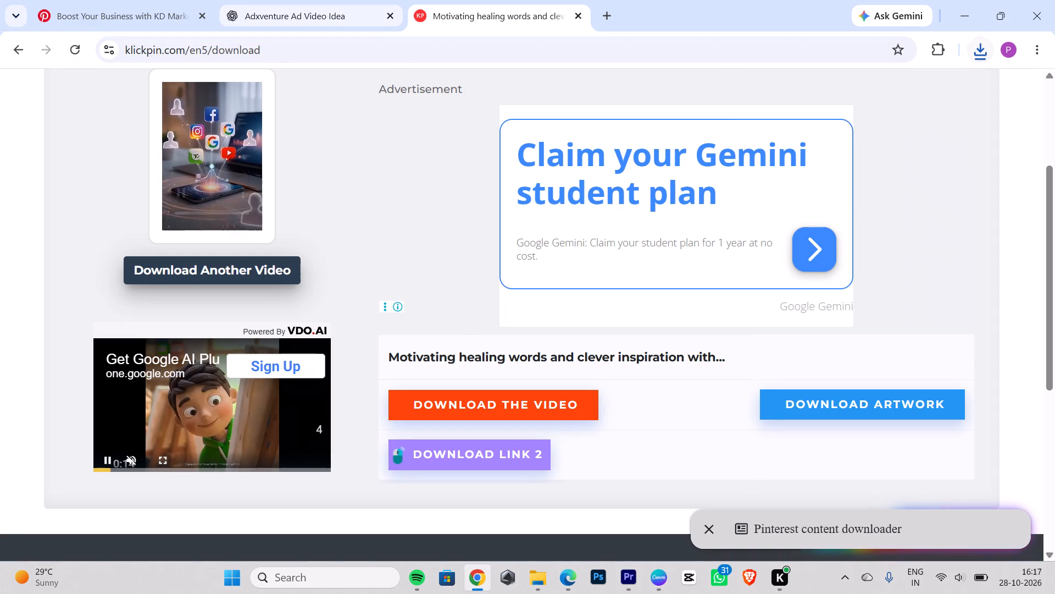
Search Pinterest for "website scrolling laptop video", shortening the copied phrase, and browse the resulting video pins.
ctrl+click(126, 18)
ctrl+click(279, 96)
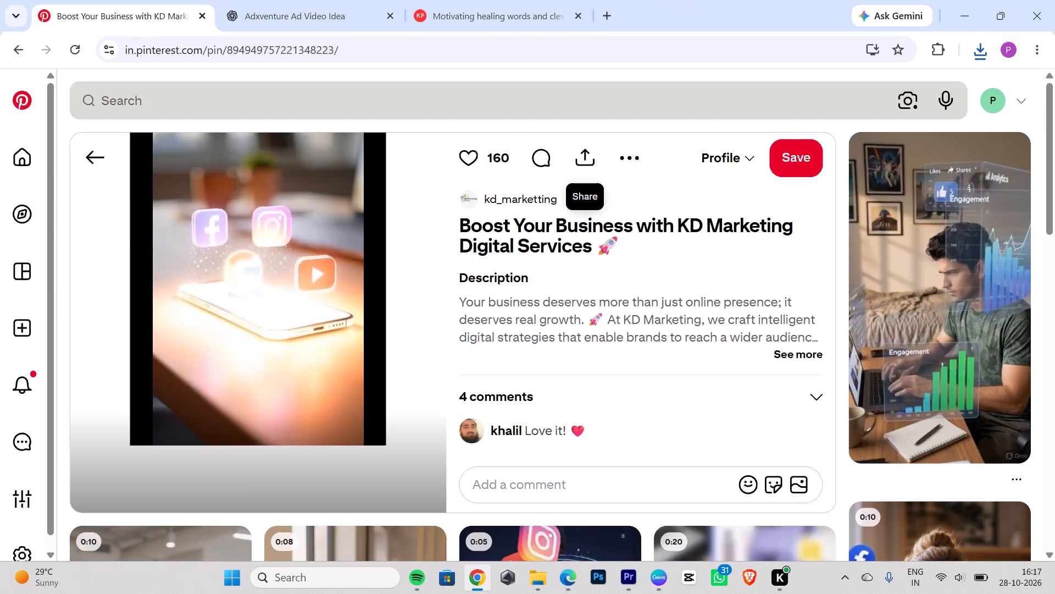
ctrl+click(279, 96)
key(ctrl+v)
key(space)
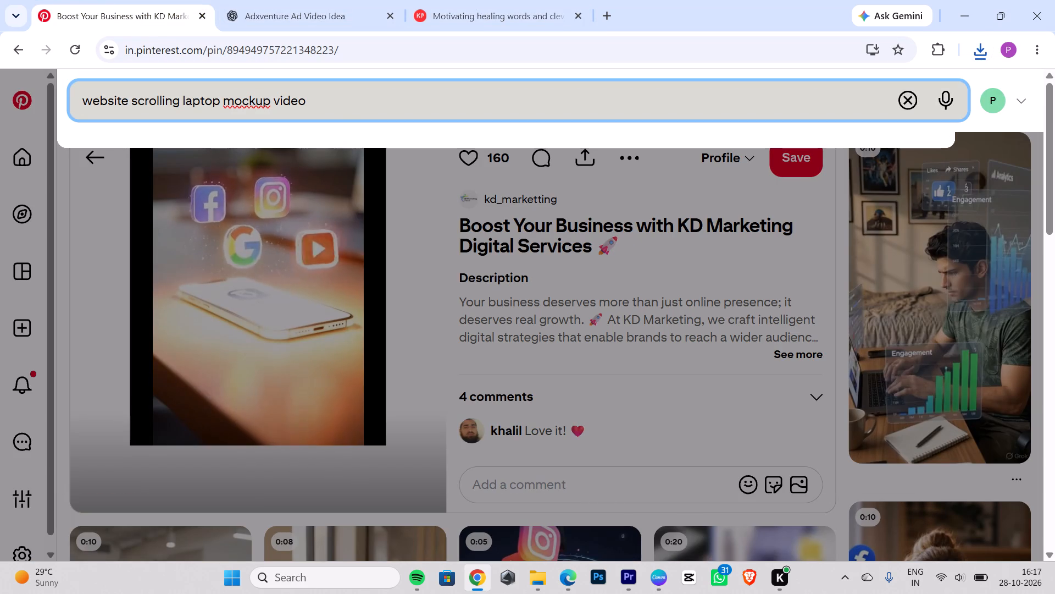
key(BackSpace)
key(BackSpace)
key(BackSpace)
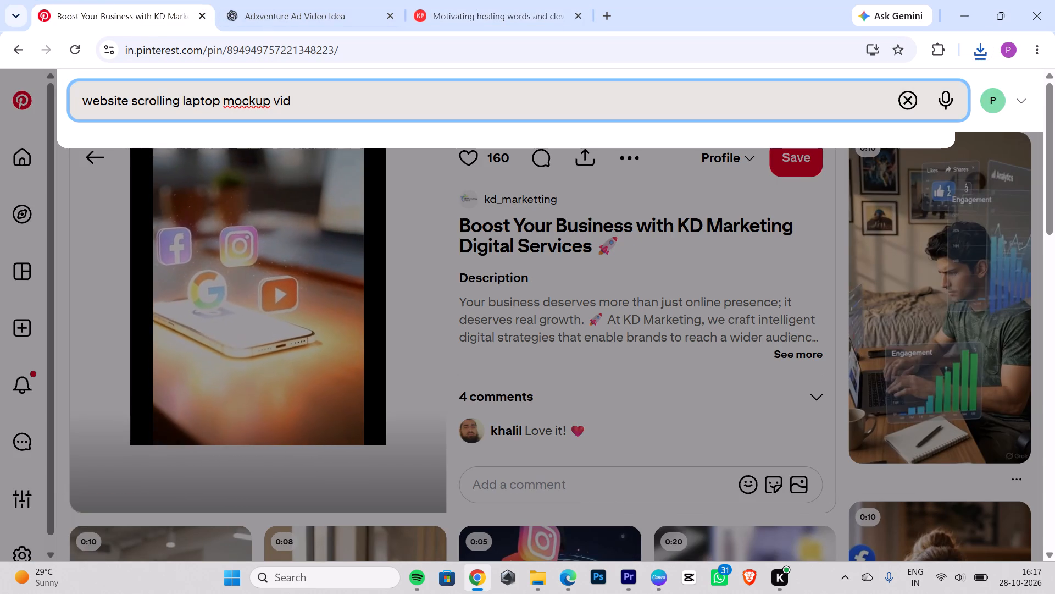
key(BackSpace)
key(BackSpace)
key(BackSpace)
key(BackSpace)
key(BackSpace)
key(BackSpace)
key(BackSpace)
key(BackSpace)
key(BackSpace)
key(BackSpace)
key(BackSpace)
key(BackSpace)
key(BackSpace)
key(BackSpace)
key(BackSpace)
key(BackSpace)
key(BackSpace)
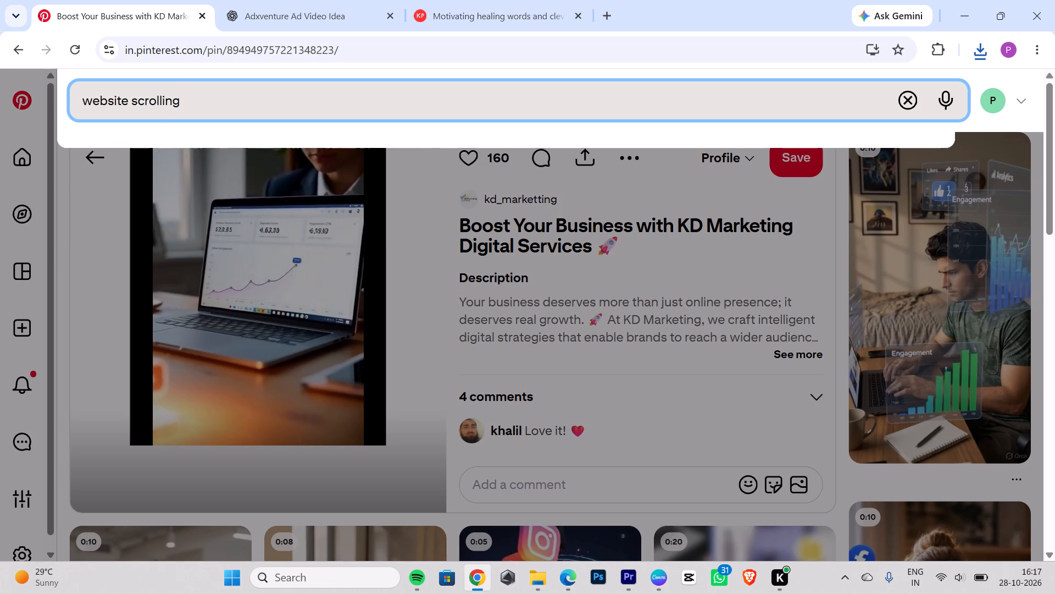
key(space)
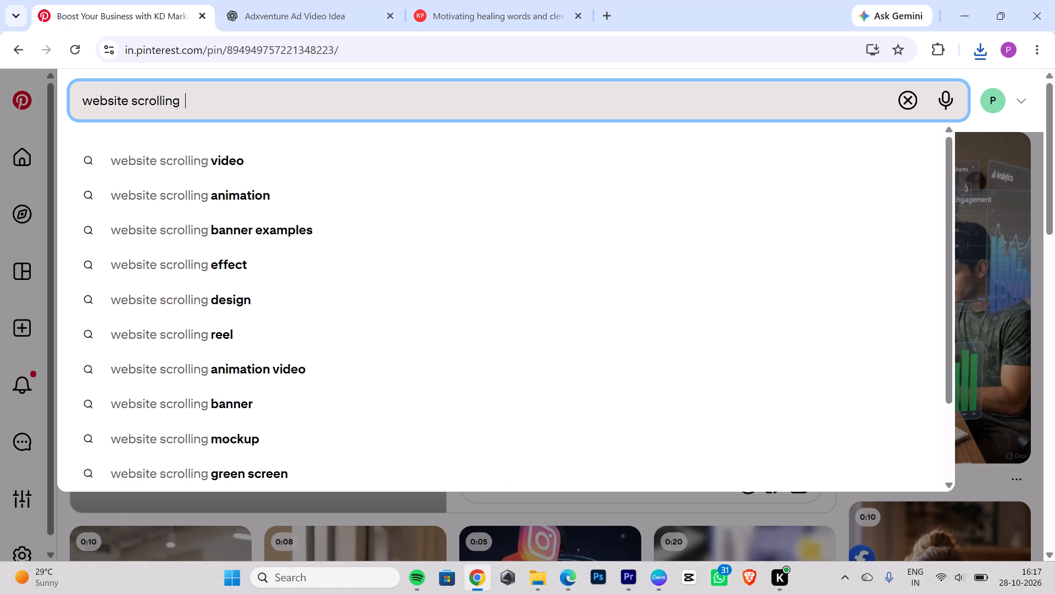
text(laptop video)
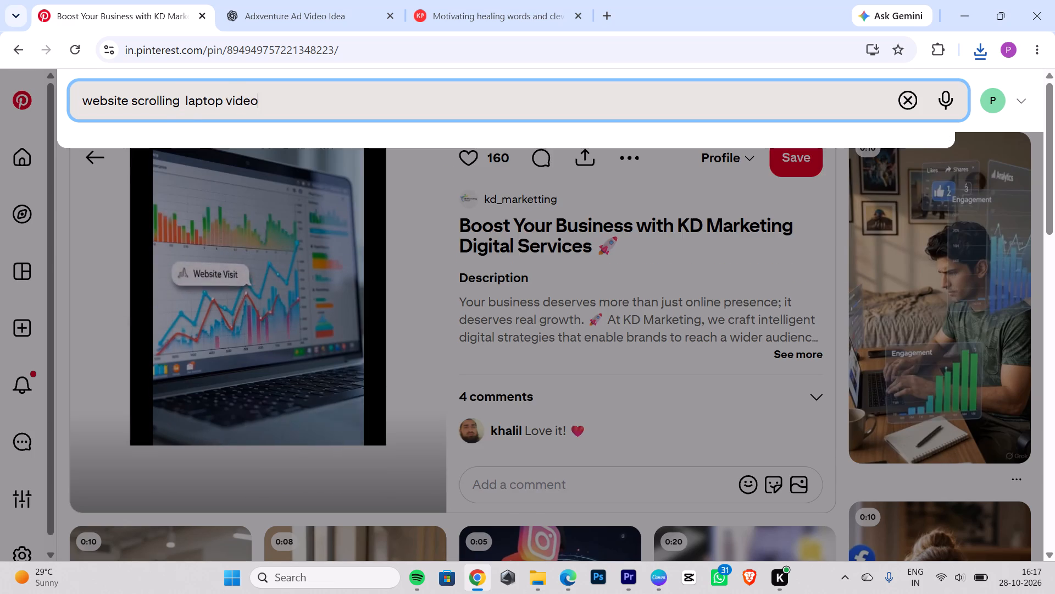
key(space)
key(Return)
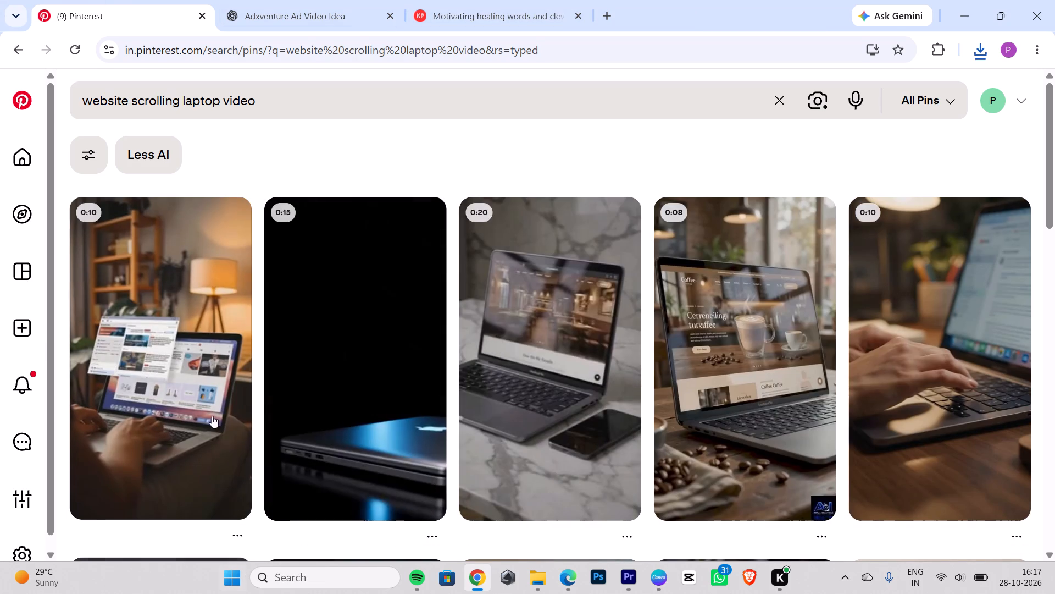
scroll(986, 336, down, 3)
scroll(937, 353, down, 4)
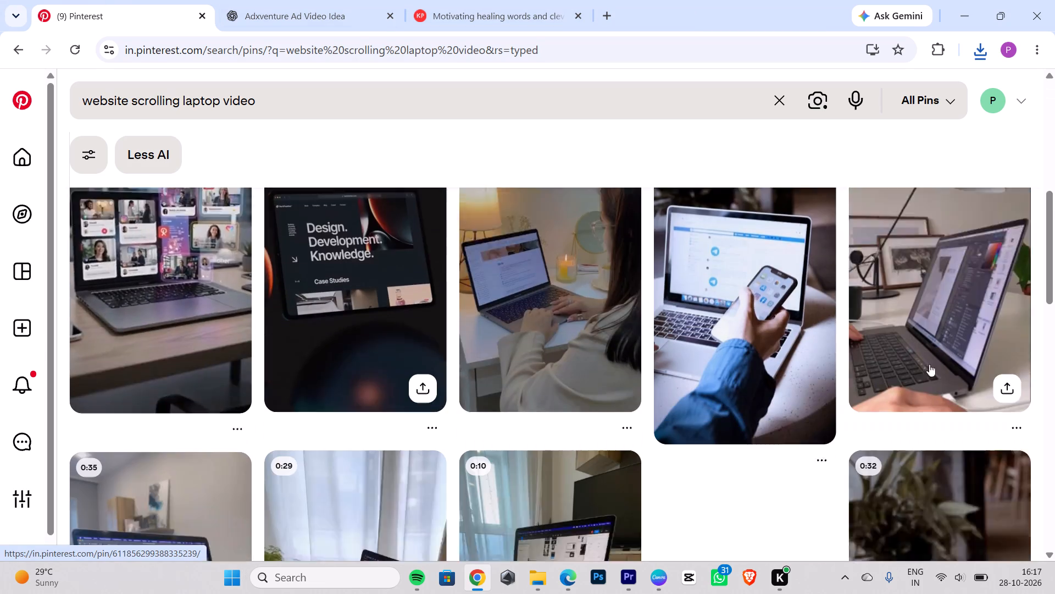
scroll(874, 406, up, 3)
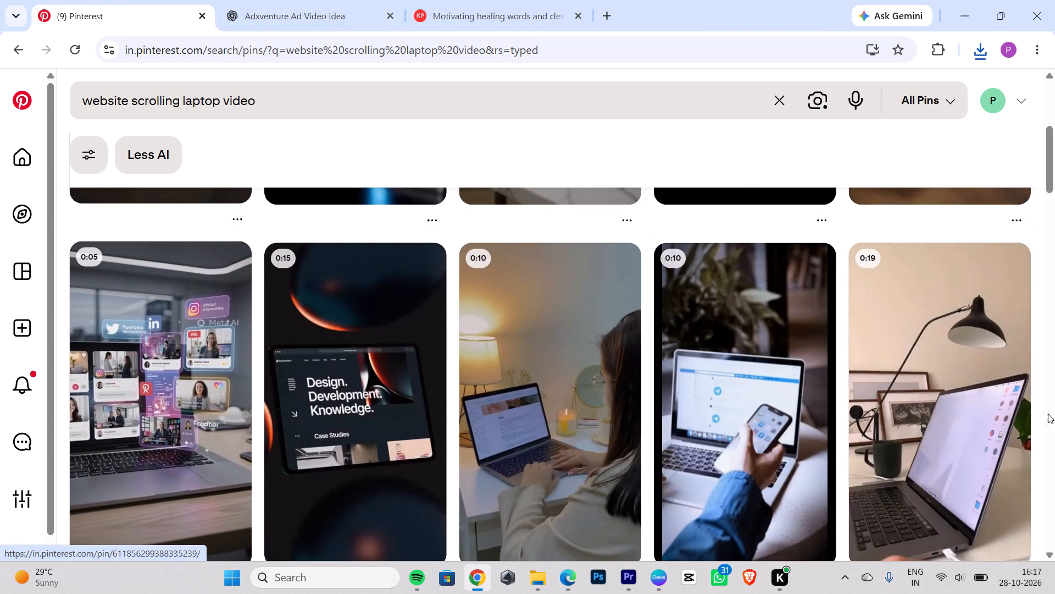
scroll(819, 398, down, 9)
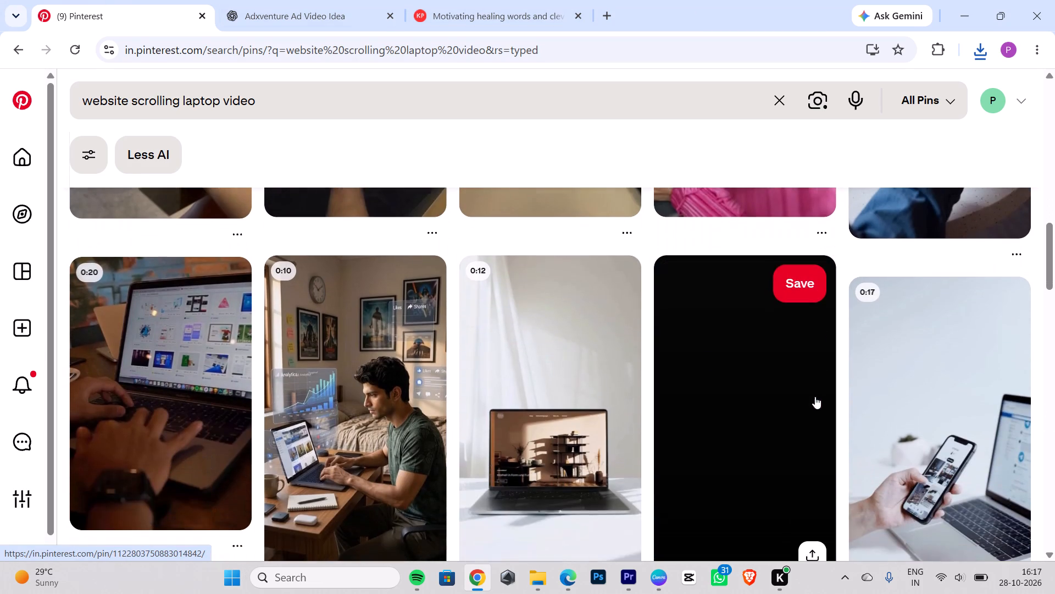
Change the Pinterest search to "website devlopment laptop video", replacing the scrolling term.
click(128, 92)
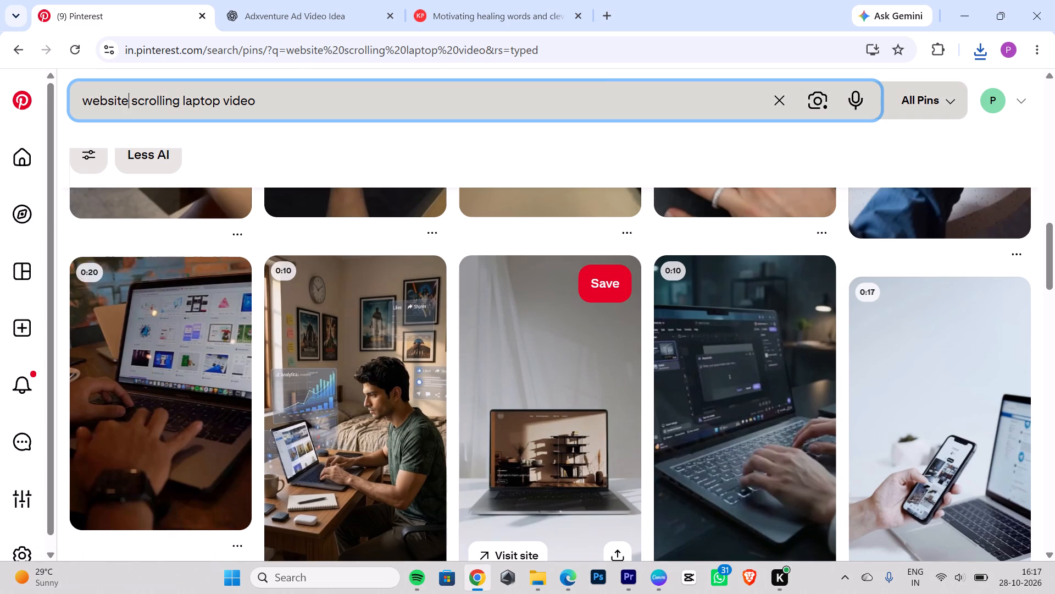
key(space)
text(devlopment)
key(space)
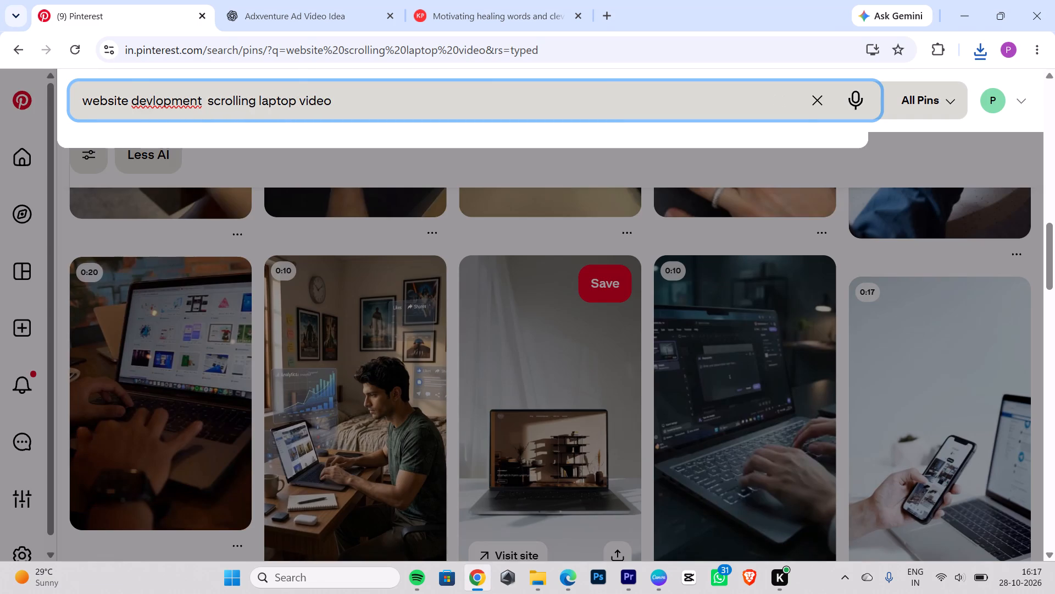
click(257, 100)
key(BackSpace)
key(BackSpace)
key(BackSpace)
key(BackSpace)
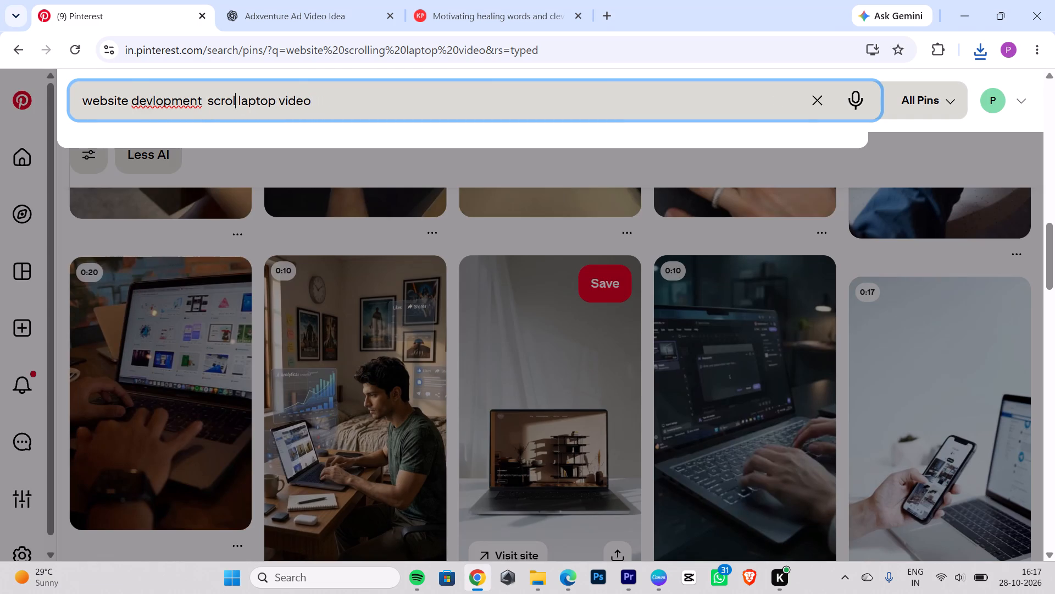
key(BackSpace)
key(BackSpace)
key(BackSpace)
key(BackSpace)
key(BackSpace)
key(Return)
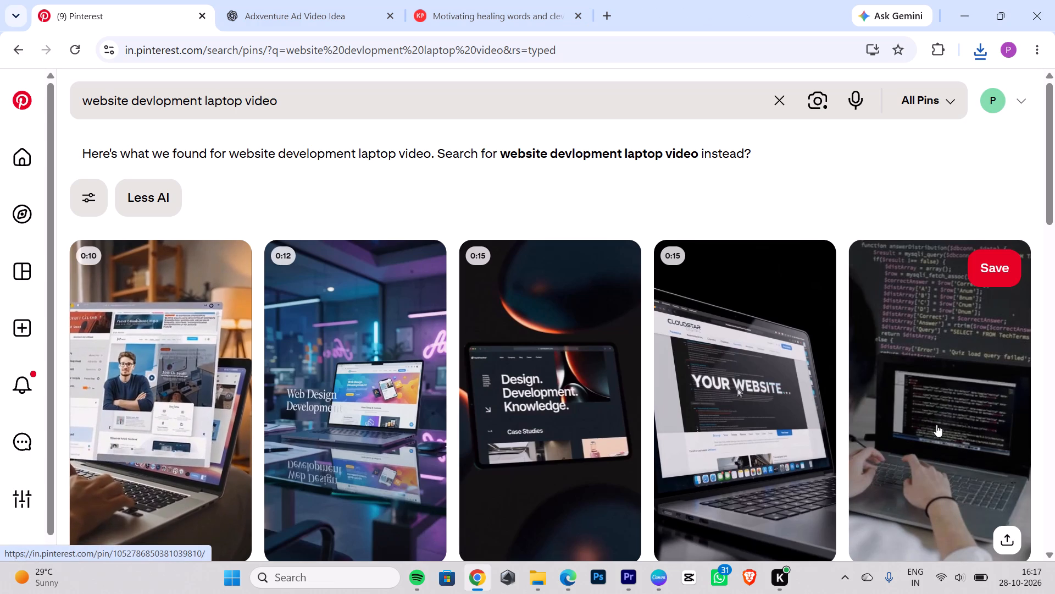
Open the "Development In Progress" pin, go to the related "website design services...." video pin, and copy its share link.
click(960, 437)
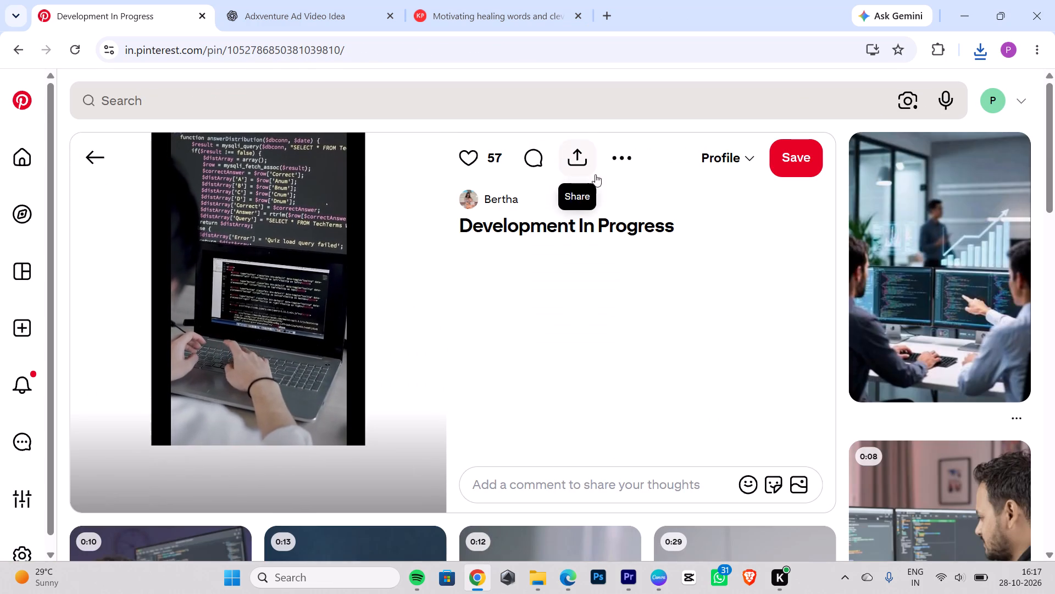
click(940, 289)
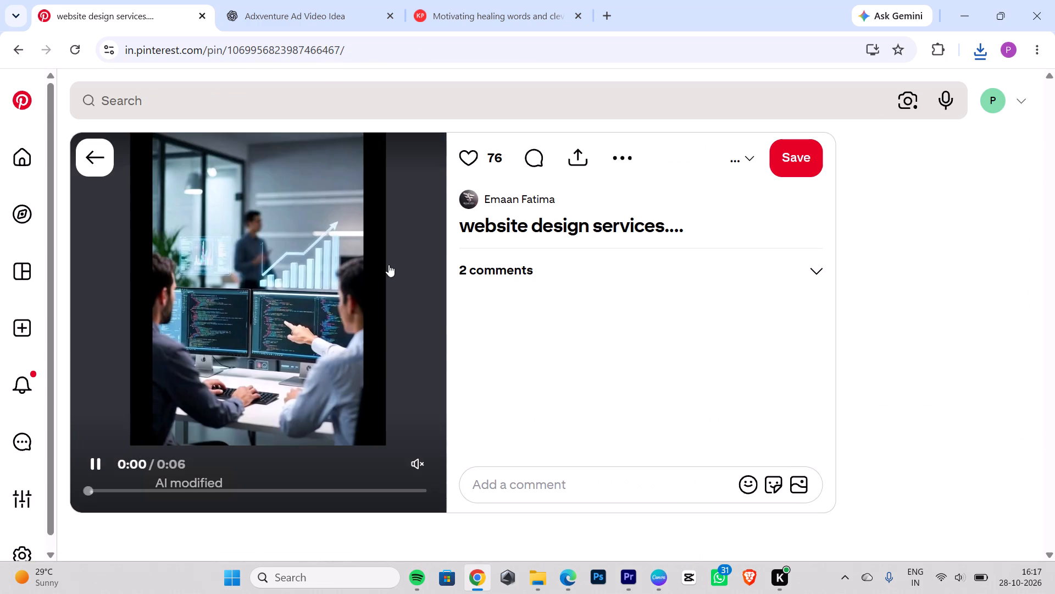
click(596, 149)
double_click(438, 245)
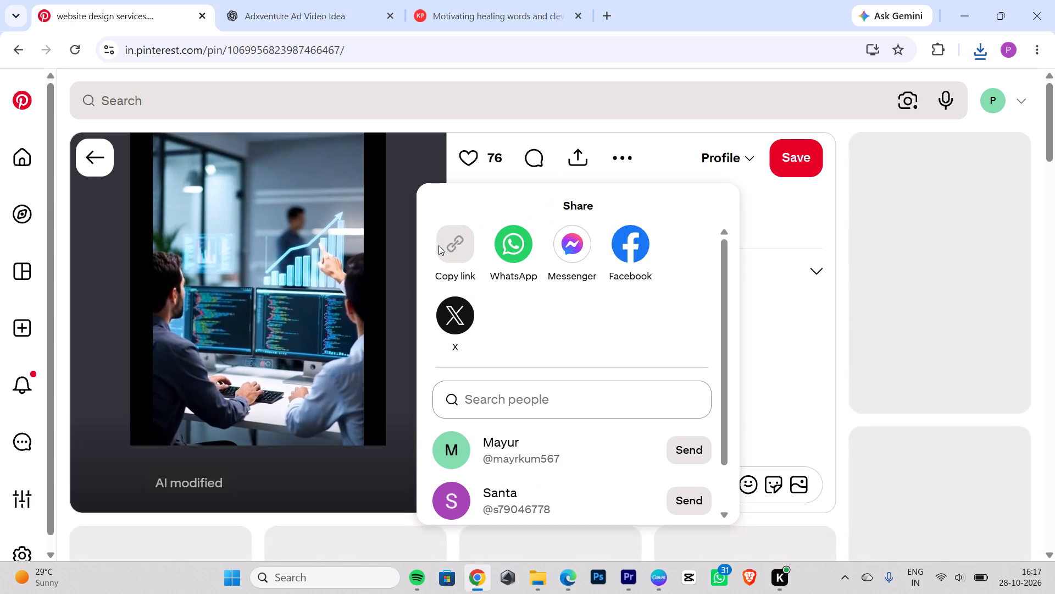
triple_click(445, 244)
click(448, 244)
click(497, 25)
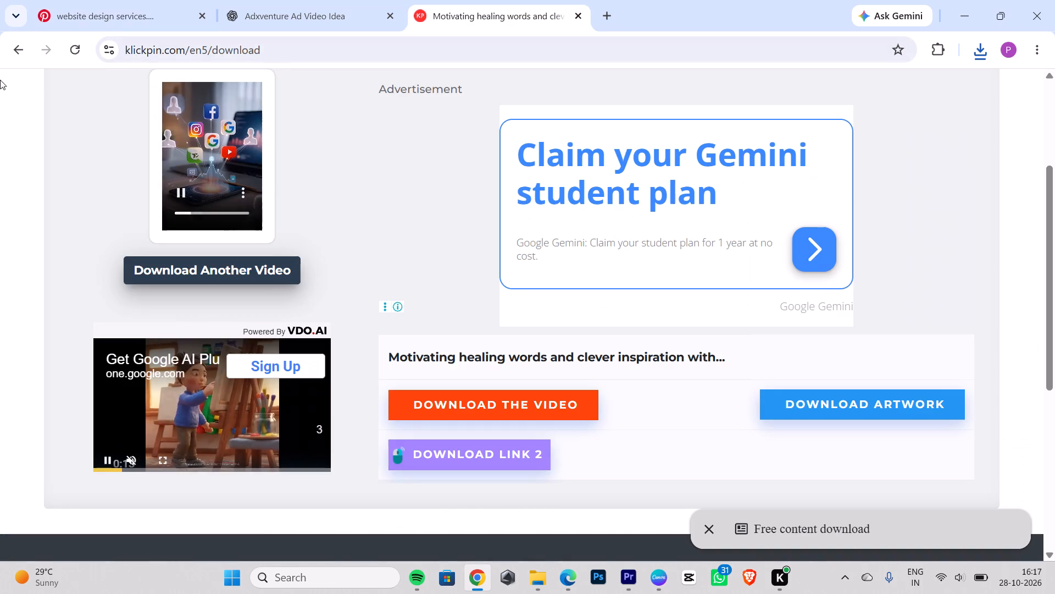
click(17, 51)
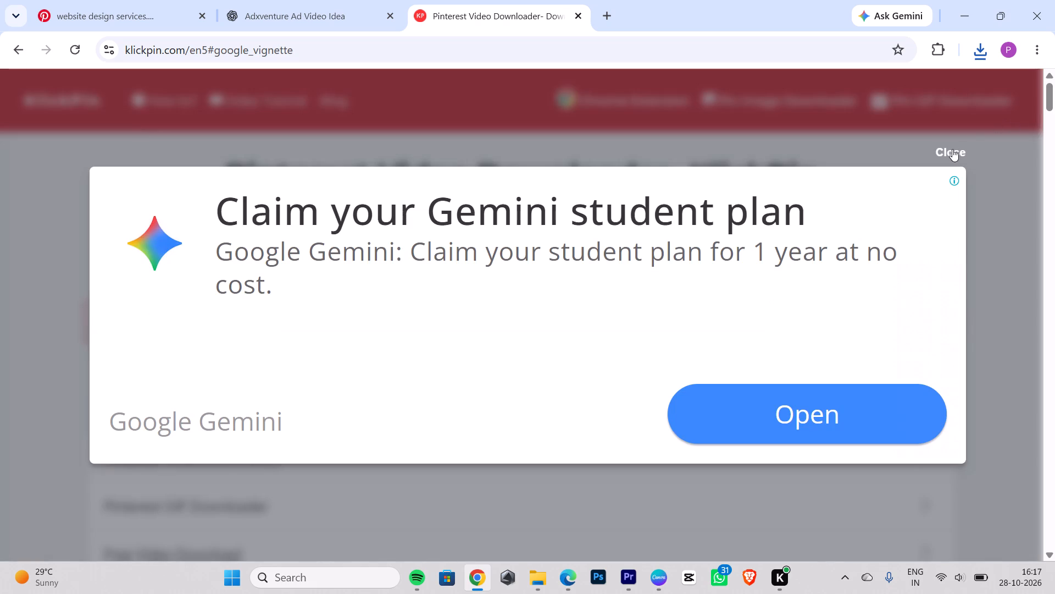
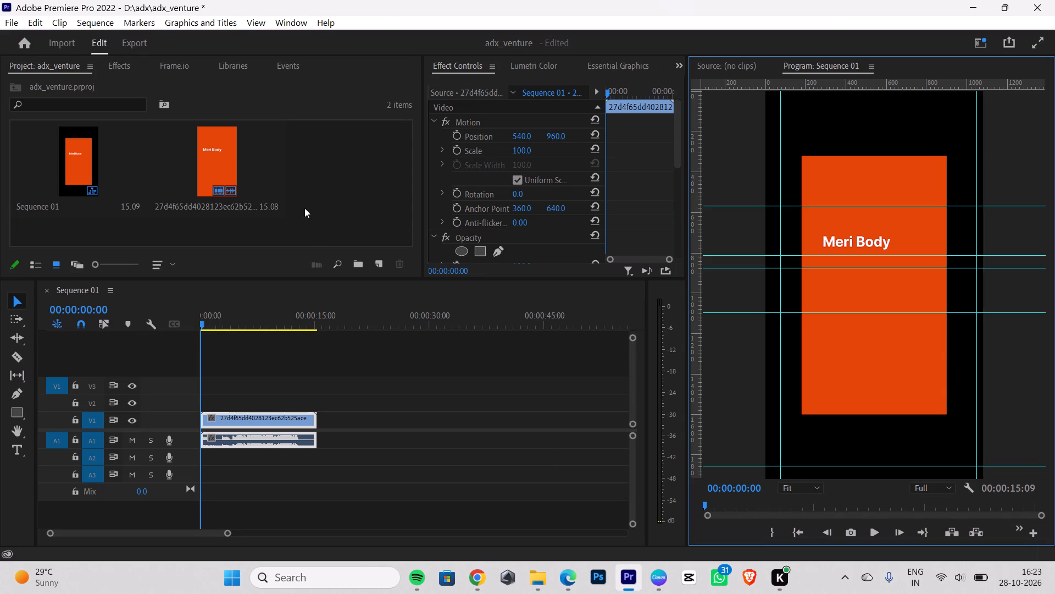
key(ctrl+i)
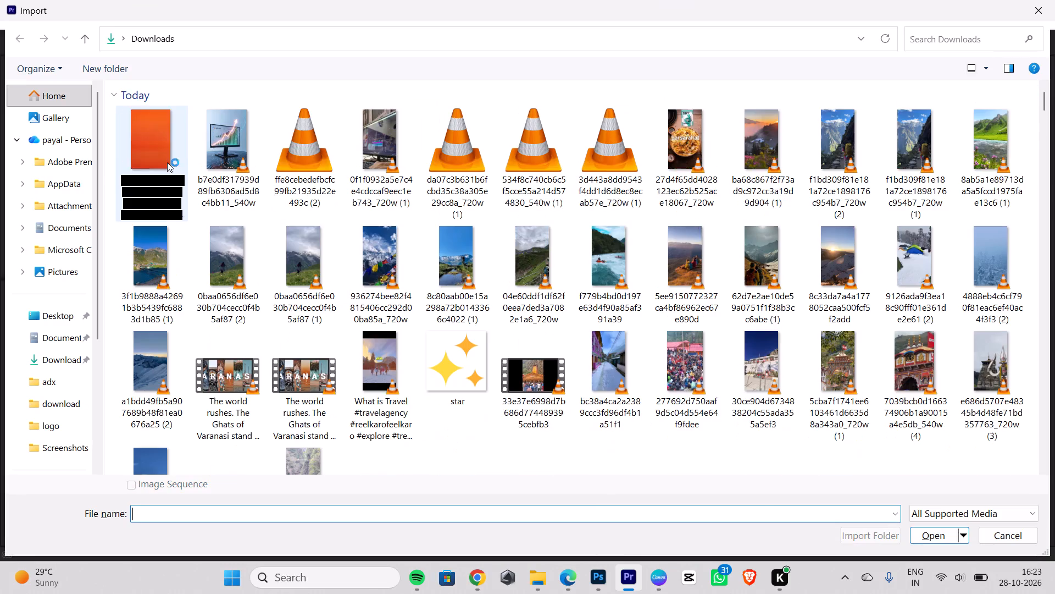
click(157, 175)
click(947, 529)
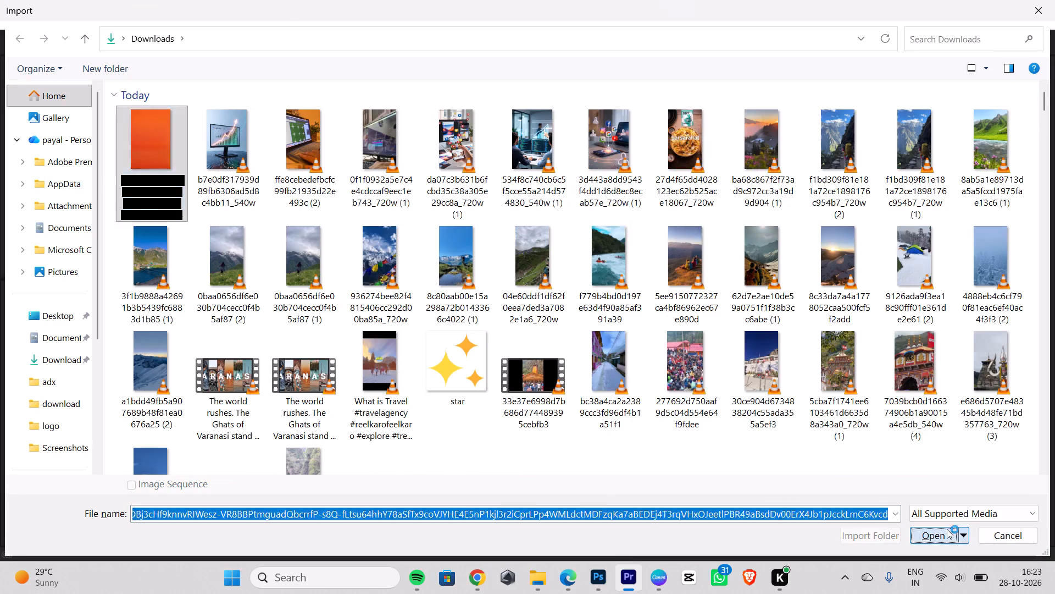
Place the orange gradient image on track V2 at the sequence start and extend it to the end of the V1 reference clip.
drag(334, 168, 213, 377)
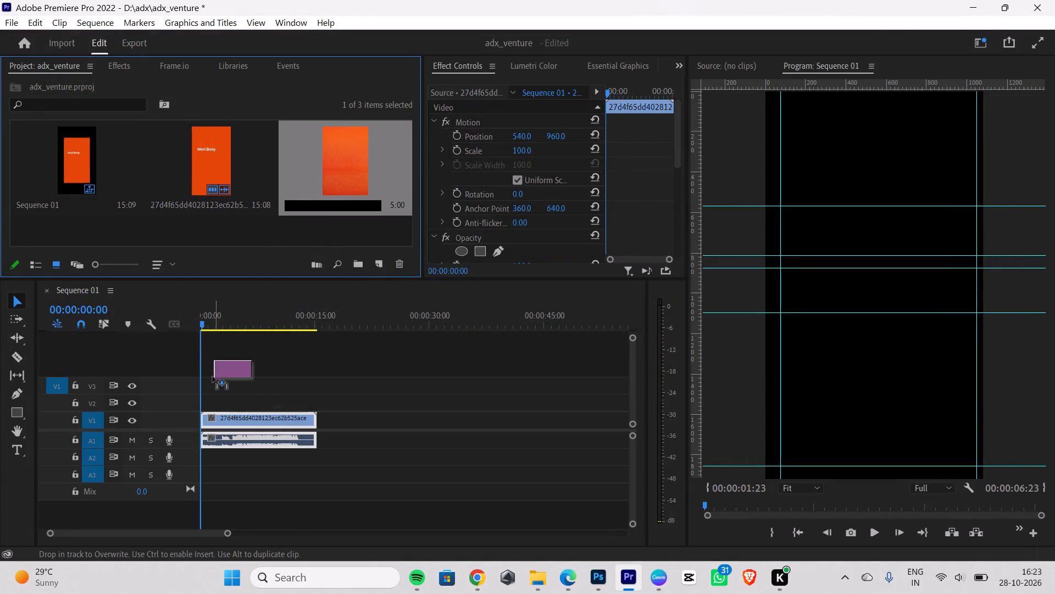
drag(213, 377, 206, 402)
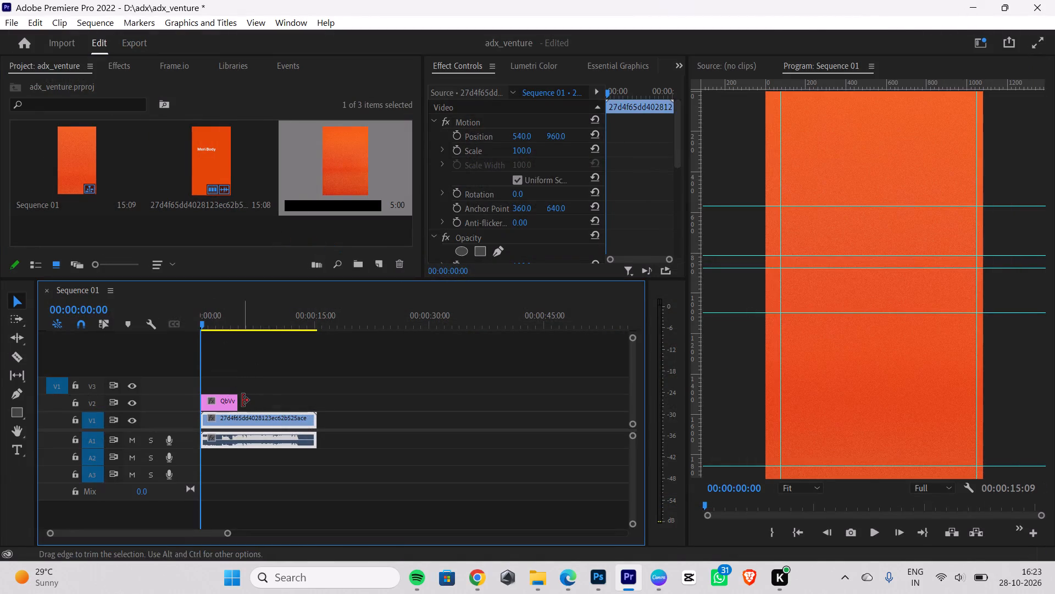
drag(240, 400, 321, 410)
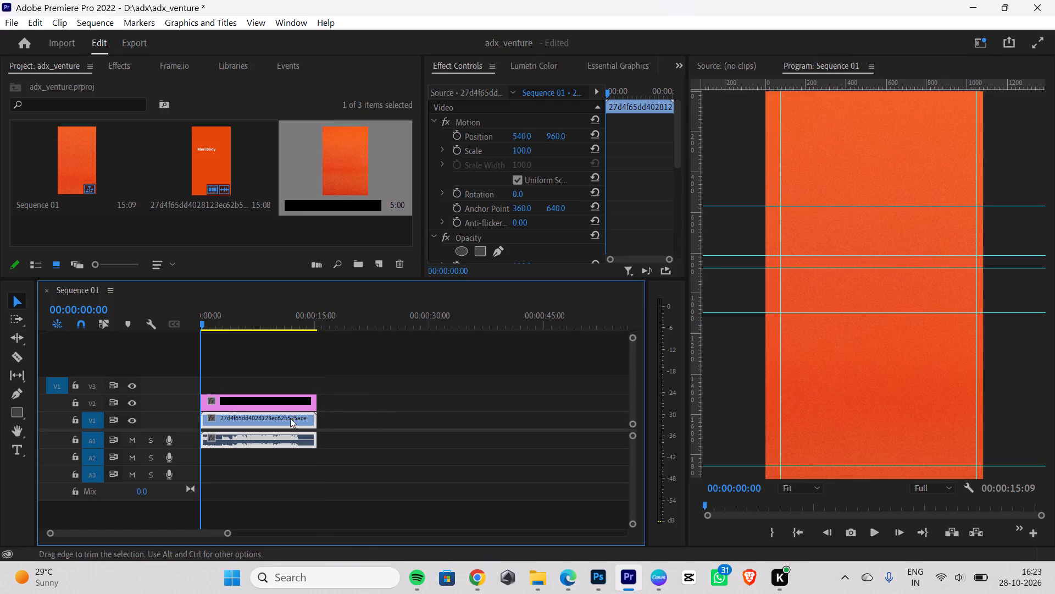
Move the reference video clip to V3 and the orange gradient image to V1, both at the sequence start, and preview the stack.
drag(276, 422, 292, 419)
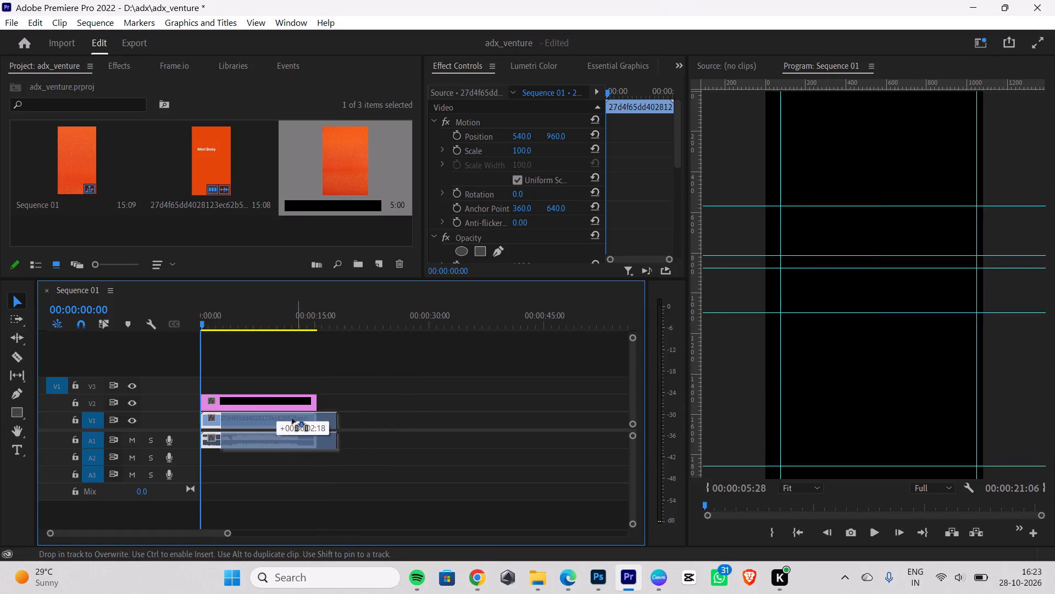
drag(292, 419, 250, 414)
click(342, 400)
click(281, 420)
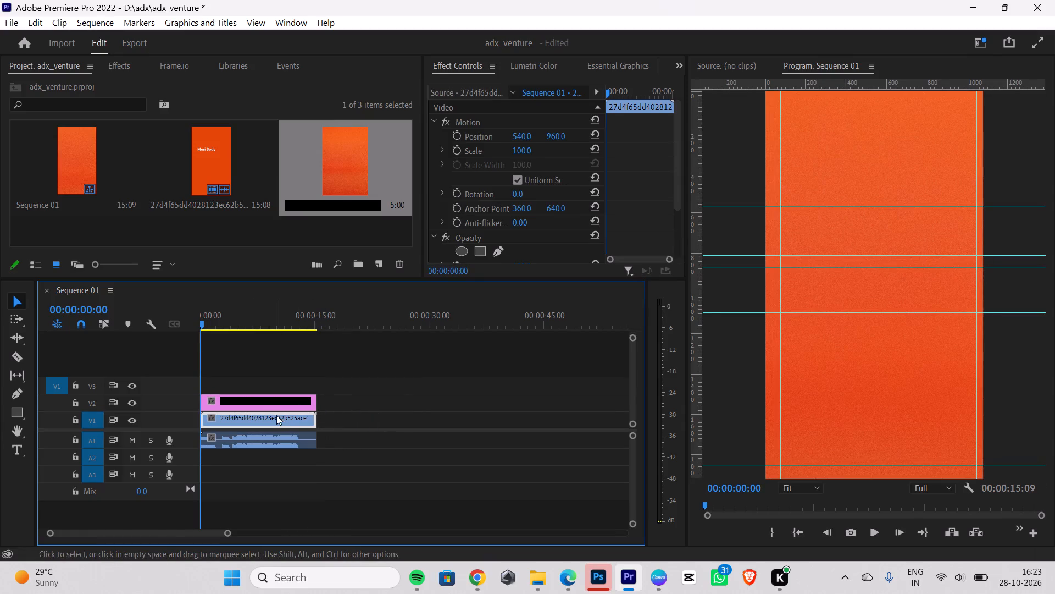
drag(276, 415, 290, 389)
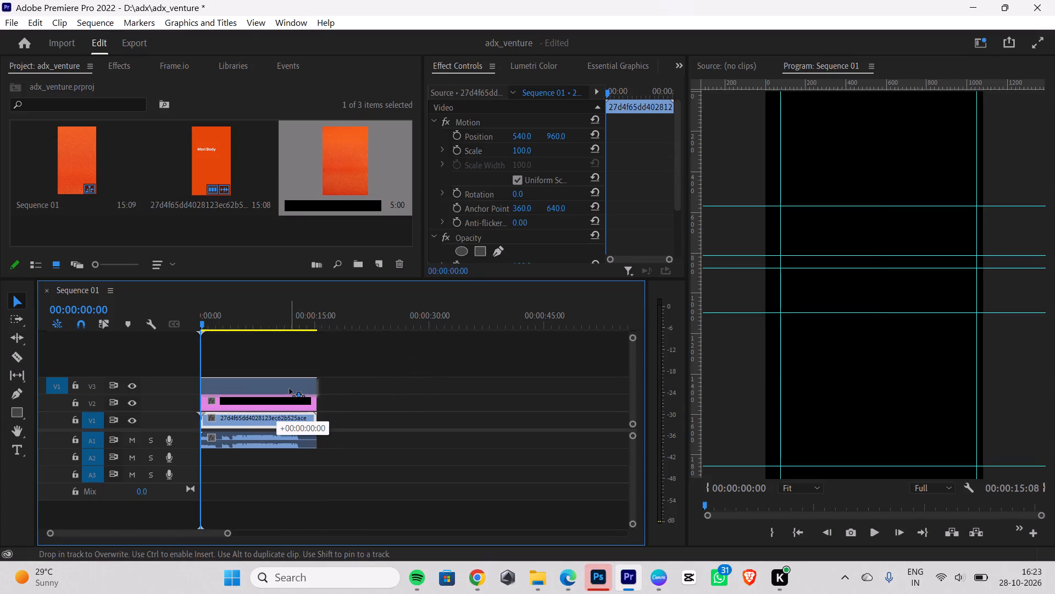
drag(290, 389, 290, 389)
drag(275, 399, 269, 420)
drag(295, 383, 216, 383)
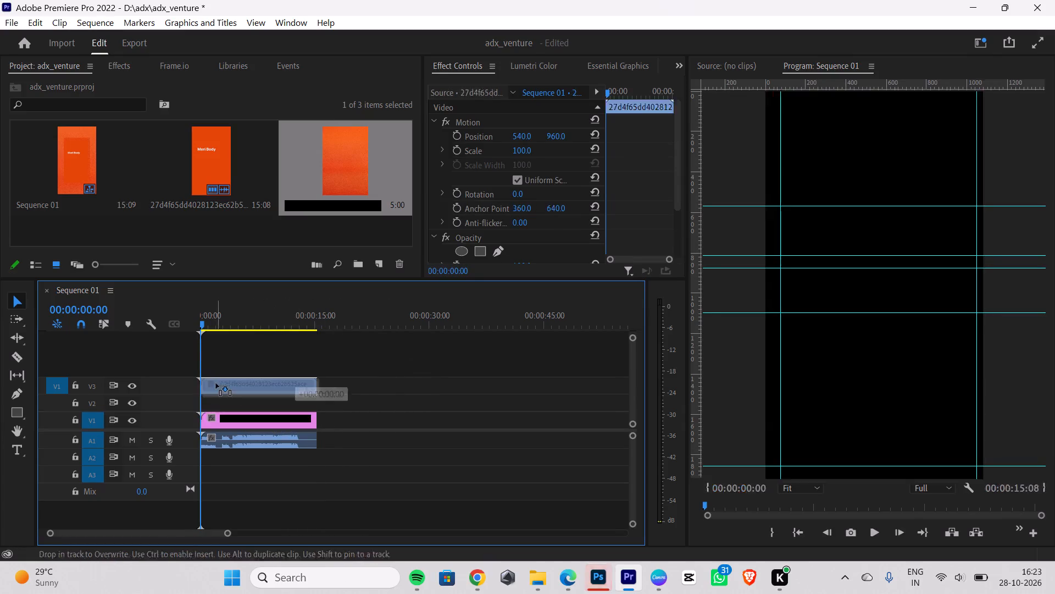
drag(216, 383, 275, 378)
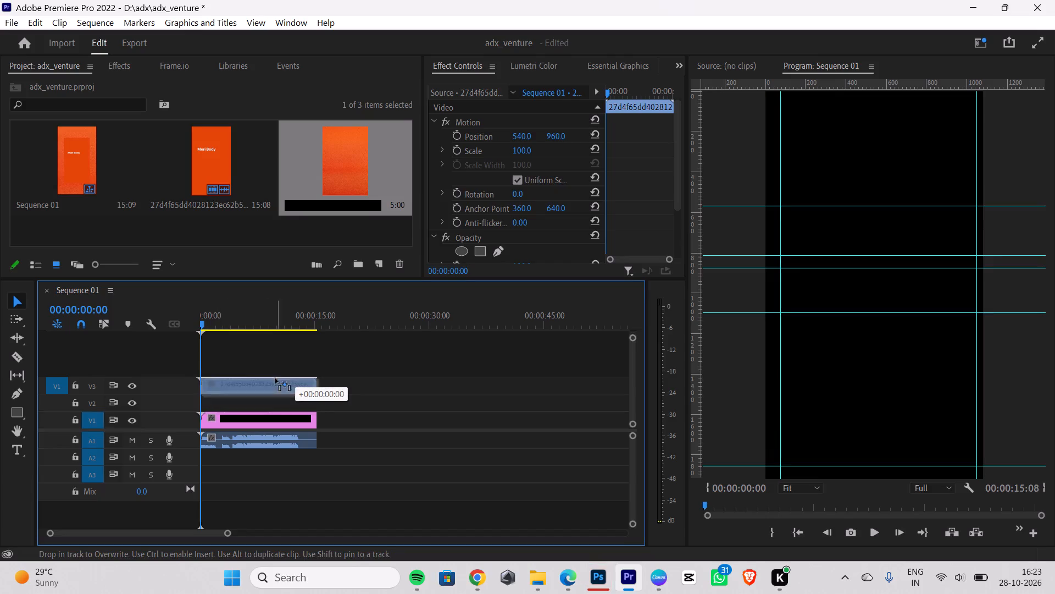
drag(275, 378, 277, 384)
key(space)
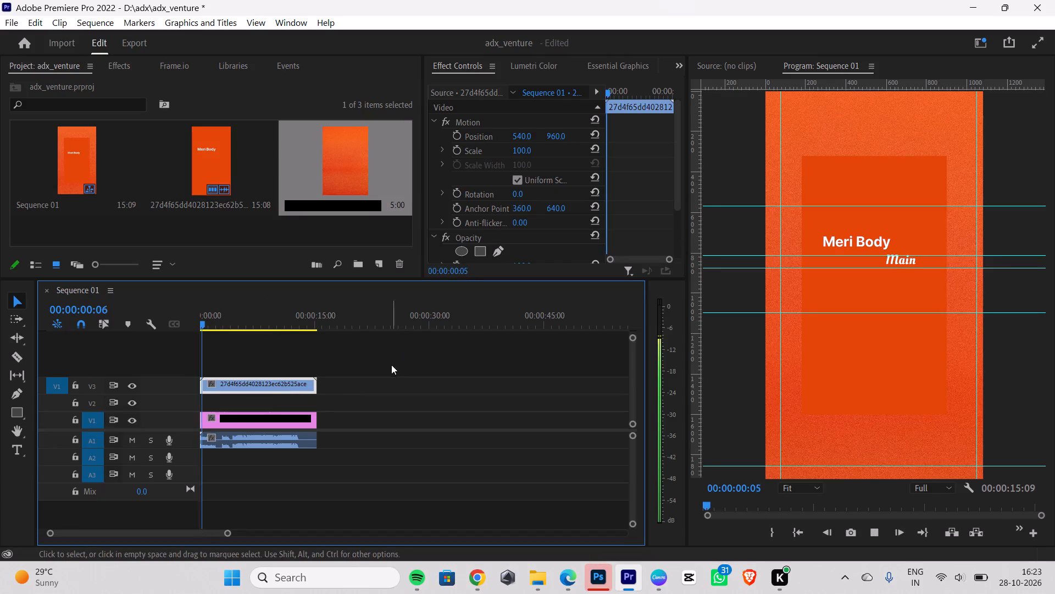
key(space)
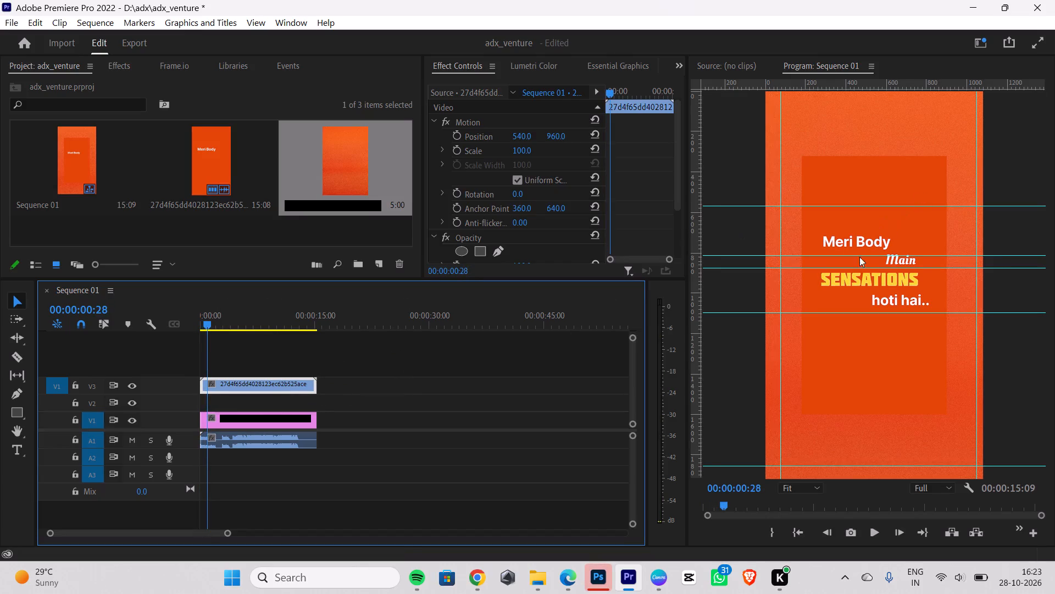
Scale the reference video on V3 to 52 and set its position to 860, 1526 in the frame's lower corner.
drag(525, 150, 492, 150)
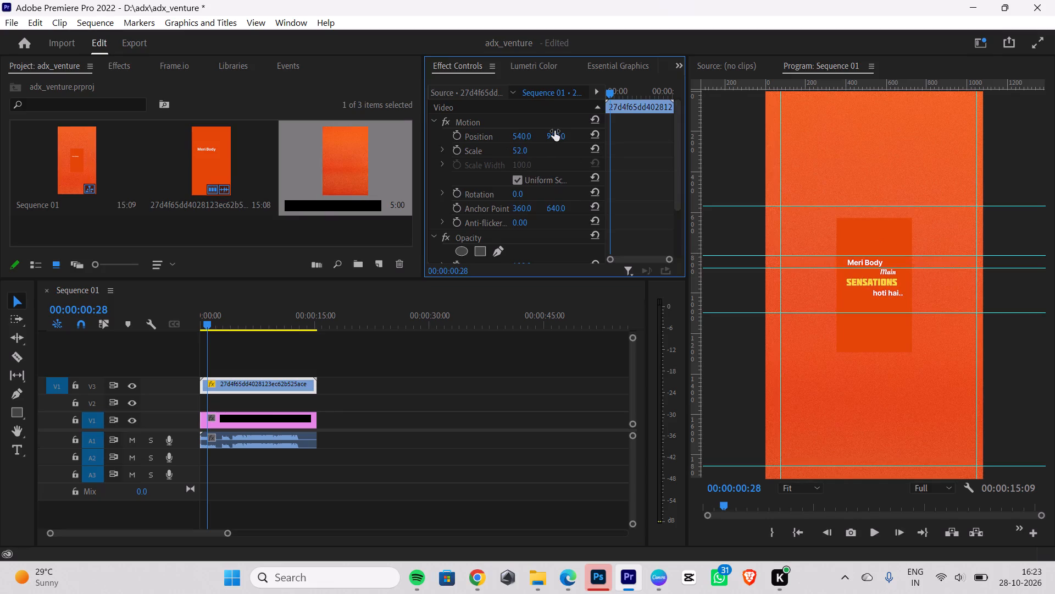
drag(550, 132, 773, 131)
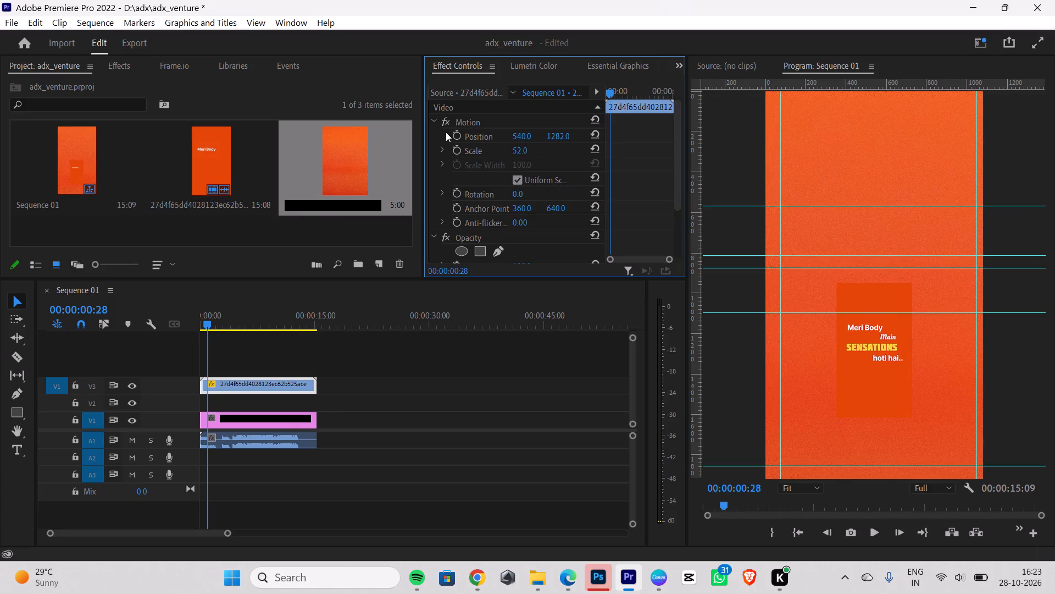
drag(519, 136, 761, 156)
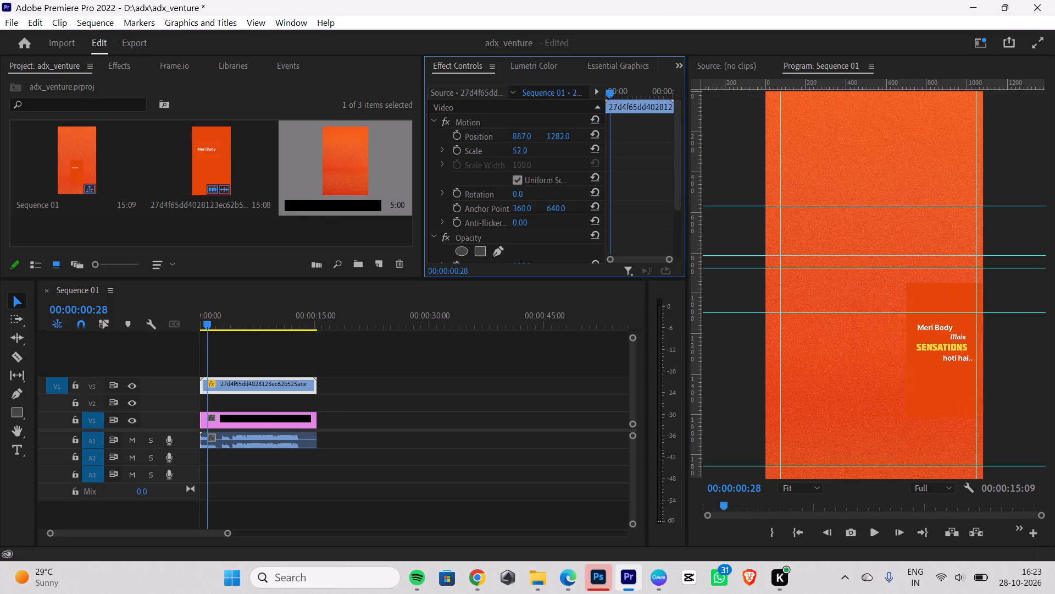
drag(761, 156, 746, 165)
drag(556, 134, 571, 105)
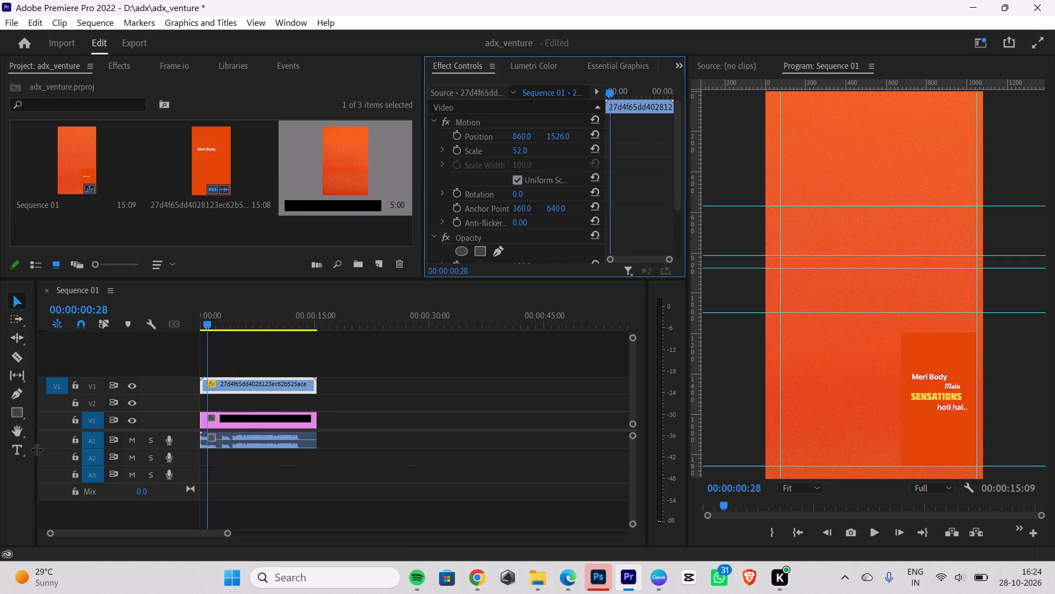
Add a text layer reading "Meri Body" in the upper middle of the frame on the orange background.
click(8, 443)
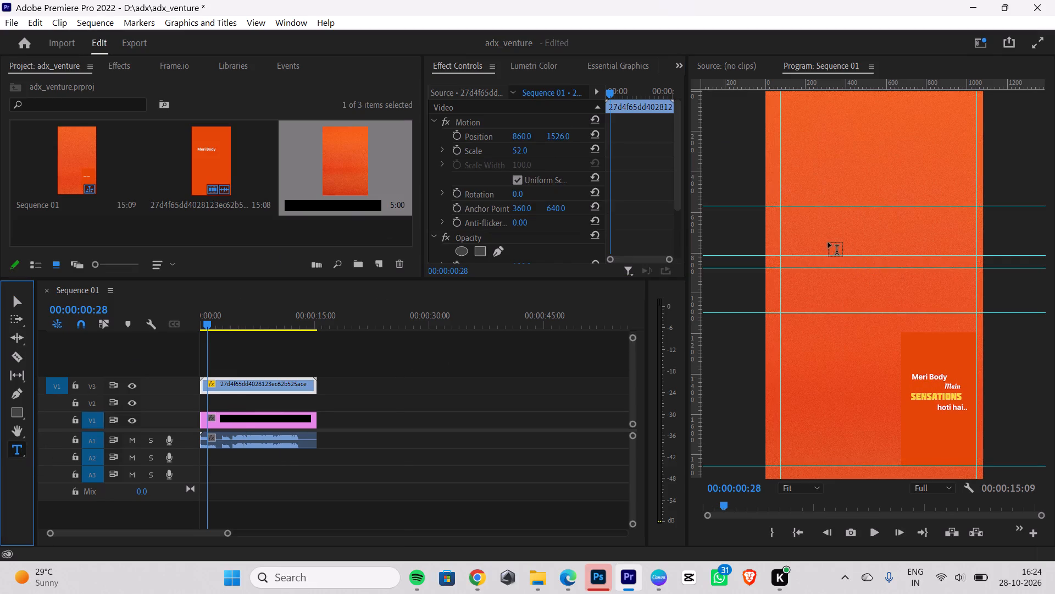
click(828, 243)
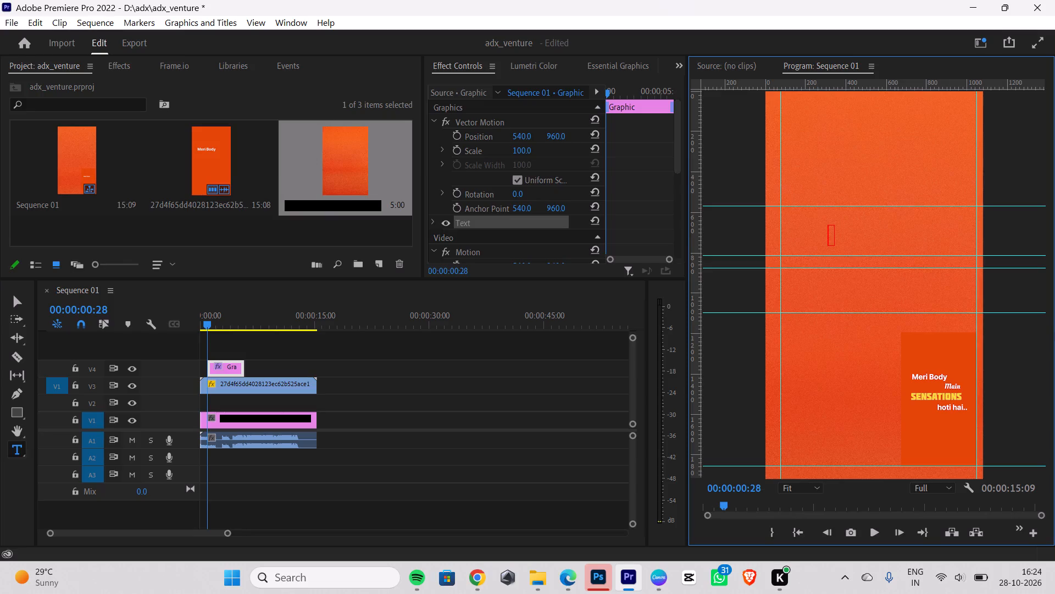
text(MERI)
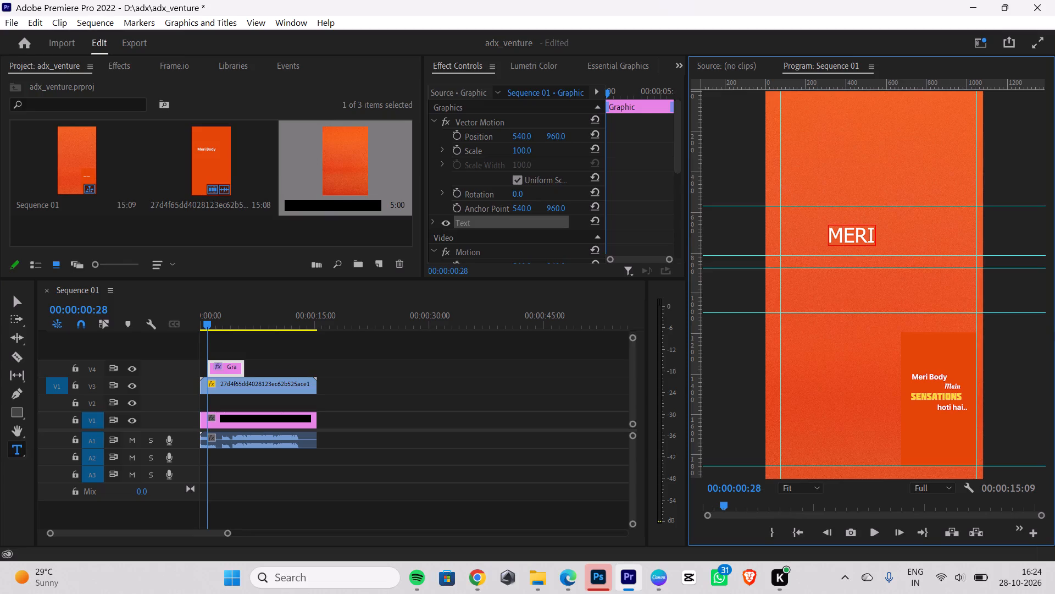
key(BackSpace)
key(BackSpace)
key(BackSpace)
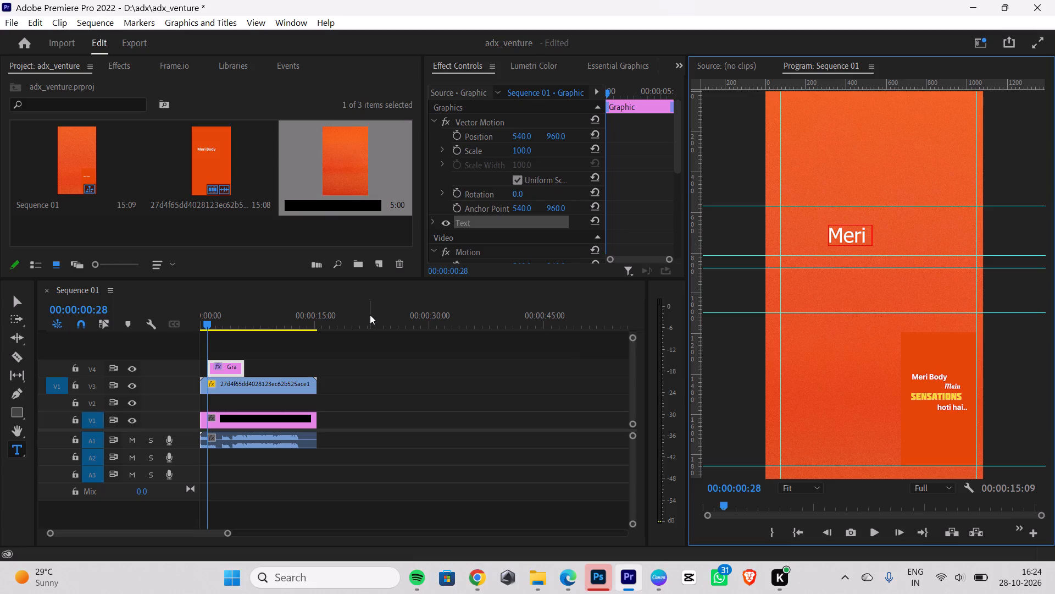
key(b)
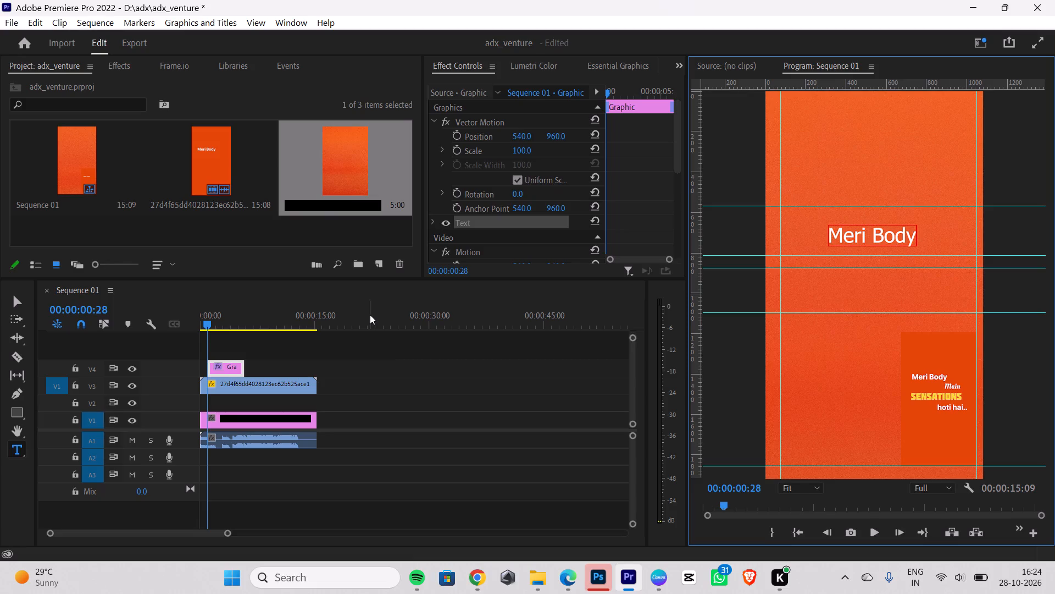
click(16, 300)
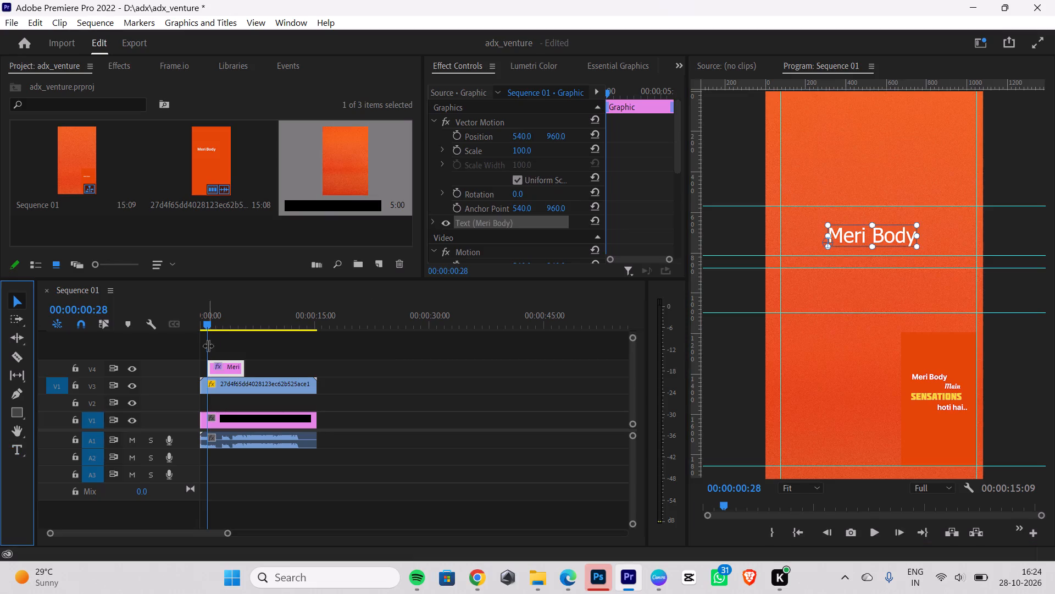
Move the "Meri Body" text clip on V4 to the start of the sequence.
drag(208, 324, 164, 327)
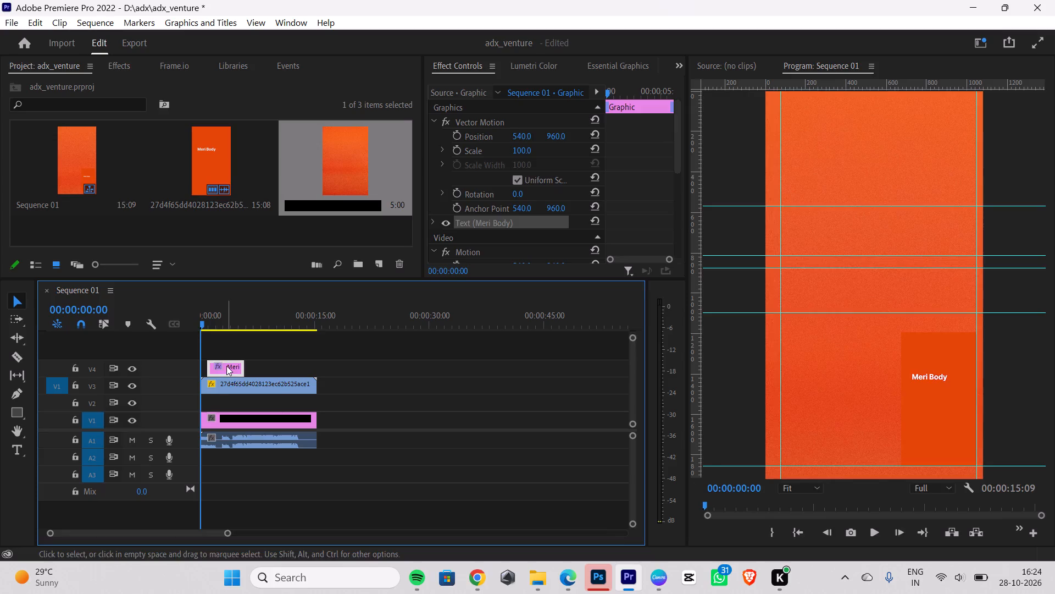
drag(226, 366, 209, 364)
Play and step through the opening frames to examine when each caption word appears in the reference video.
key(space)
key(space)
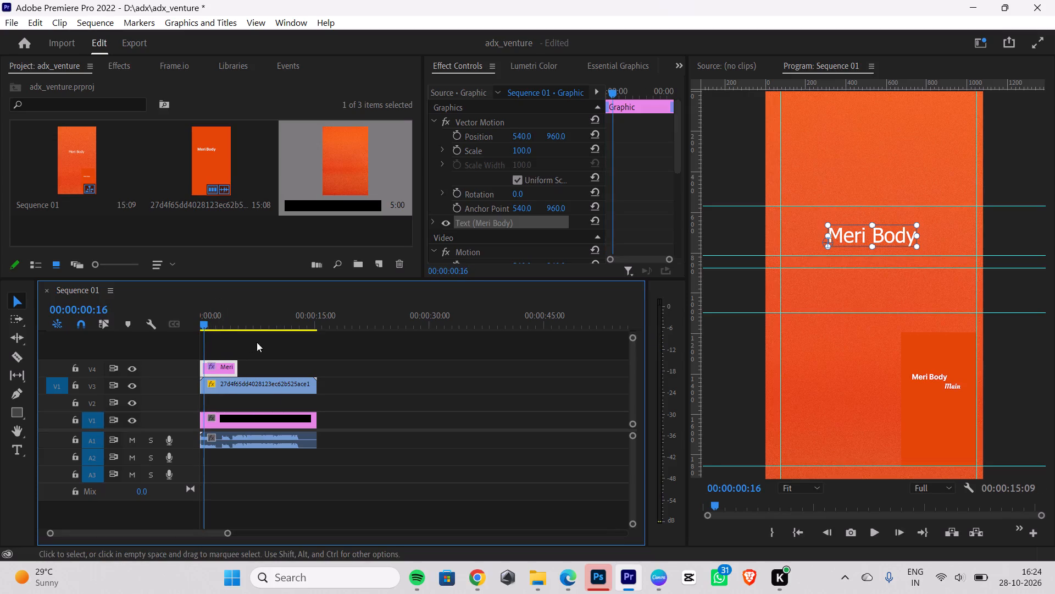
drag(205, 322, 107, 333)
key(space)
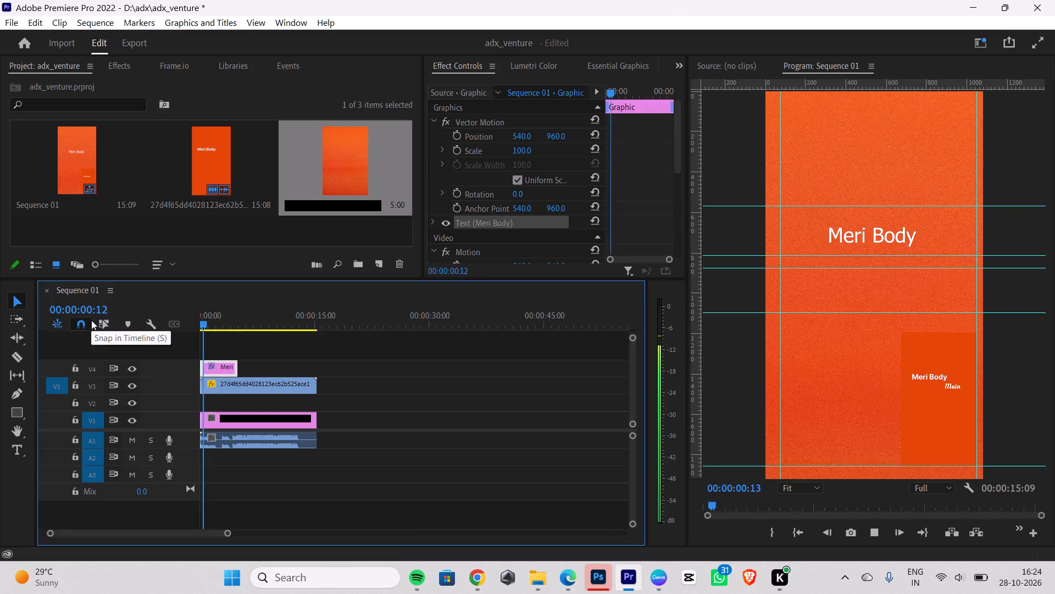
key(space)
key(Right)
key(Right)
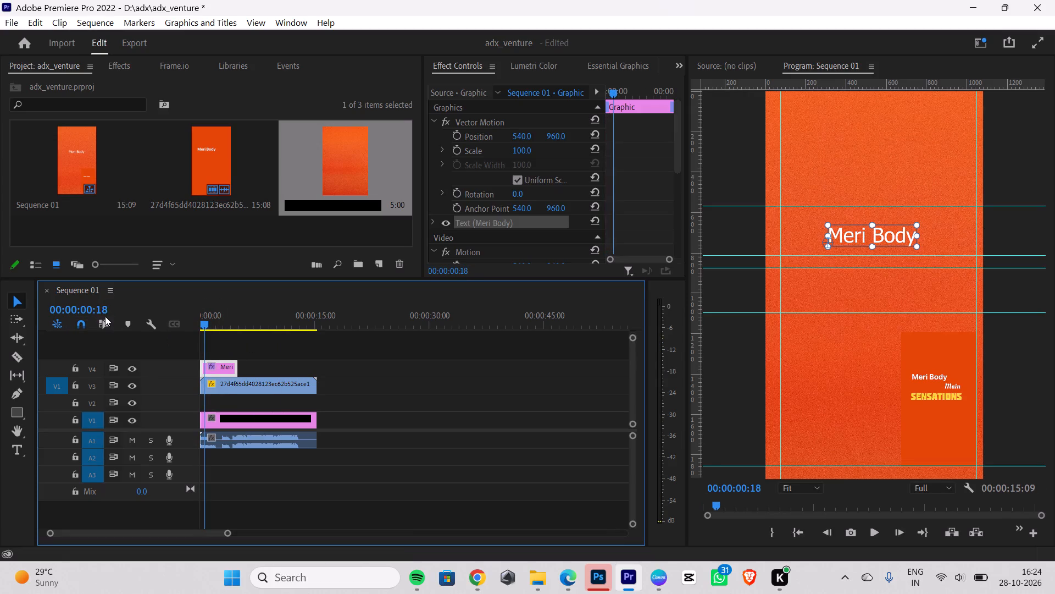
key(Left)
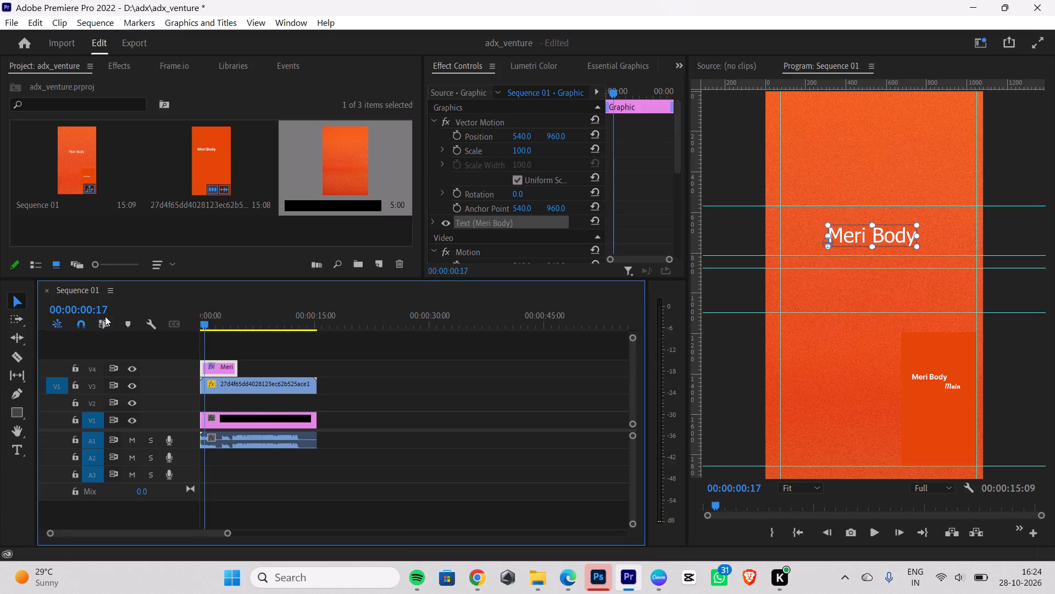
Duplicate the "Meri Body" text clip further along V4 and extend the original to meet the start of the copy.
click(224, 367)
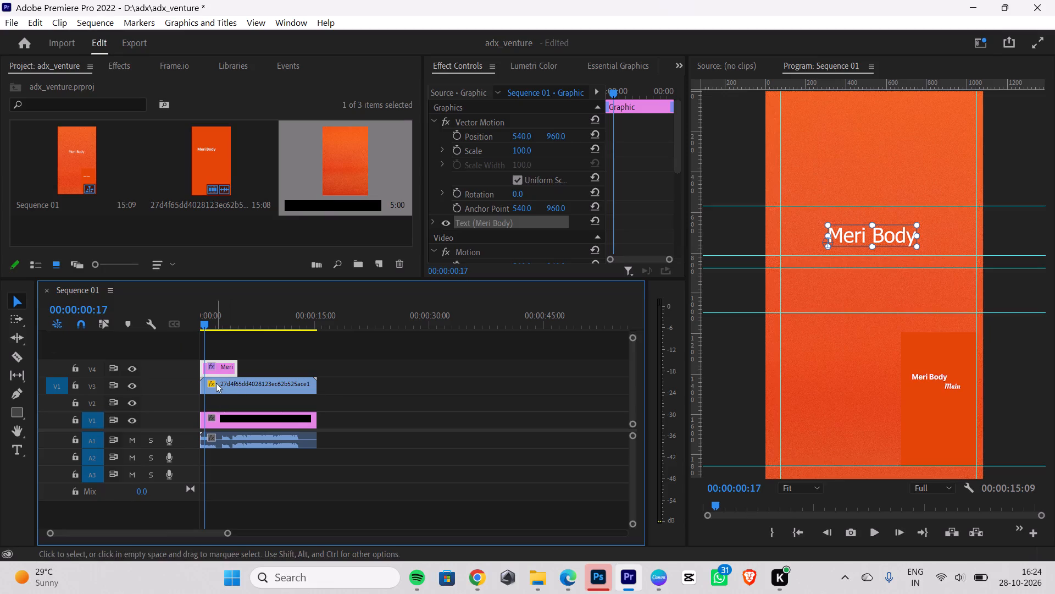
key(ctrl+c)
key(ctrl+v)
drag(222, 371, 237, 368)
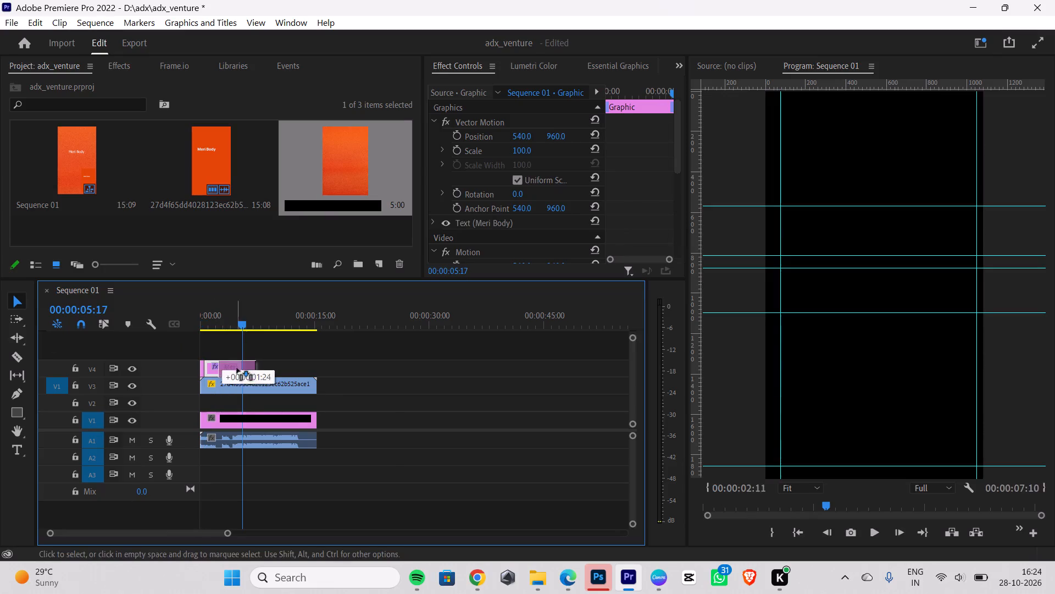
drag(237, 368, 248, 367)
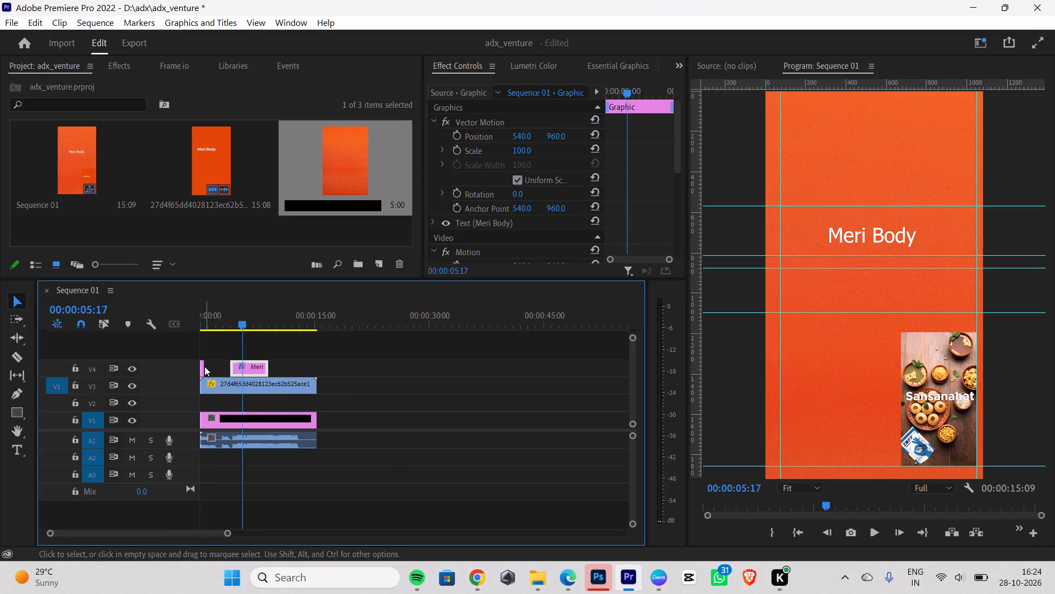
click(201, 367)
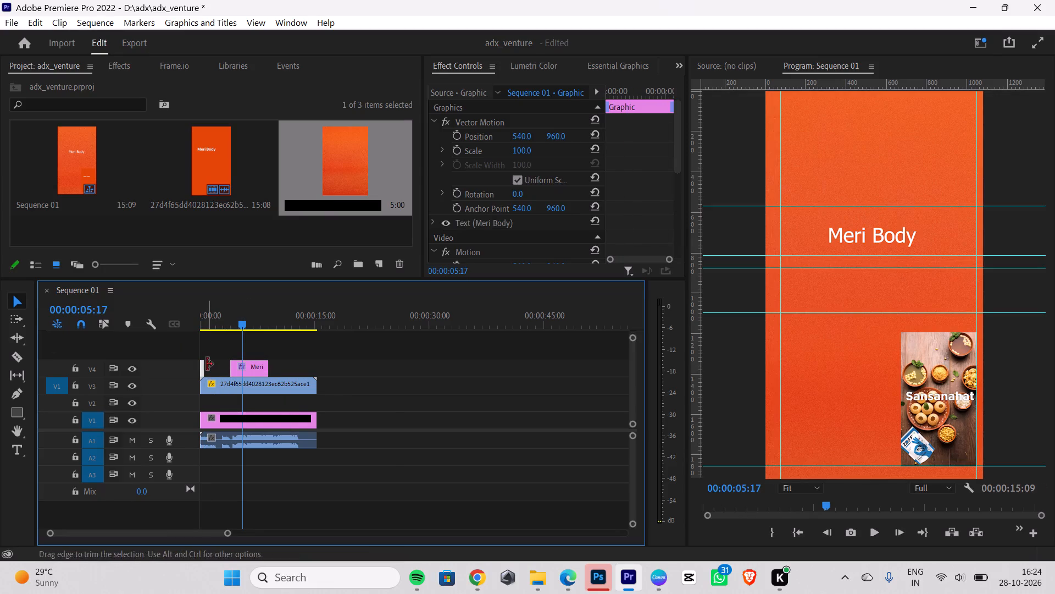
drag(207, 364, 231, 364)
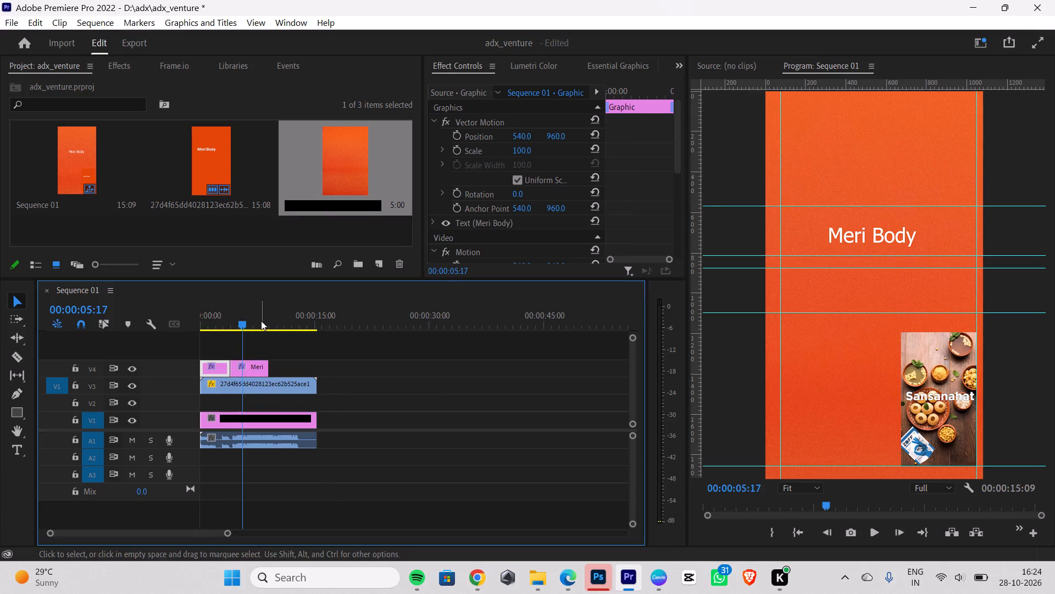
Move the duplicated "Meri Body" text clip to V5 at the sequence start, above the original.
drag(236, 326, 199, 347)
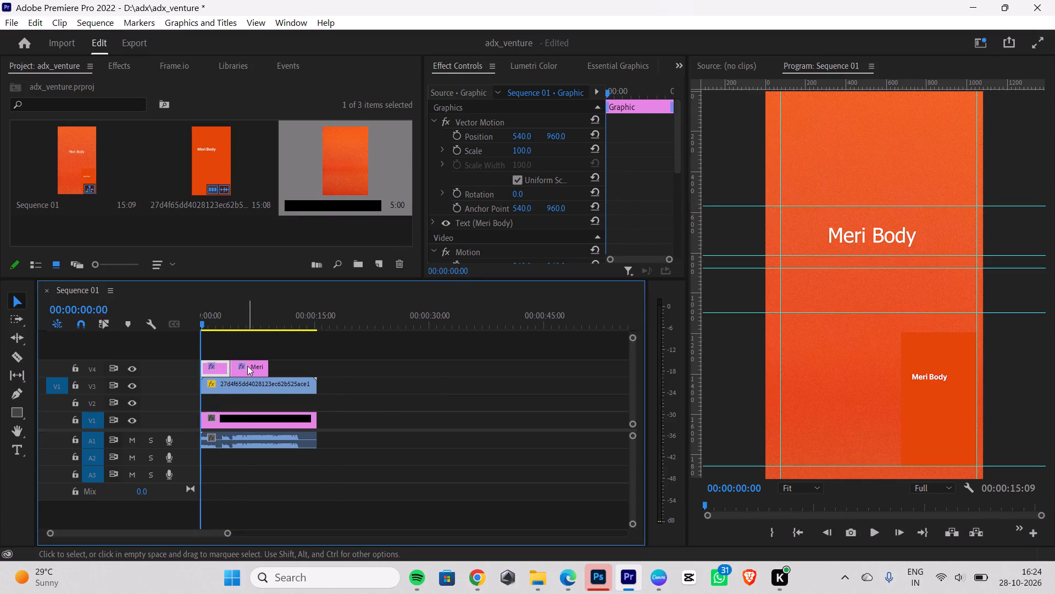
drag(248, 367, 223, 339)
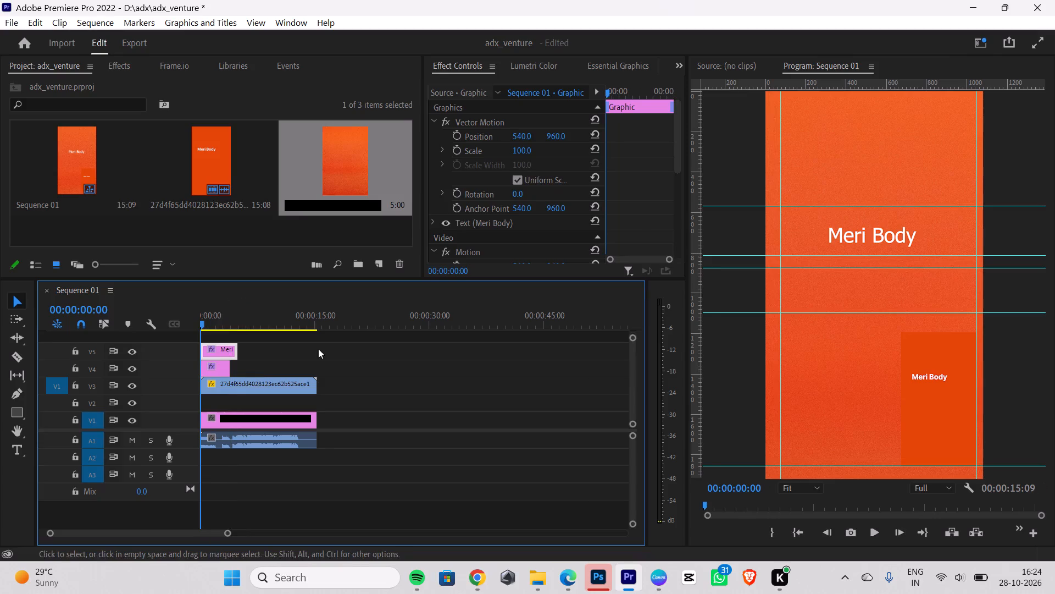
Enlarge the V5 "Meri Body" text slightly and place it below the original text in the frame.
drag(875, 240, 866, 267)
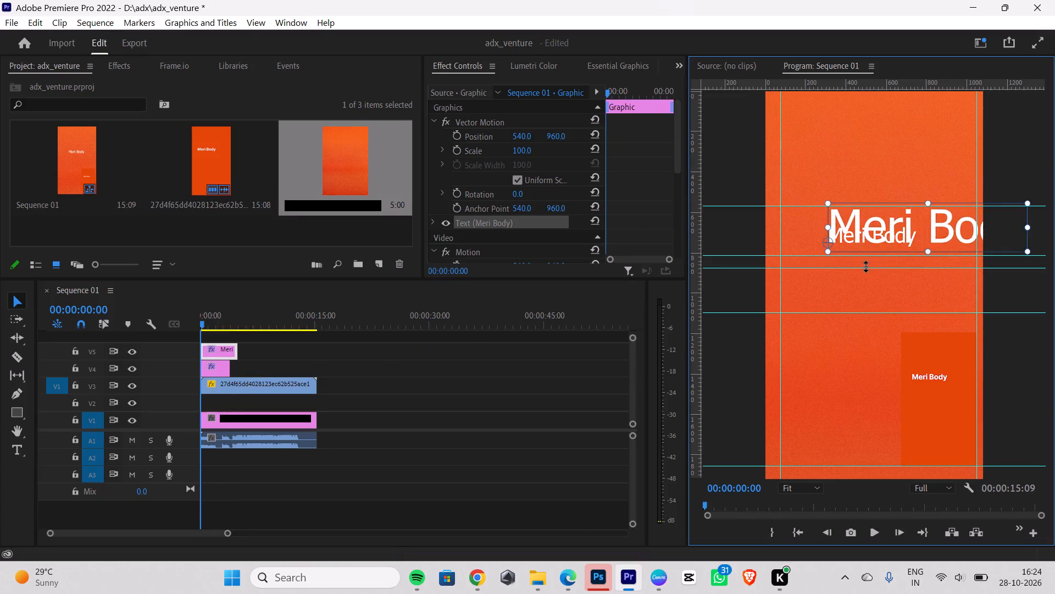
drag(866, 267, 862, 245)
drag(881, 232, 884, 269)
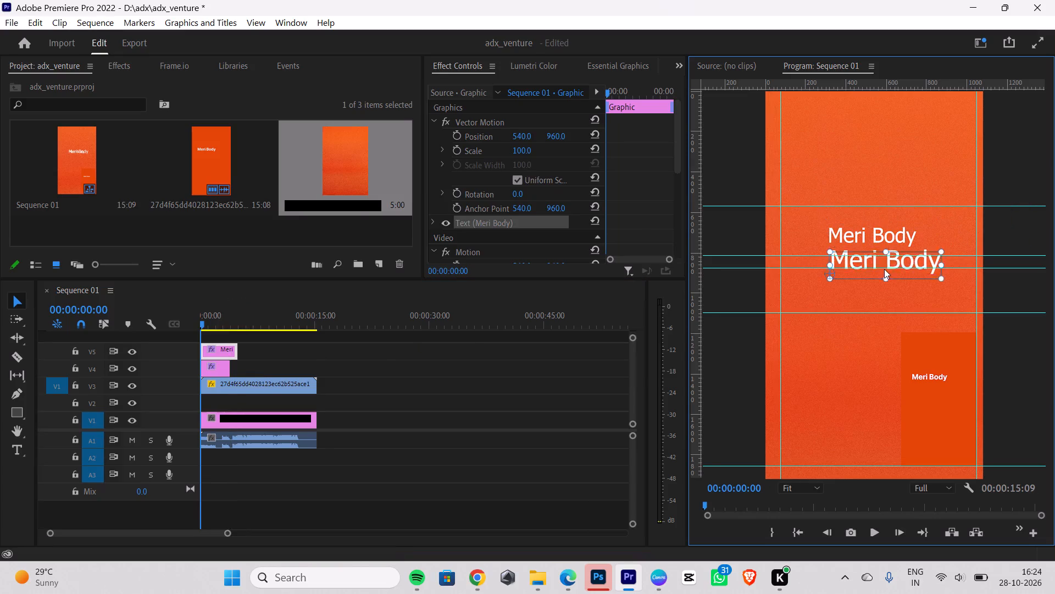
drag(884, 269, 868, 291)
Delete the wording of the larger, lower "Meri Body" text on V5, leaving the text layer empty.
triple_click(868, 291)
double_click(868, 293)
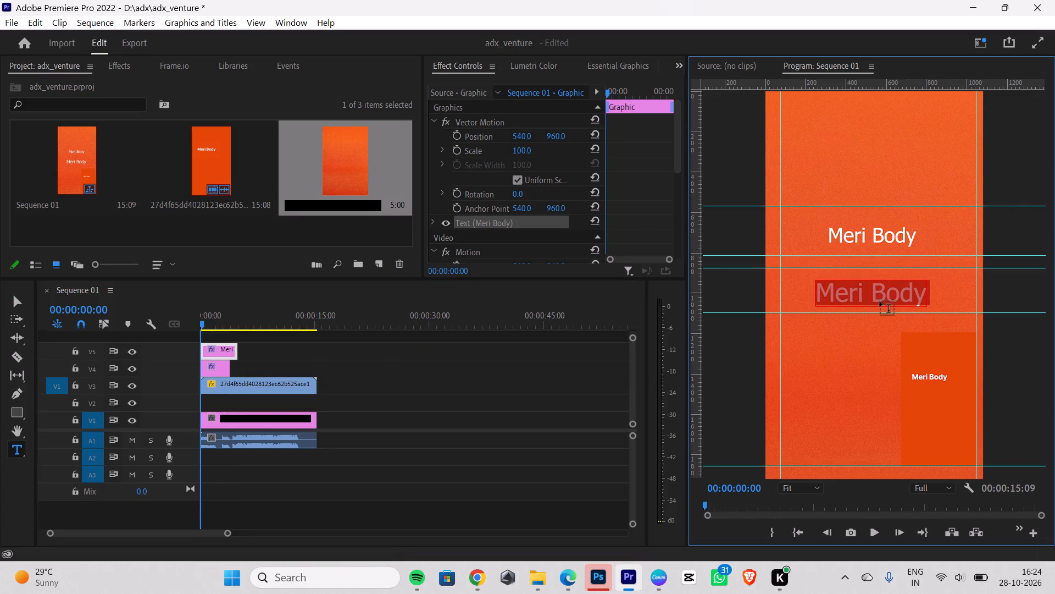
key(BackSpace)
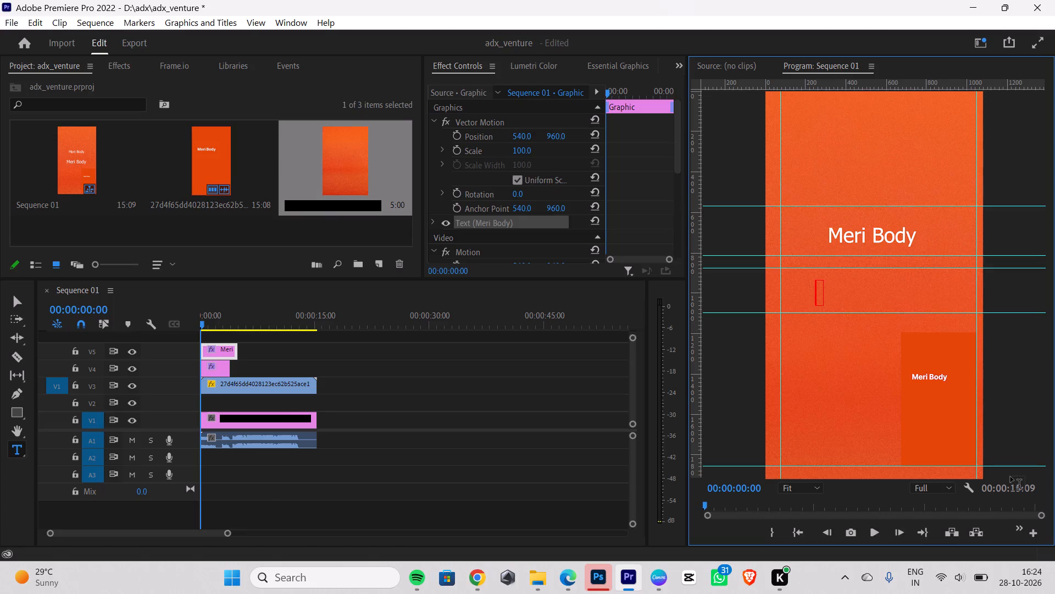
click(19, 305)
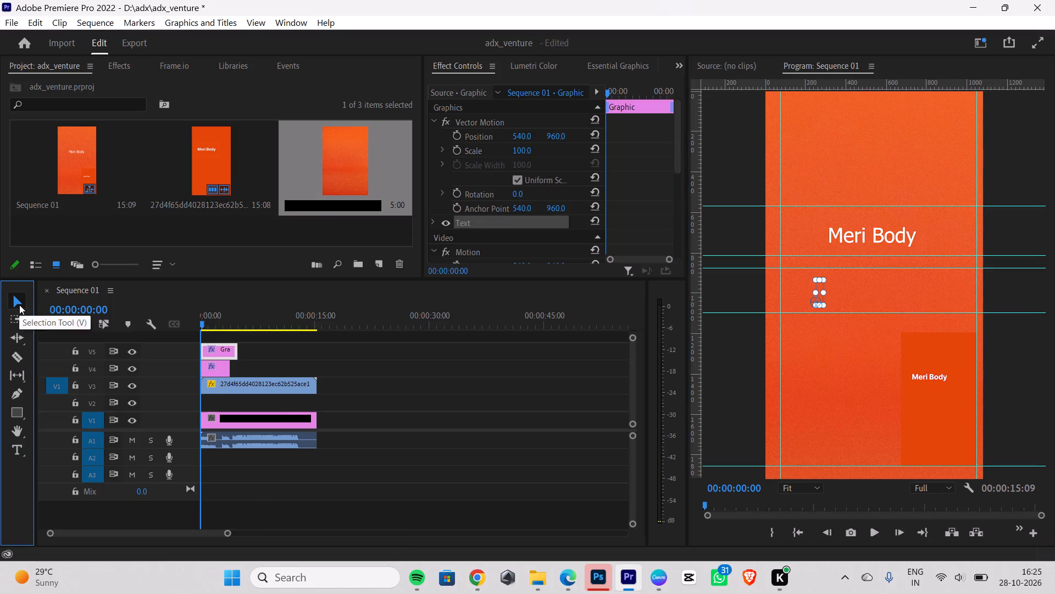
Step back and forth through the reference video's opening to examine which caption word follows "Meri Body" and when it appears.
key(Right)
key(Right)
key(Right)
key(Right)
click(251, 300)
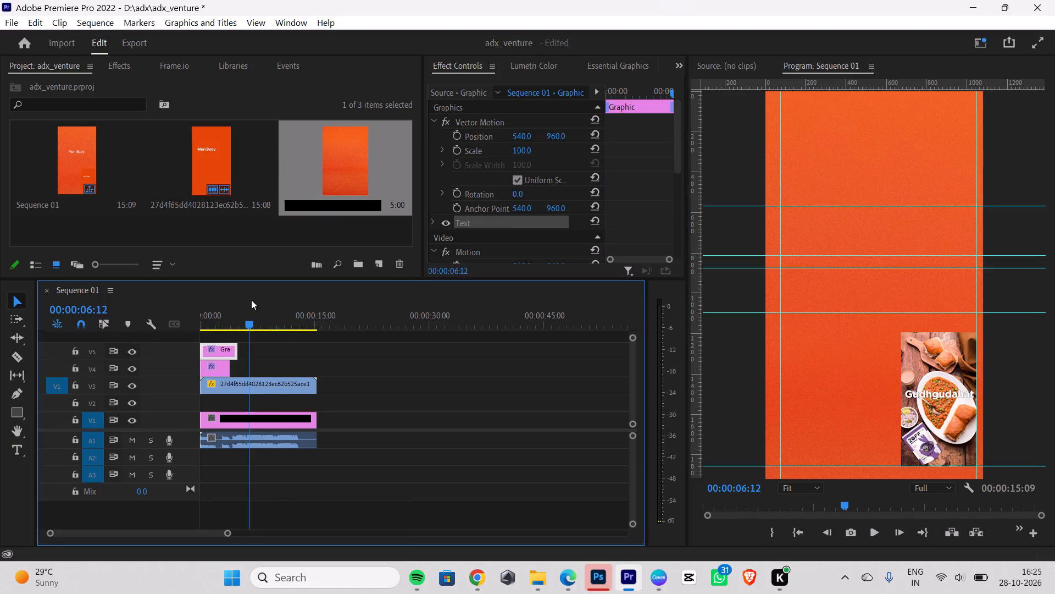
key(Left)
key(Left)
key(Left)
key(Left)
key(Left)
key(Left)
key(Left)
key(Left)
key(Left)
key(Left)
key(Left)
key(Left)
key(Left)
key(Left)
key(Left)
key(Left)
key(Left)
key(Left)
key(Left)
key(Left)
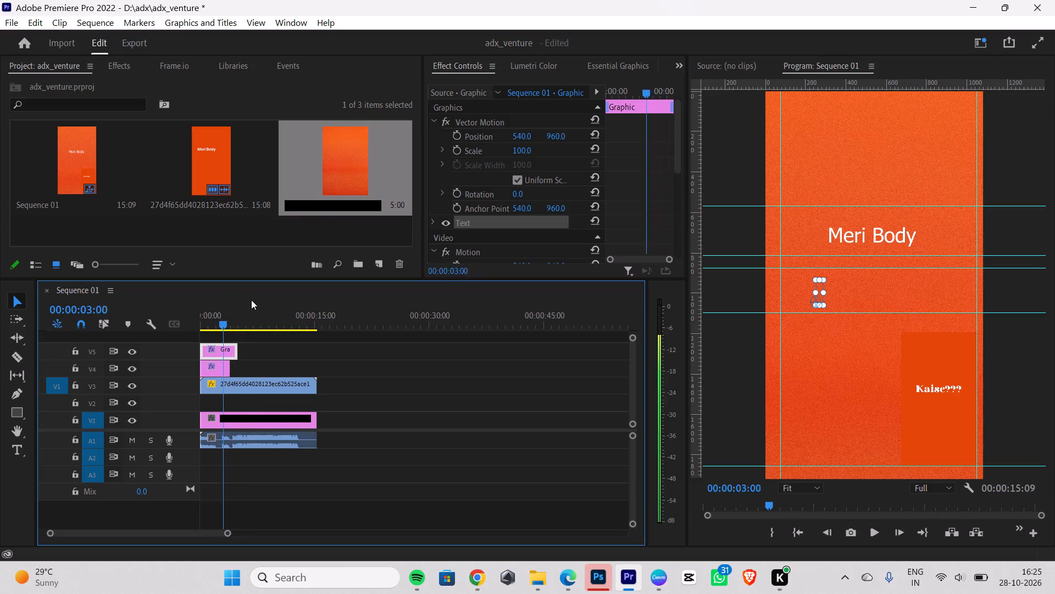
key(Left)
key(Left)
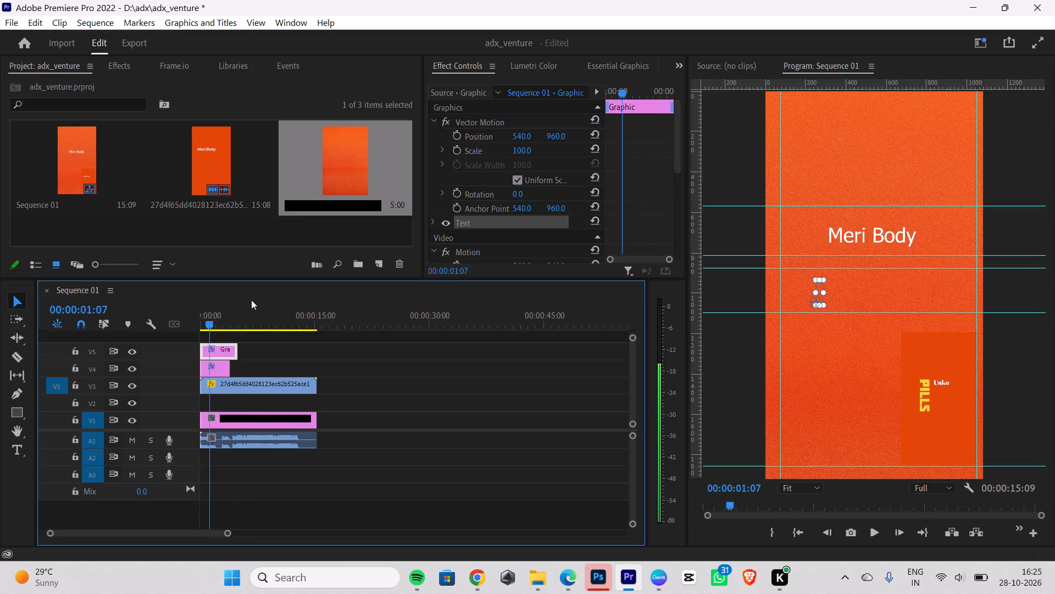
key(Left)
key(Left)
key(Left)
key(Left)
key(Left)
key(Left)
key(Left)
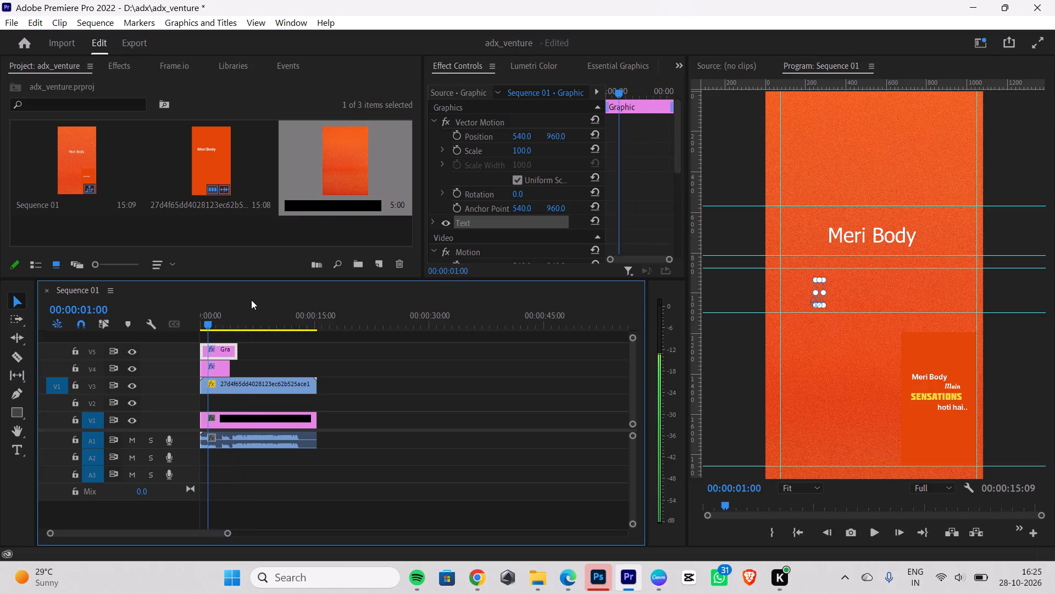
key(Left)
key(Left)
key(Left)
key(Left)
key(Left)
key(Left)
key(Left)
key(Left)
key(Left)
key(Left)
key(Left)
key(Left)
key(Left)
key(Left)
key(Left)
key(Left)
key(Left)
key(Left)
key(Left)
key(Left)
key(Left)
key(Left)
key(Left)
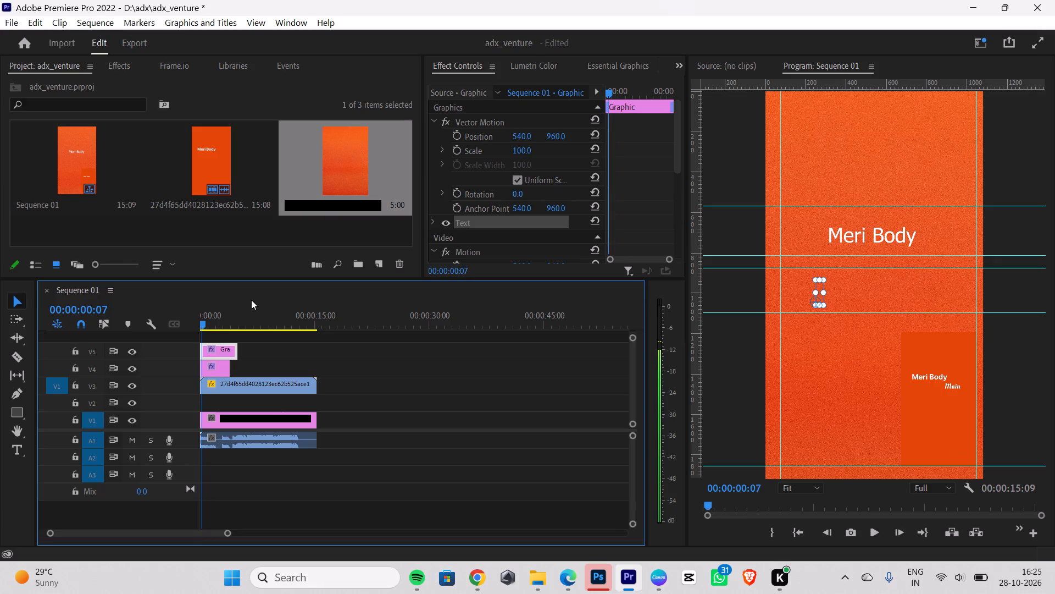
key(Left)
key(Left)
key(Left)
key(Left)
key(Left)
key(Left)
key(Left)
key(Left)
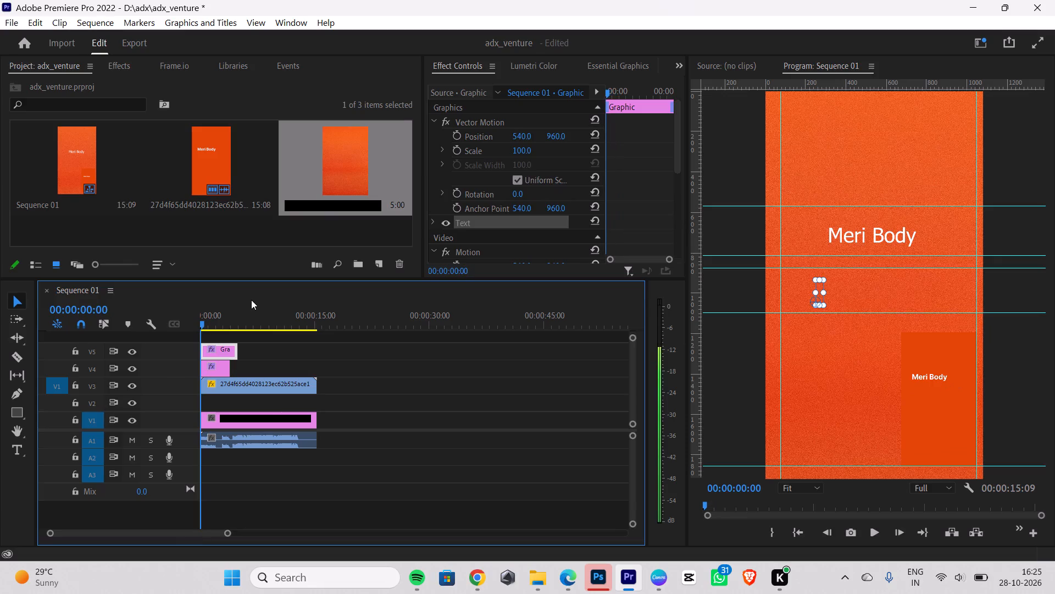
key(Right)
key(Right)
key(Right)
key(Right)
key(Right)
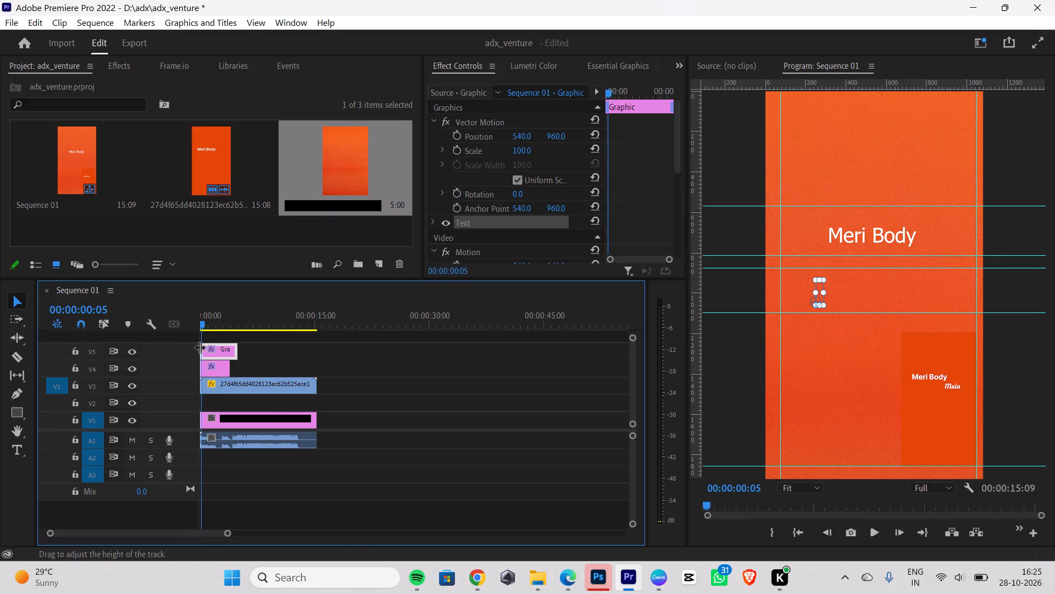
Enter "Main" as the V5 text and place it just below the right end of "Meri Body" in the frame.
double_click(215, 351)
double_click(613, 197)
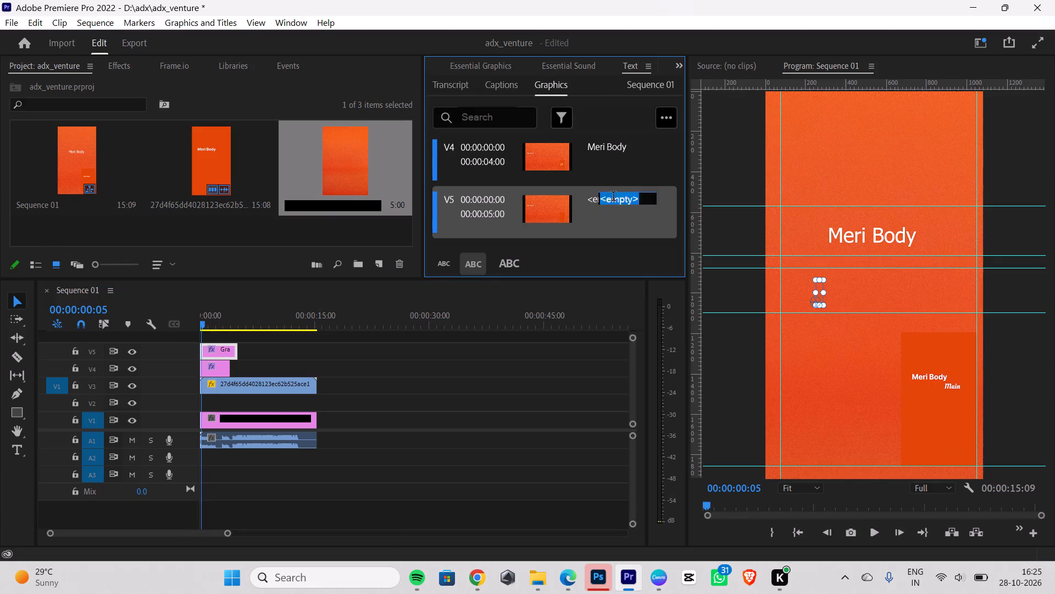
key(BackSpace)
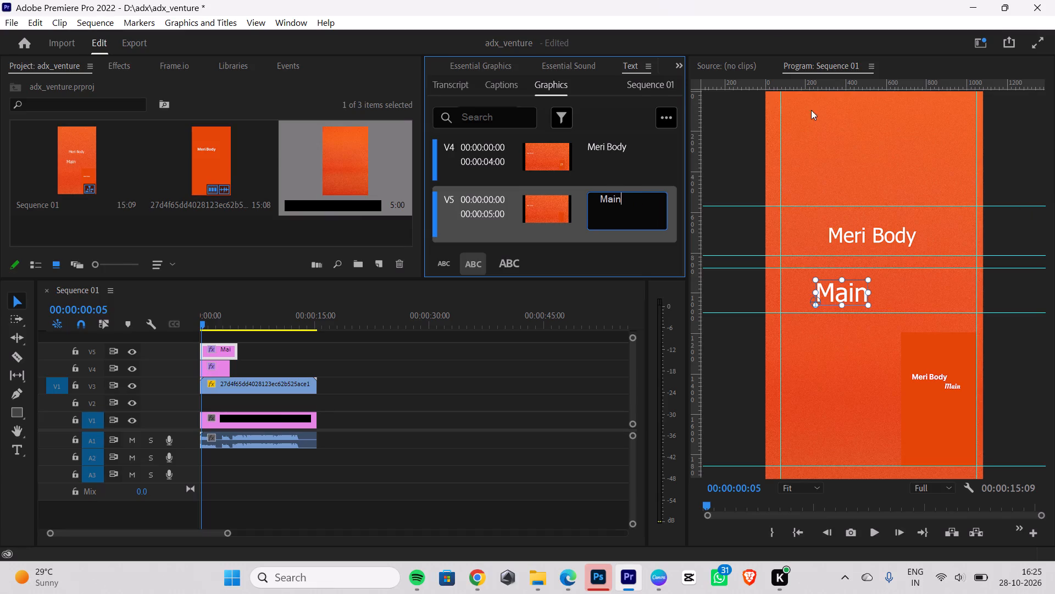
click(882, 146)
drag(838, 295, 925, 273)
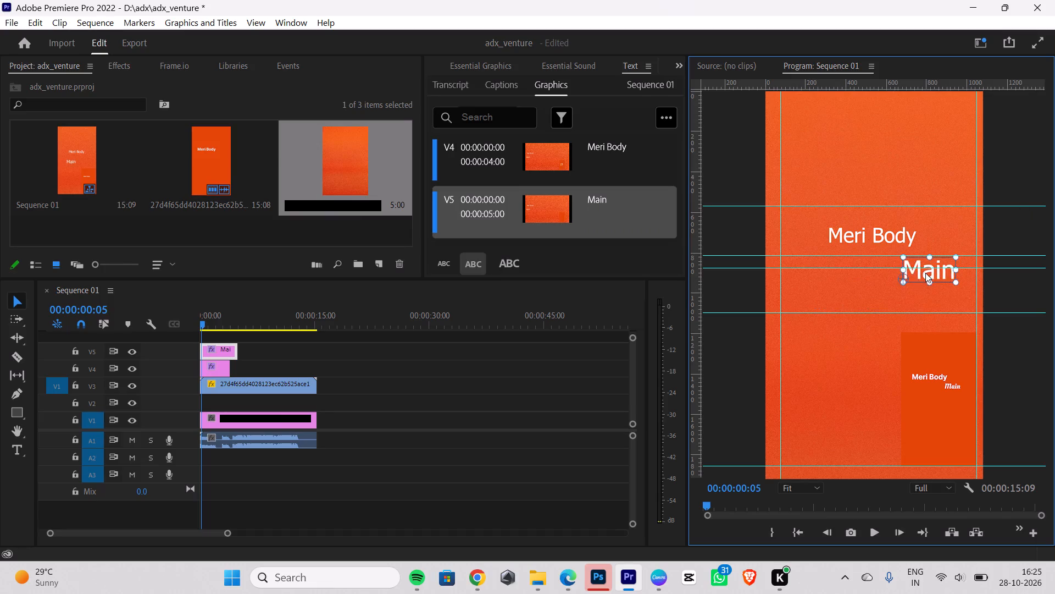
drag(925, 273, 922, 267)
click(878, 355)
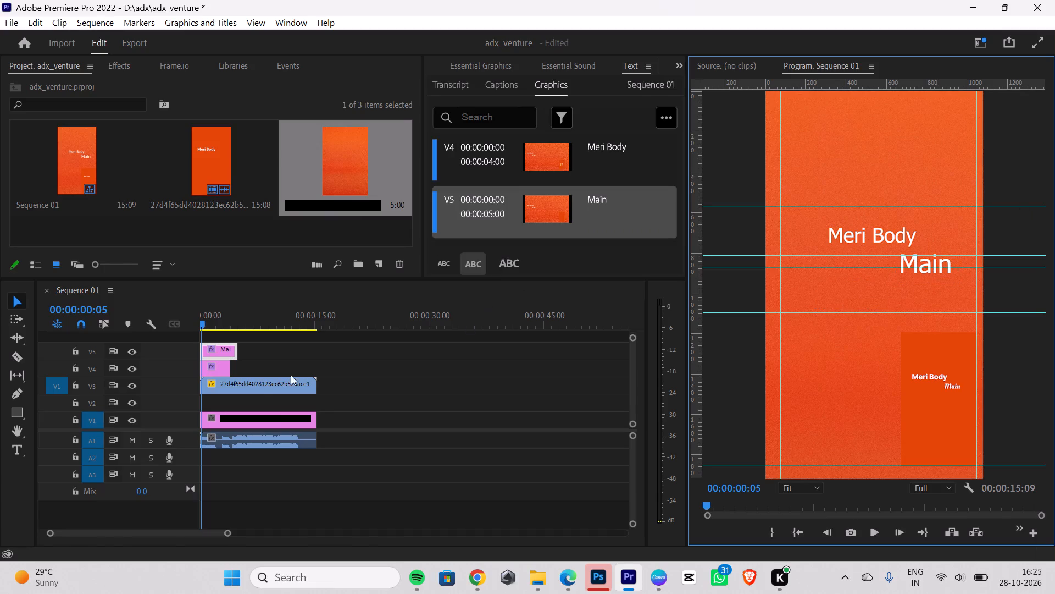
Duplicate the V4 "Meri Body" text clip and place the copy on V6 at the sequence start.
click(214, 364)
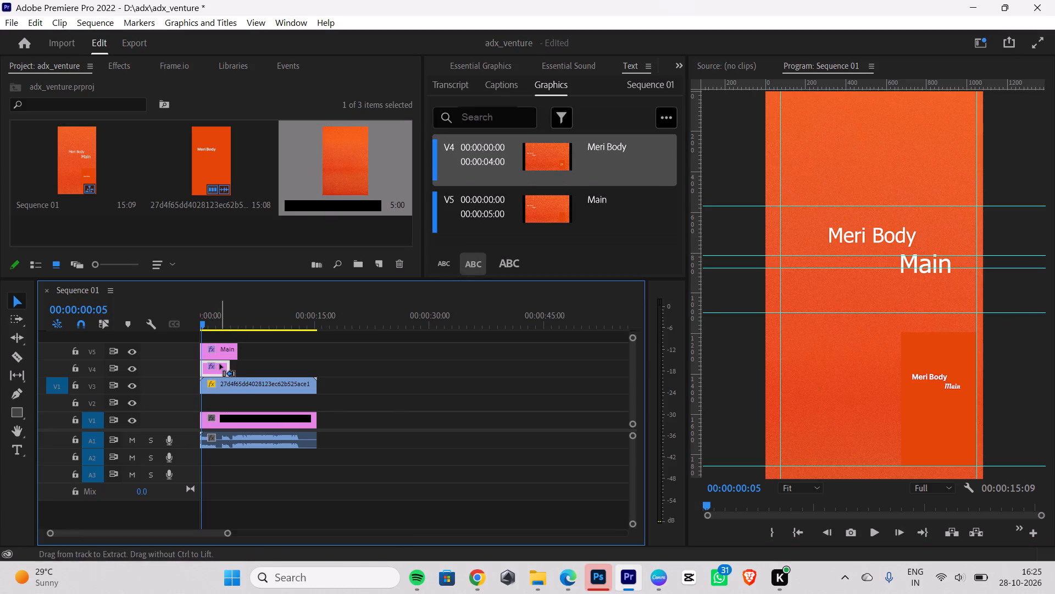
key(ctrl+c)
drag(206, 321, 240, 325)
key(ctrl+v)
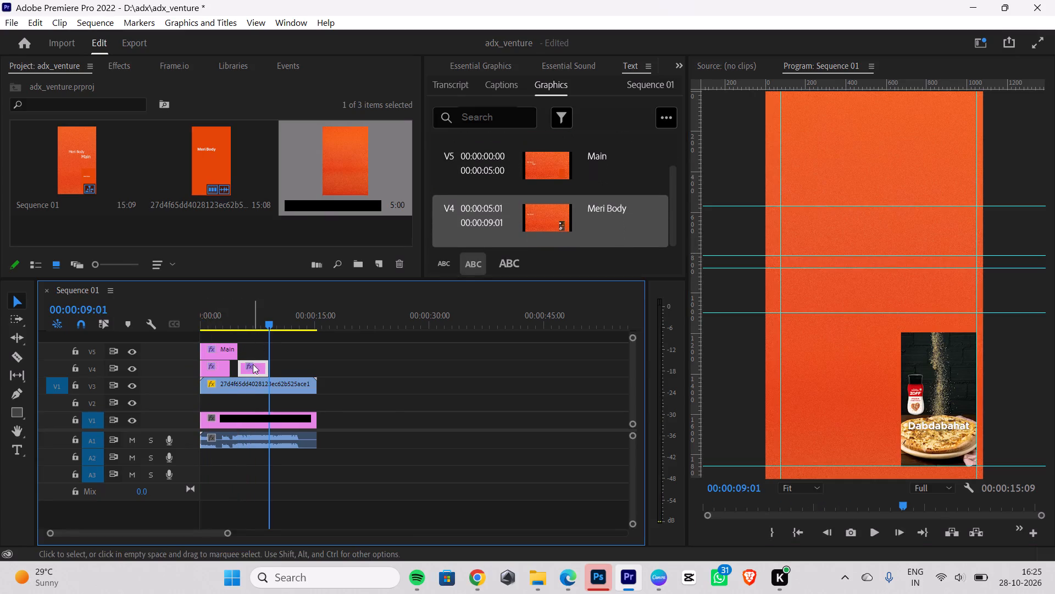
drag(253, 366, 212, 338)
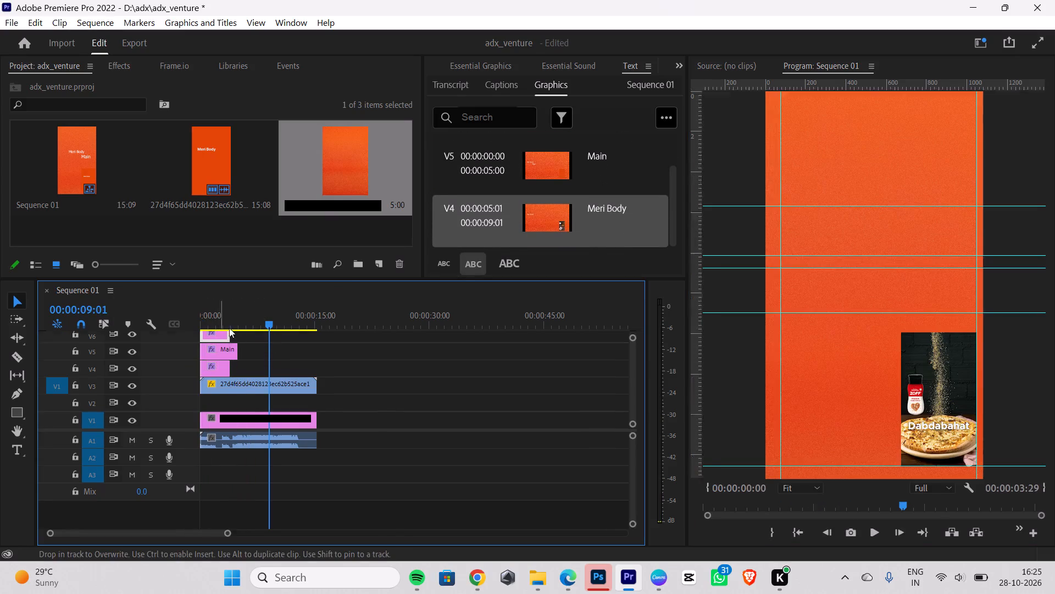
drag(346, 279, 361, 214)
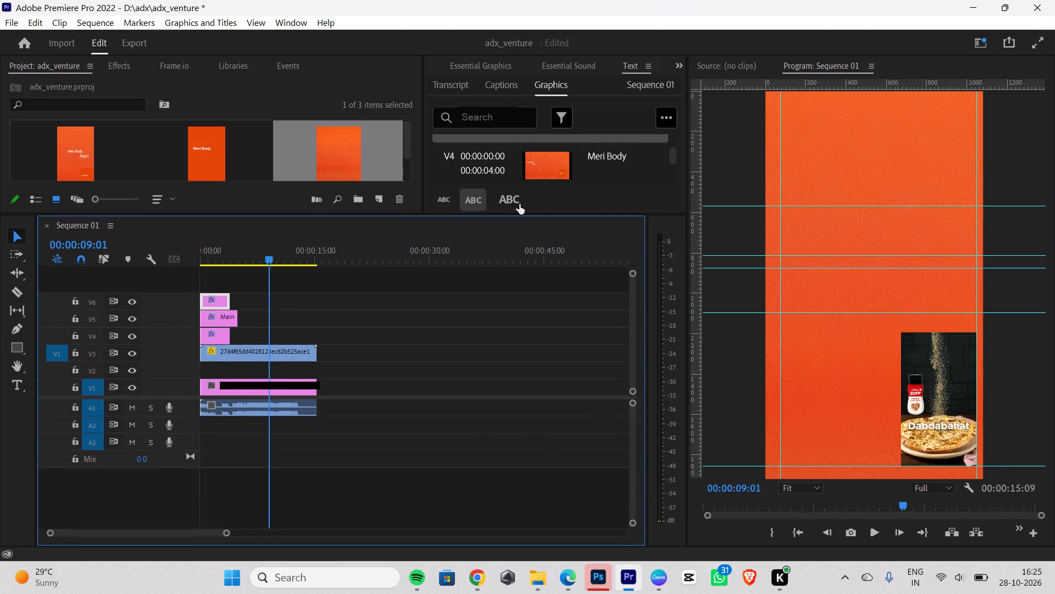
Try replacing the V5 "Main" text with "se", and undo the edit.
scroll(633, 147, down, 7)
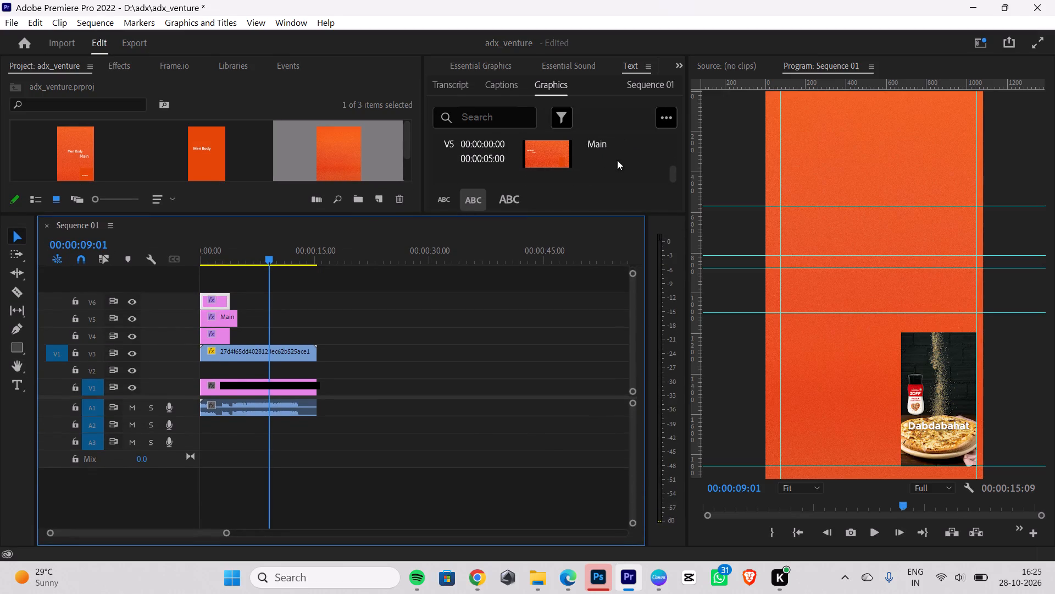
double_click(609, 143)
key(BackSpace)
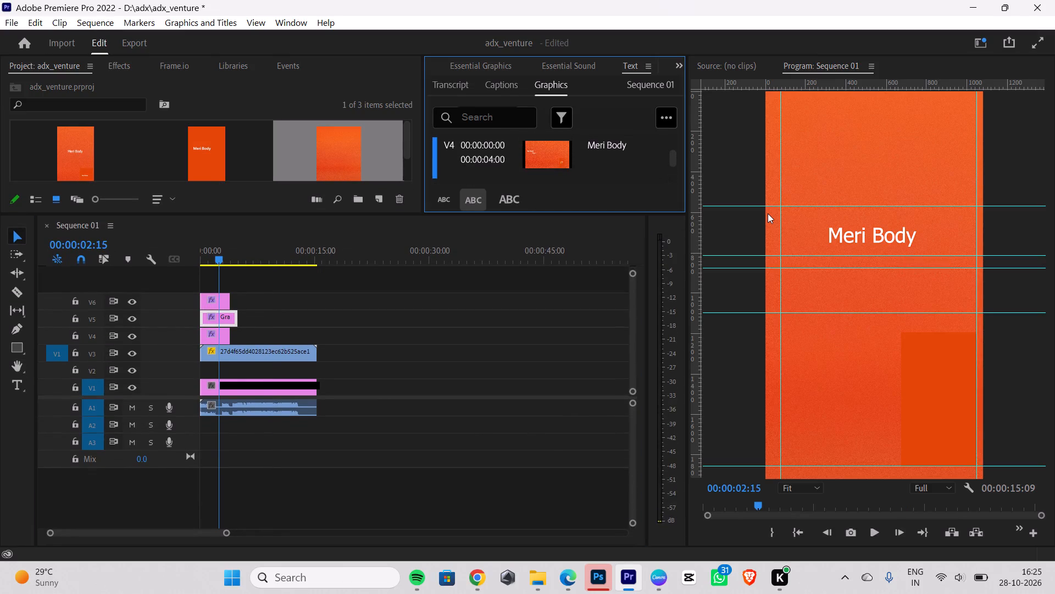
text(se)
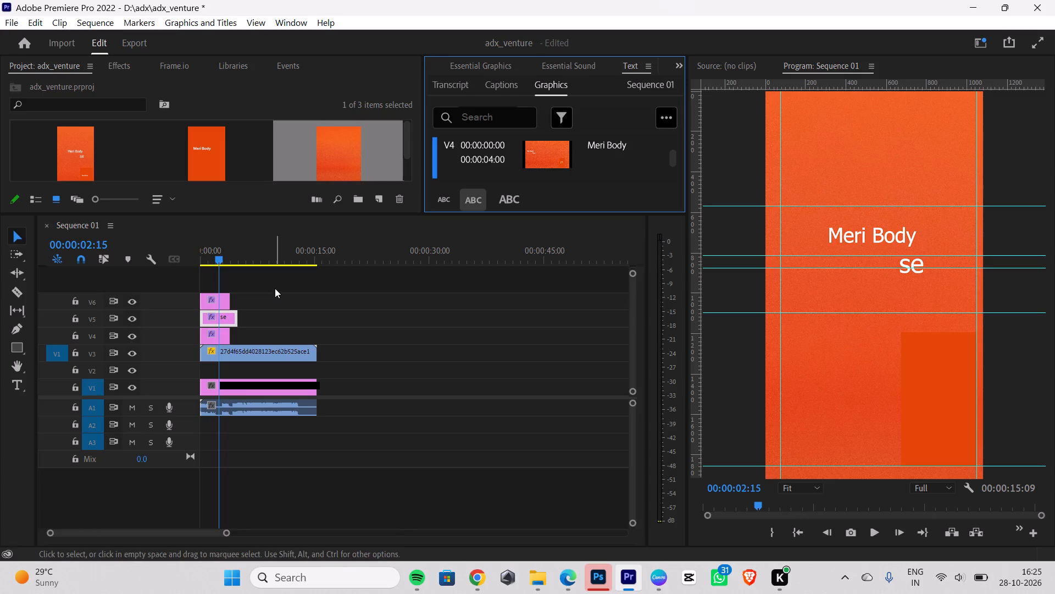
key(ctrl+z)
At 00:00:00:22, replace the V4 "Meri Body" text with "SENSATIONS".
drag(218, 257, 204, 248)
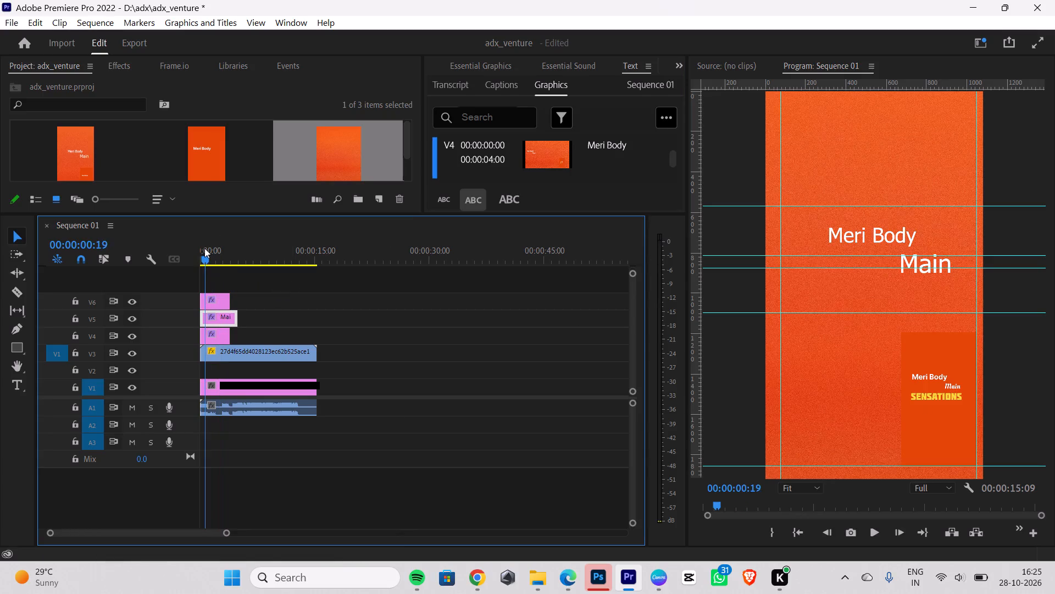
drag(204, 248, 205, 249)
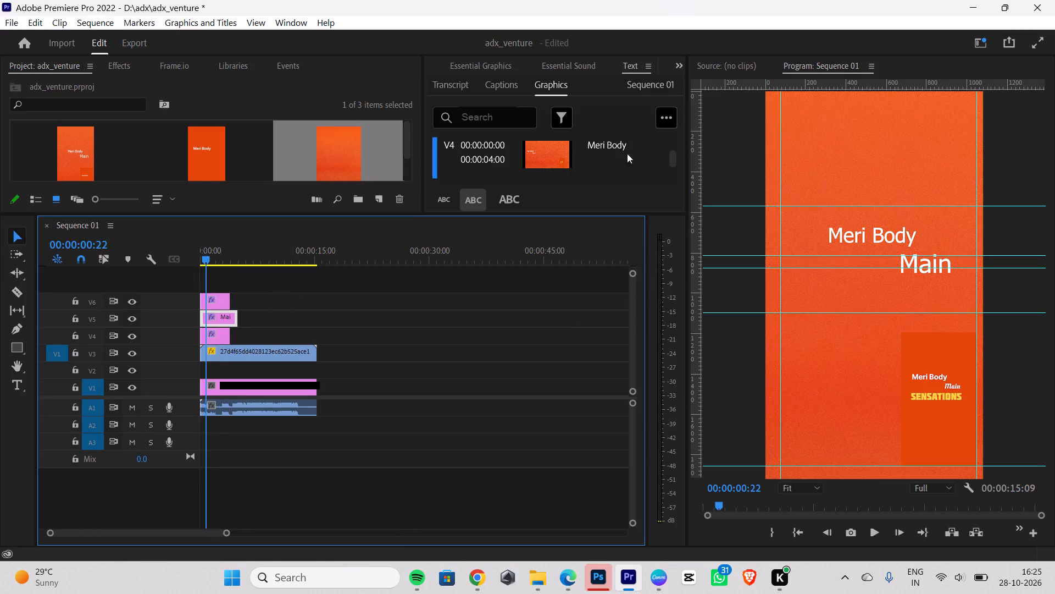
scroll(556, 151, down, 5)
scroll(568, 146, up, 2)
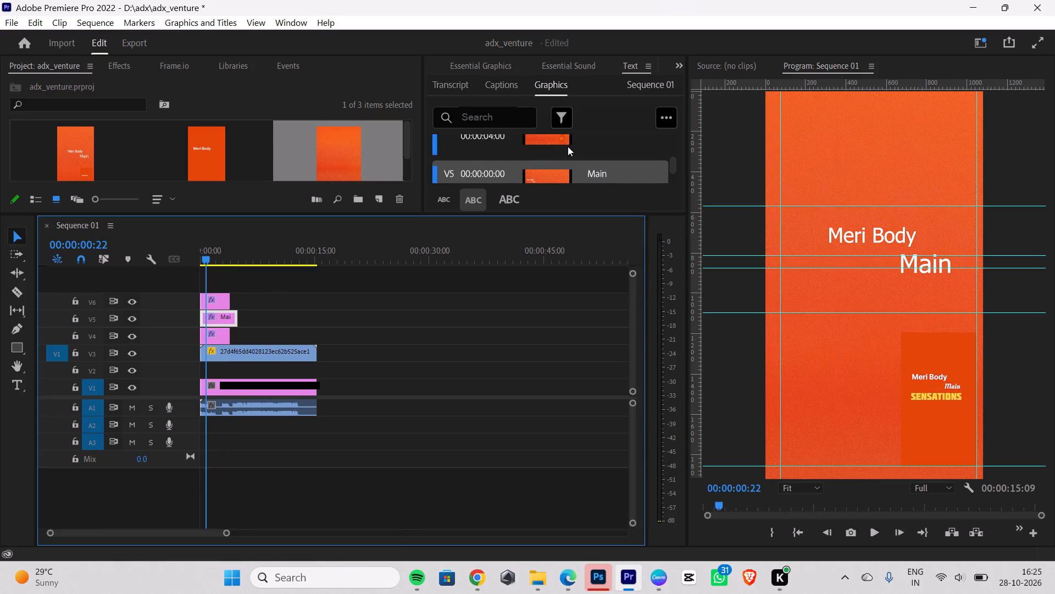
scroll(568, 146, up, 6)
scroll(568, 146, down, 2)
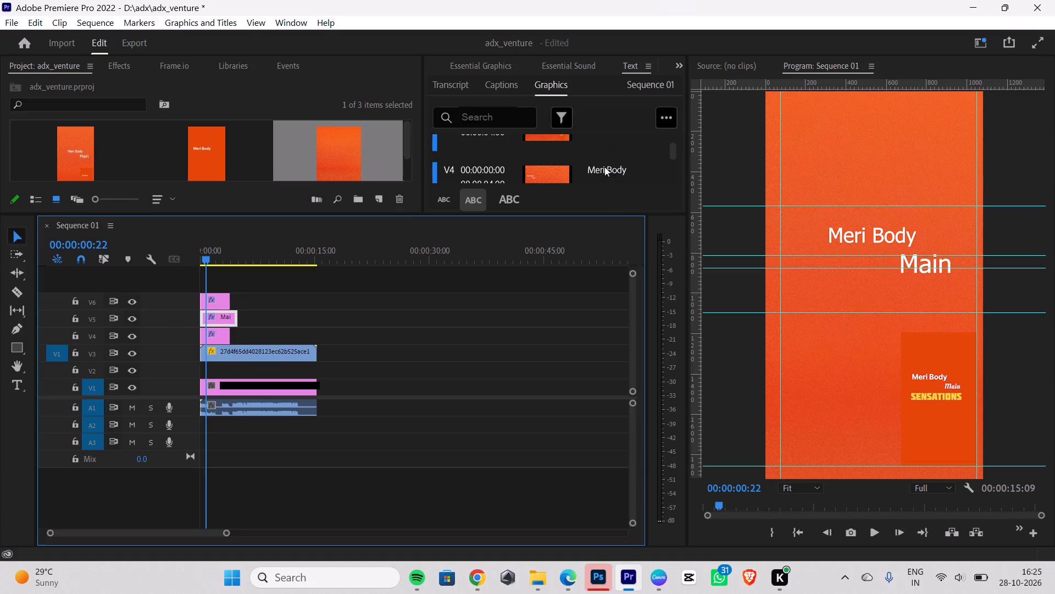
scroll(599, 167, down, 4)
scroll(601, 166, up, 2)
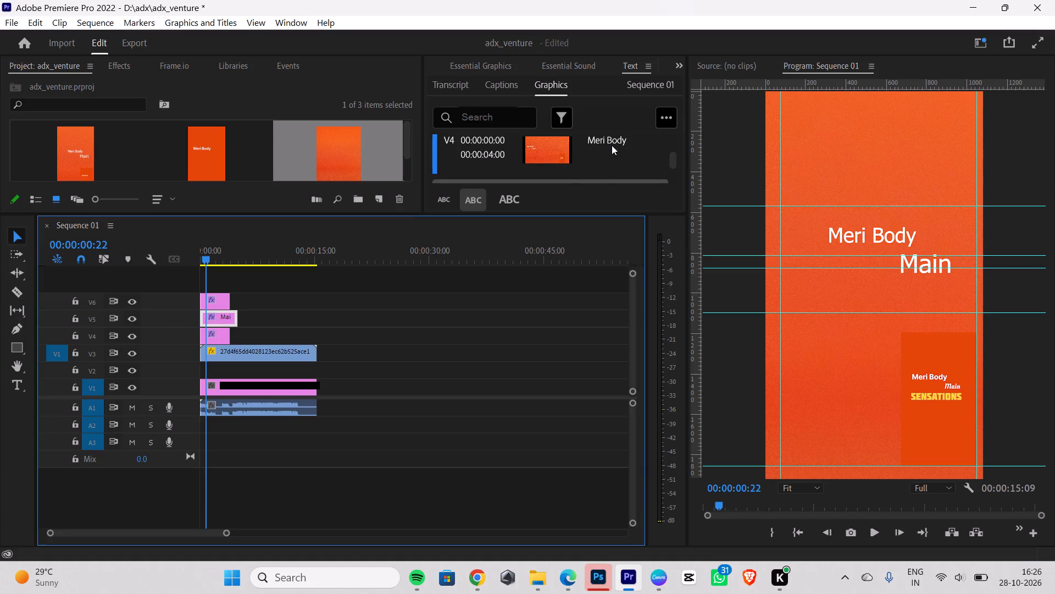
double_click(612, 145)
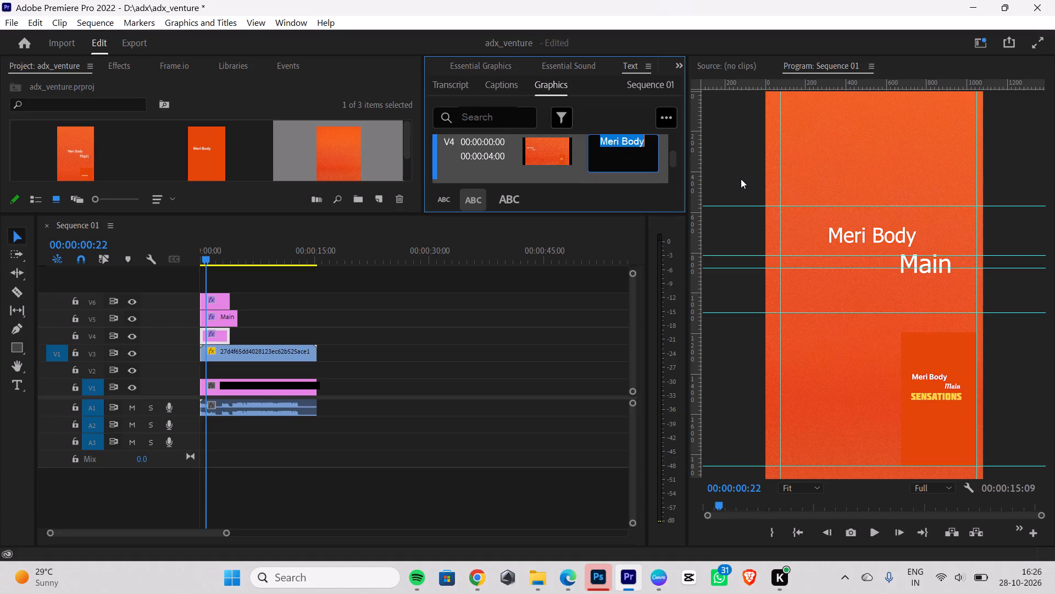
key(BackSpace)
key(s)
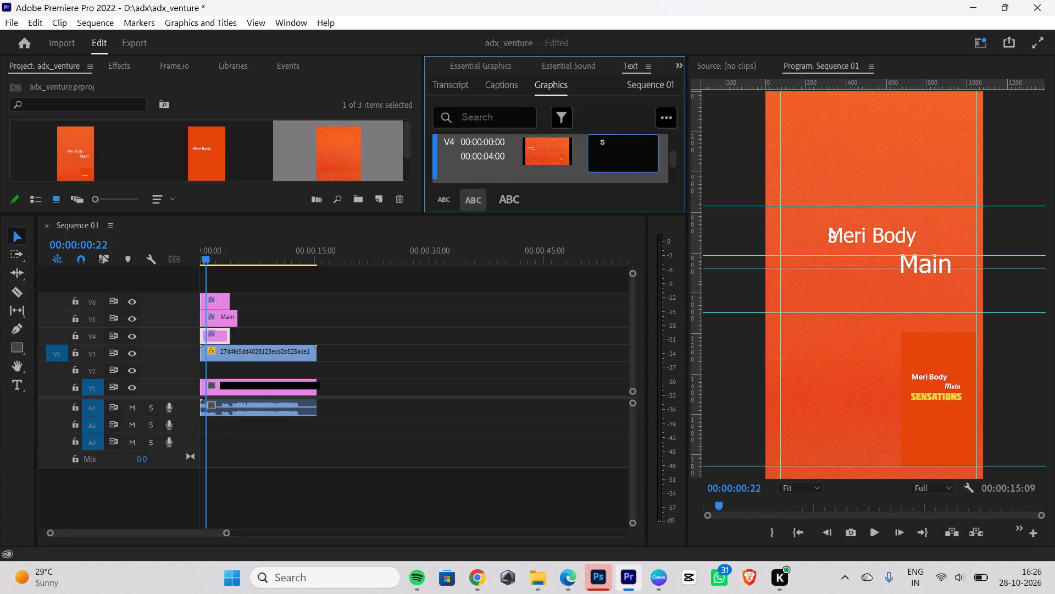
key(BackSpace)
text(SENSA)
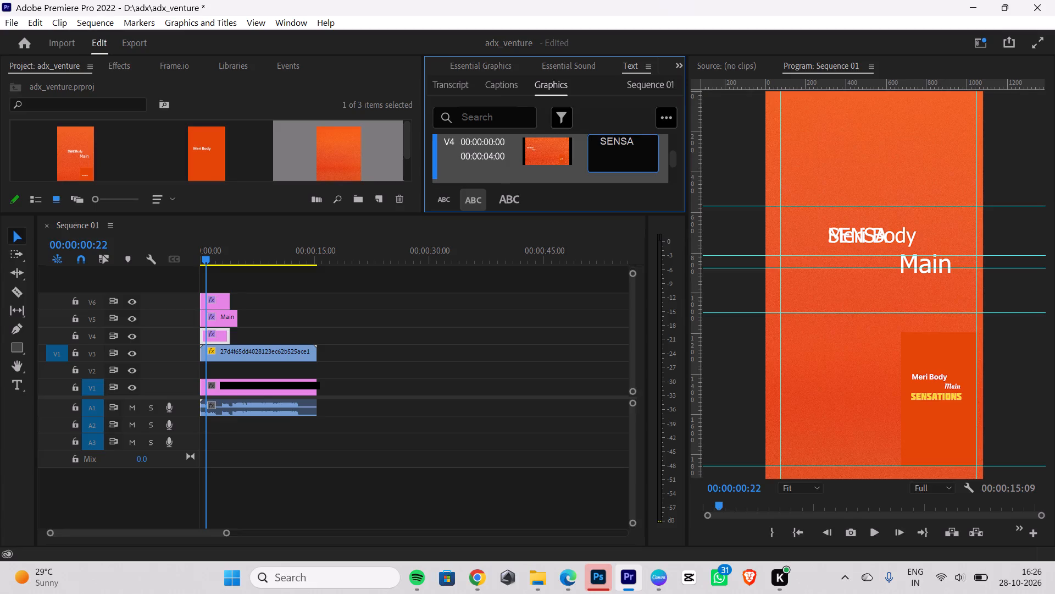
text(TIONS)
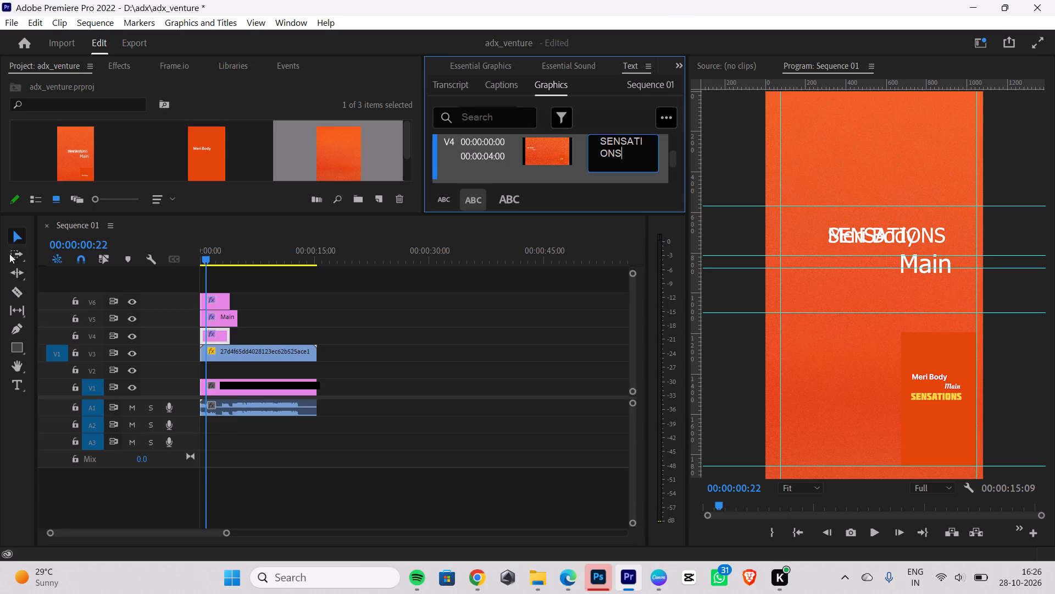
click(20, 238)
click(846, 345)
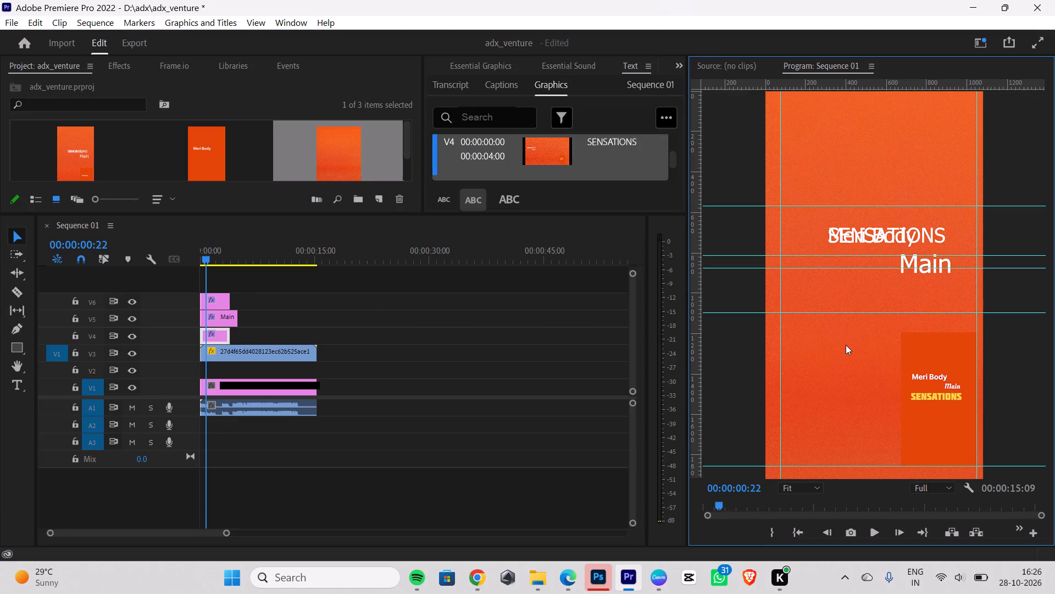
Move the V6 "Meri Body" text up and slightly left in the frame so it sits above "SENSATIONS".
drag(858, 237, 836, 236)
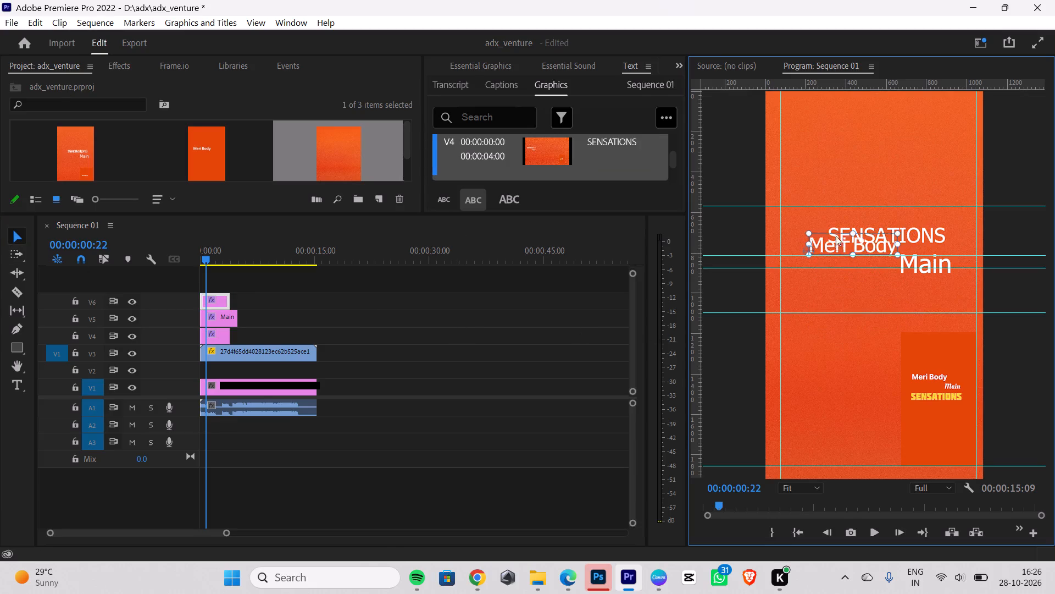
drag(836, 236, 837, 211)
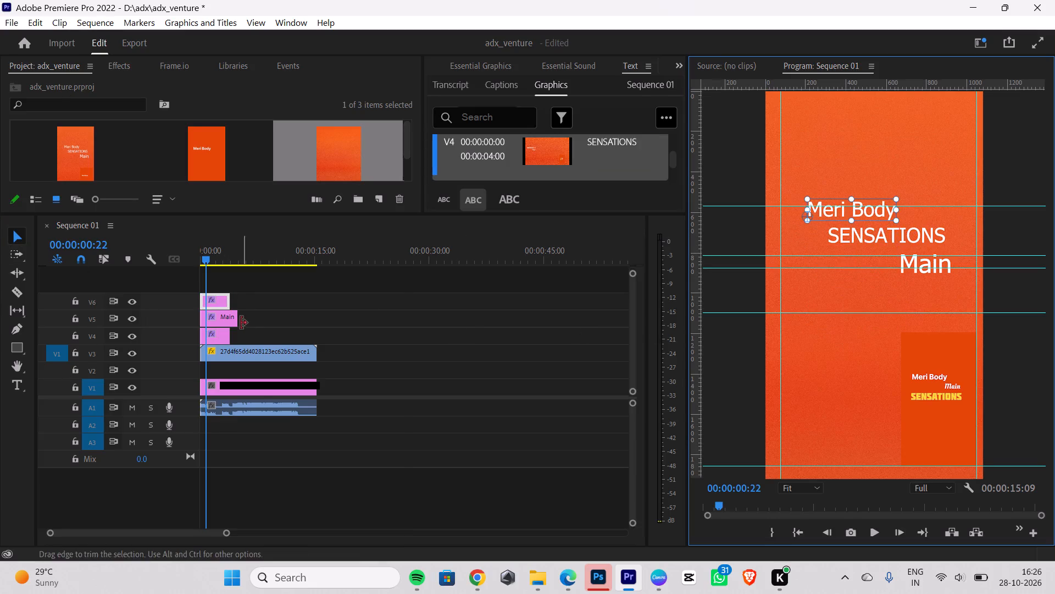
Trim the end of the V5 "Main" clip to 00:00:04:00, aligned with the V4 and V6 text clips.
drag(237, 318, 228, 317)
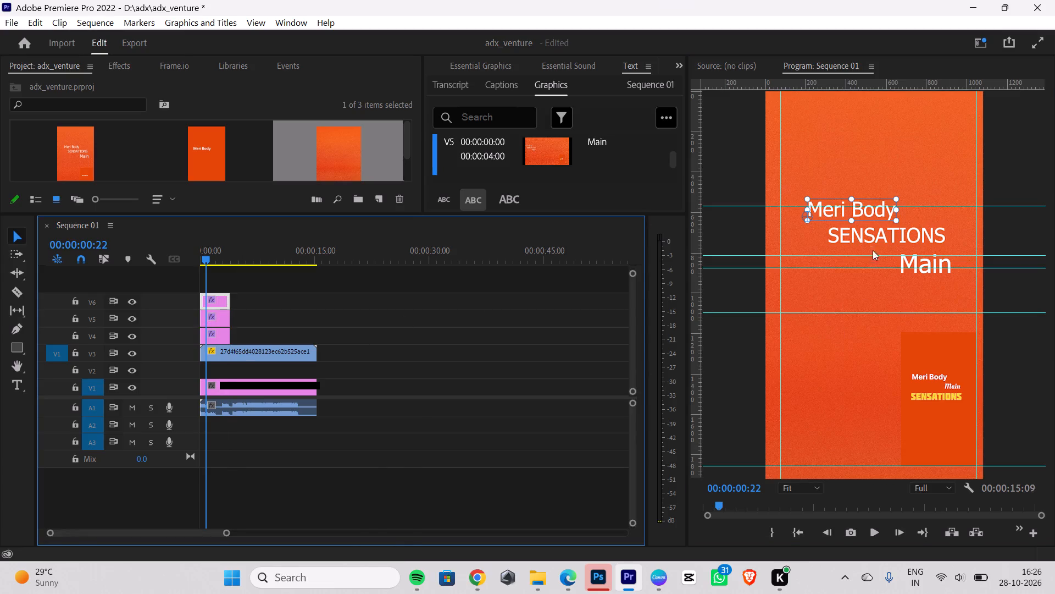
Rearrange the three captions into a tighter stack: "Meri Body" on top, "Main" below it to the right, and "SENSATIONS" beneath both.
drag(876, 236, 851, 293)
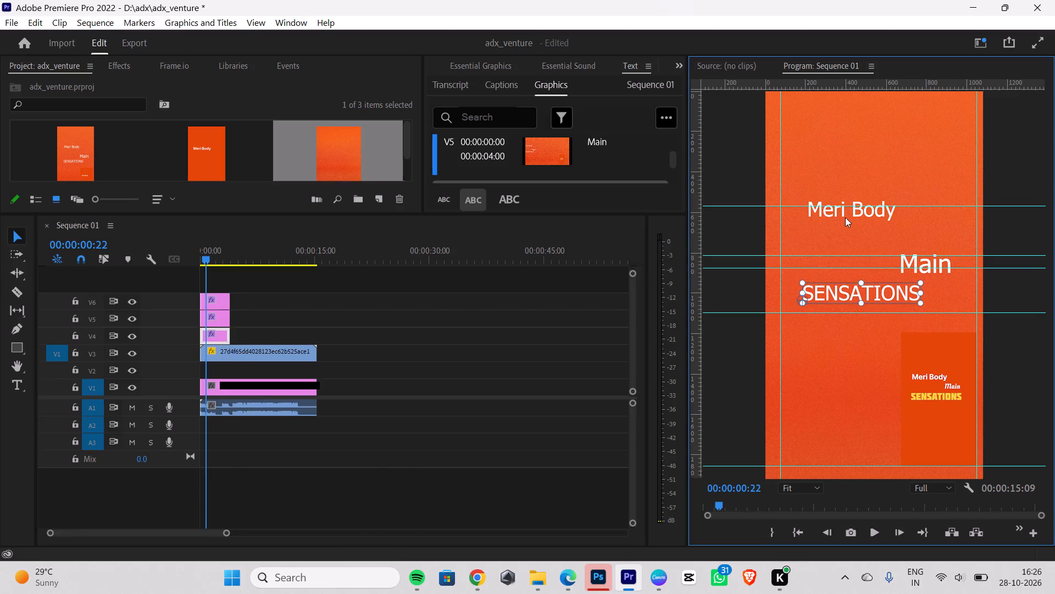
drag(847, 212, 848, 229)
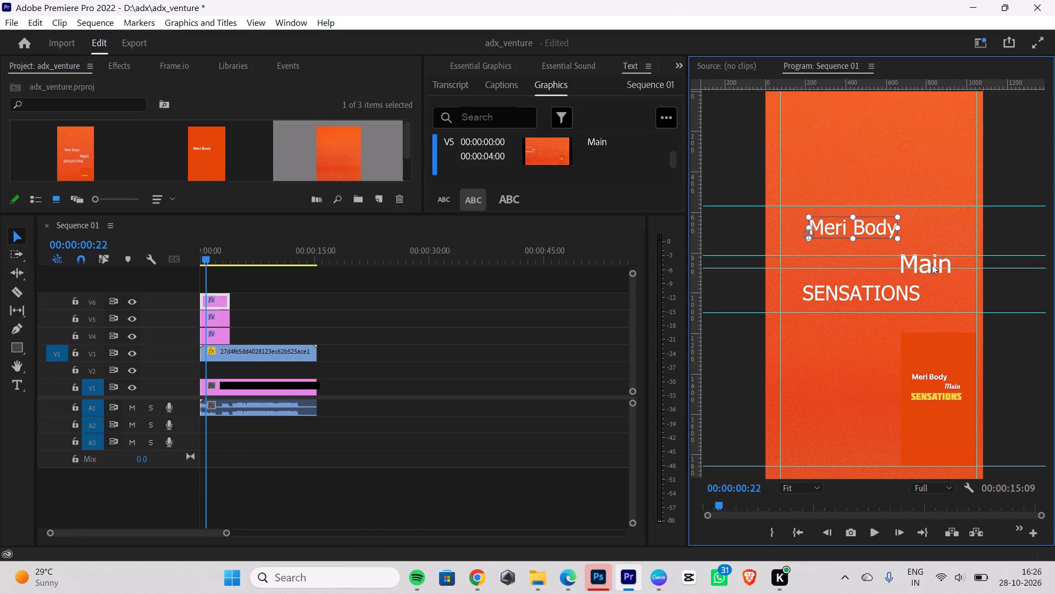
drag(931, 264, 916, 254)
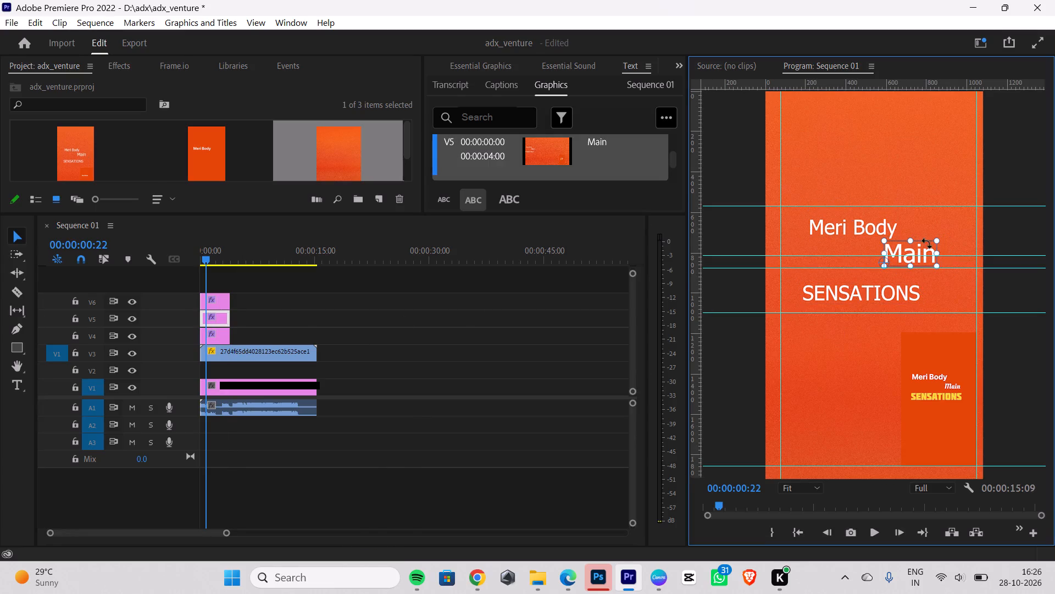
drag(829, 230, 834, 230)
drag(835, 293, 833, 279)
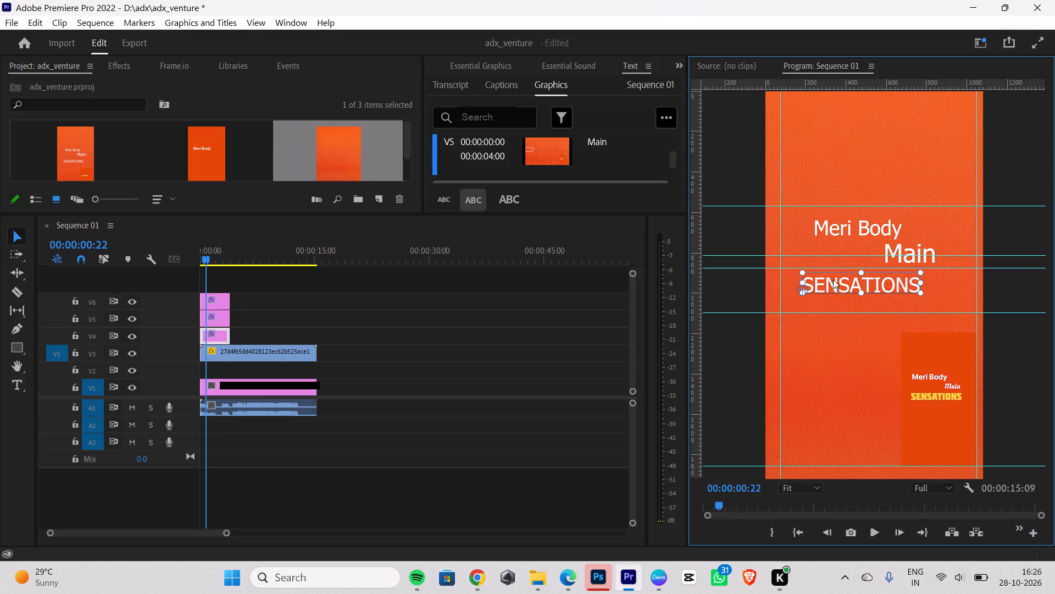
drag(833, 279, 832, 278)
Duplicate the V6 "Meri Body" clip onto a new V7 track at the sequence start, keeping the original's end at 00:00:04:00.
drag(212, 256, 116, 263)
key(space)
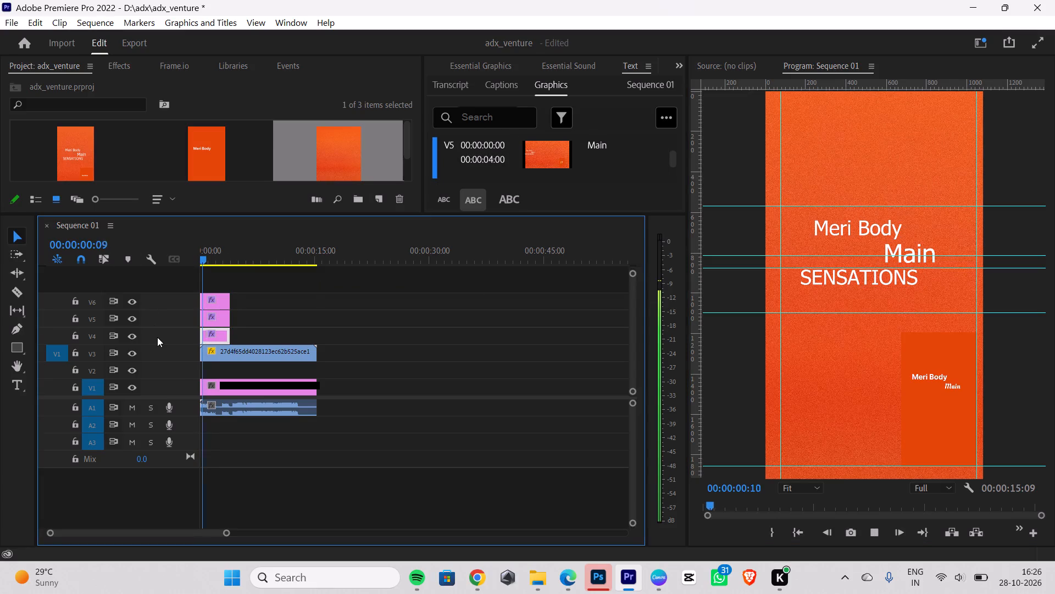
key(space)
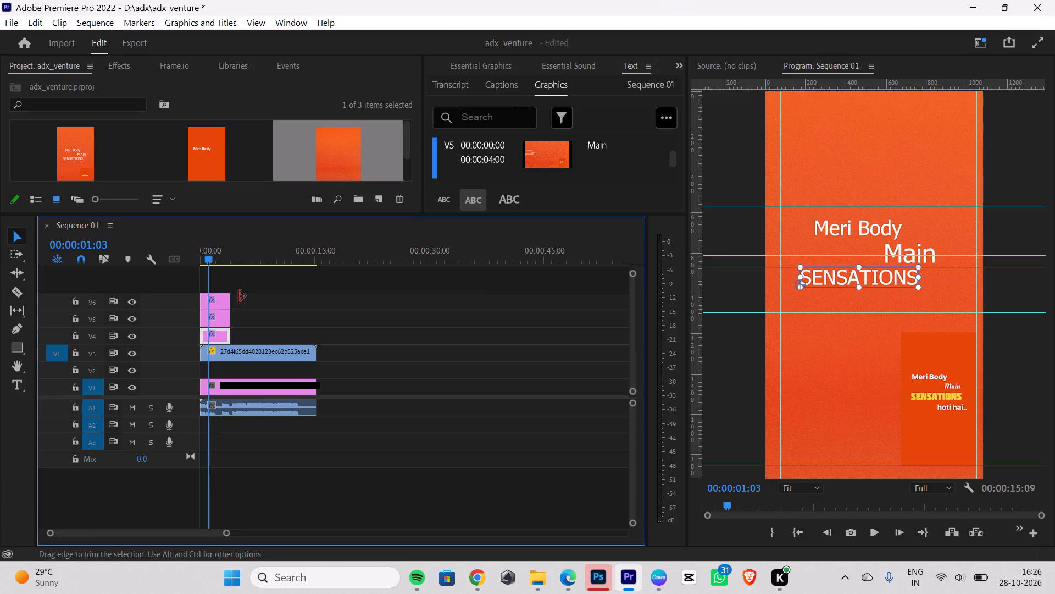
click(221, 295)
key(ctrl+c)
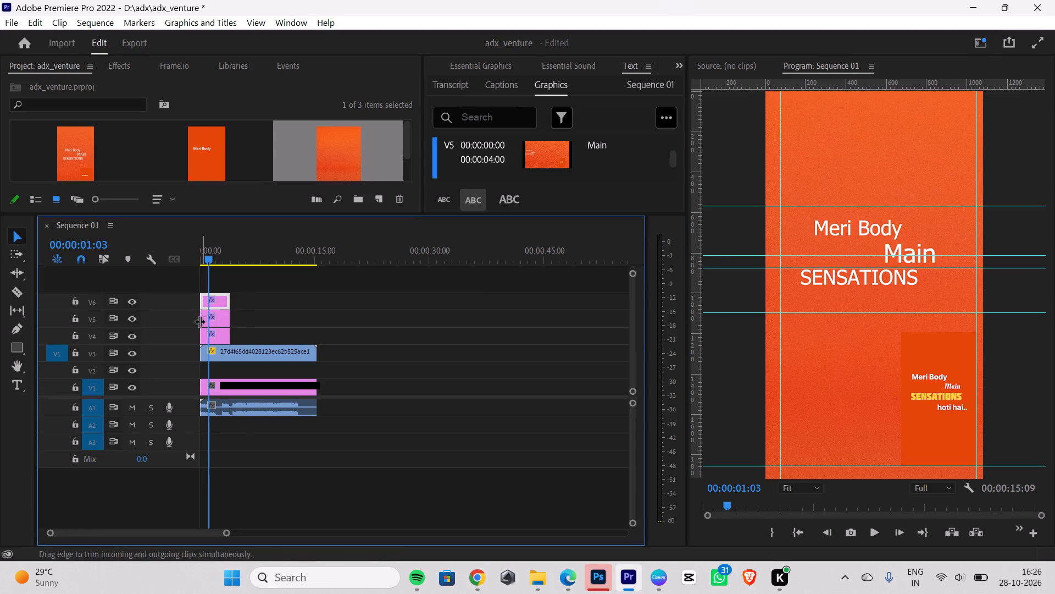
key(ctrl+v)
drag(216, 305, 238, 303)
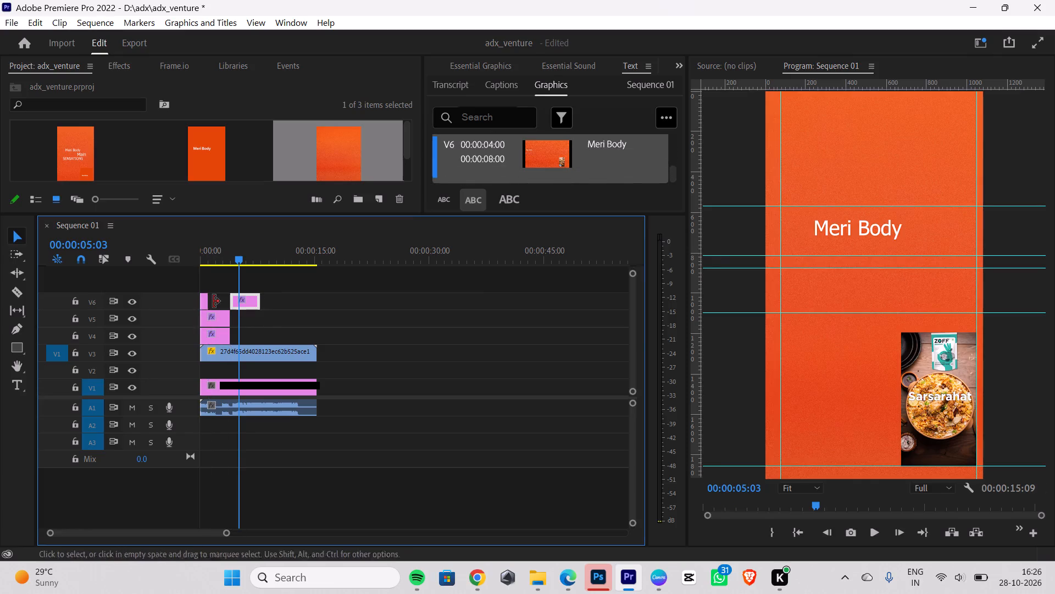
drag(209, 300, 227, 302)
drag(245, 304, 252, 293)
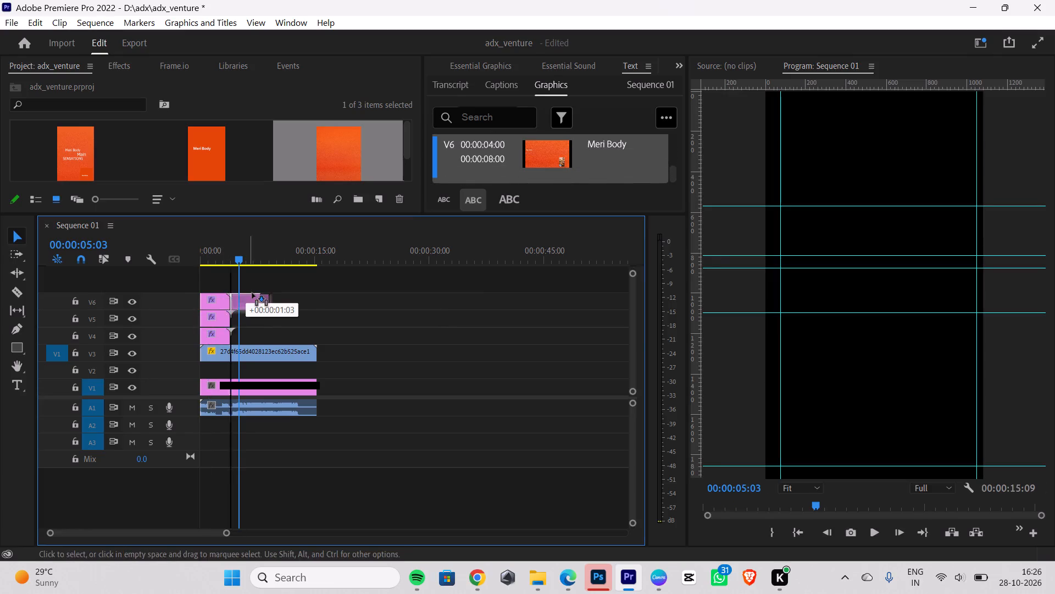
drag(252, 293, 206, 291)
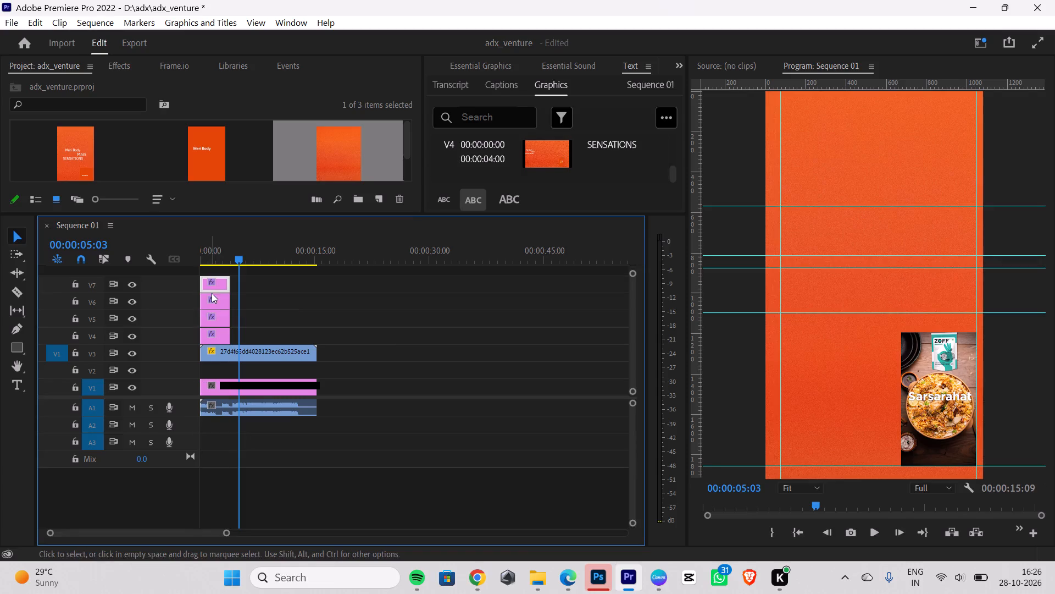
Set the V7 "Meri Body" copy's Vector Motion position to 892, 1031 and move its text well below "SENSATIONS".
drag(238, 258, 140, 283)
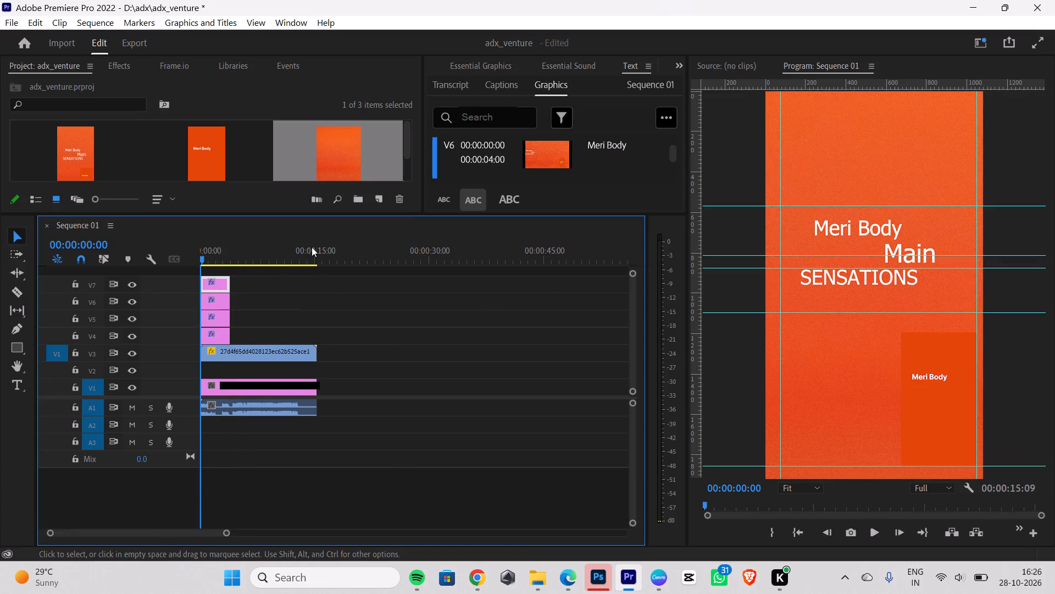
click(679, 67)
click(691, 80)
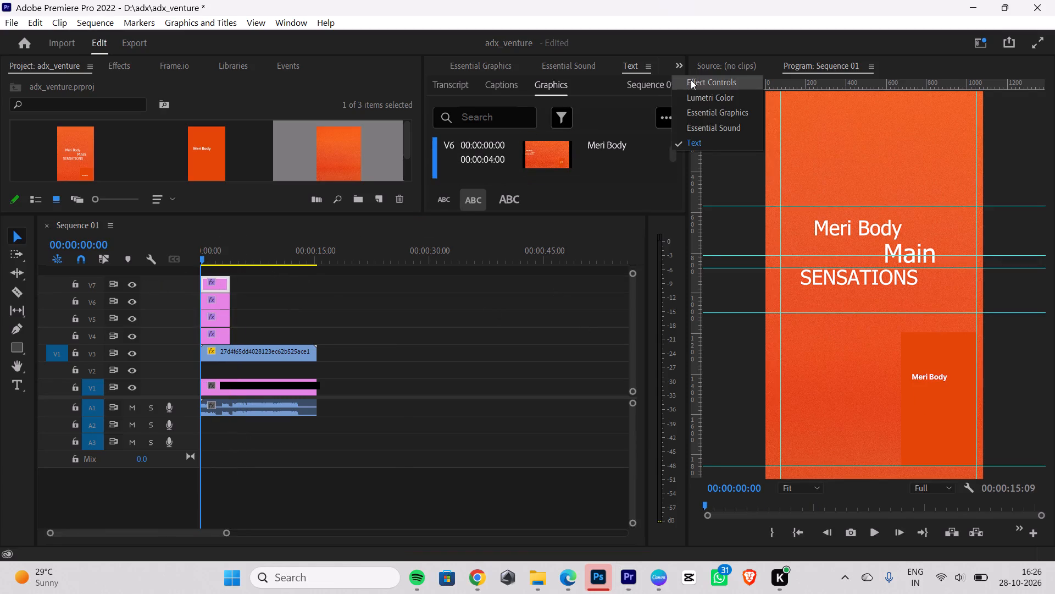
drag(517, 135, 674, 150)
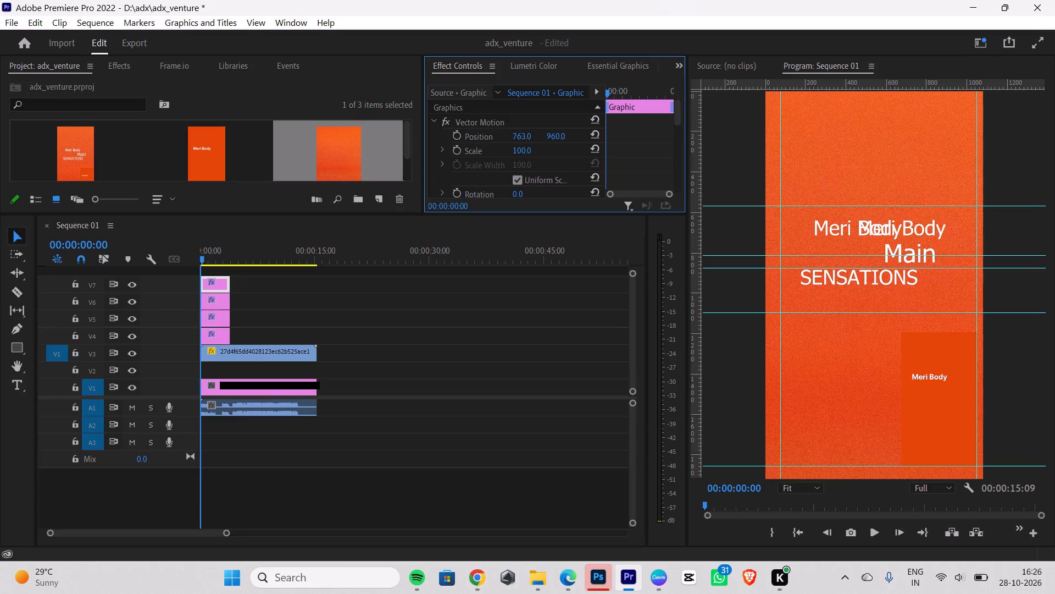
drag(674, 150, 781, 193)
drag(551, 137, 551, 89)
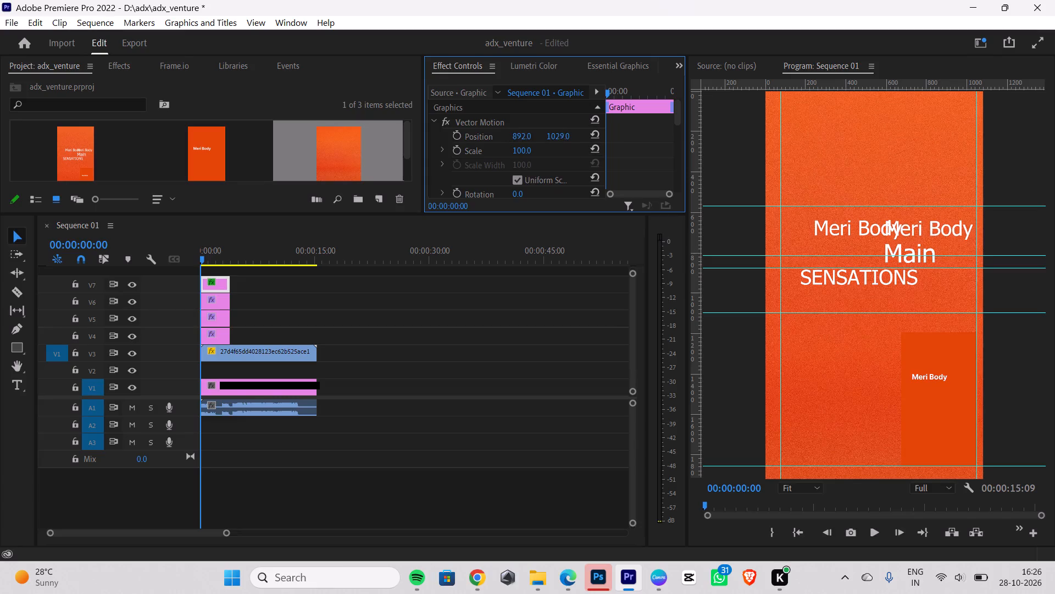
drag(551, 89, 551, 89)
drag(937, 242, 869, 354)
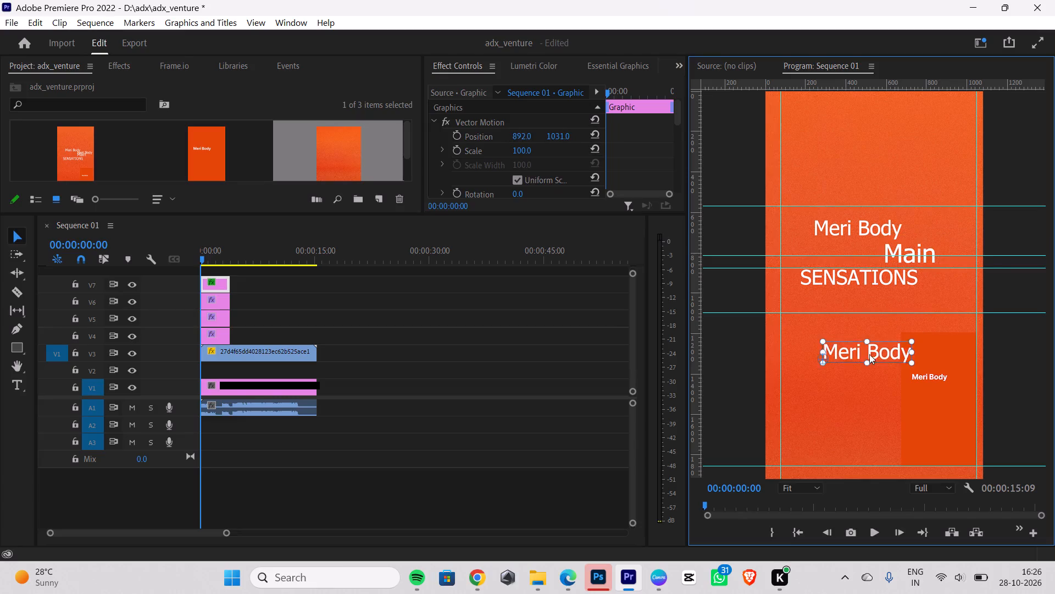
drag(869, 354, 854, 348)
Replace the V7 "Meri Body" text with "hoti hai...".
double_click(857, 355)
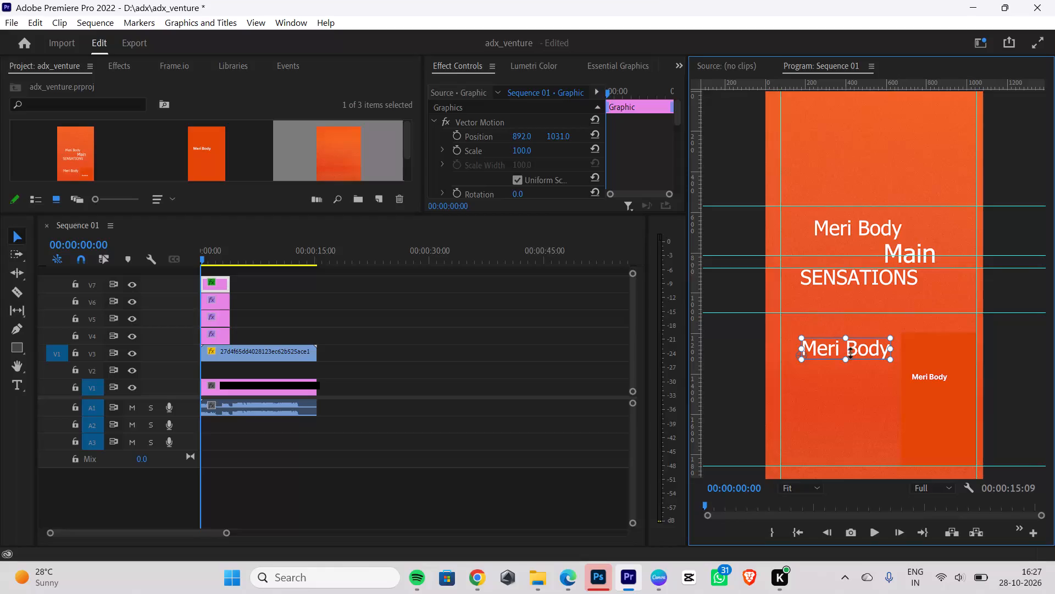
double_click(858, 350)
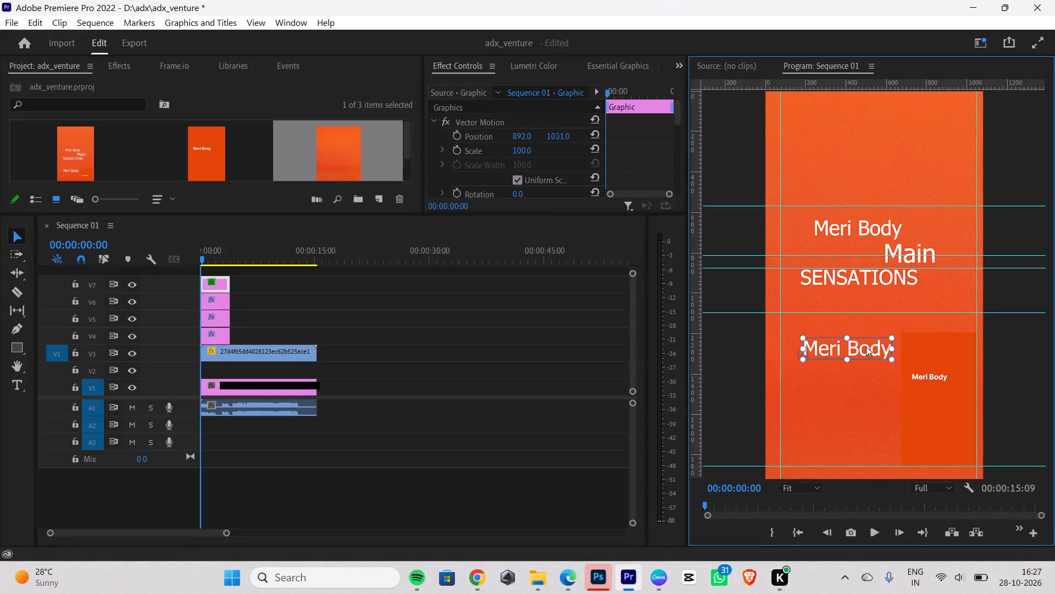
double_click(218, 288)
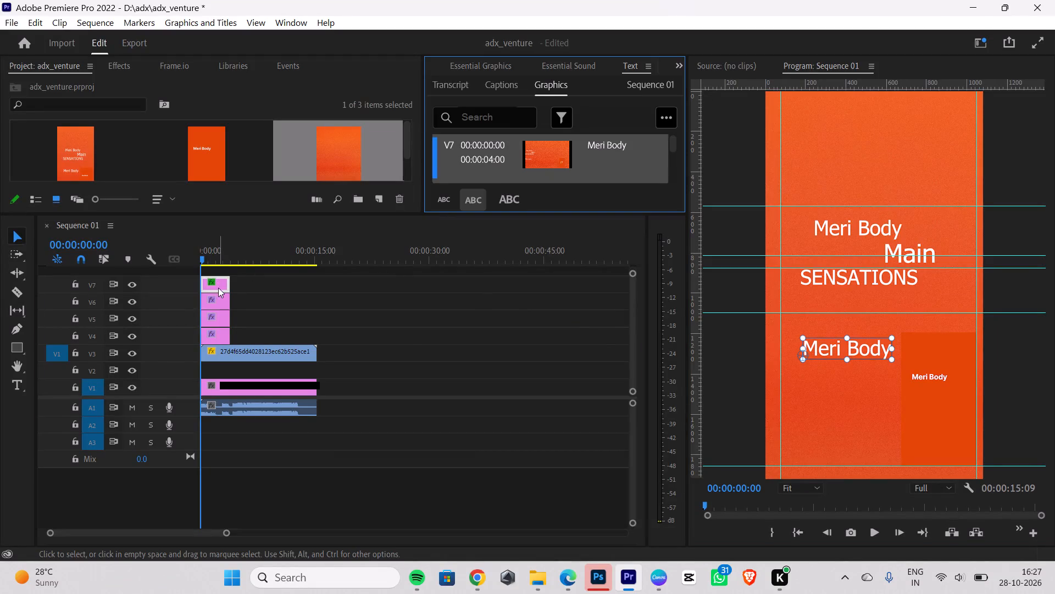
double_click(631, 140)
key(BackSpace)
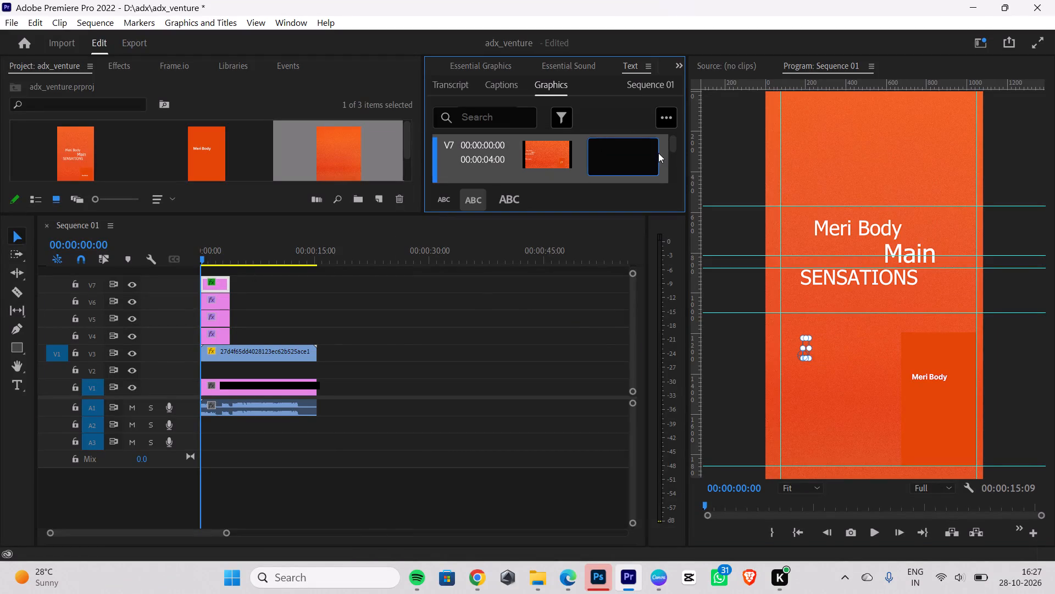
key(h)
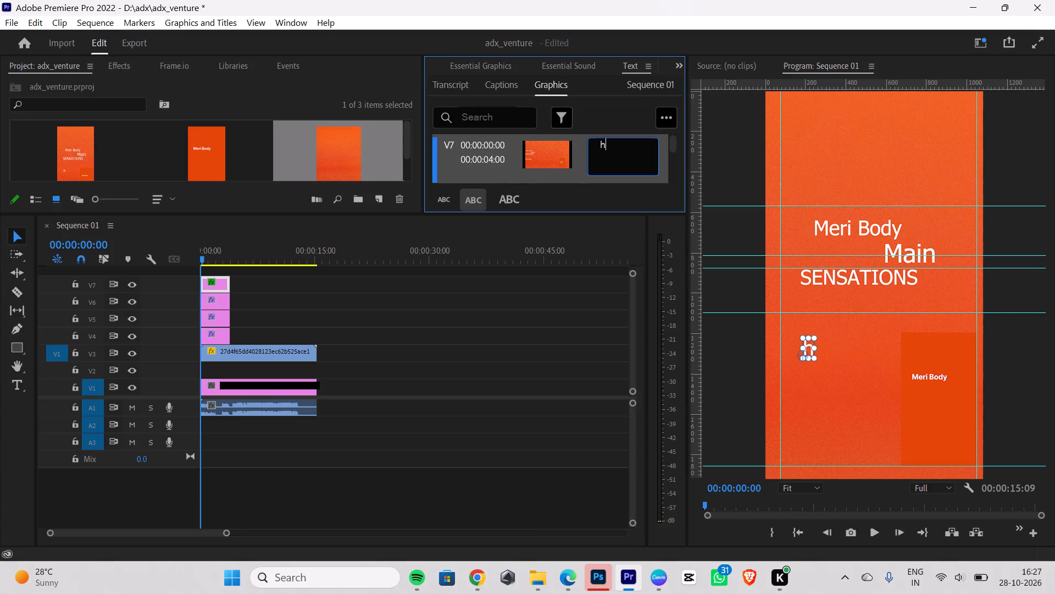
text(oti hai)
text(...)
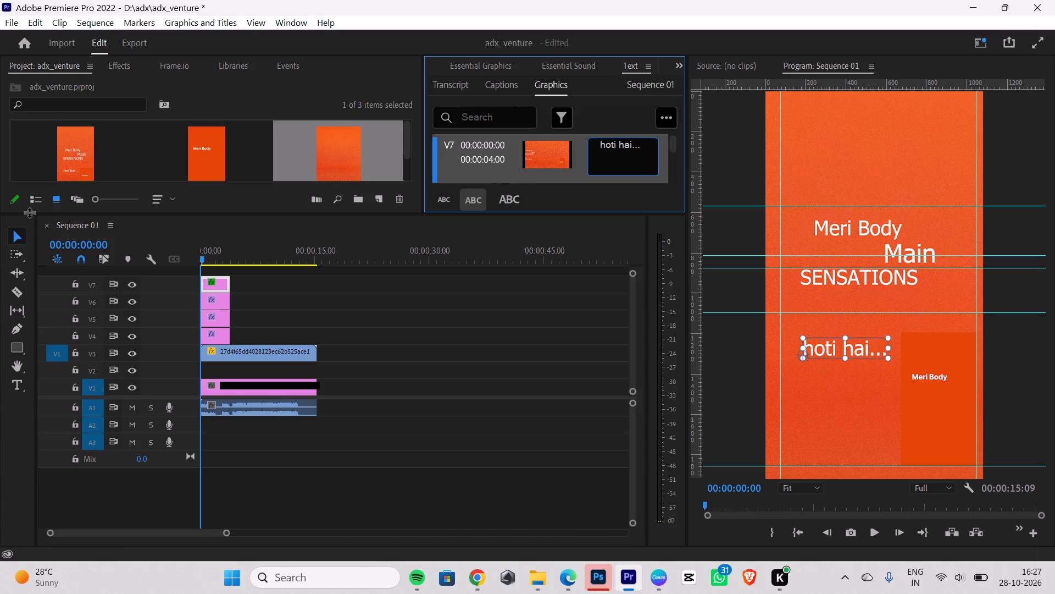
Move the "hoti hai..." text right and slightly up in the frame so it sits below the right end of "SENSATIONS".
click(22, 243)
drag(825, 350, 880, 342)
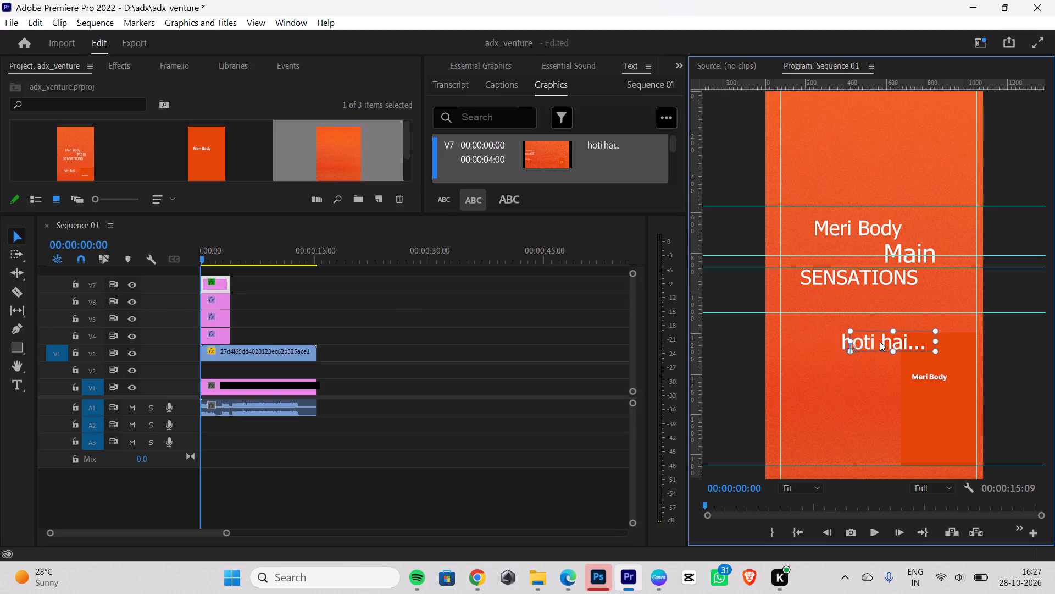
drag(880, 342, 895, 335)
Play the opening repeatedly from the start and step frame by frame to 00:00:00:05 to examine when the reference captions appear.
key(space)
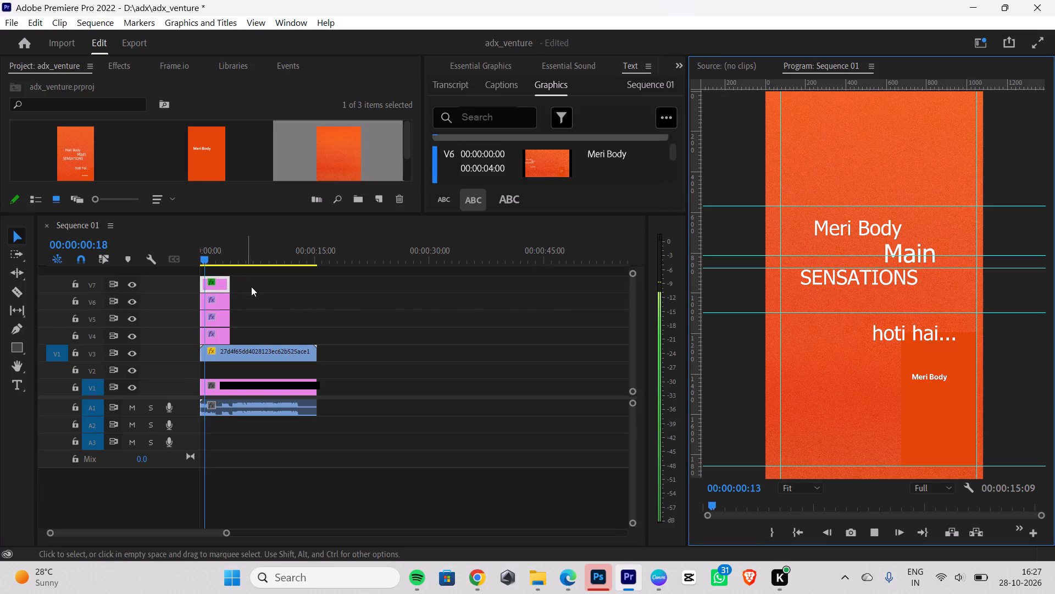
key(space)
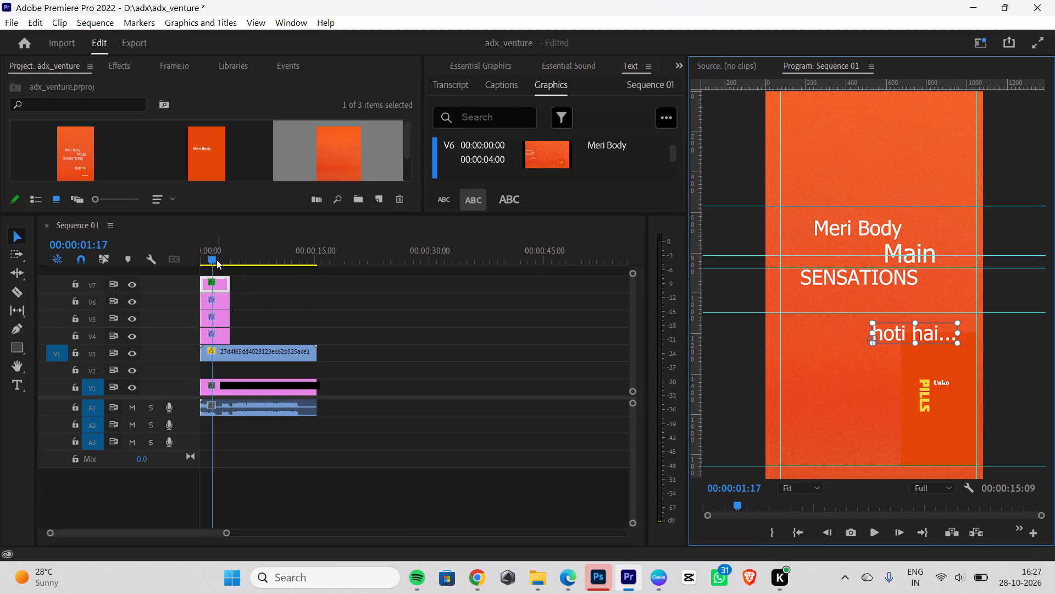
drag(213, 261, 90, 280)
key(space)
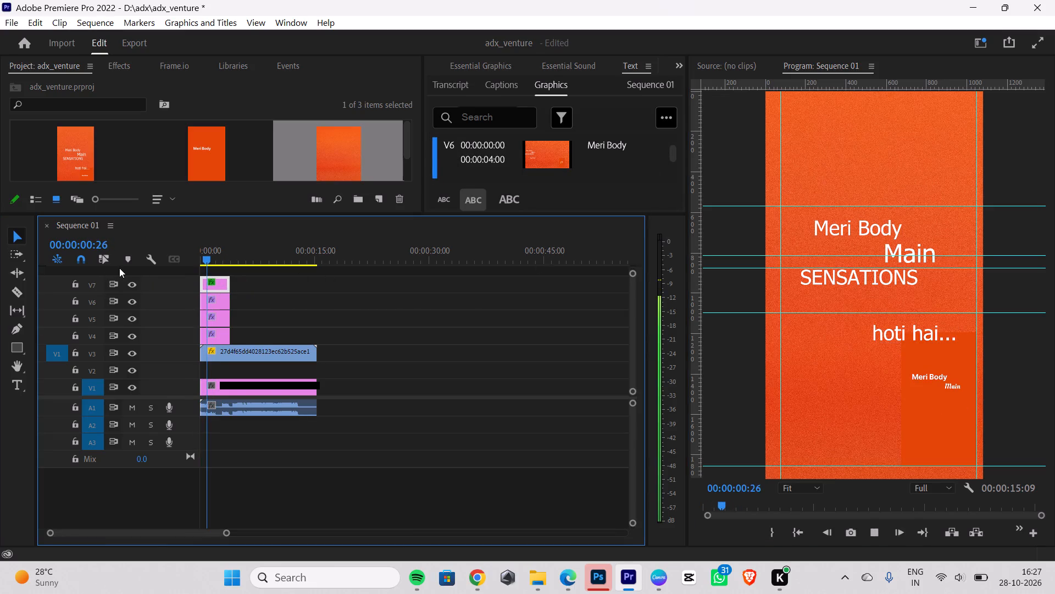
key(space)
click(829, 358)
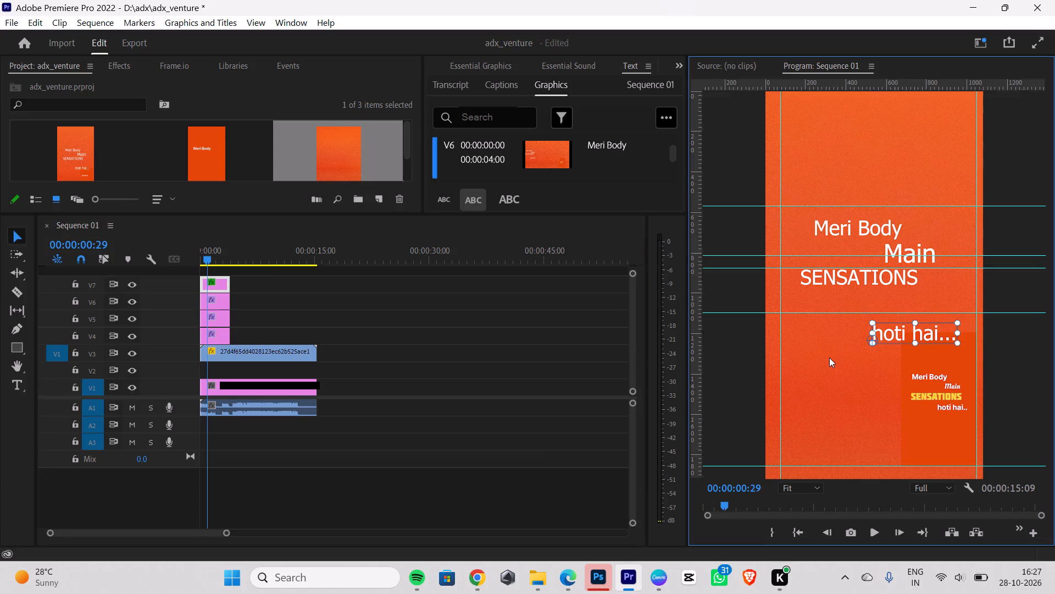
drag(212, 259, 79, 274)
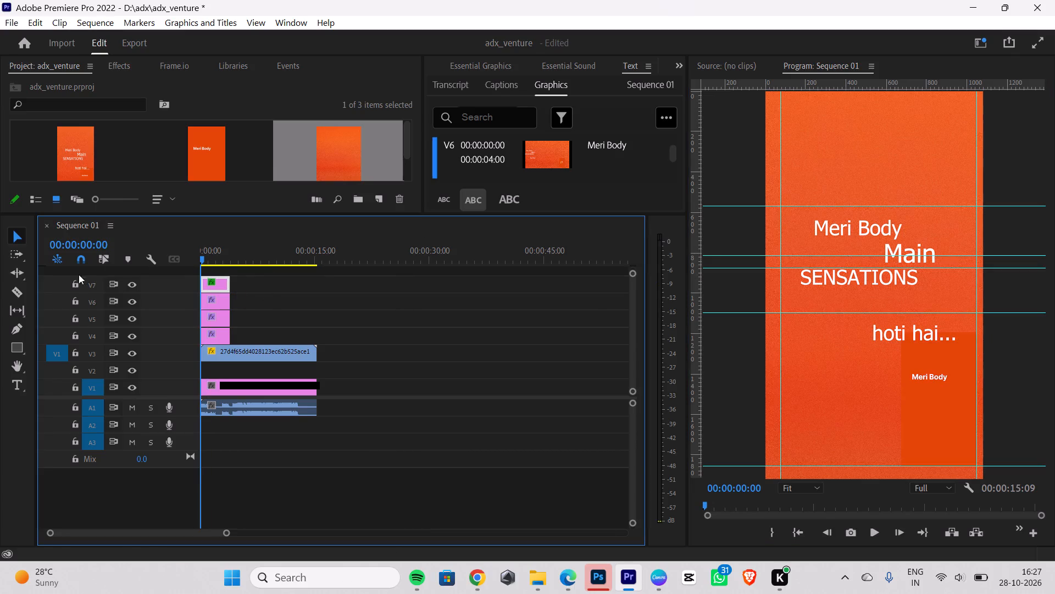
key(space)
key(space)
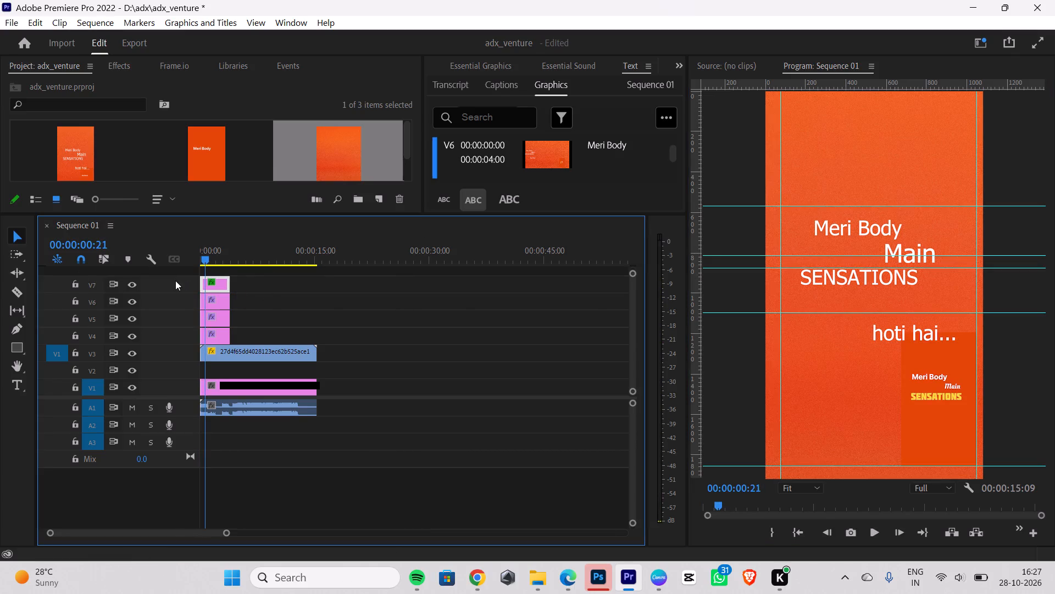
drag(206, 254, 160, 261)
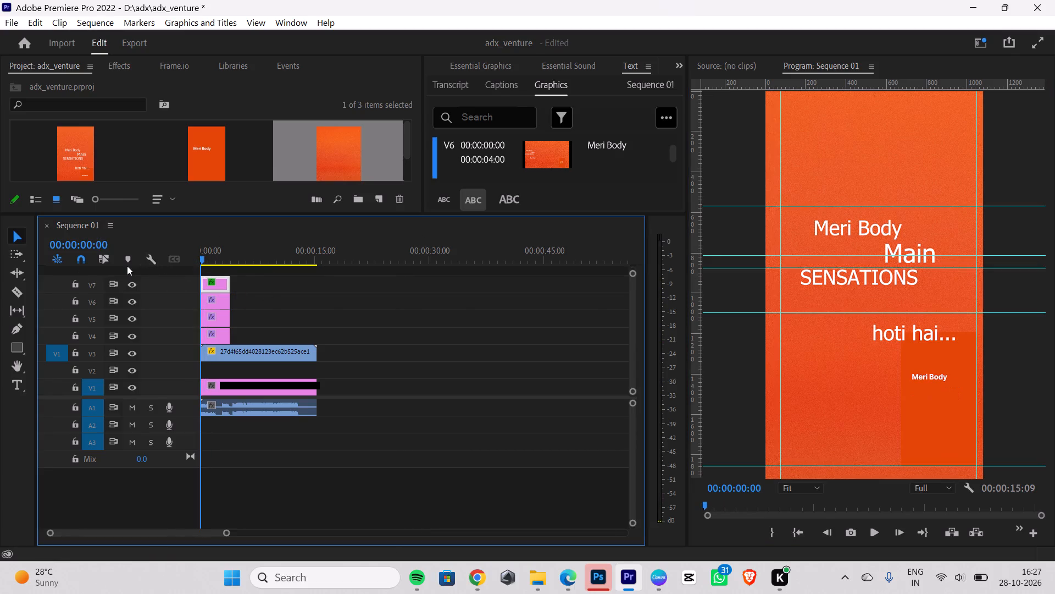
key(Right)
key(Right)
key(Right)
key(Right)
key(Right)
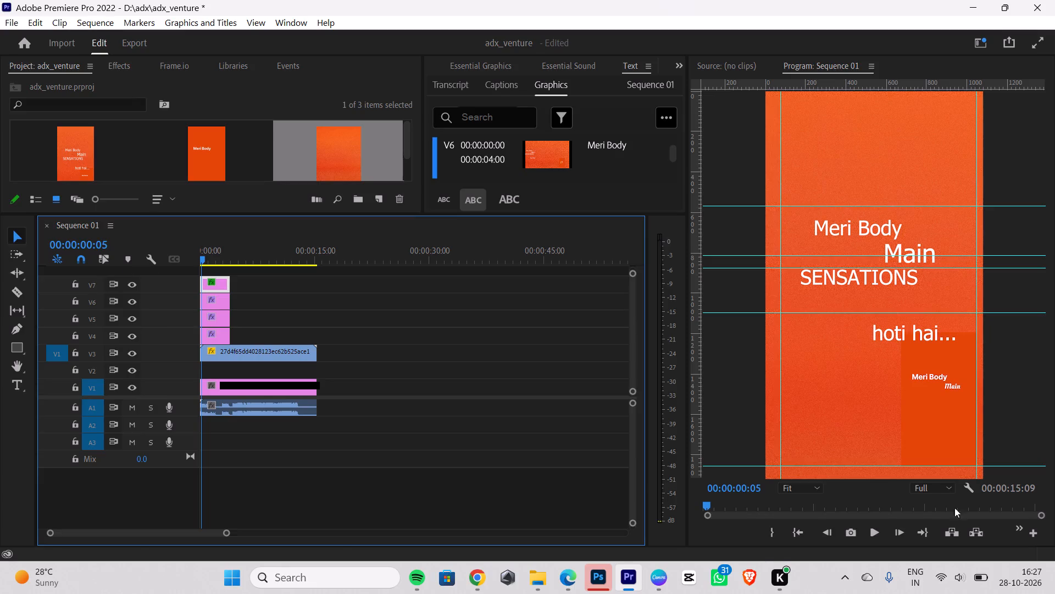
Set the font of the V6 "Meri Body" text to Poppins Medium, viewing the frame at 75%.
click(802, 483)
click(813, 415)
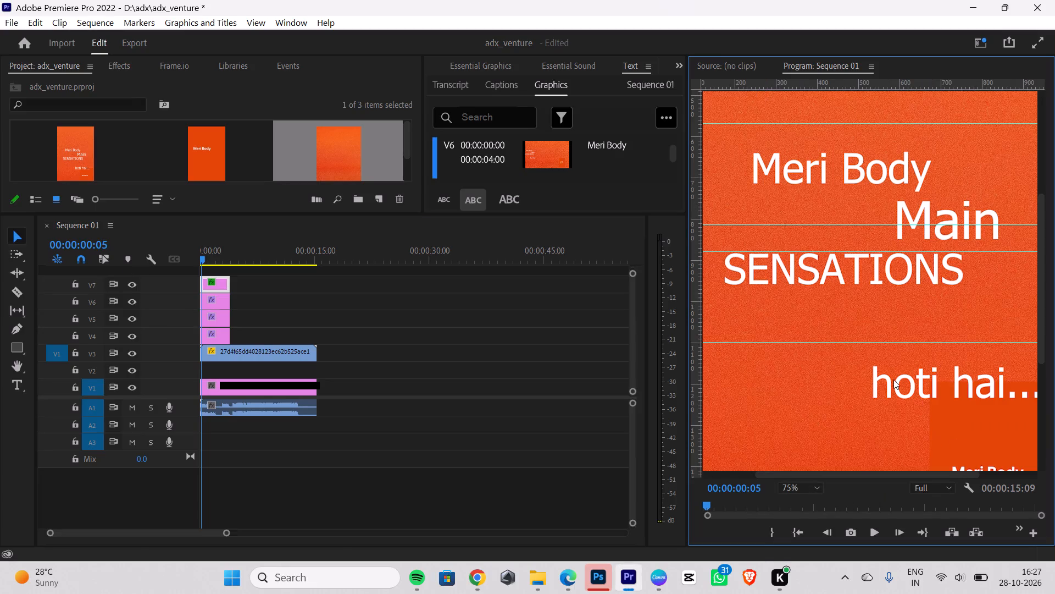
click(835, 165)
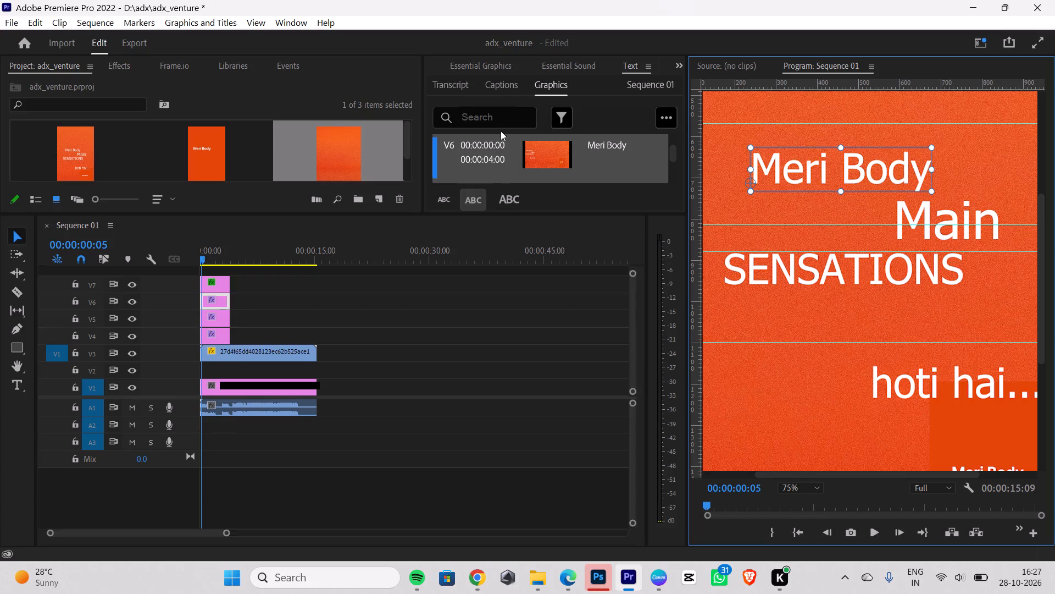
click(684, 63)
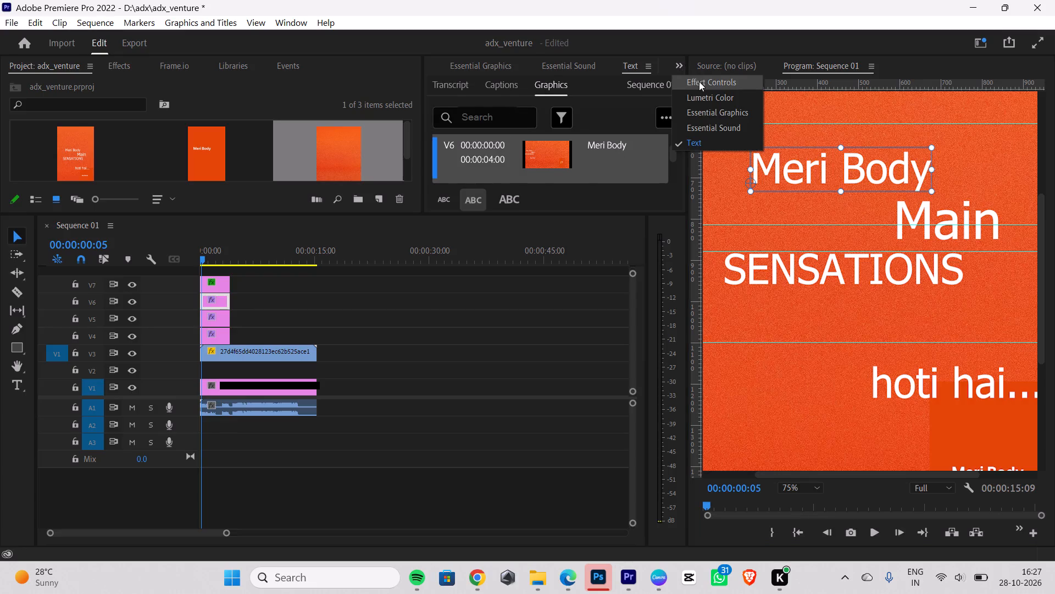
click(699, 81)
scroll(475, 142, down, 8)
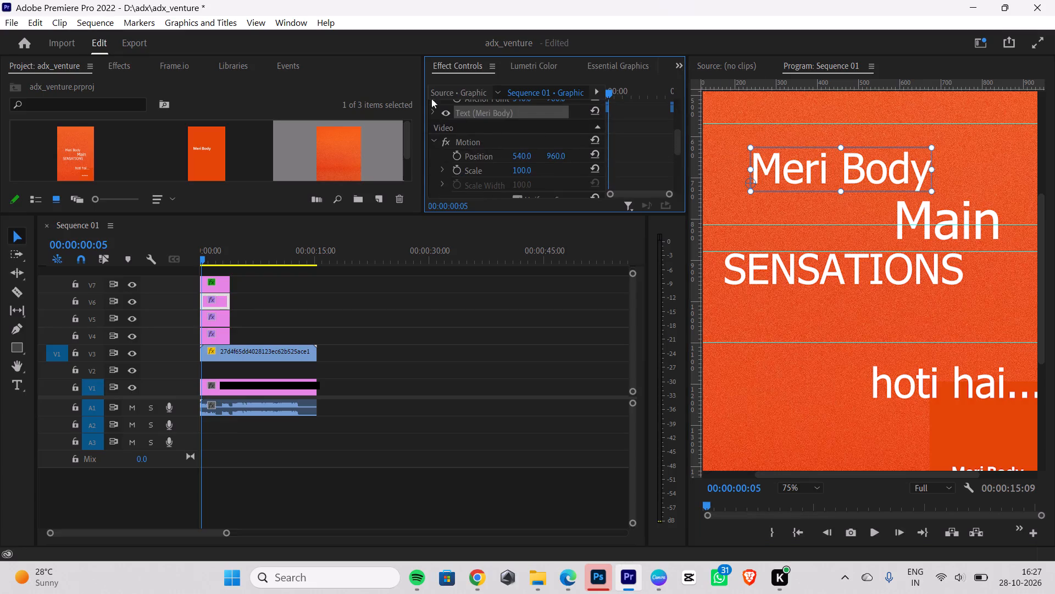
click(429, 110)
click(427, 109)
click(431, 107)
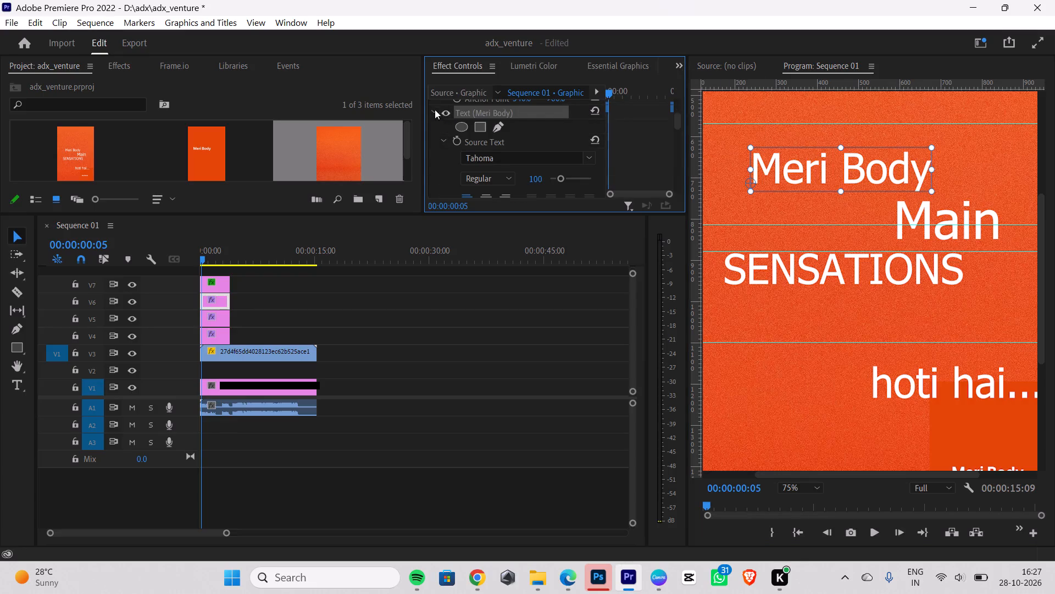
drag(501, 156, 434, 162)
key(BackSpace)
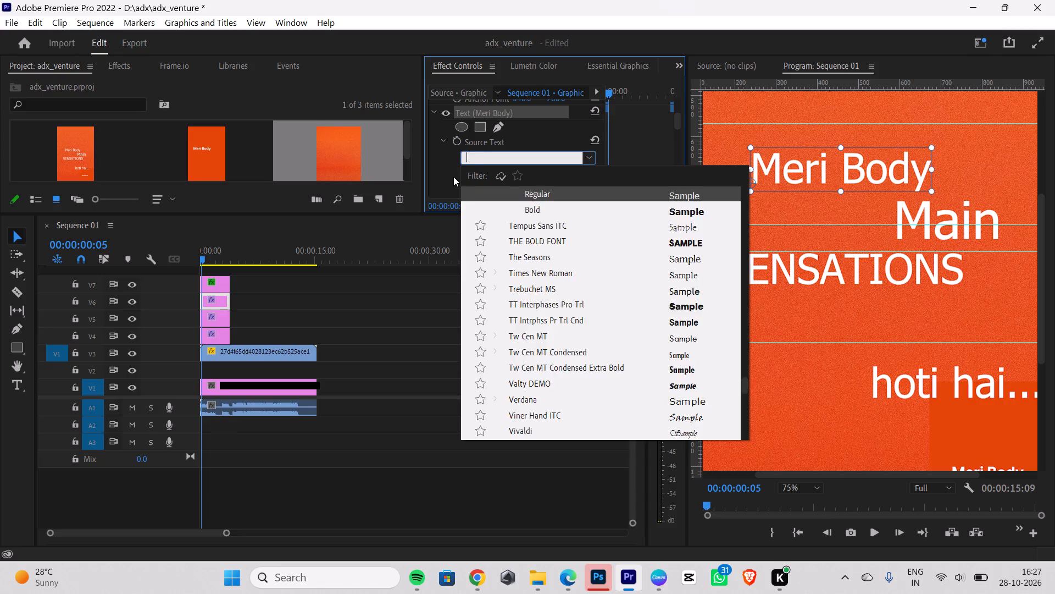
text(poppins)
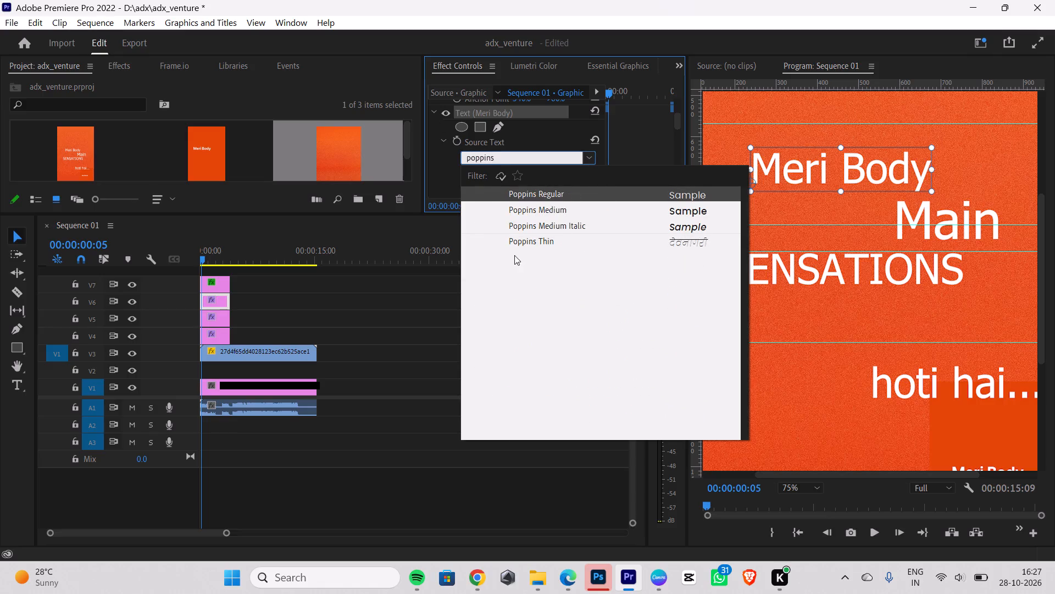
click(534, 215)
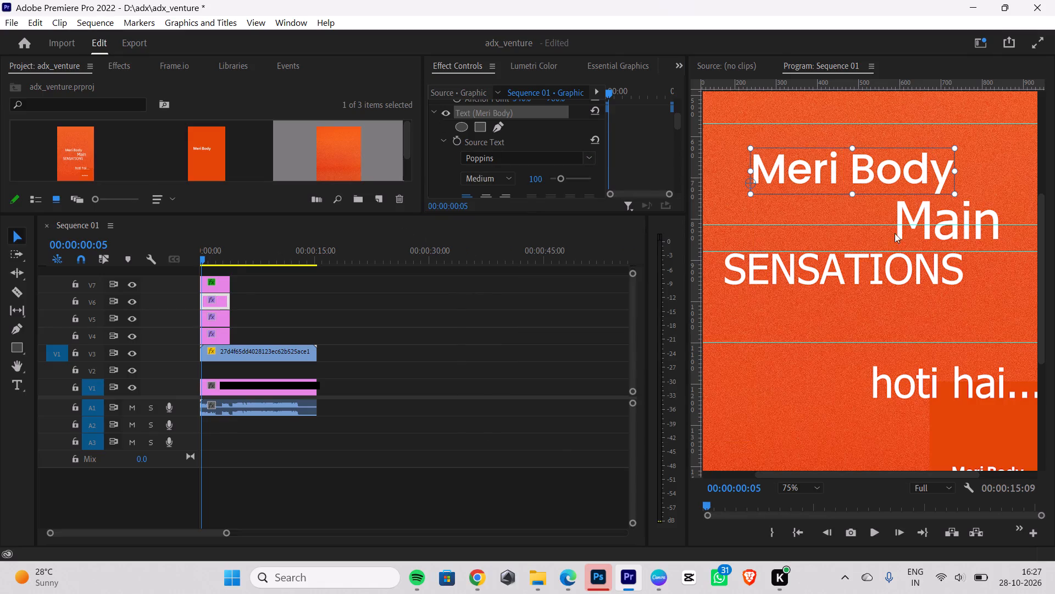
Move the V3 reference clip to position 511, 1173 so its captions sit between "SENSATIONS" and "hoti hai...".
click(934, 229)
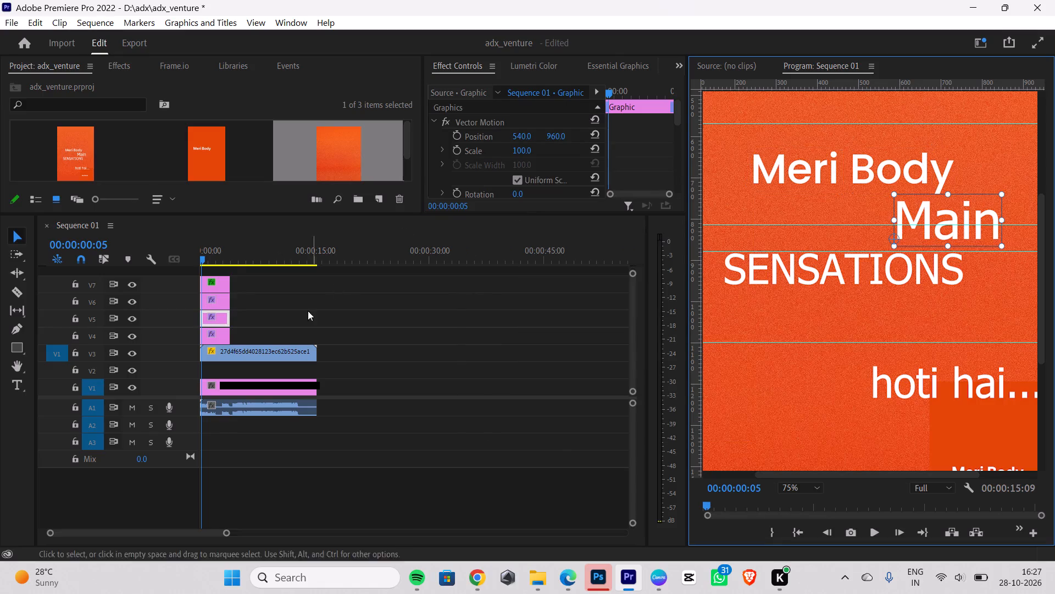
click(236, 353)
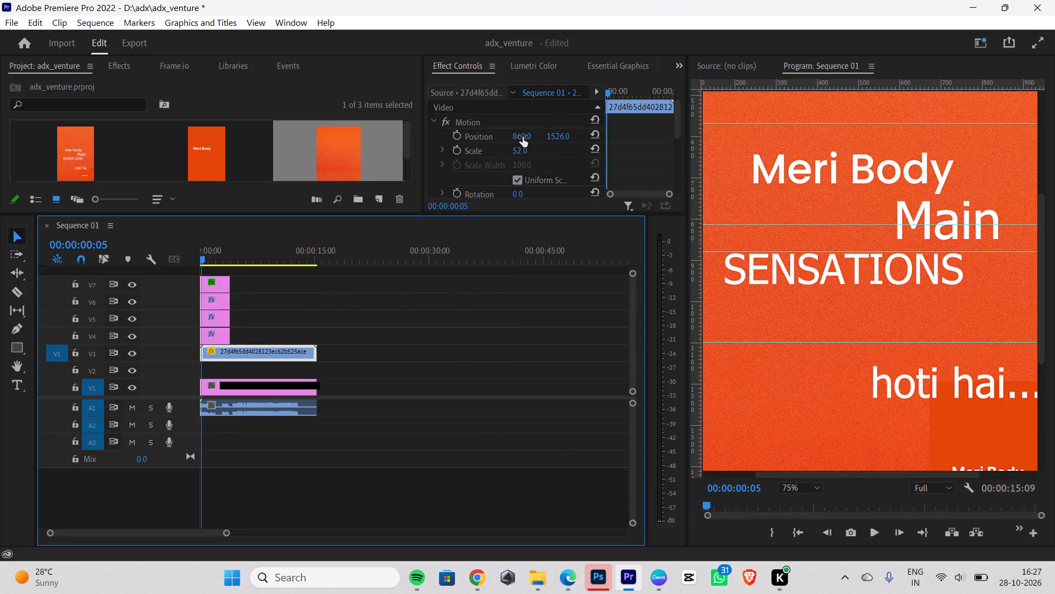
drag(523, 137, 276, 130)
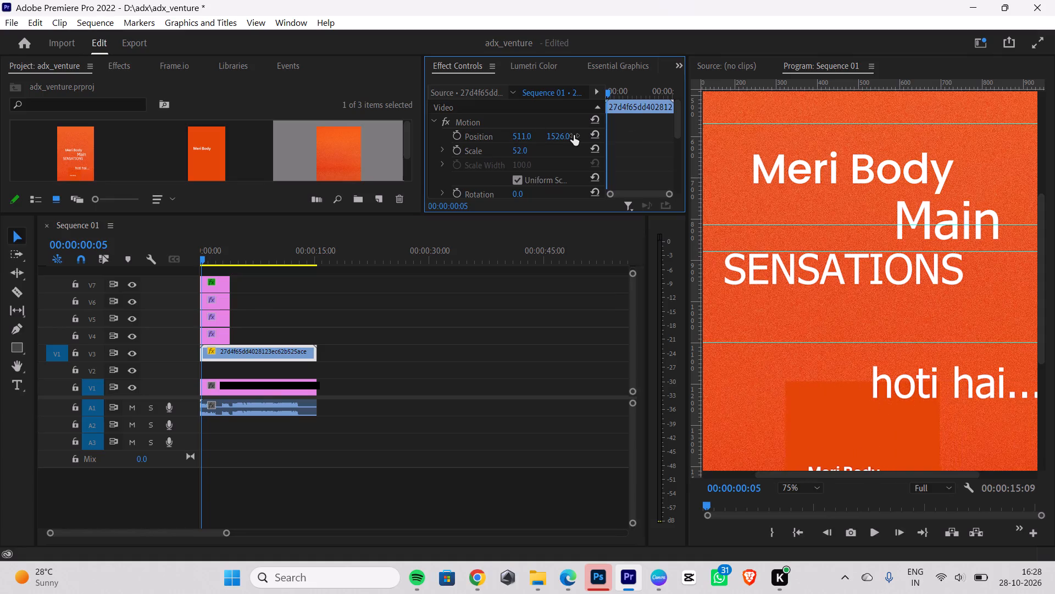
drag(565, 135, 552, 376)
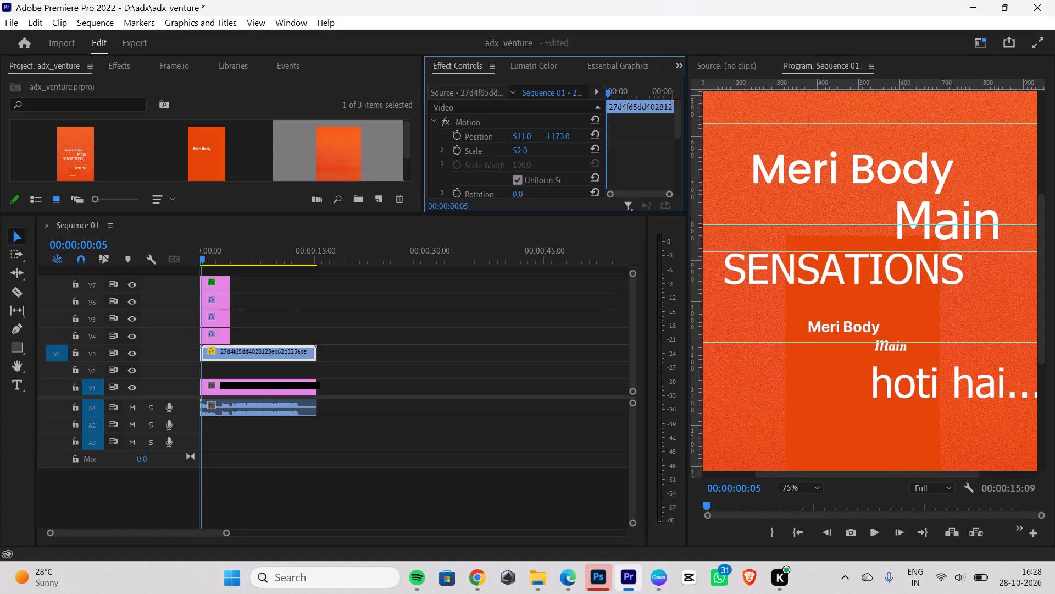
drag(552, 376, 553, 376)
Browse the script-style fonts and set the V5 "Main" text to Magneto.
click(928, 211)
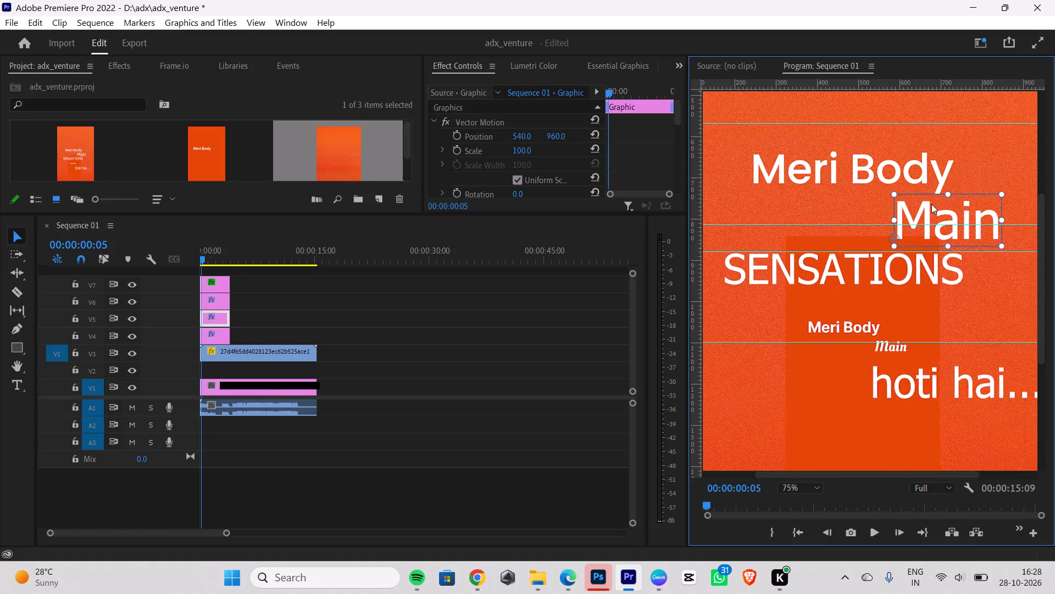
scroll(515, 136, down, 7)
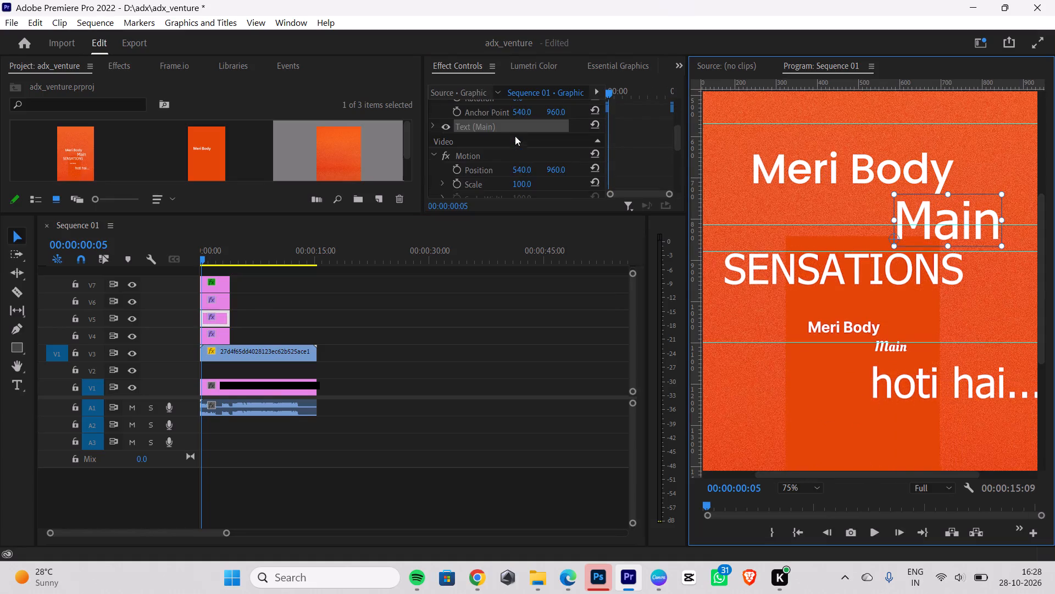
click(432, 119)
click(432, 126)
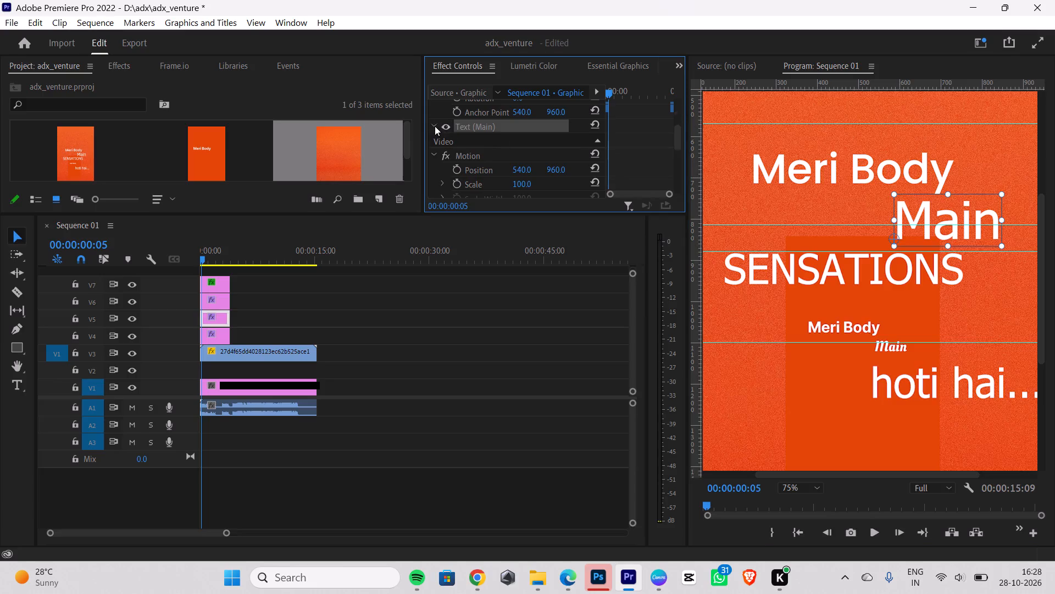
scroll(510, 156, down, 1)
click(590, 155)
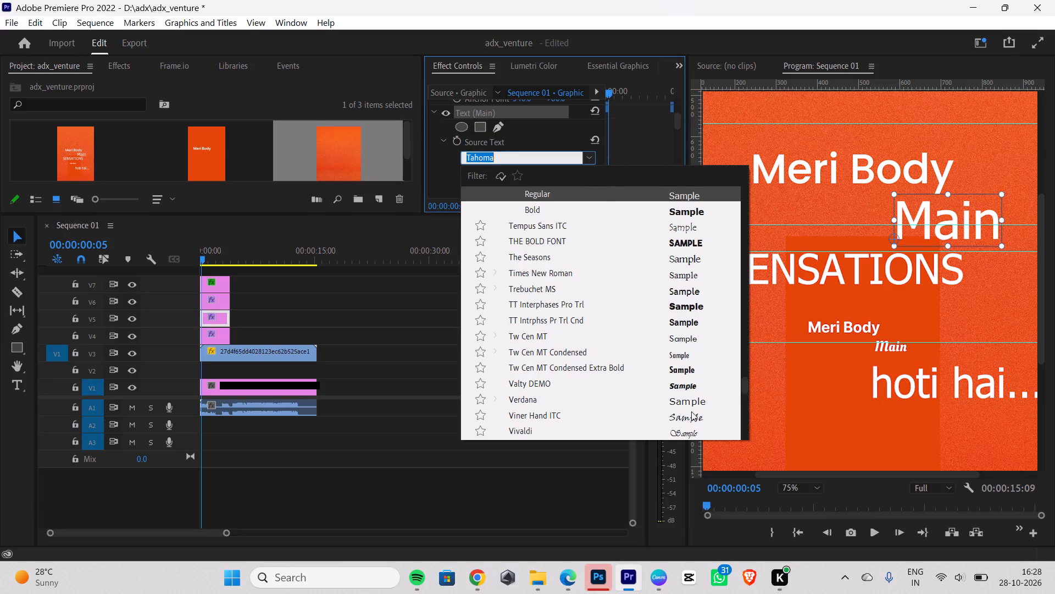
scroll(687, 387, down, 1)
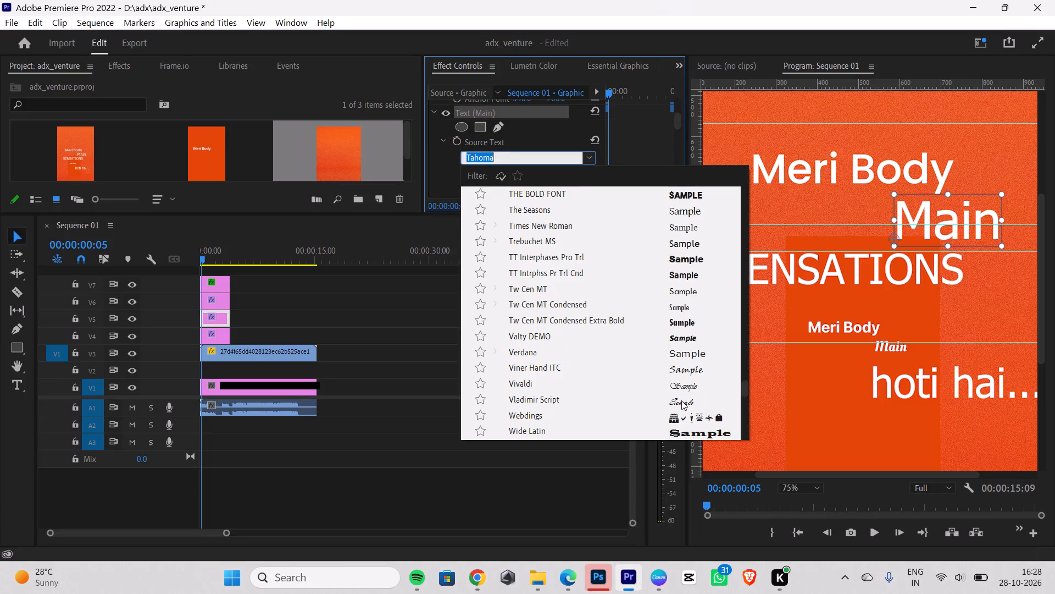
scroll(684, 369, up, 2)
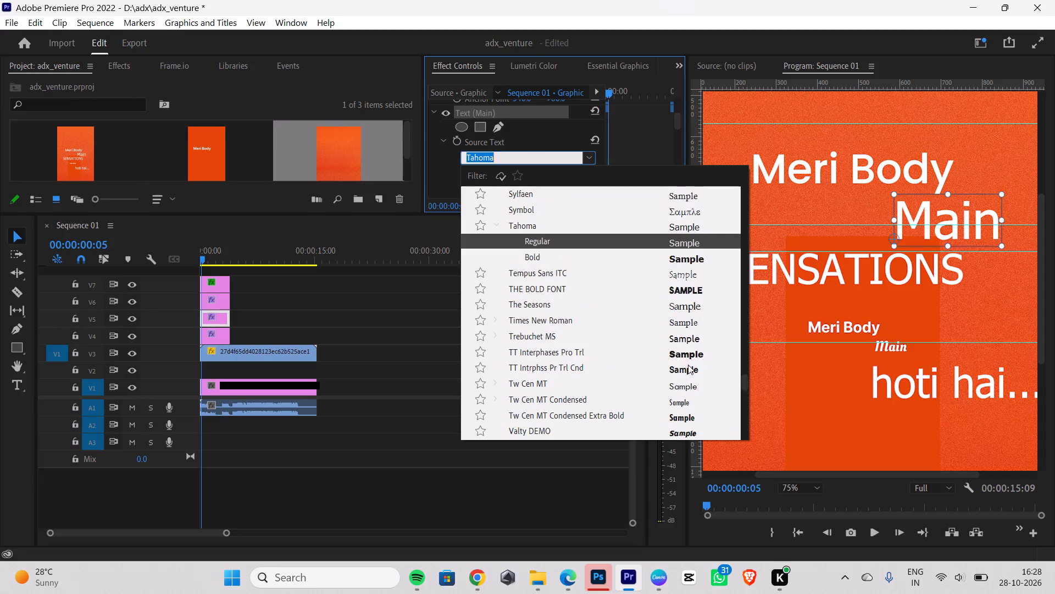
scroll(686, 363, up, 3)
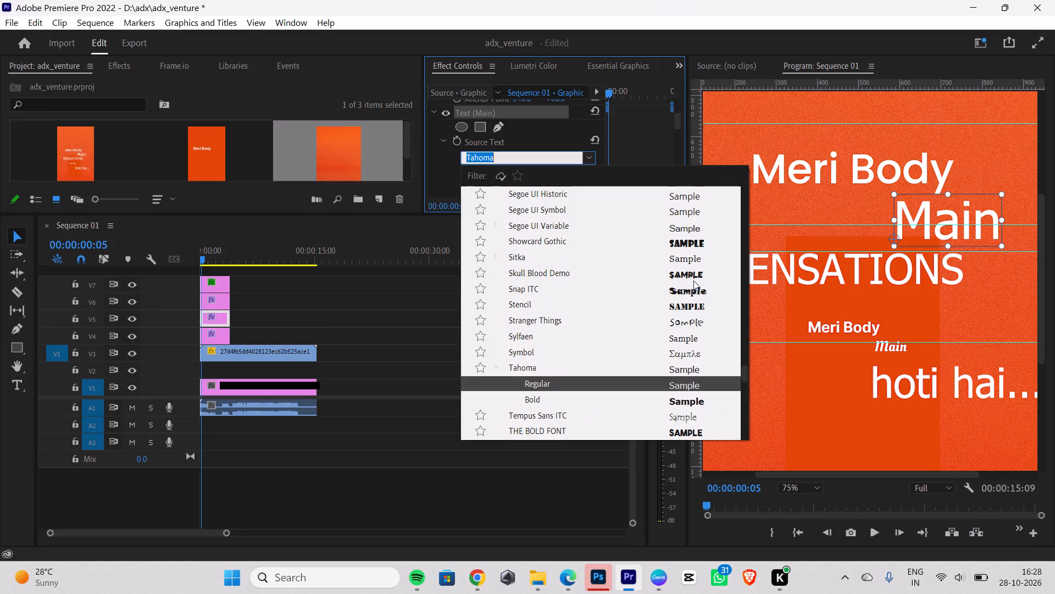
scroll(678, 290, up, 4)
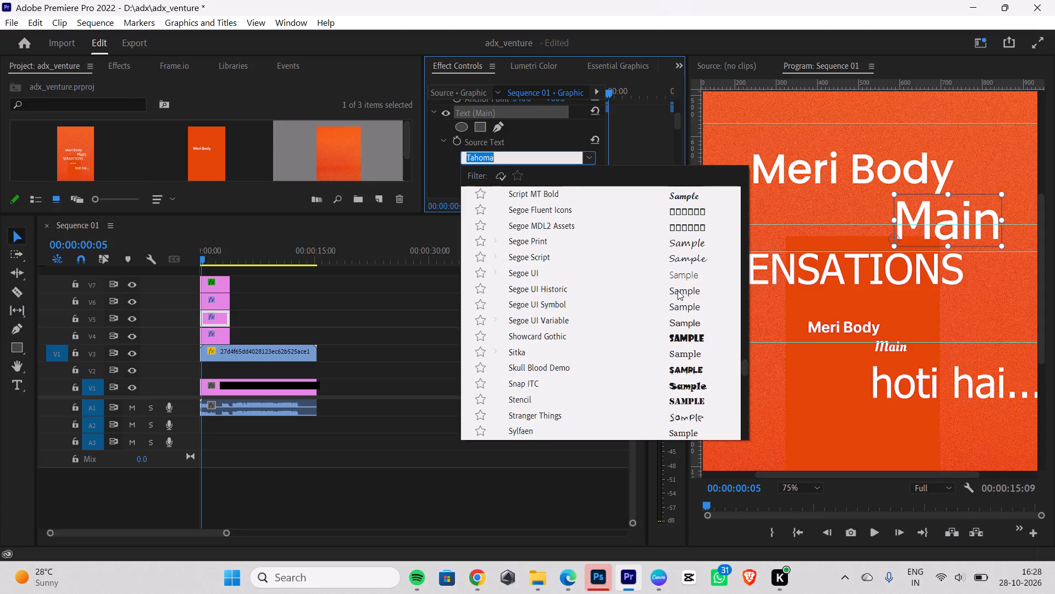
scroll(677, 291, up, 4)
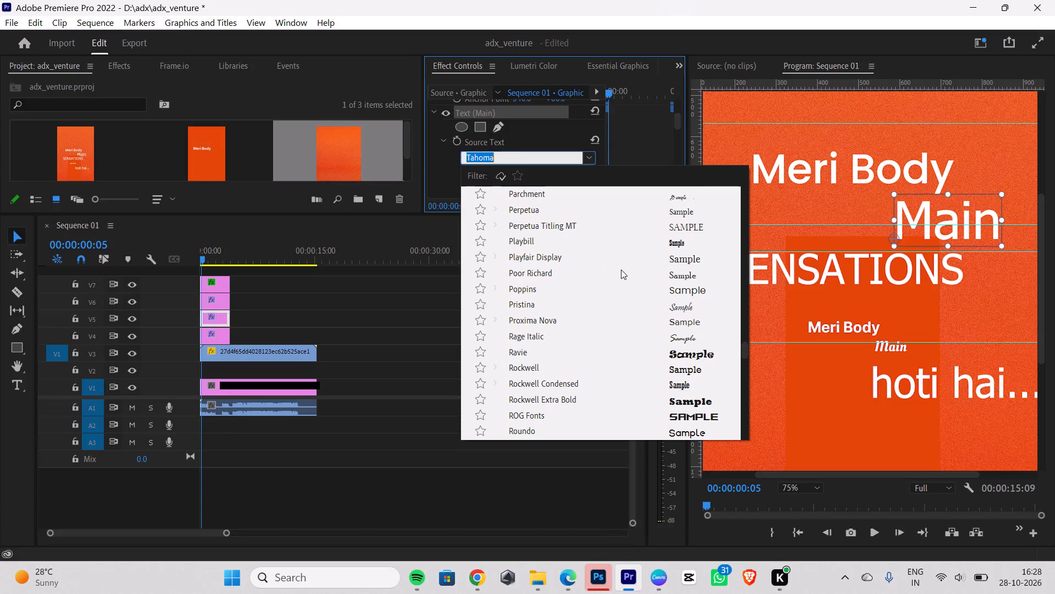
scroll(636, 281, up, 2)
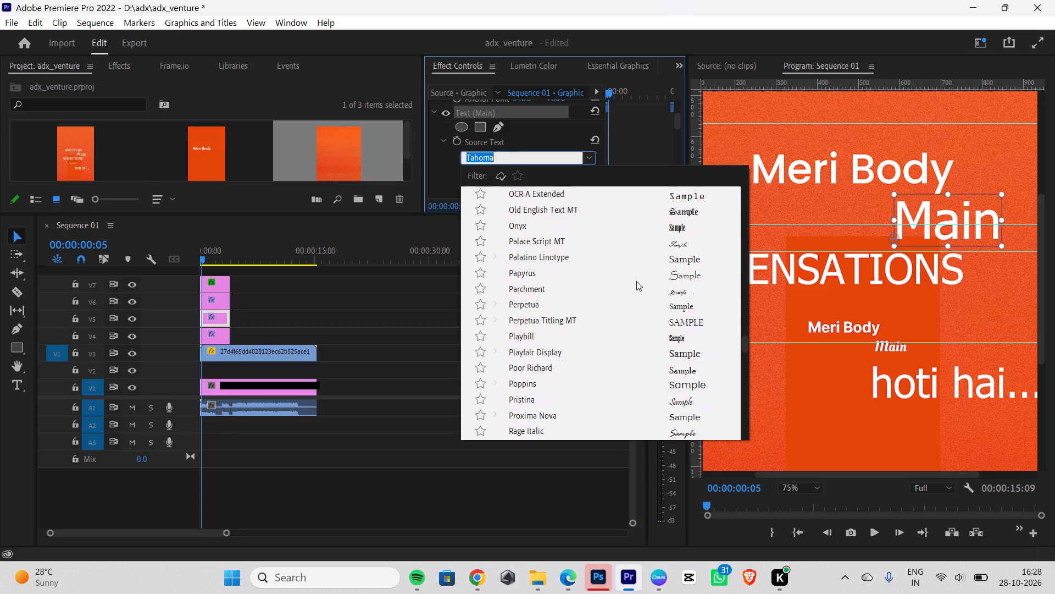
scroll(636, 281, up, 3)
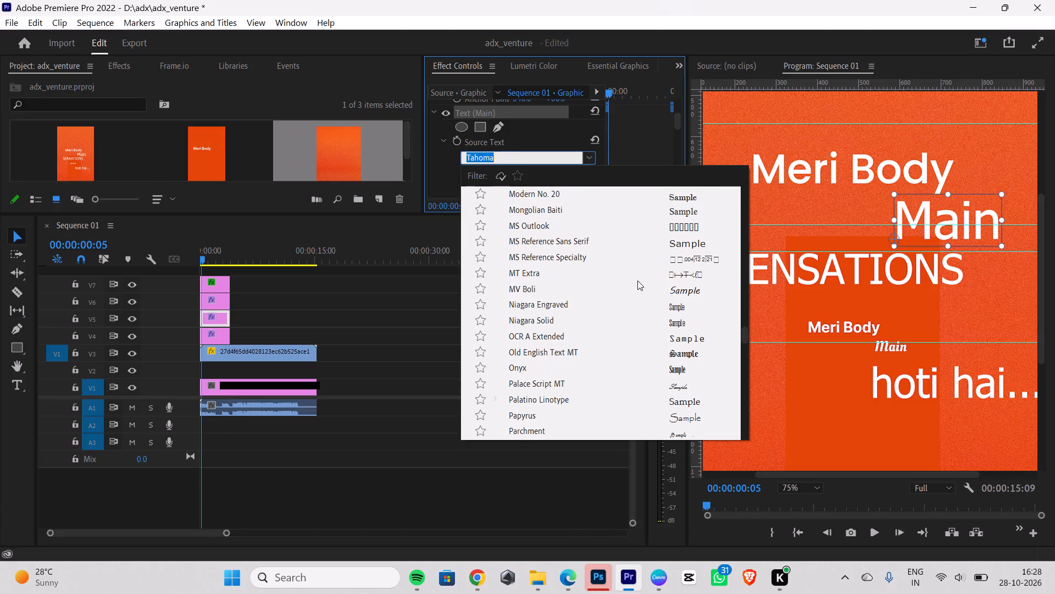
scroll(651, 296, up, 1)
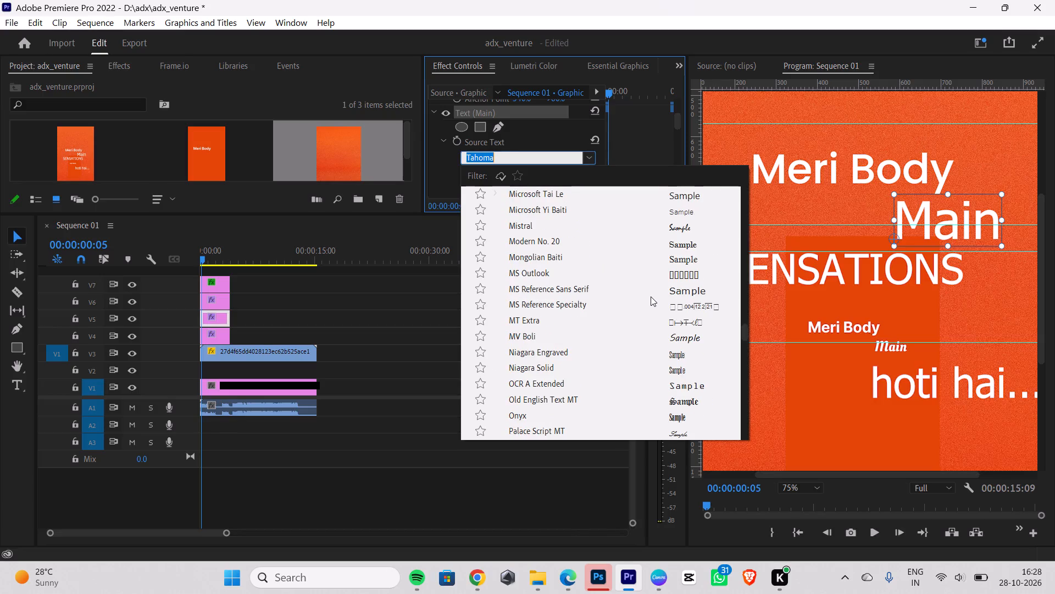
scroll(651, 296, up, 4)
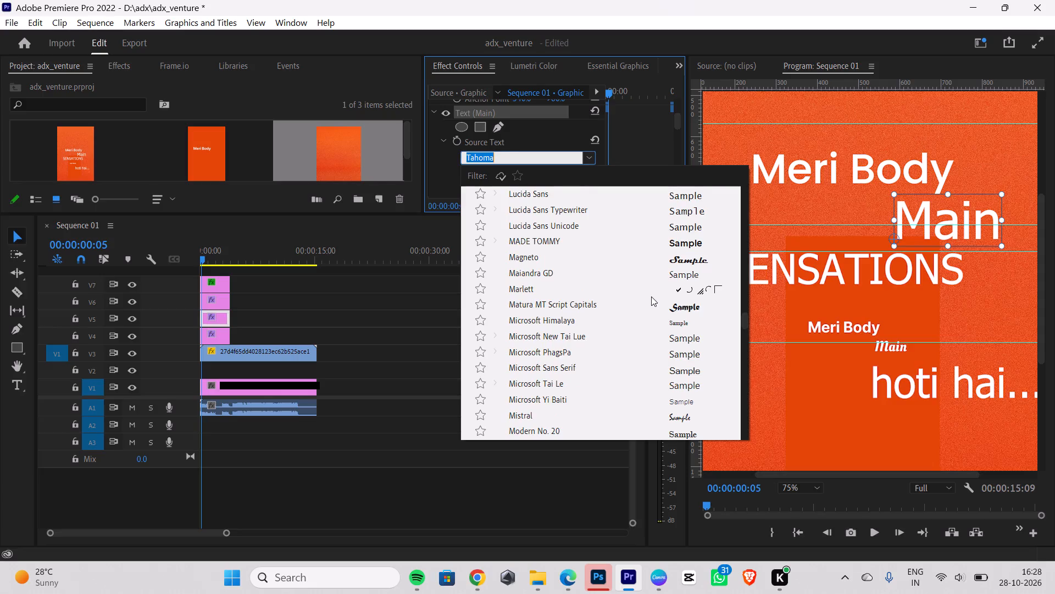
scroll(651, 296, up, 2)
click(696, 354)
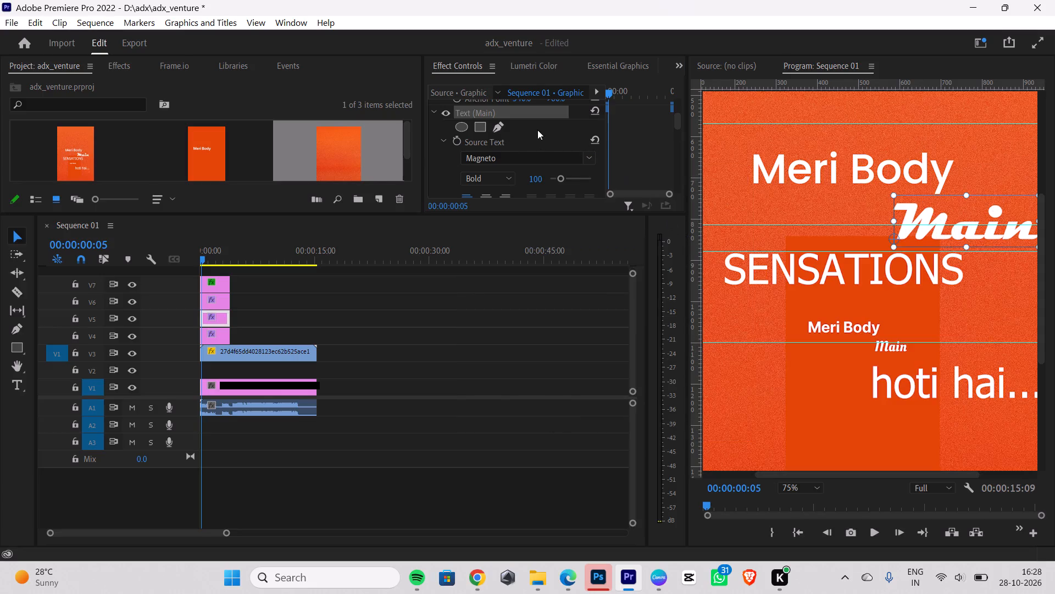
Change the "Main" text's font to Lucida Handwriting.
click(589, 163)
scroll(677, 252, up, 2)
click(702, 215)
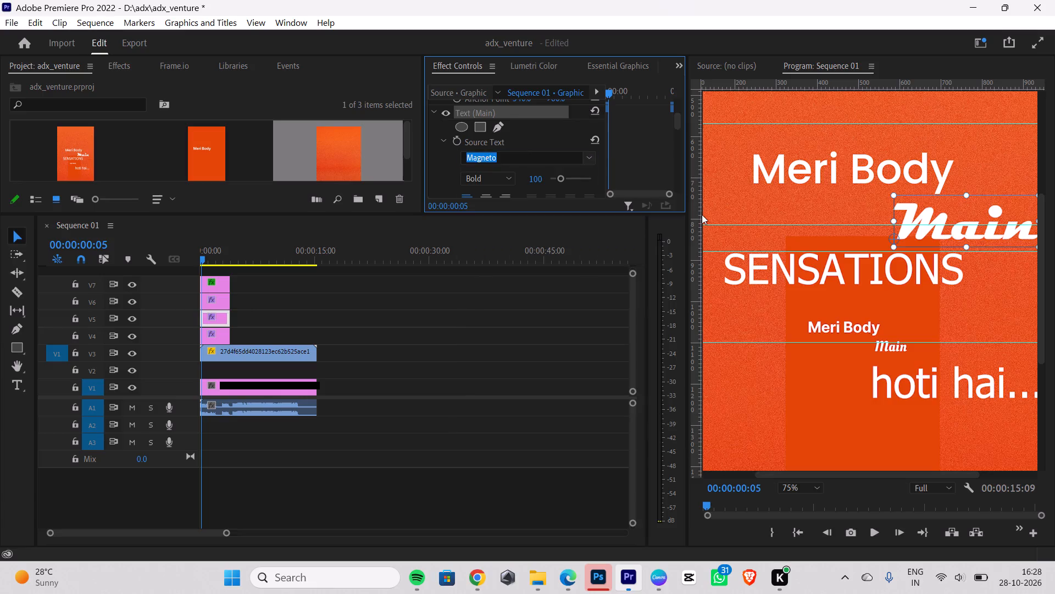
Browse further through the fonts and set the "Main" text to Goudy Stout.
click(588, 159)
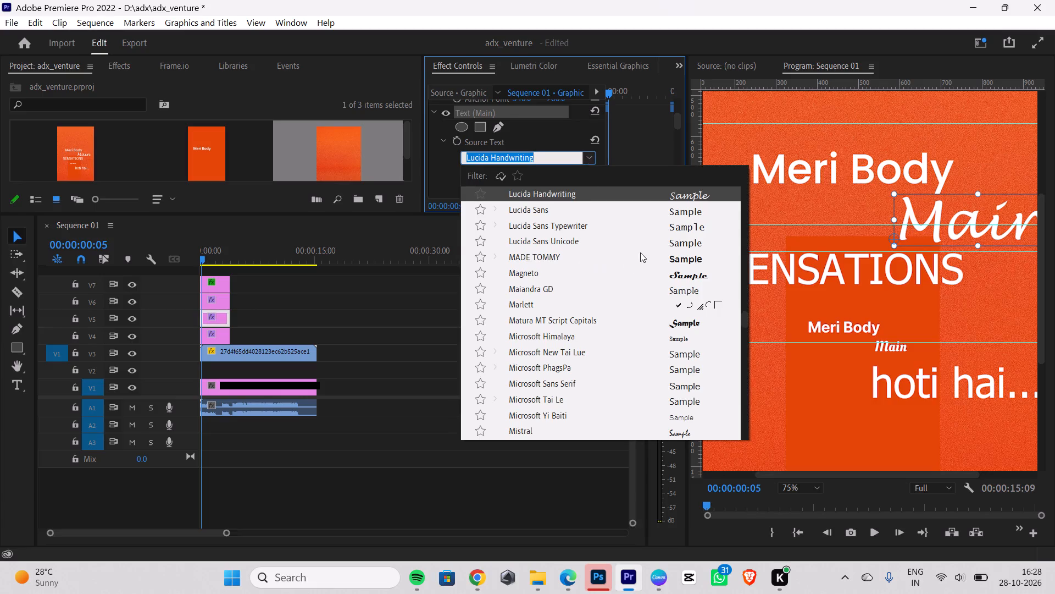
scroll(640, 252, up, 3)
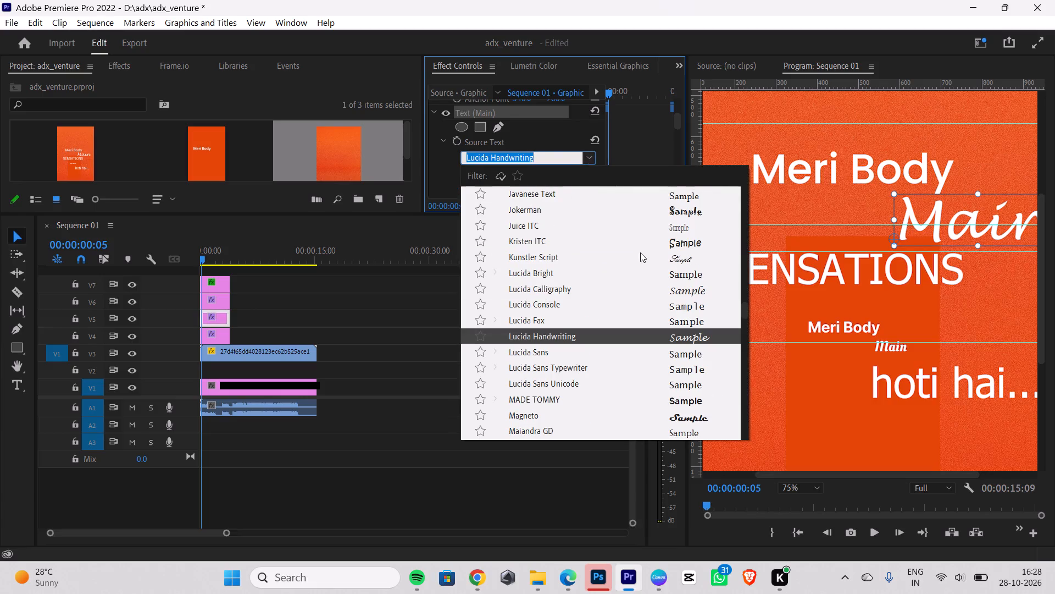
scroll(640, 252, up, 2)
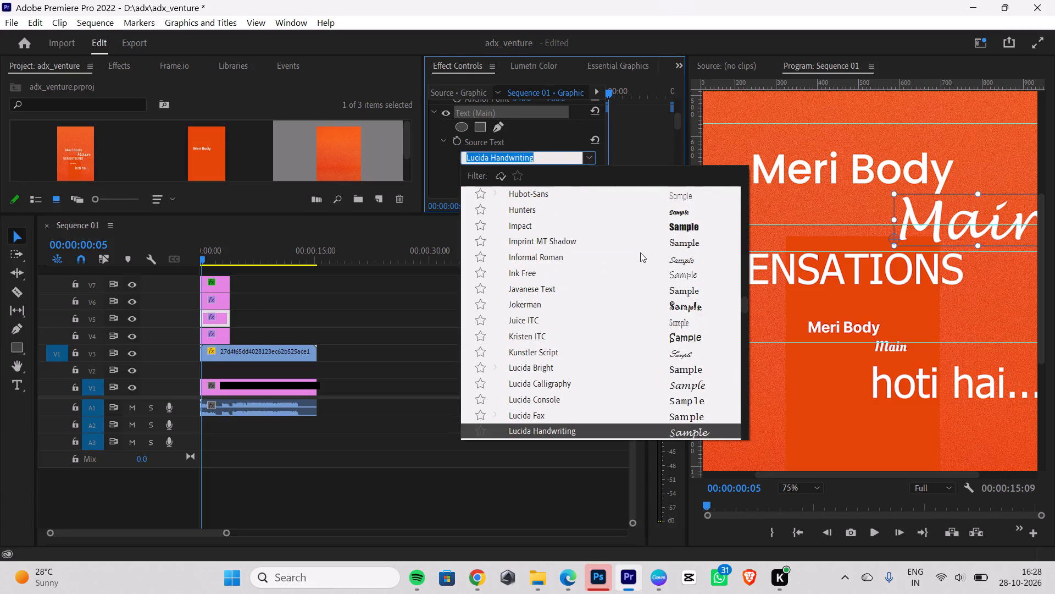
scroll(640, 252, up, 2)
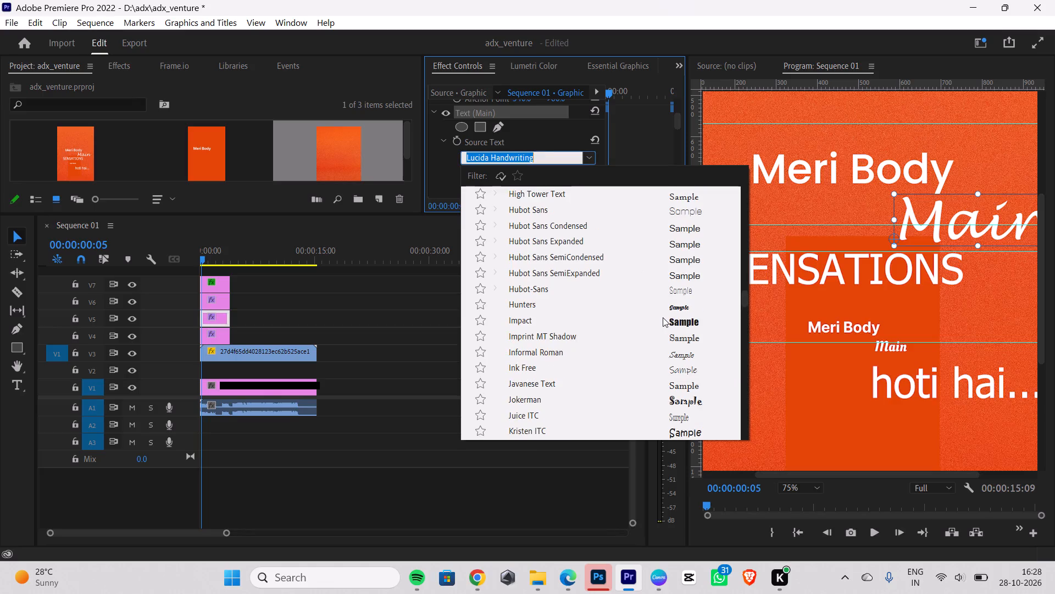
scroll(663, 317, up, 3)
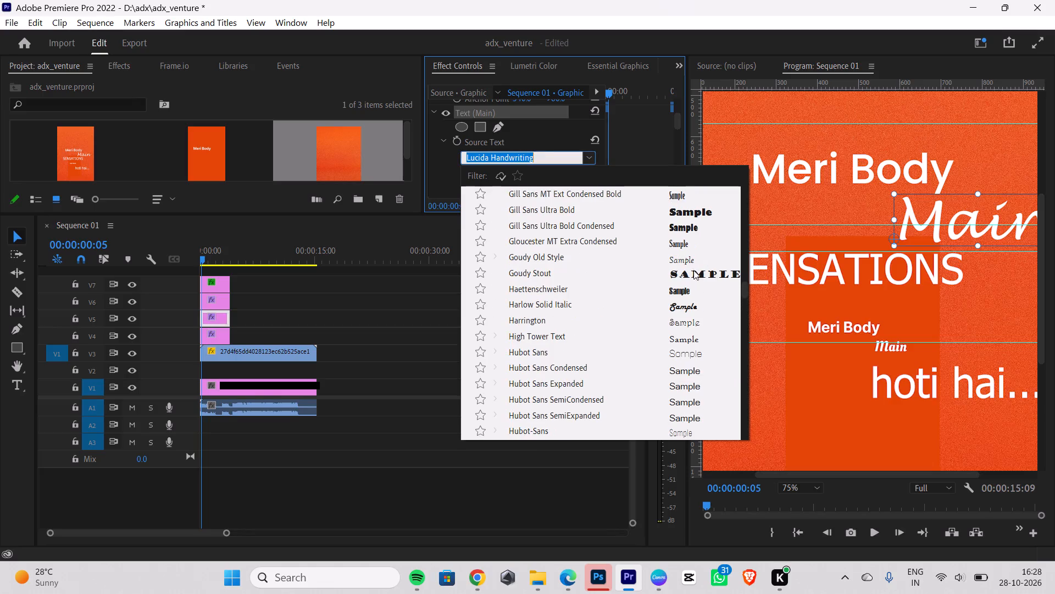
click(686, 274)
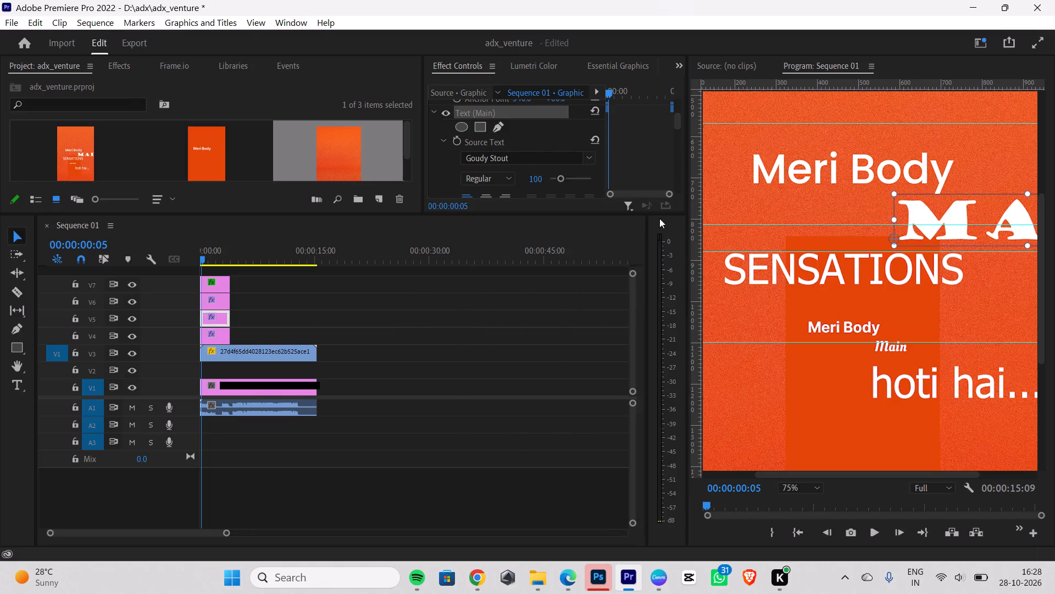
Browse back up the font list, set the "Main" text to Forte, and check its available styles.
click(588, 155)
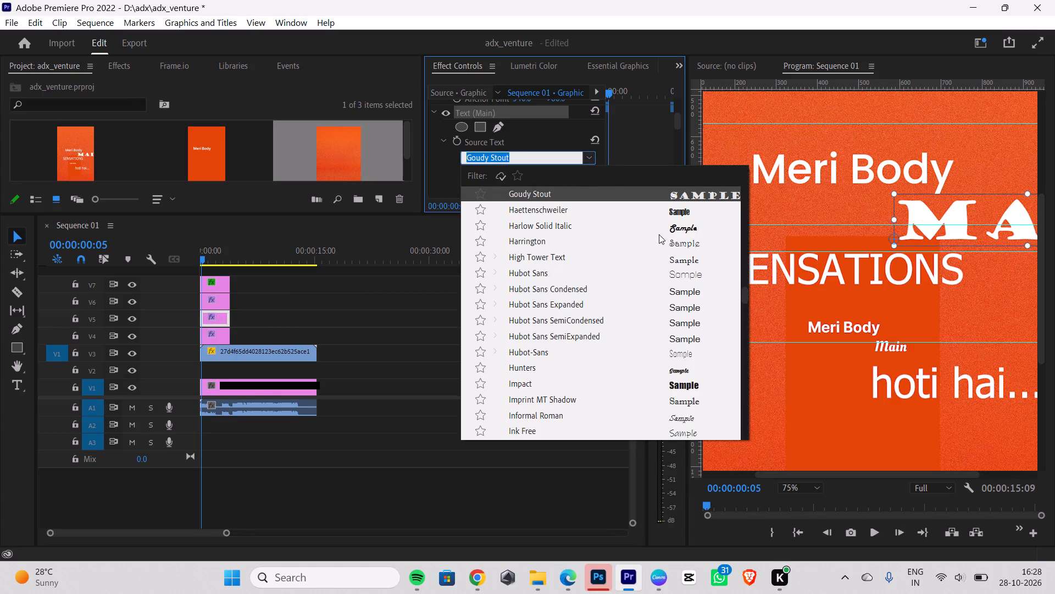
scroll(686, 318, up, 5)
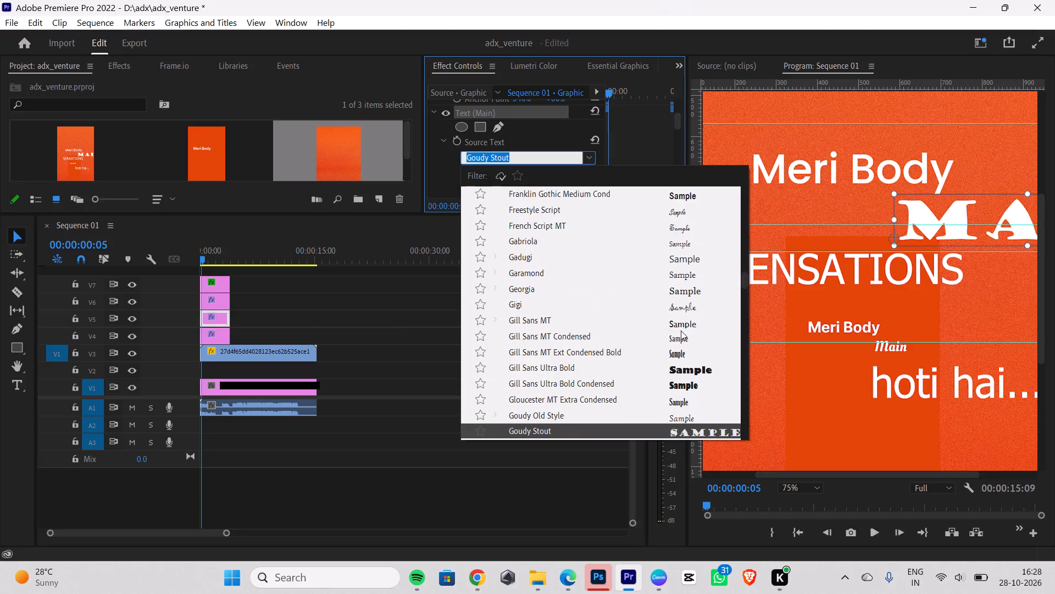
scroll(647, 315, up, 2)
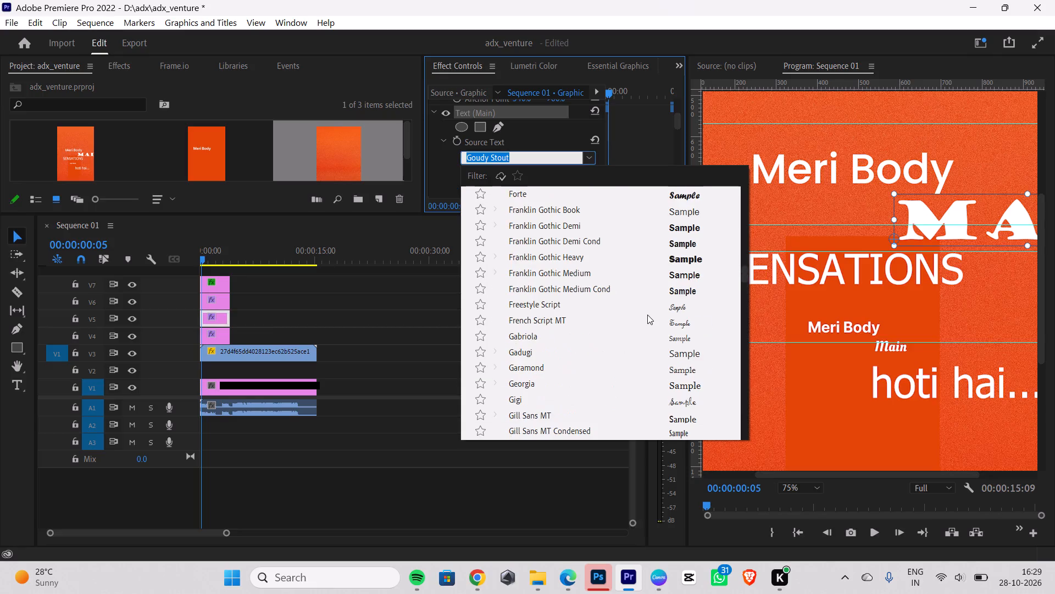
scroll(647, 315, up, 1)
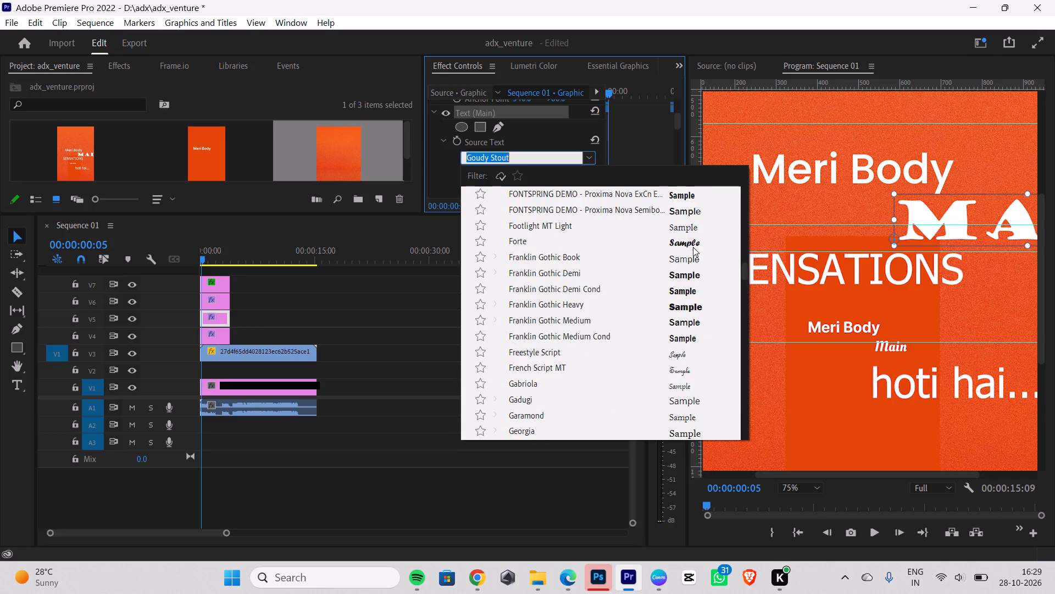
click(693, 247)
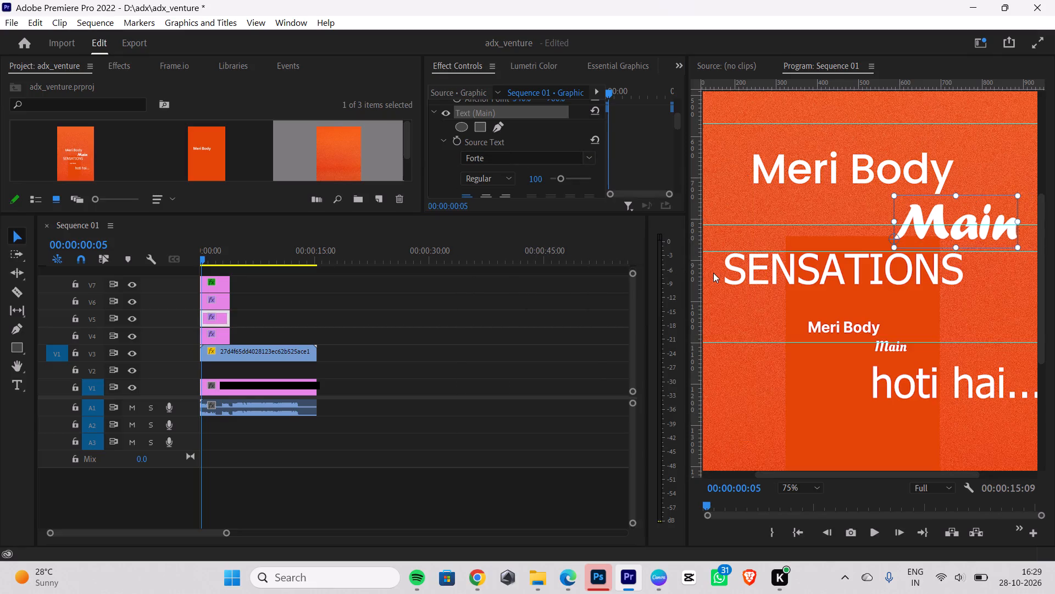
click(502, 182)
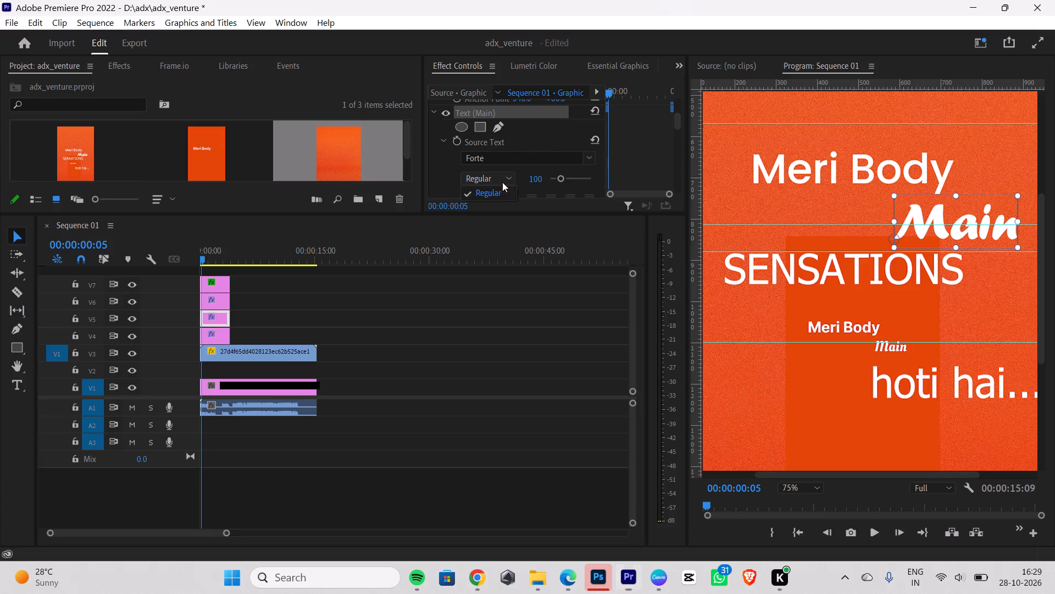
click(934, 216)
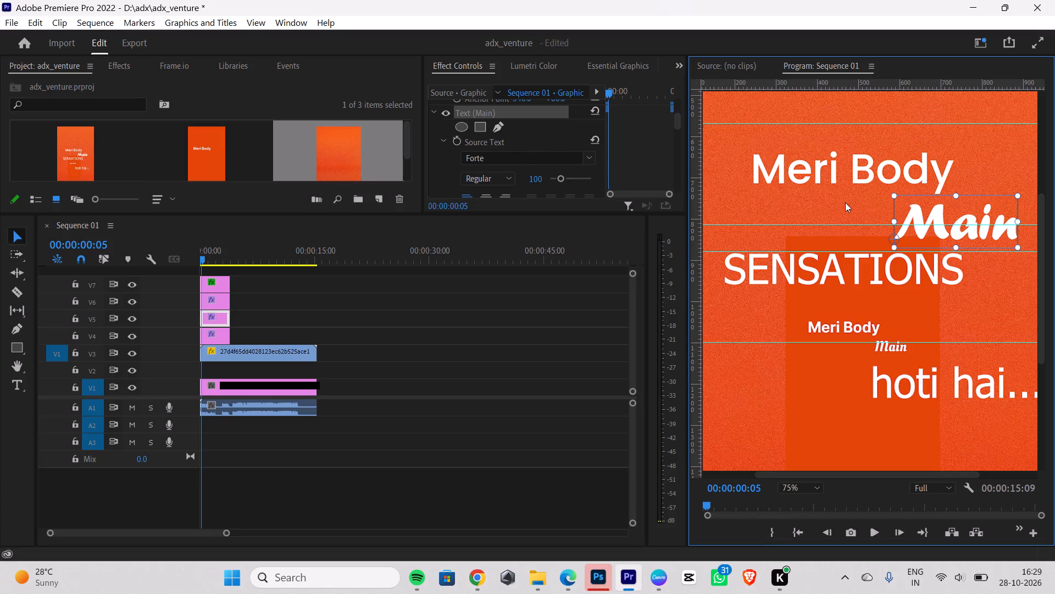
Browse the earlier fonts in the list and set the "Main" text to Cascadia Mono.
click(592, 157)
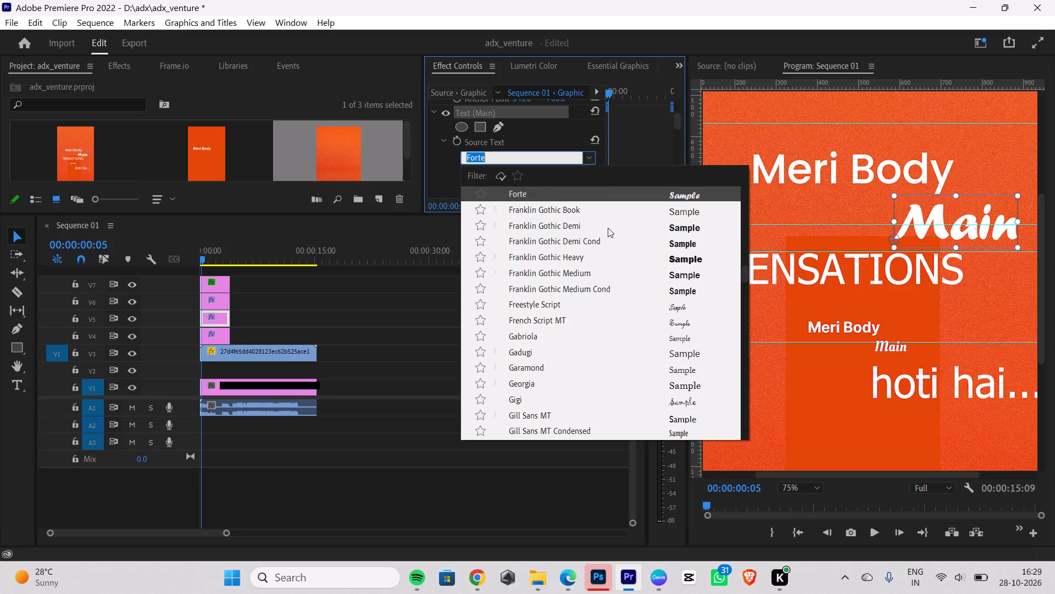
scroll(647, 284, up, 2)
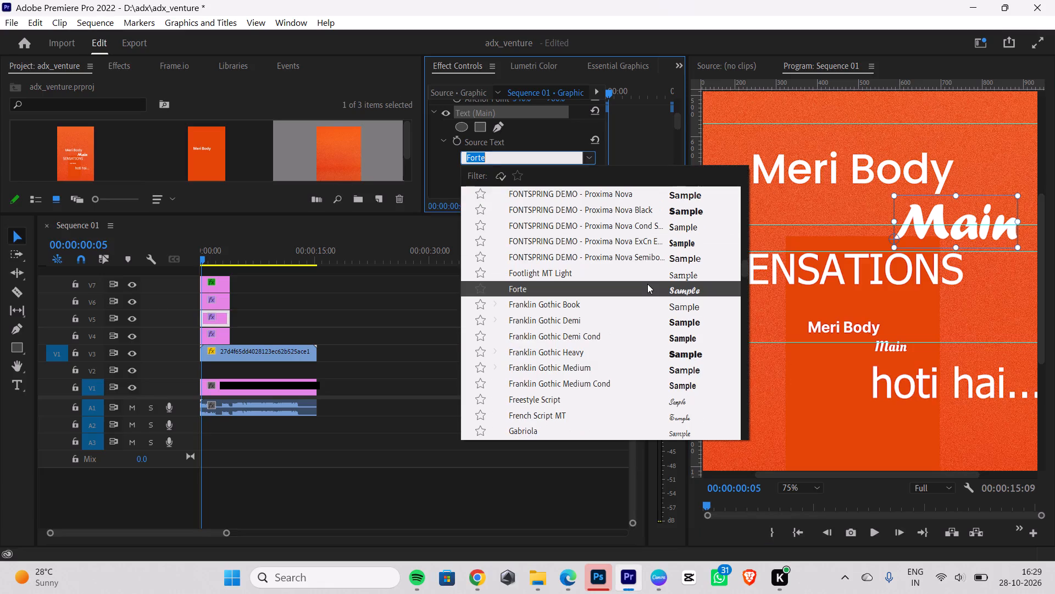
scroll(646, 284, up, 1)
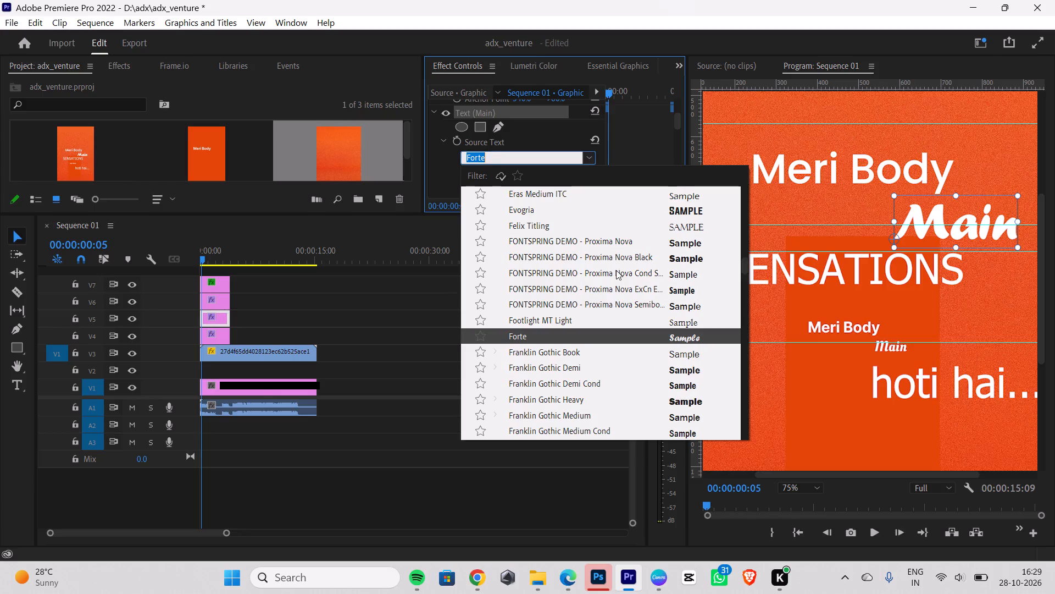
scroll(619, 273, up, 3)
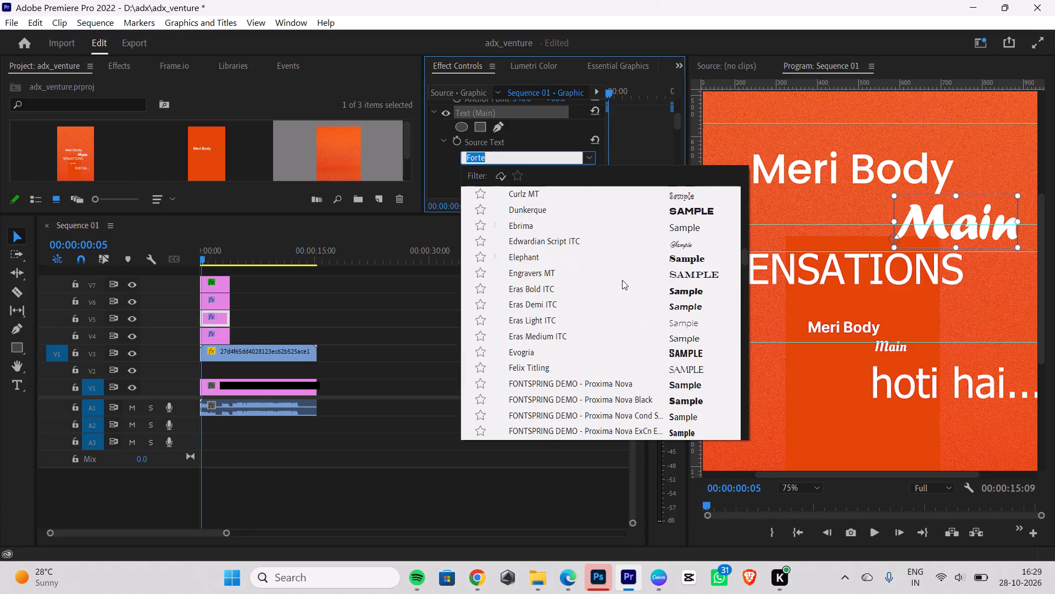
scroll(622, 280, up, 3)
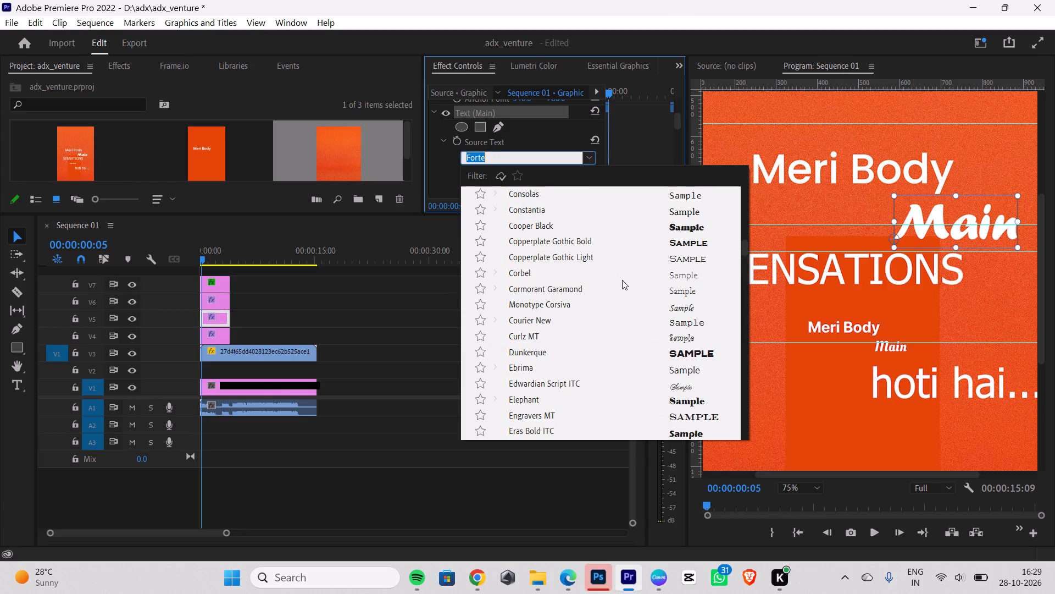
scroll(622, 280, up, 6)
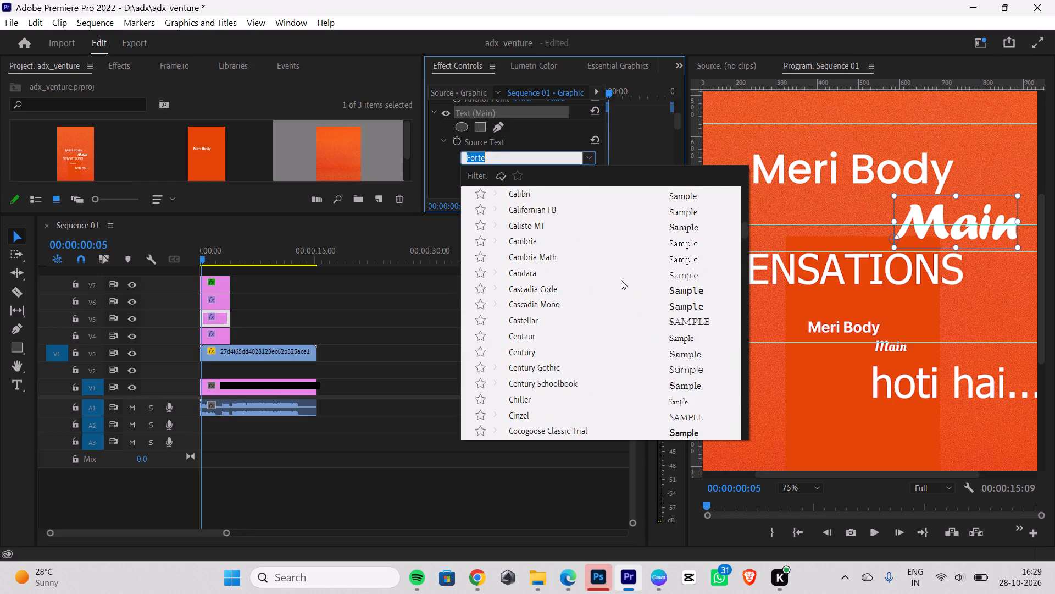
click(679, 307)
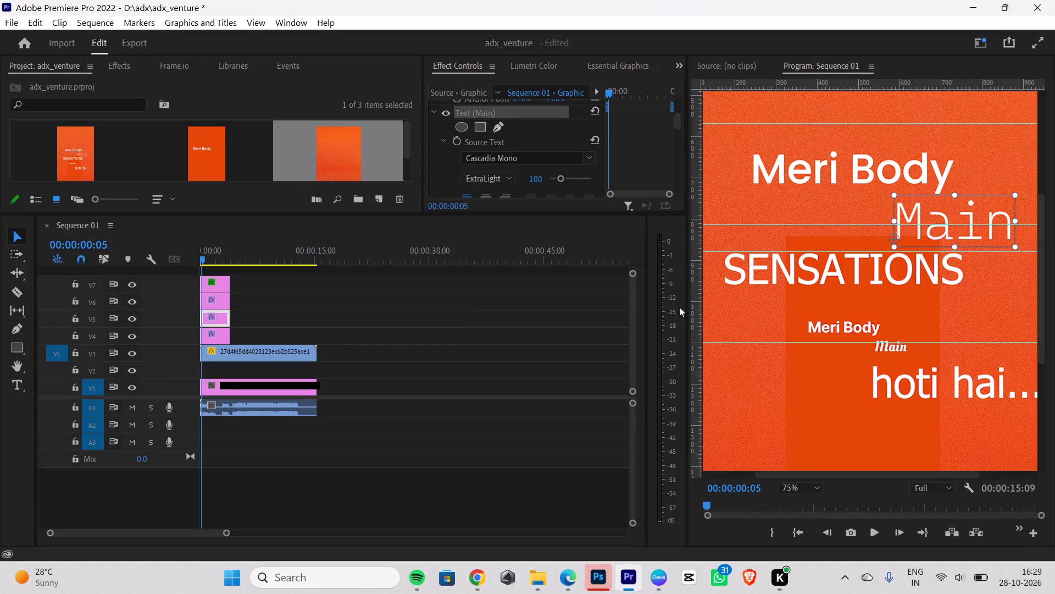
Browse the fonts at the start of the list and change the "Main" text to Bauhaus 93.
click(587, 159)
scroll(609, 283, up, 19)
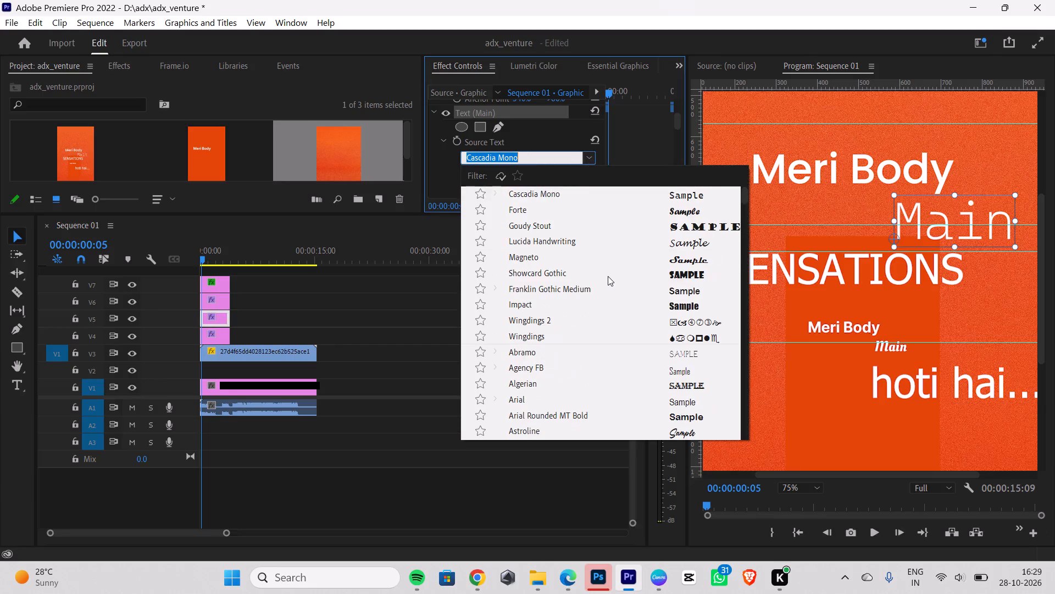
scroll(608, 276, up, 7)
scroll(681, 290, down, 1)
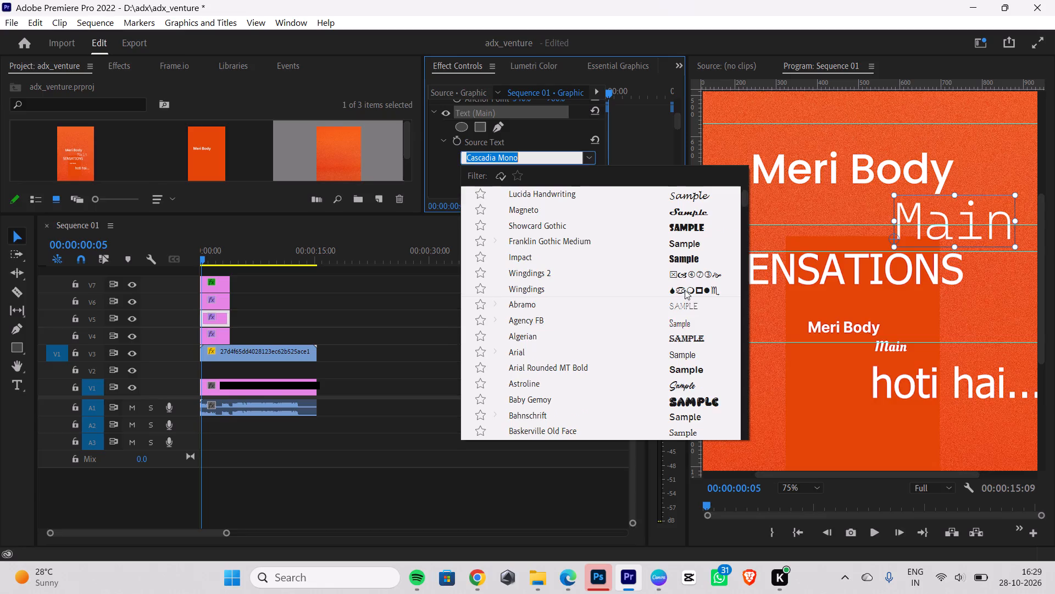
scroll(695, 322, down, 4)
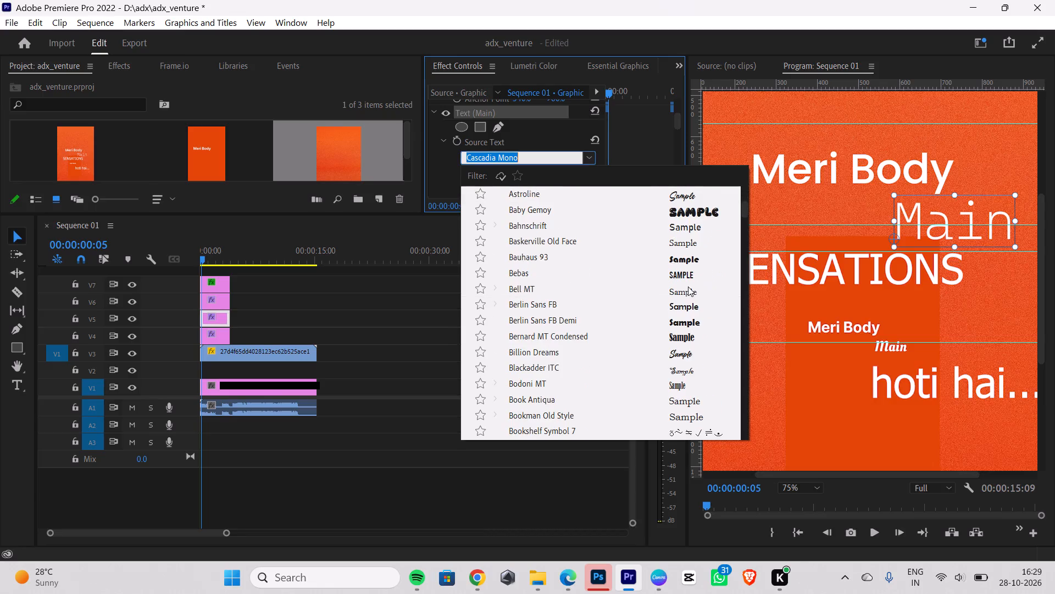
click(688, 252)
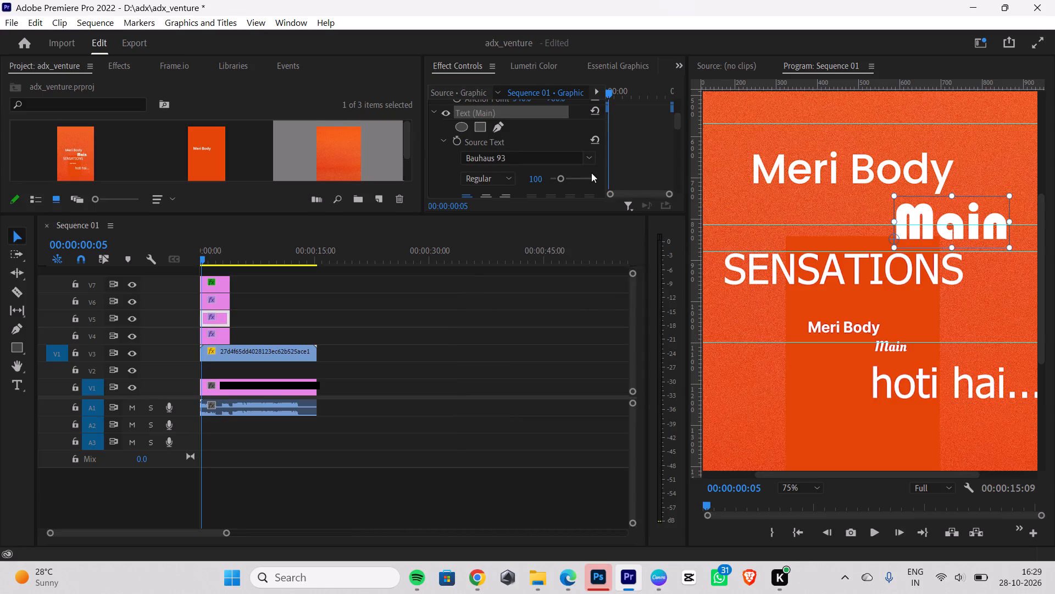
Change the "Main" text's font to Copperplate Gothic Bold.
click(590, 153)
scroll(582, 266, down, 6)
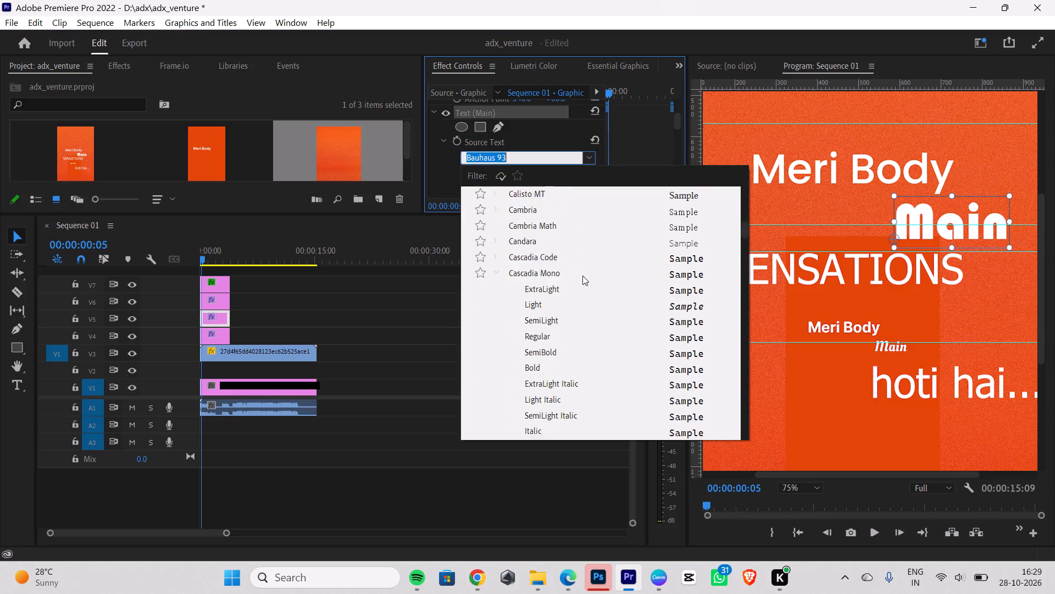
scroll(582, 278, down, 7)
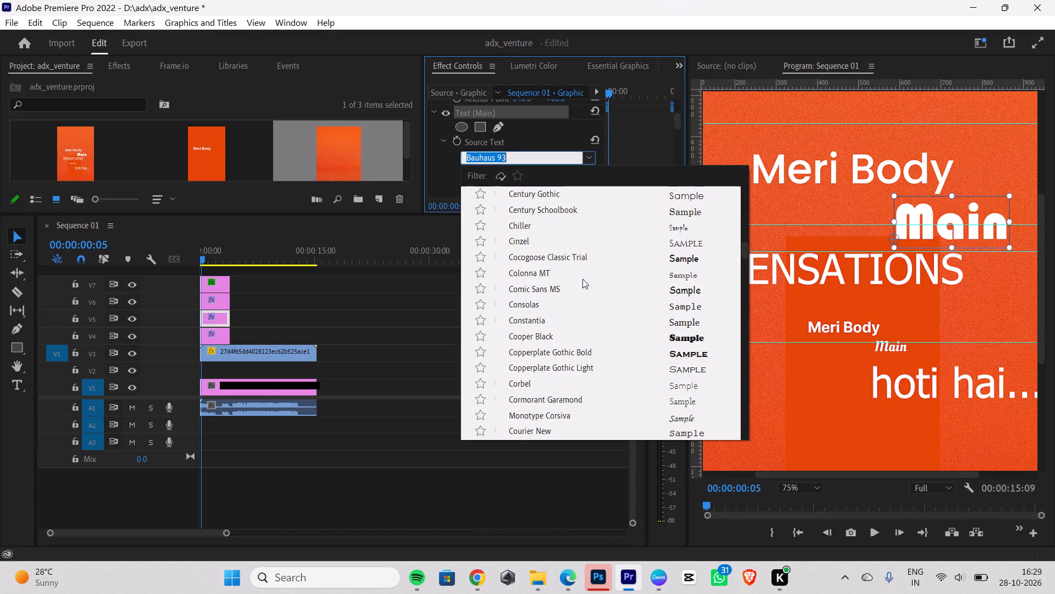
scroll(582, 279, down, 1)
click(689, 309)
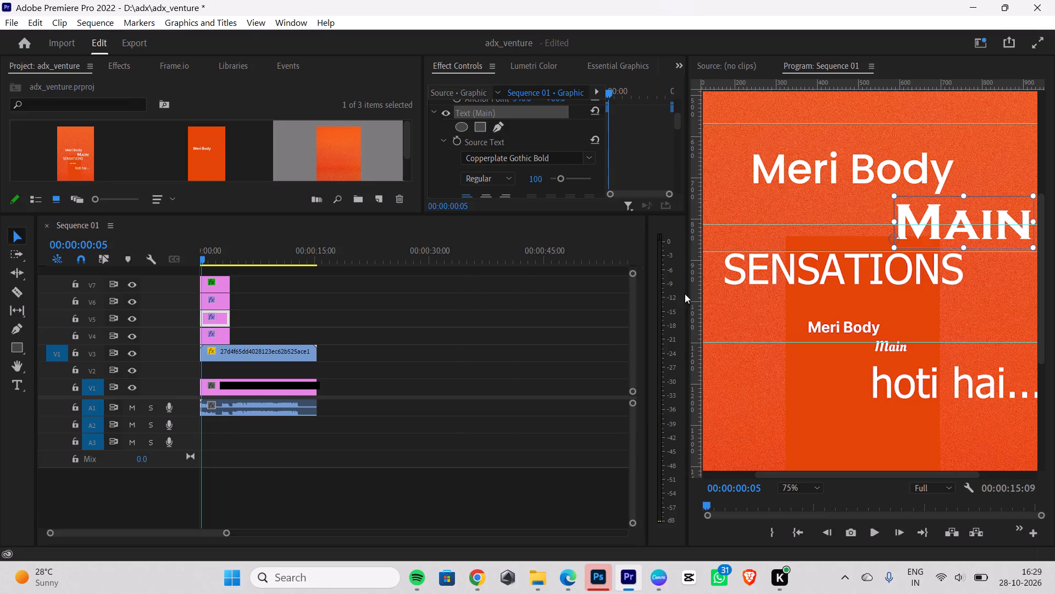
Set the "Main" text's font to FONTSPRING DEMO - Proxima Nova Black.
click(591, 159)
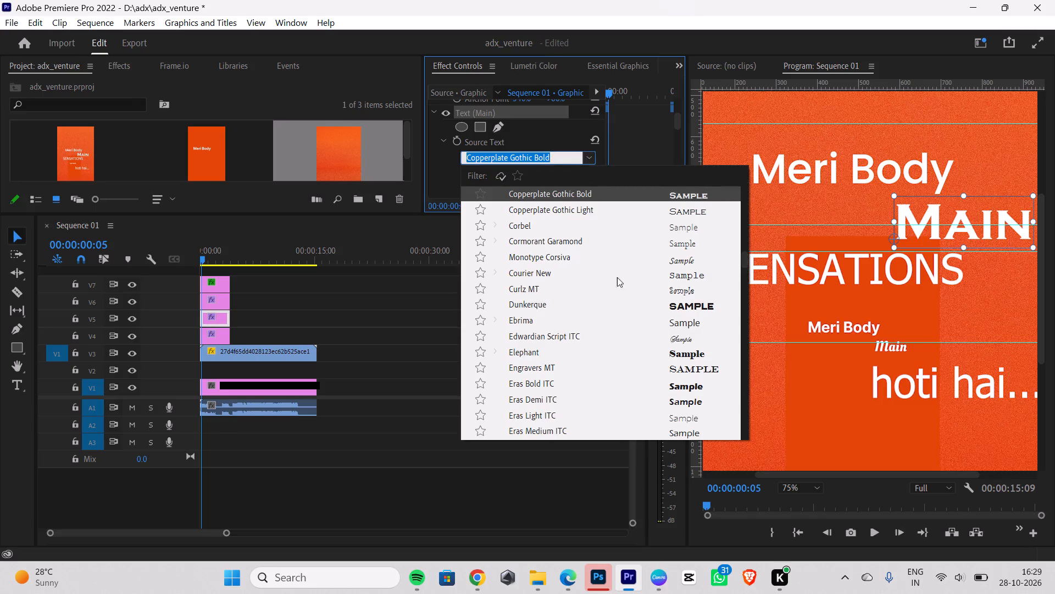
scroll(620, 298, down, 2)
scroll(653, 362, down, 1)
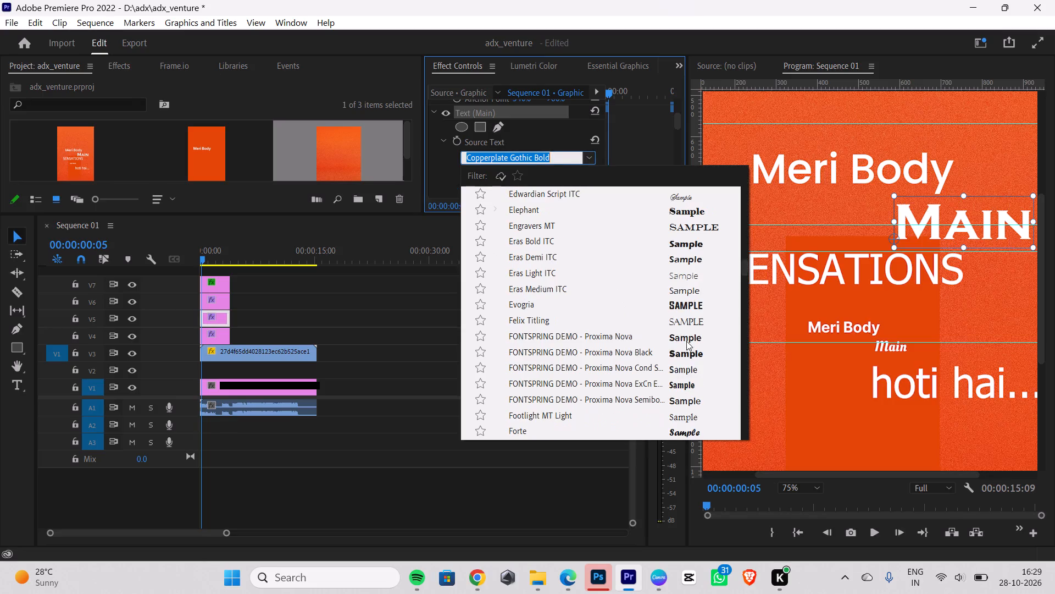
click(685, 353)
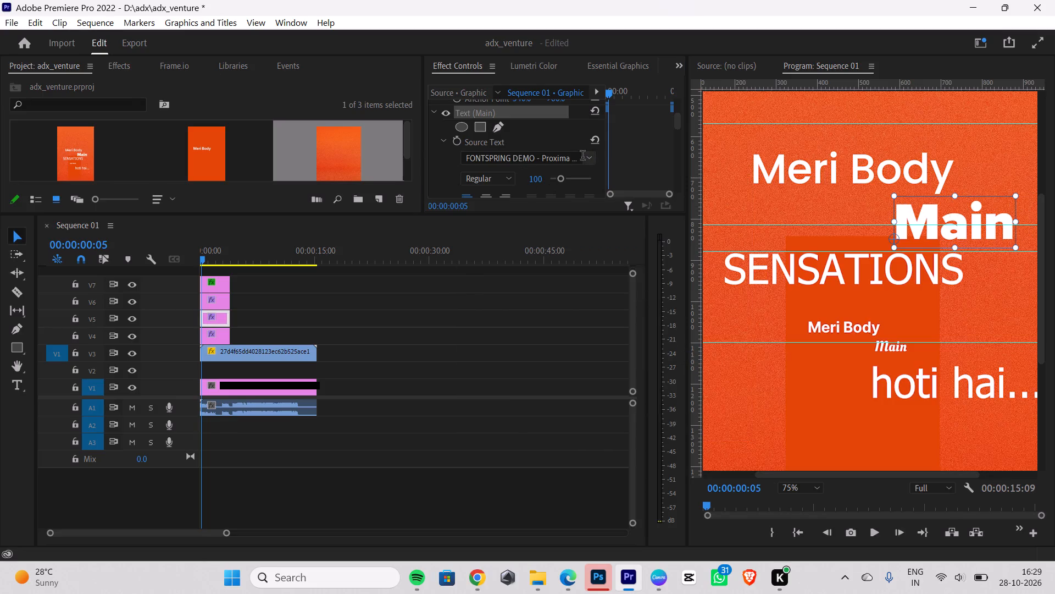
Look through the font samples alphabetically from Franklin Gothic to the Rockwell fonts for one that suits the "Main" text.
click(590, 161)
scroll(603, 335, down, 2)
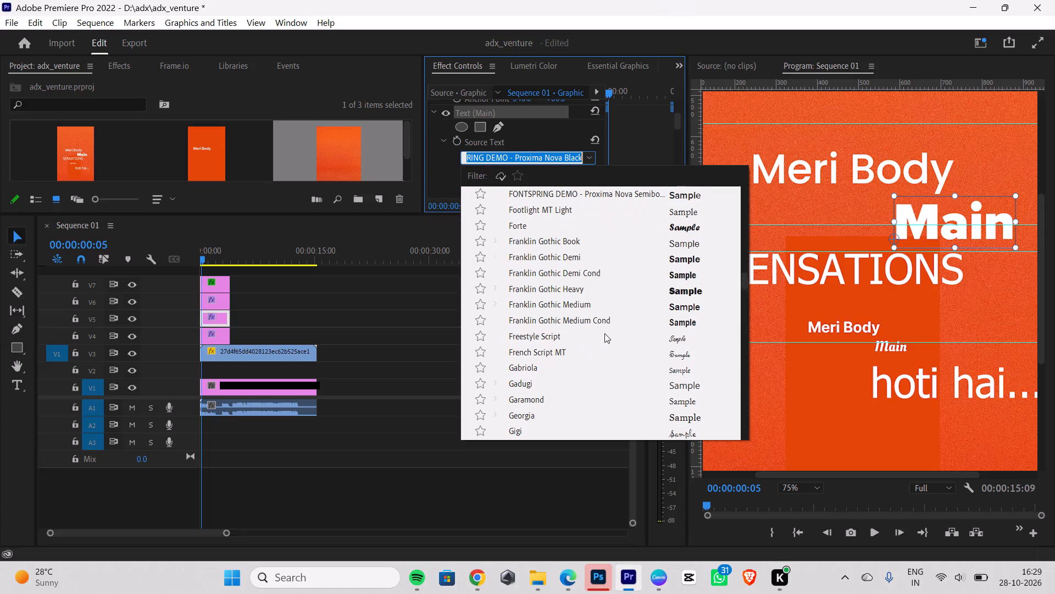
scroll(604, 333, down, 3)
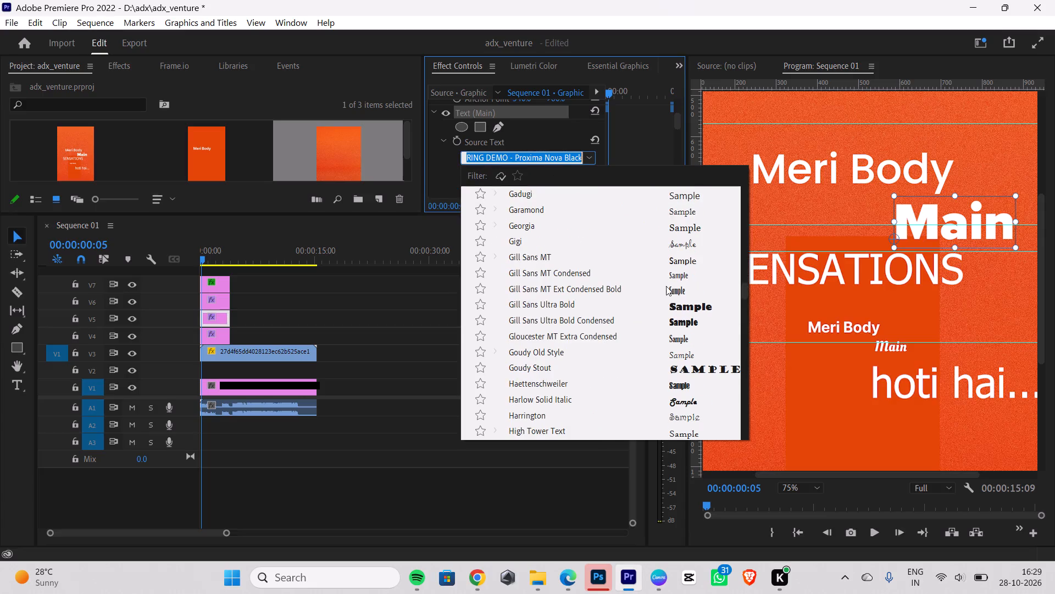
scroll(660, 263, down, 3)
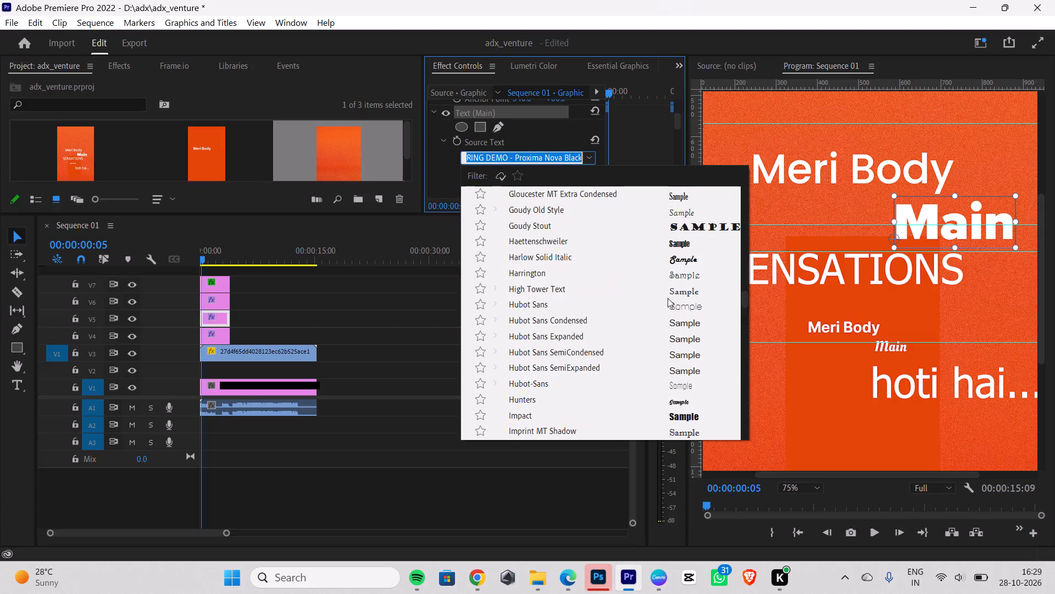
scroll(667, 298, down, 4)
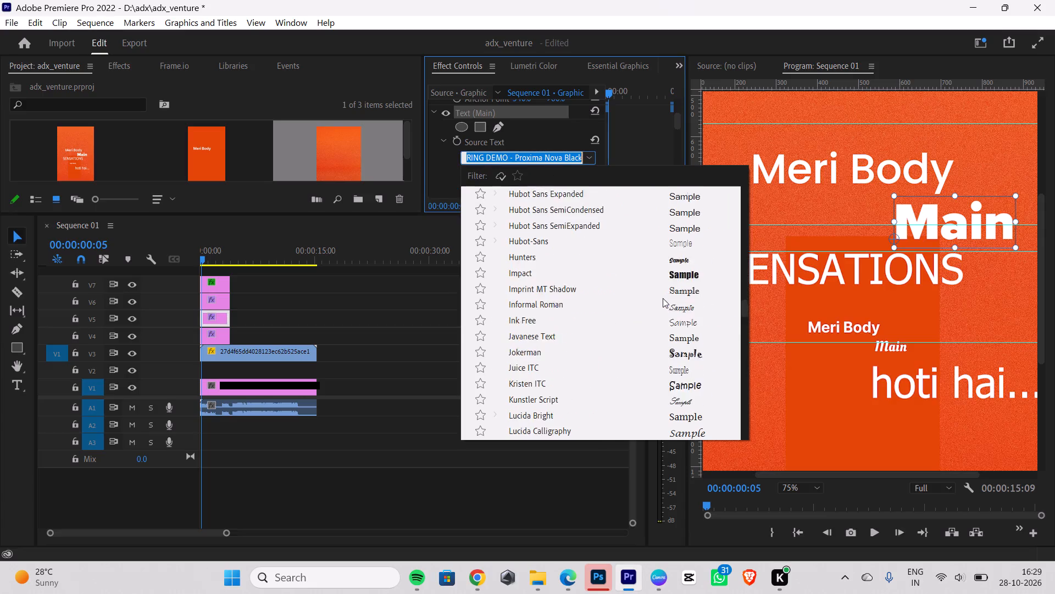
scroll(659, 287, down, 3)
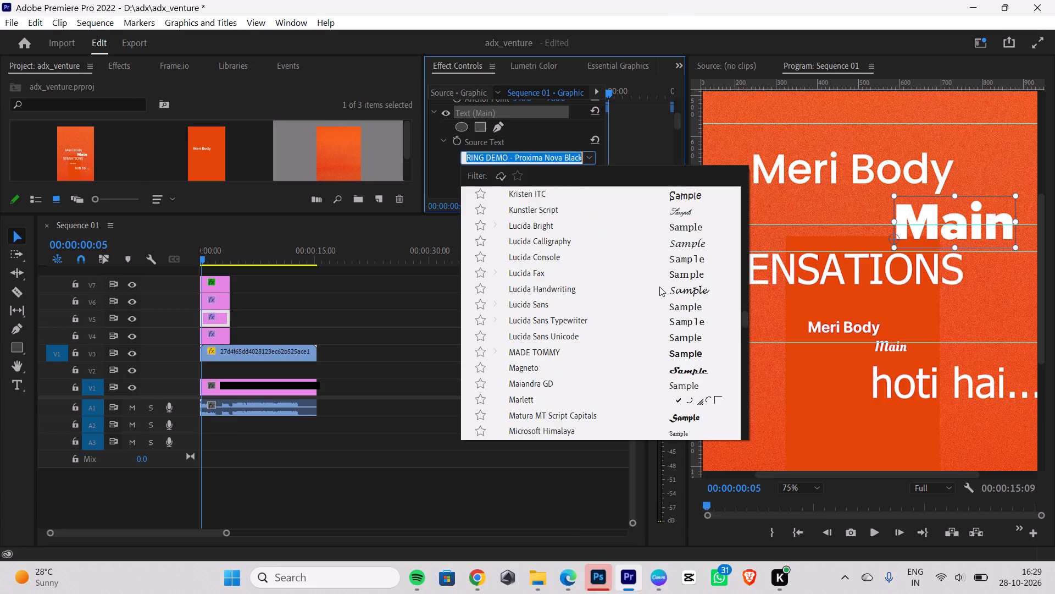
scroll(674, 333, down, 2)
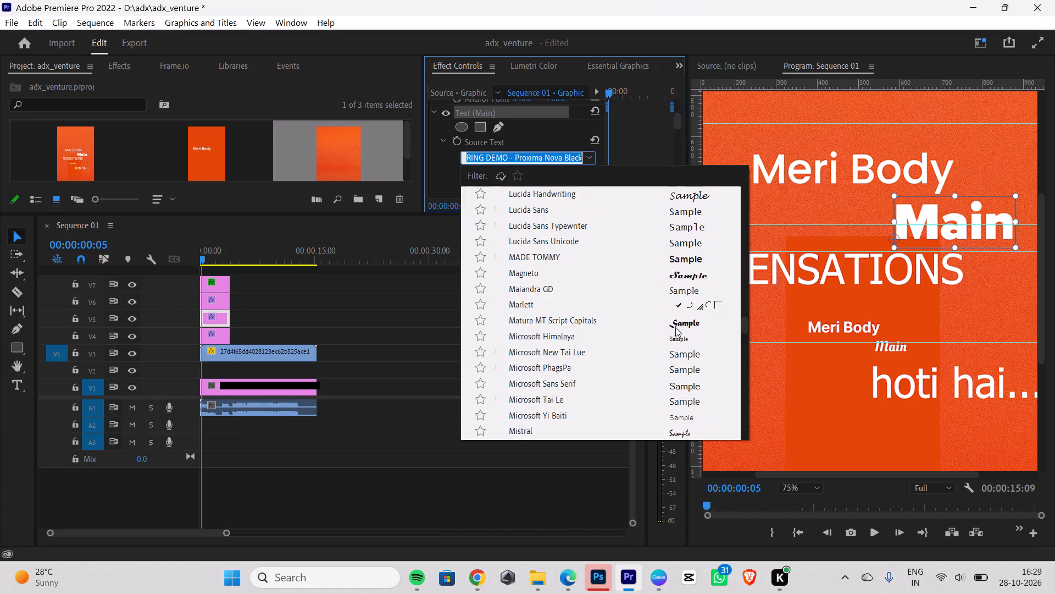
scroll(675, 324, down, 2)
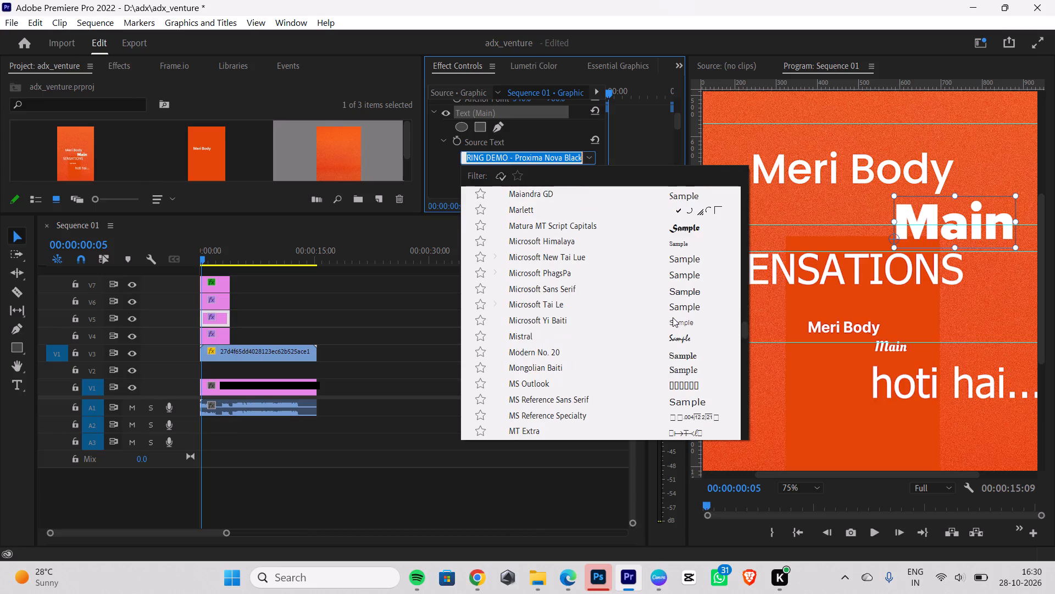
scroll(672, 317, down, 4)
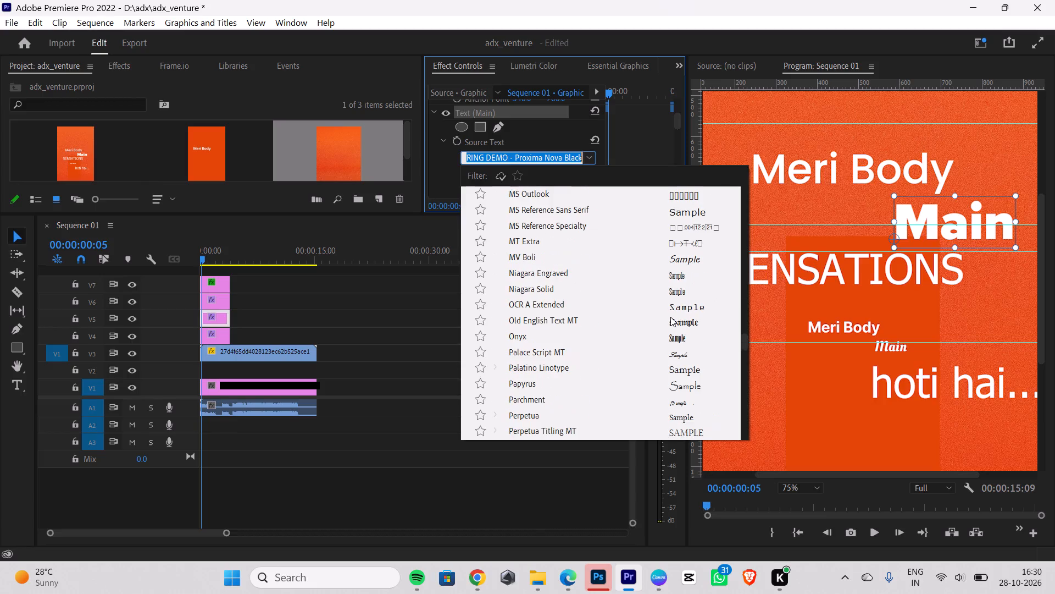
scroll(670, 317, down, 2)
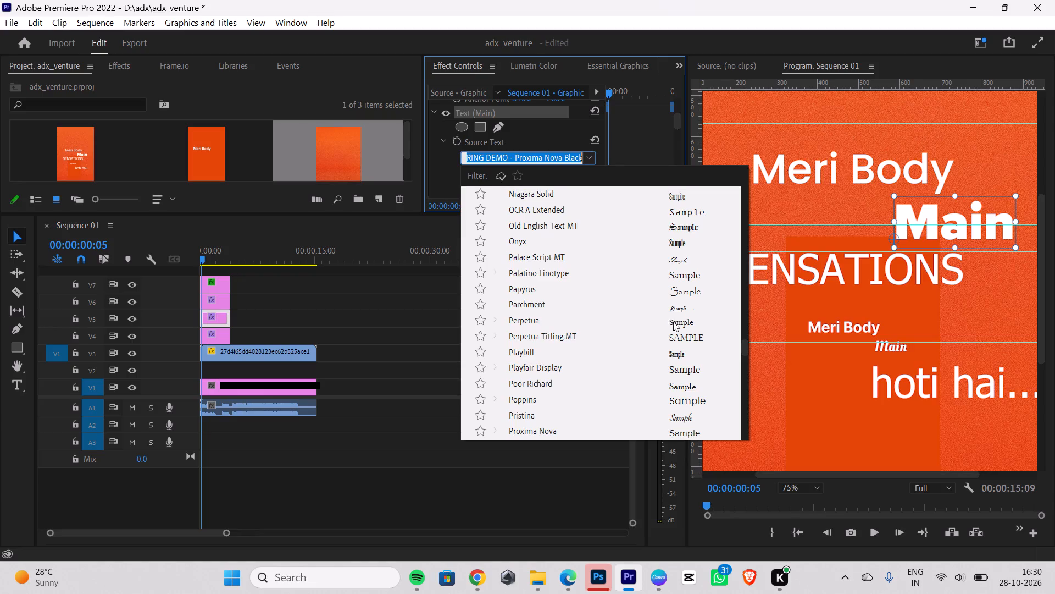
scroll(674, 322, down, 2)
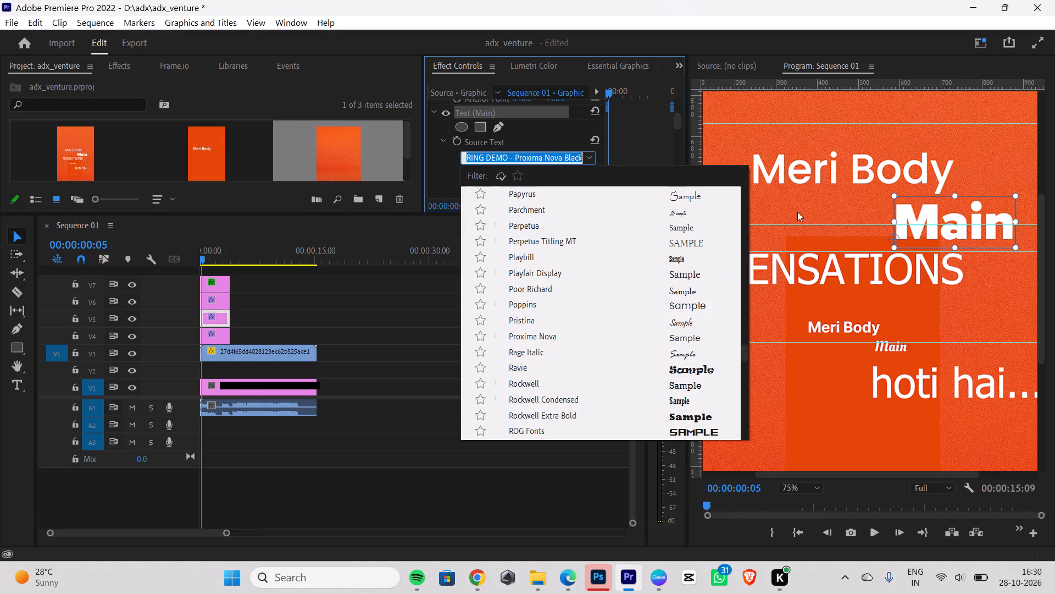
Search the fonts for "popp" and set the "Main" text to Poppins Medium Italic.
triple_click(578, 159)
drag(578, 163, 474, 154)
drag(469, 160, 579, 161)
drag(579, 161, 604, 156)
key(BackSpace)
key(BackSpace)
key(BackSpace)
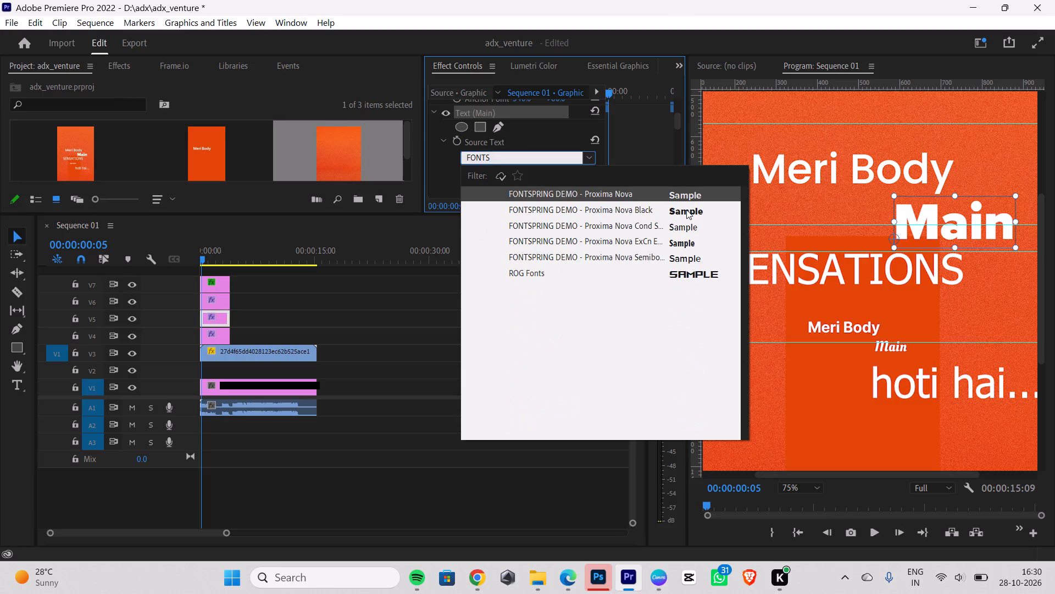
key(BackSpace)
key(BackSpace)
key(BackSpace)
key(BackSpace)
key(BackSpace)
text(popp)
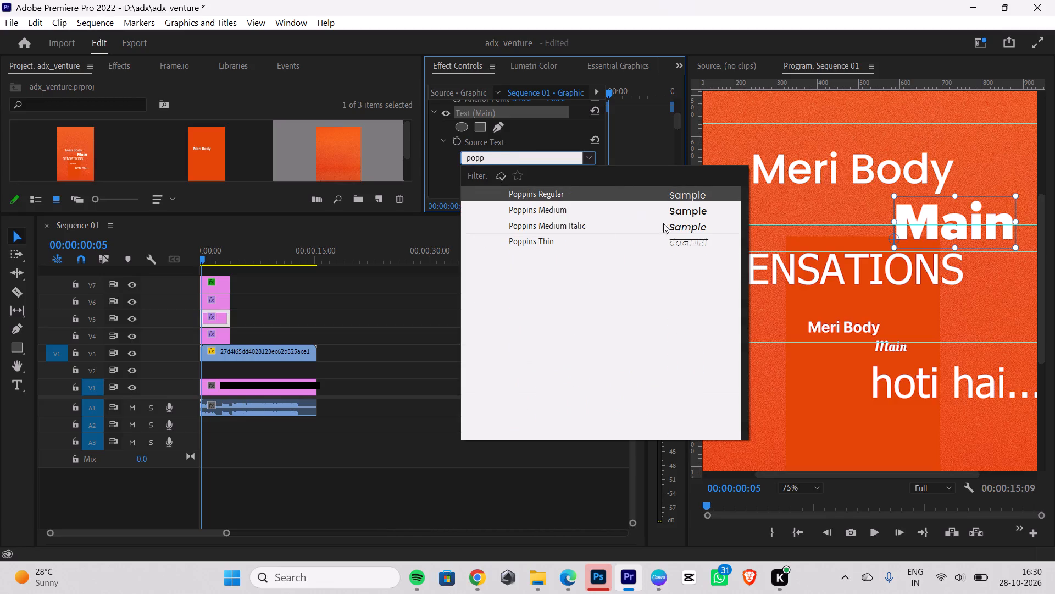
click(579, 226)
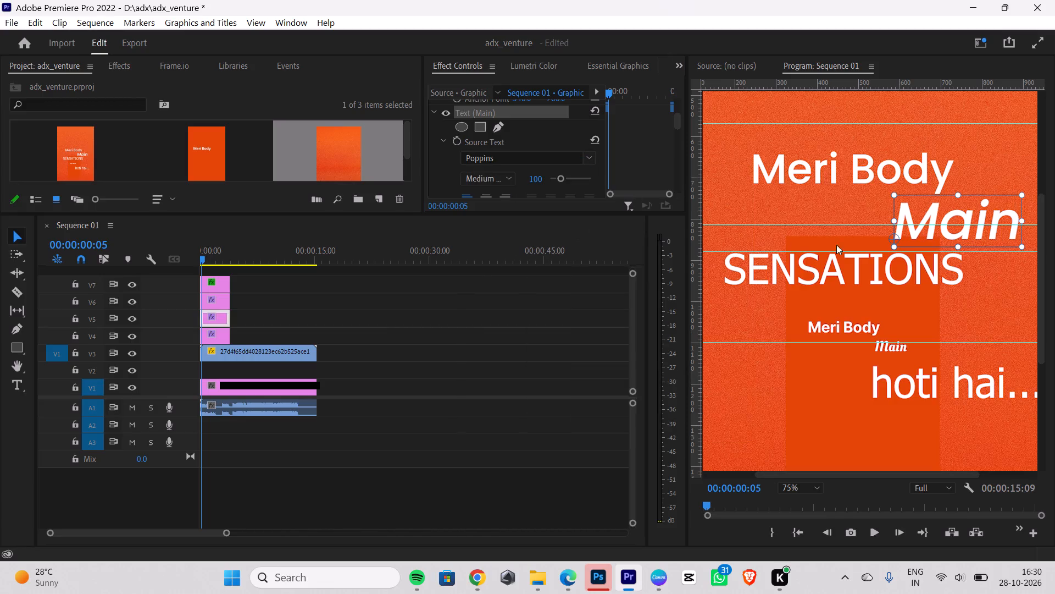
With the playhead at 00:00:01:05, set the large "SENSATIONS" text's font to Showcard Gothic.
click(833, 275)
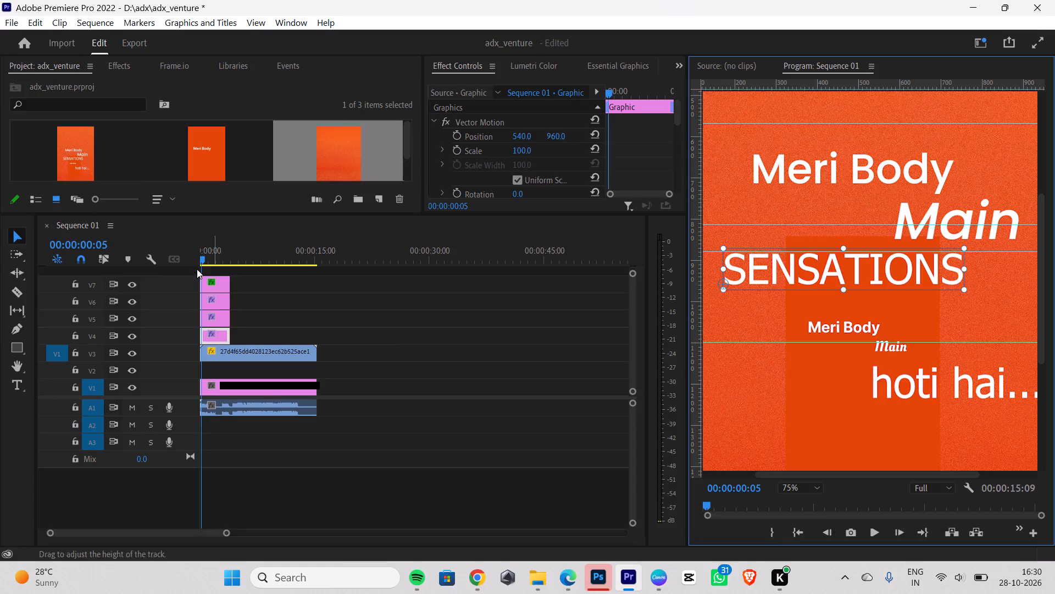
drag(202, 256, 210, 255)
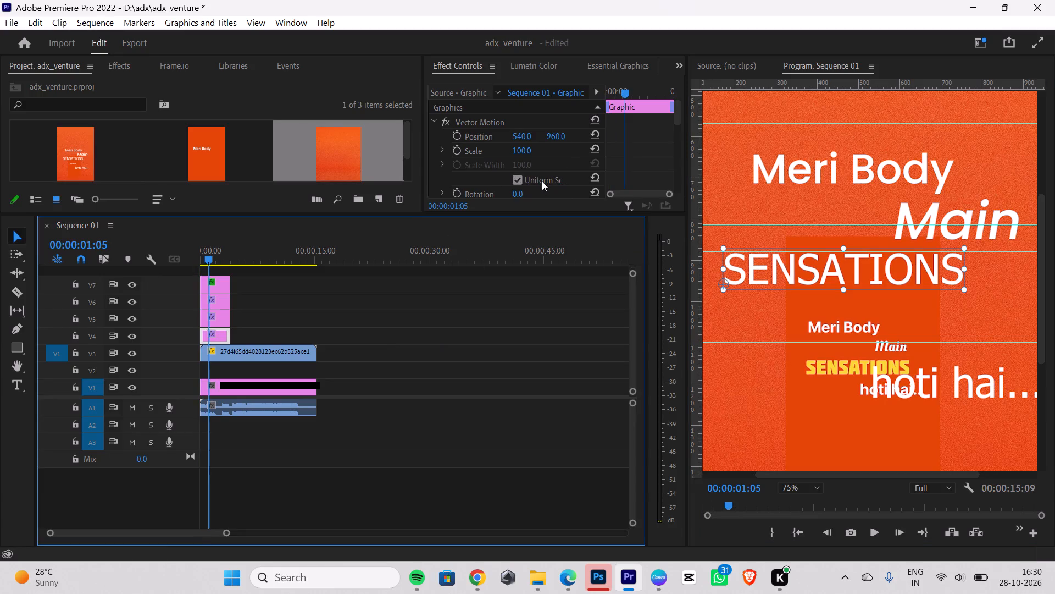
scroll(580, 156, down, 6)
click(435, 139)
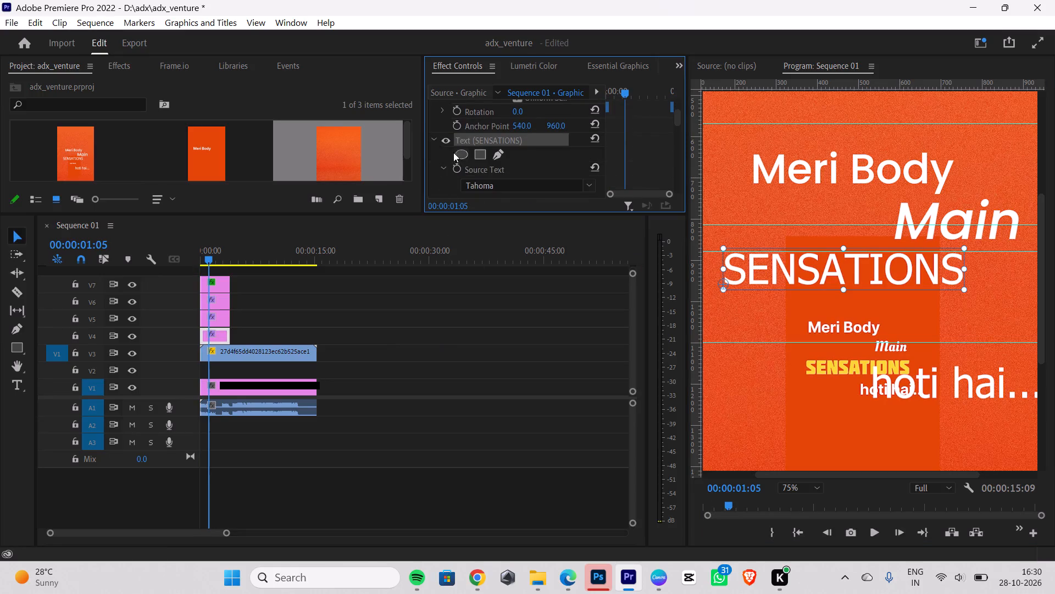
click(590, 185)
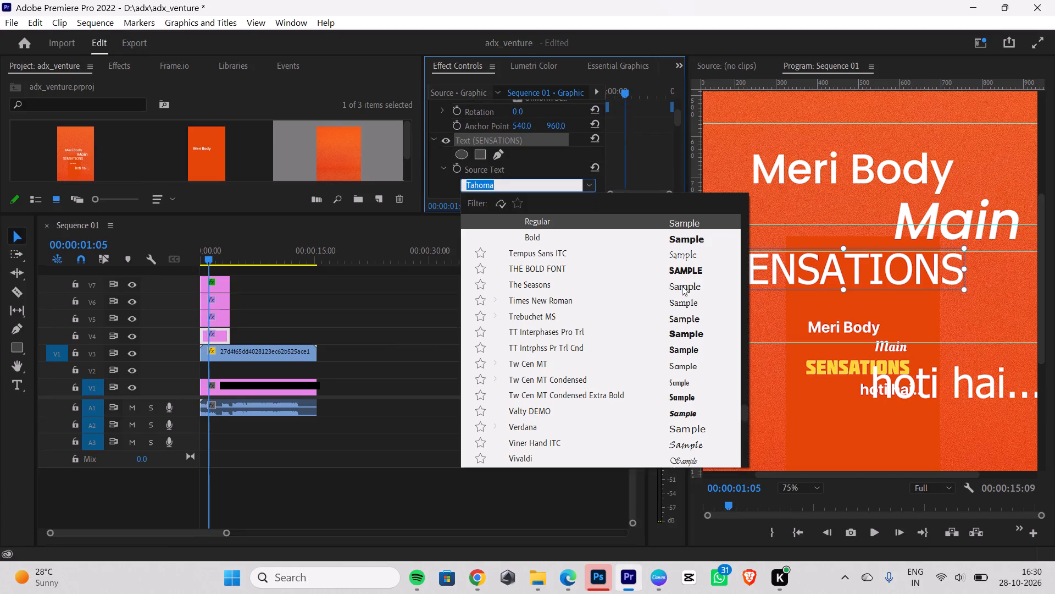
scroll(665, 281, up, 16)
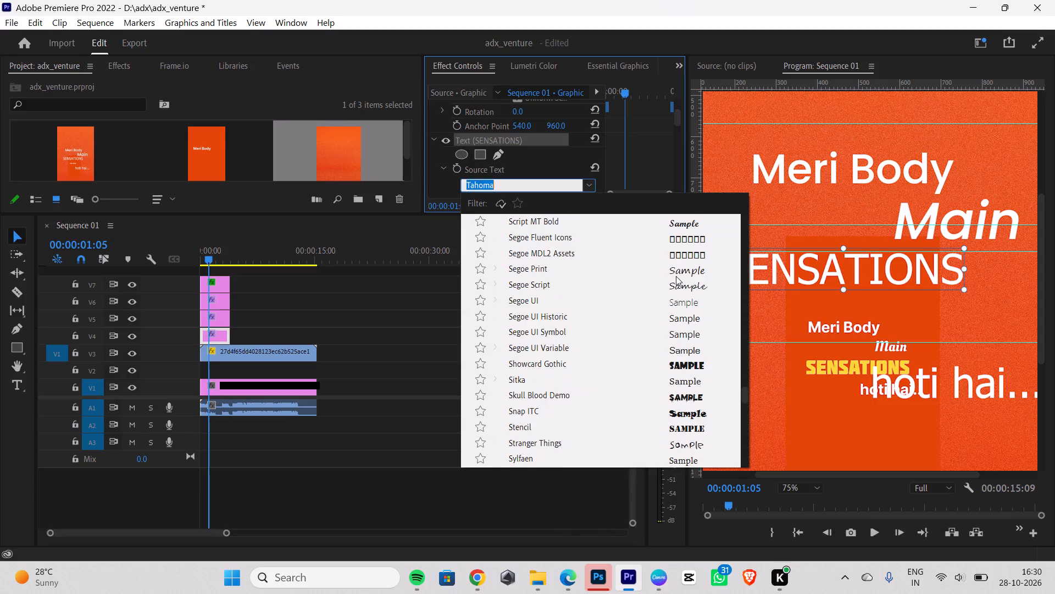
scroll(676, 276, up, 7)
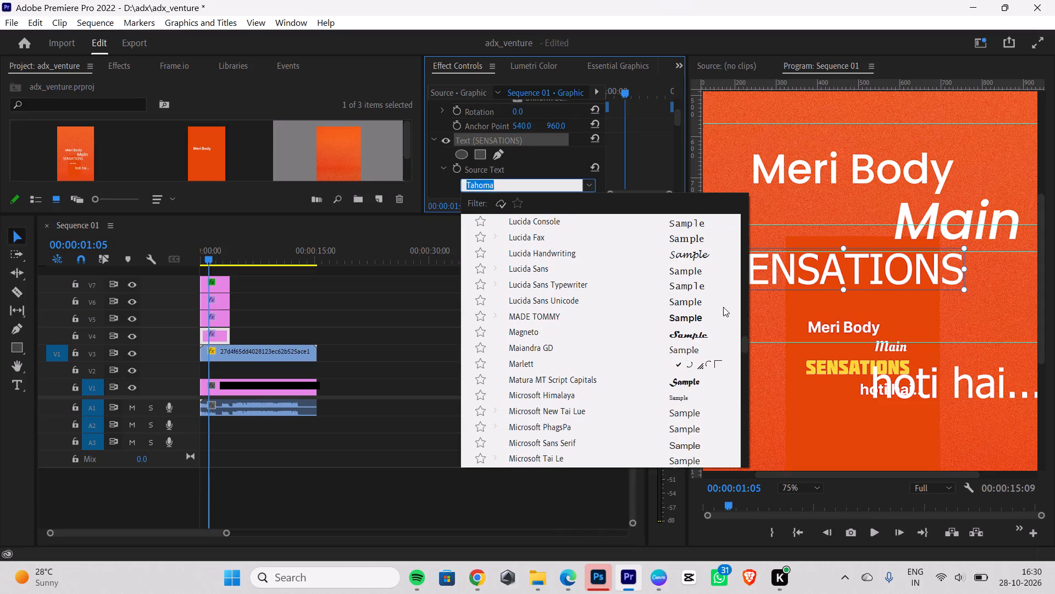
scroll(659, 322, up, 6)
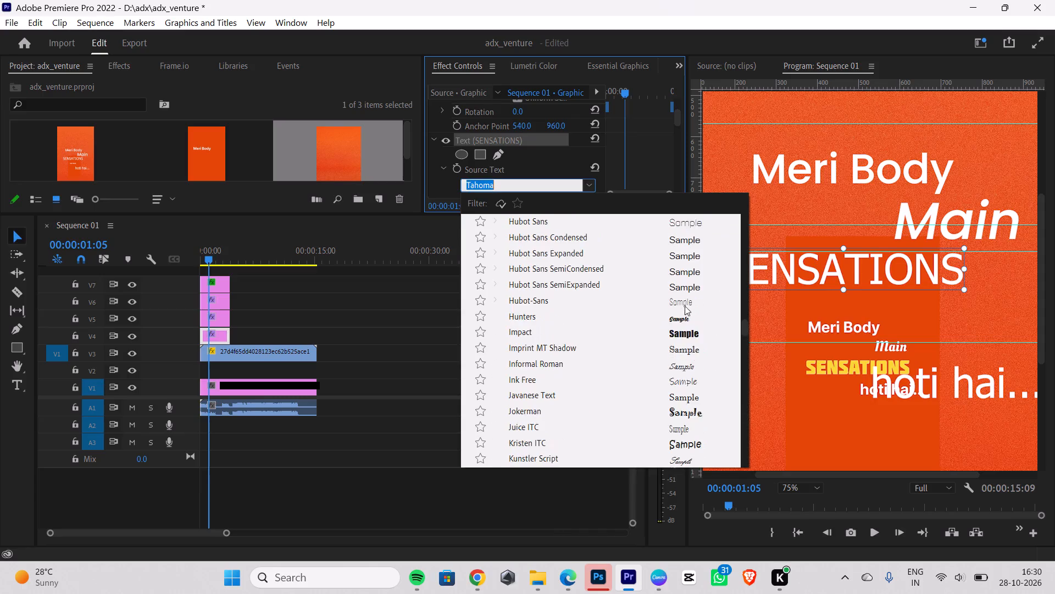
scroll(687, 304, up, 20)
scroll(687, 304, up, 17)
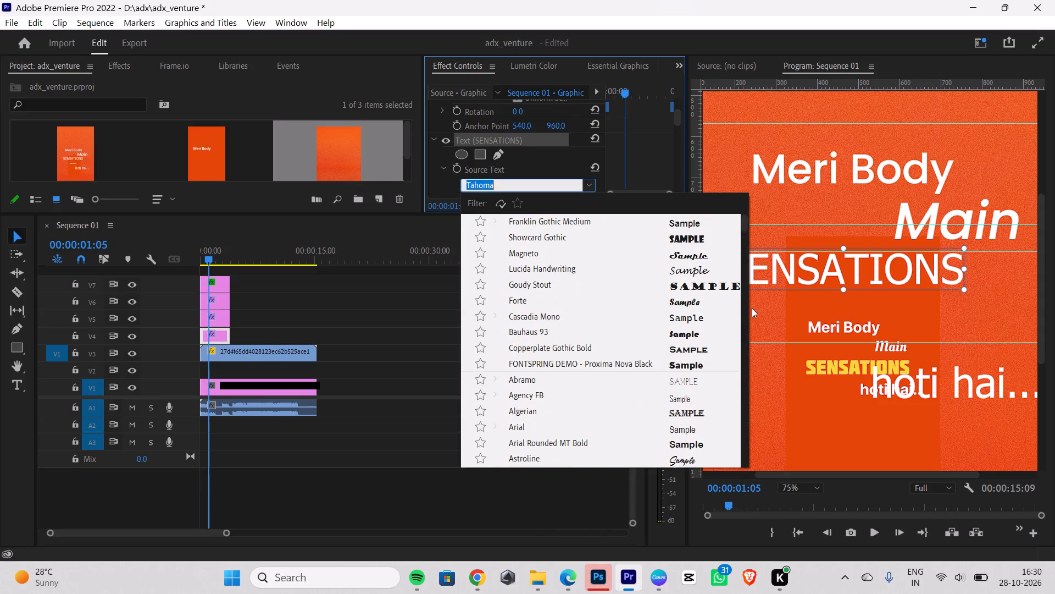
click(685, 239)
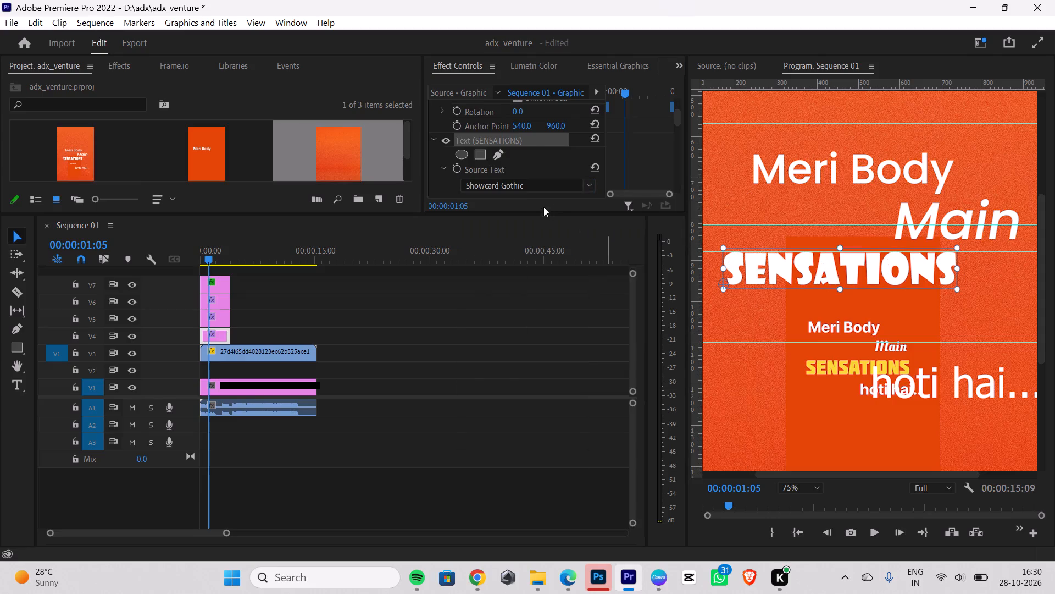
Set the large "SENSATIONS" text's fill to yellow FAD633, sampled from the reference "SENSATIONS" caption.
scroll(537, 151, down, 12)
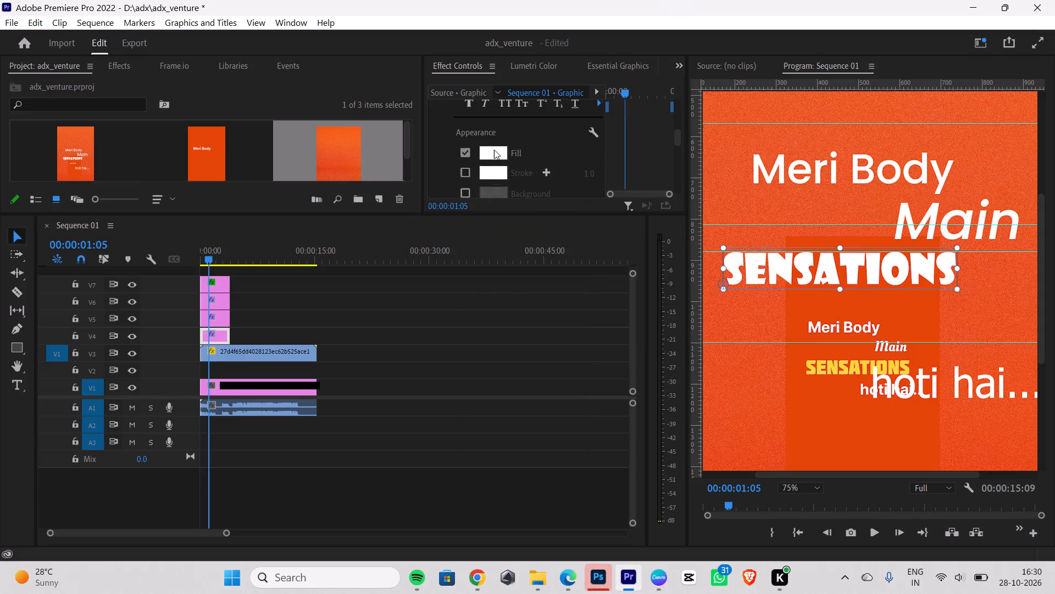
click(485, 156)
click(663, 377)
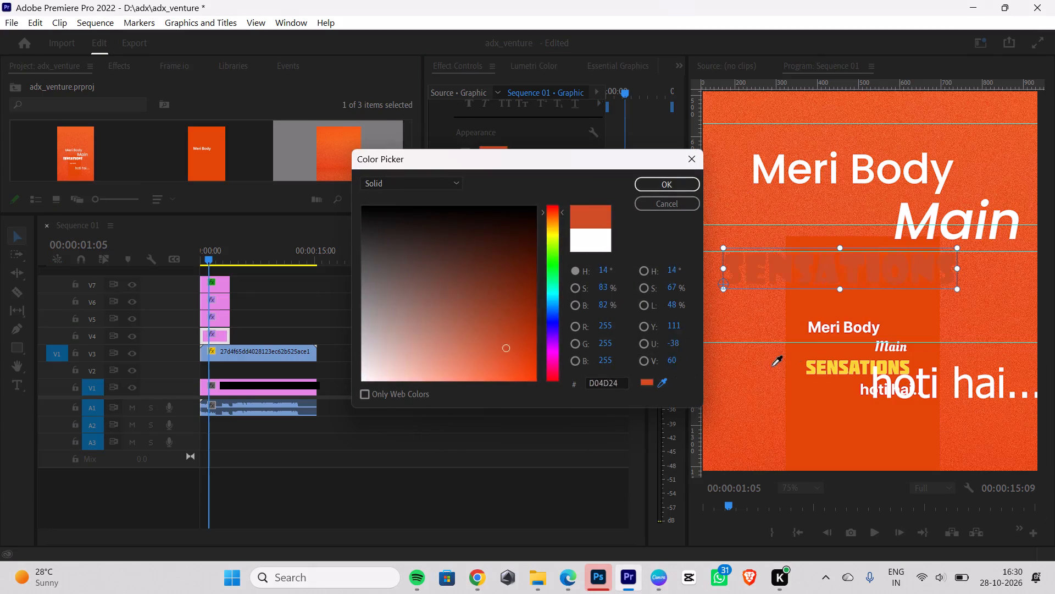
click(809, 364)
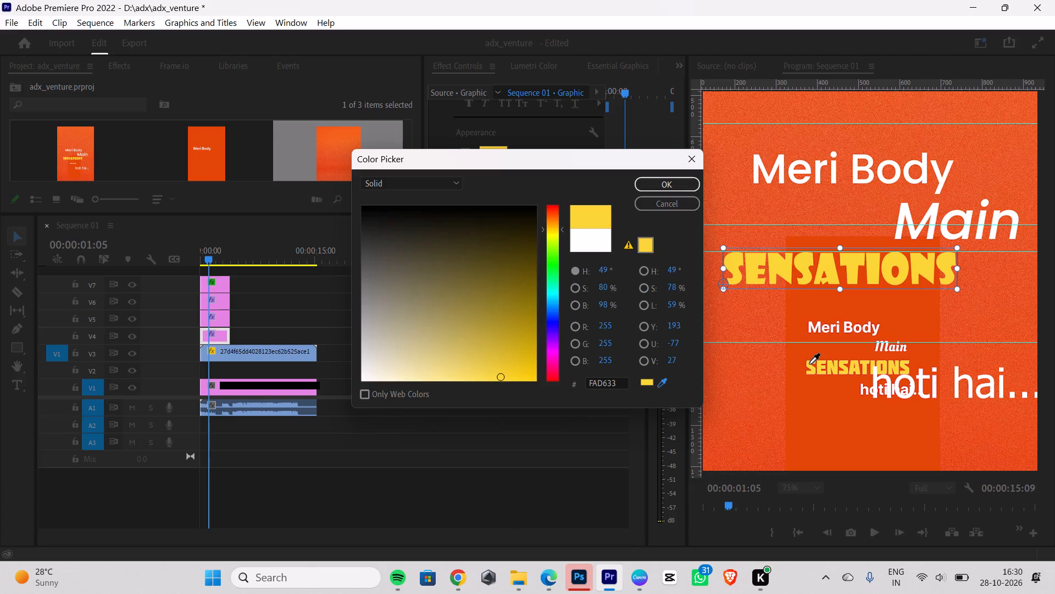
click(685, 189)
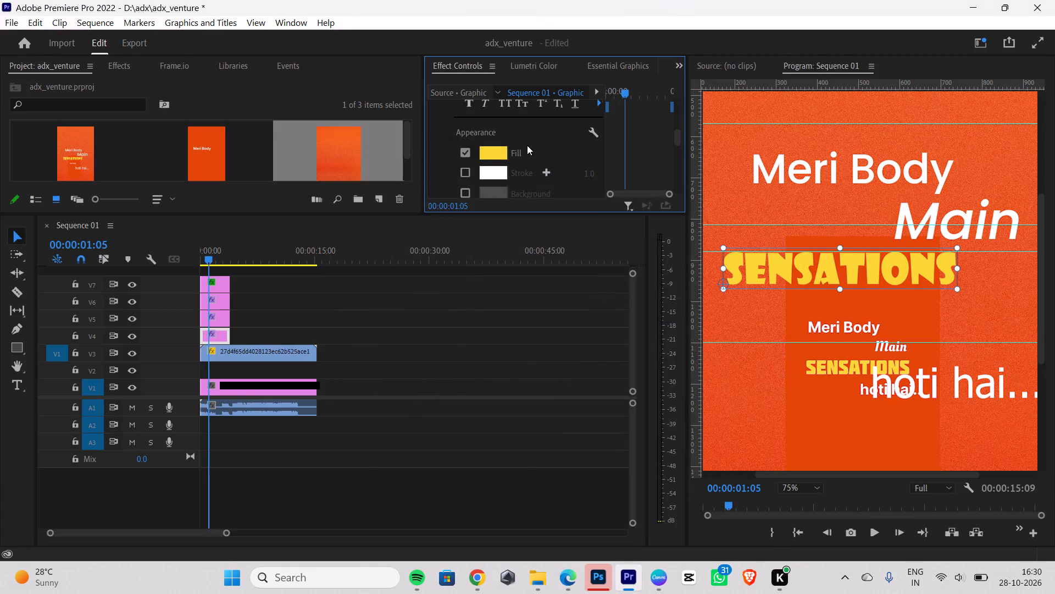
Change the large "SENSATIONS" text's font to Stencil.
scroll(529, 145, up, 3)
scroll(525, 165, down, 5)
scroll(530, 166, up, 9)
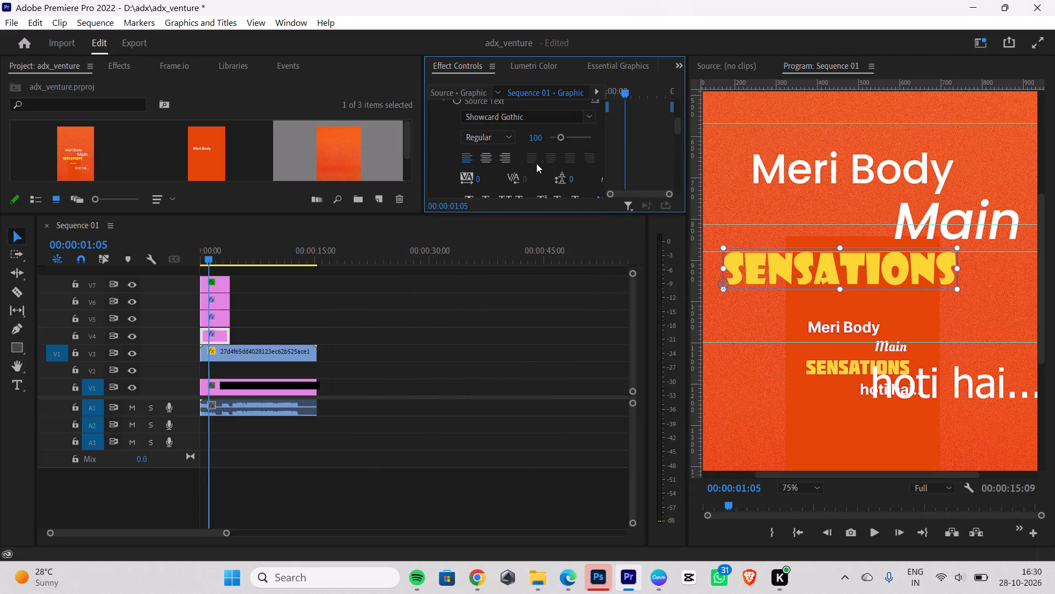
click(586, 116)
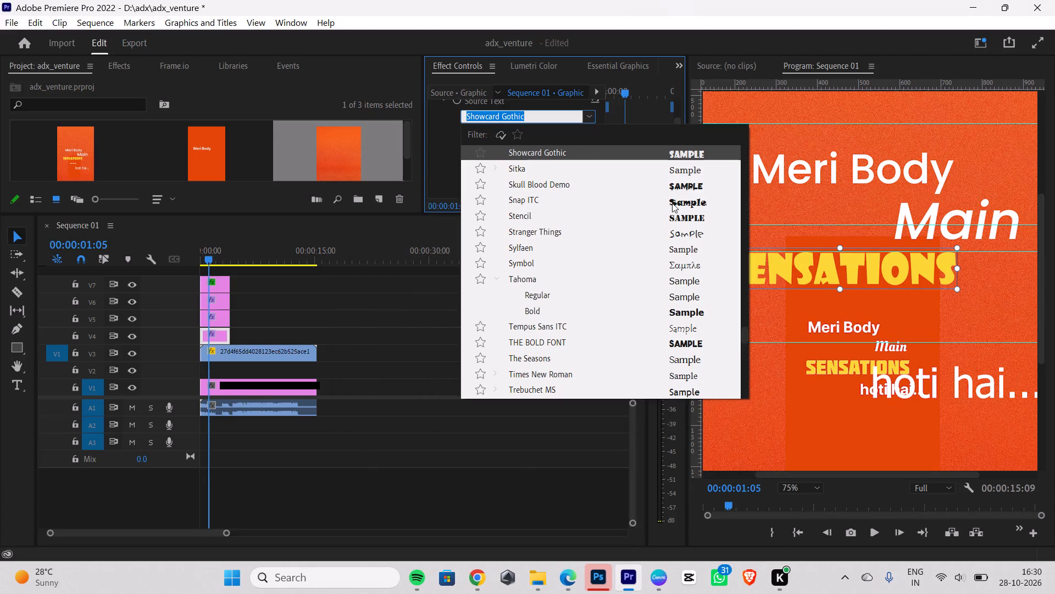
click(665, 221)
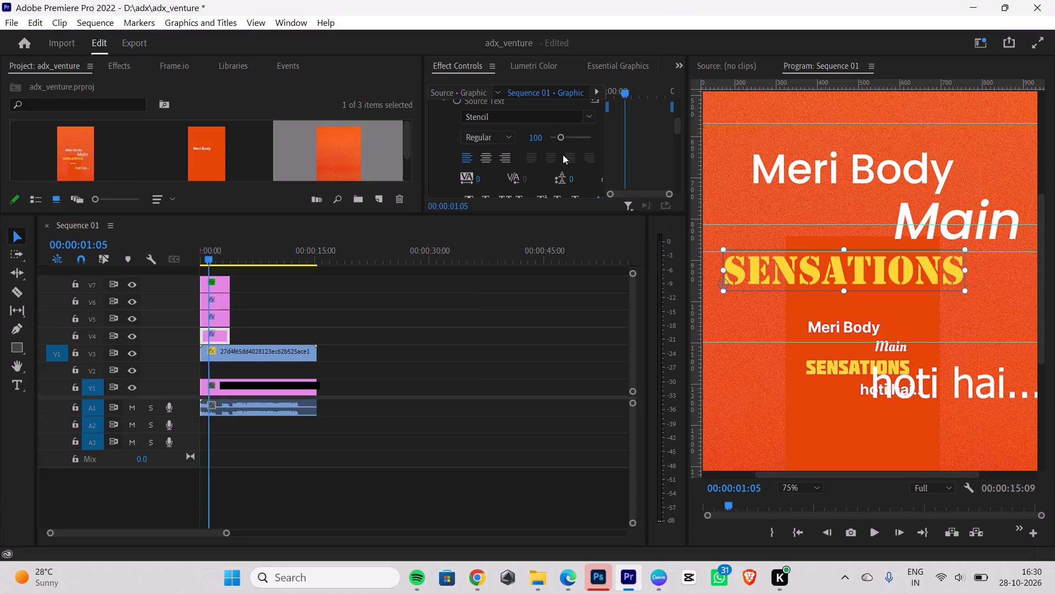
Browse the remaining fonts in the list and set the large "SENSATIONS" text to Skull Blood Demo.
click(585, 112)
scroll(671, 331, down, 2)
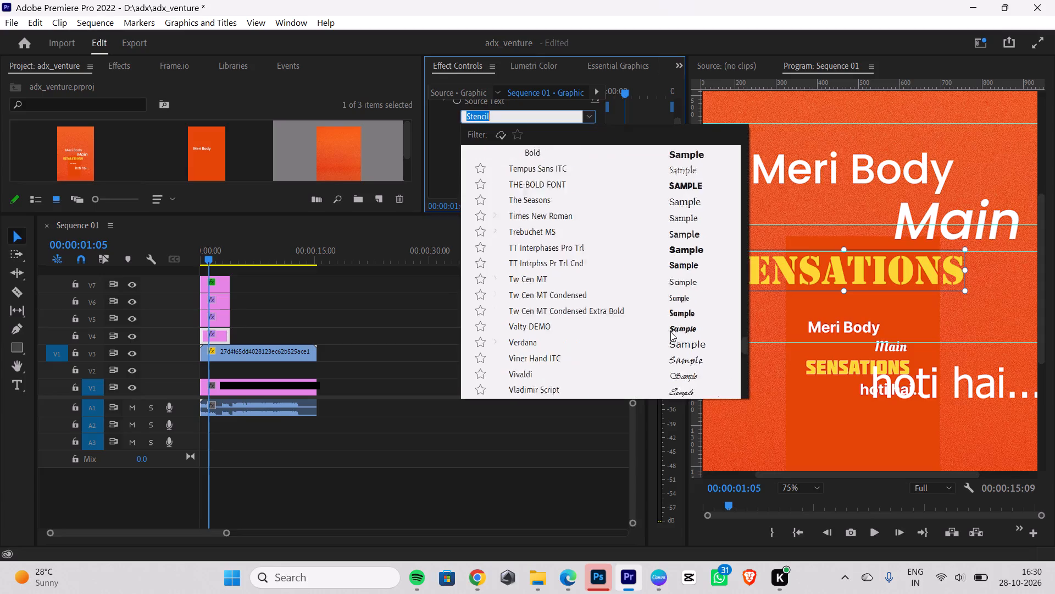
scroll(670, 332, down, 8)
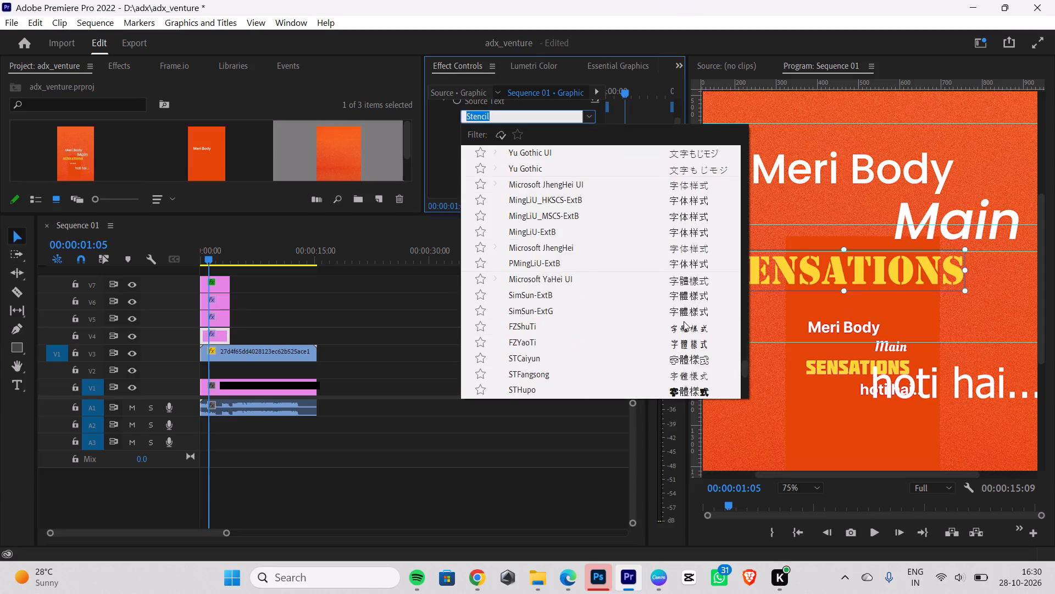
scroll(684, 321, down, 3)
scroll(684, 321, up, 1)
scroll(684, 321, down, 1)
scroll(684, 321, up, 17)
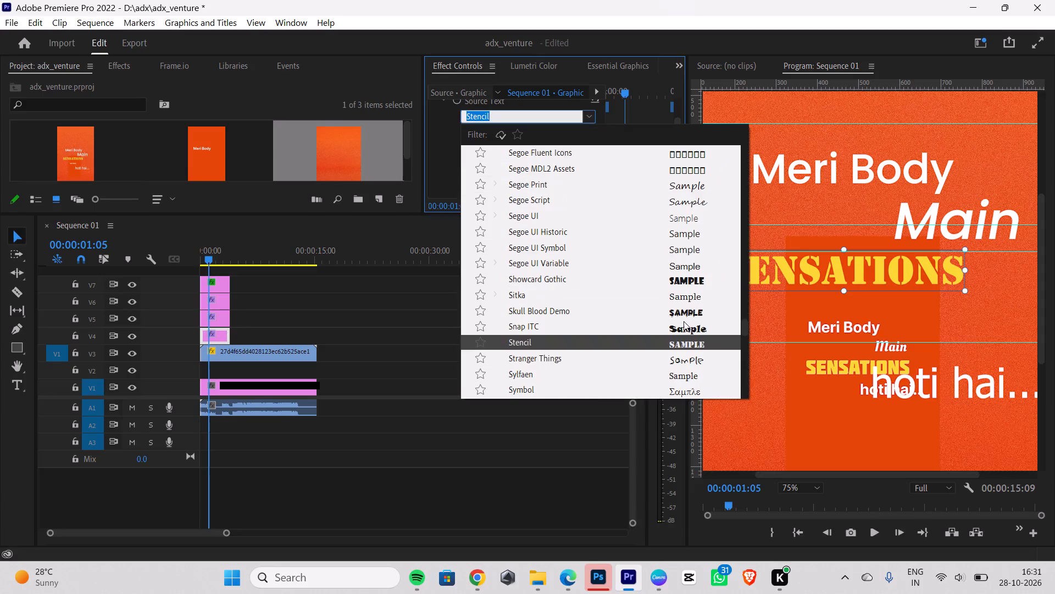
click(692, 312)
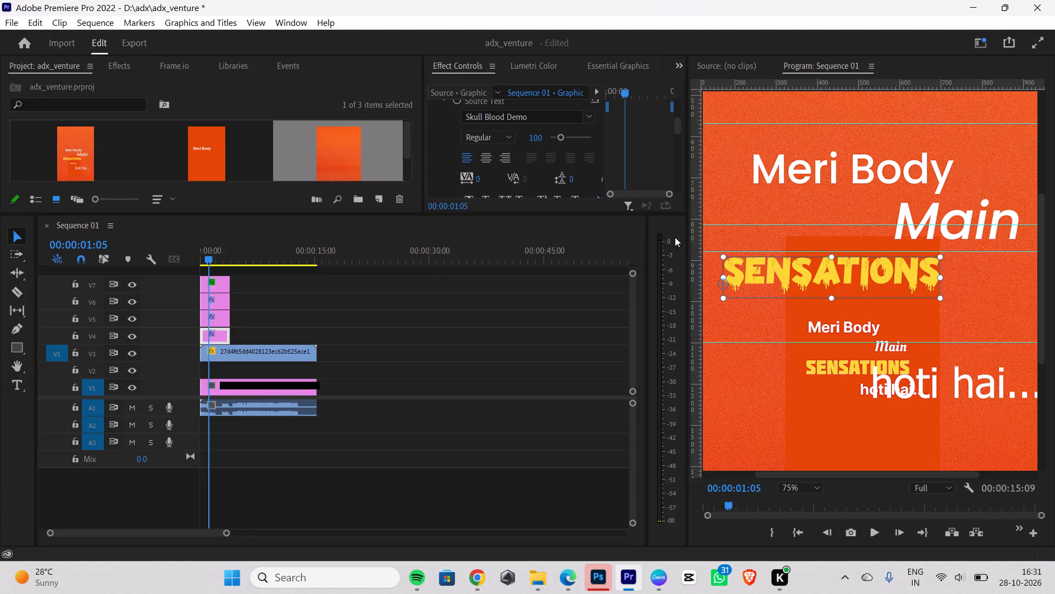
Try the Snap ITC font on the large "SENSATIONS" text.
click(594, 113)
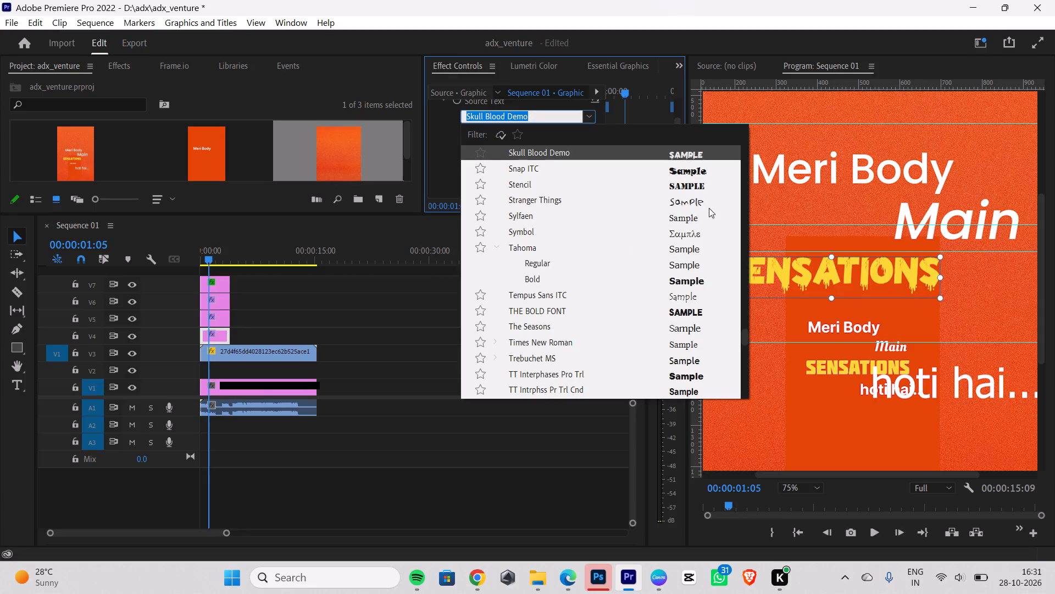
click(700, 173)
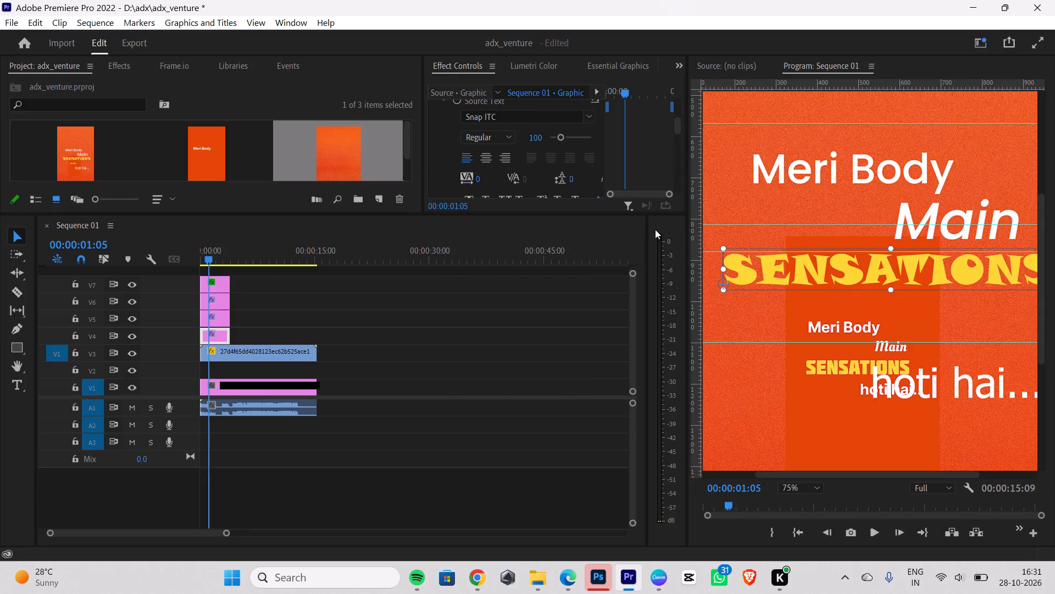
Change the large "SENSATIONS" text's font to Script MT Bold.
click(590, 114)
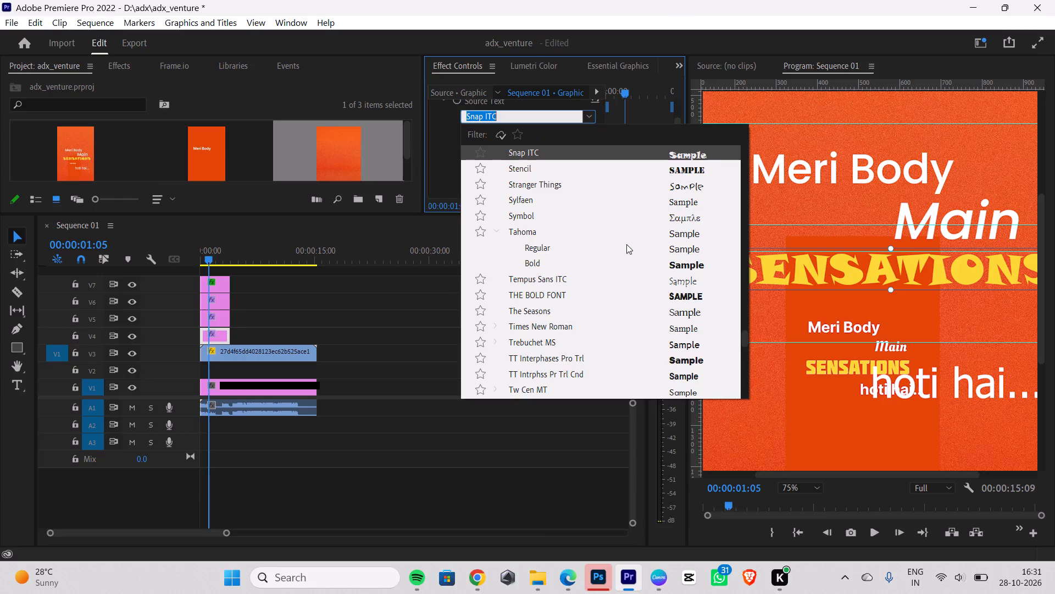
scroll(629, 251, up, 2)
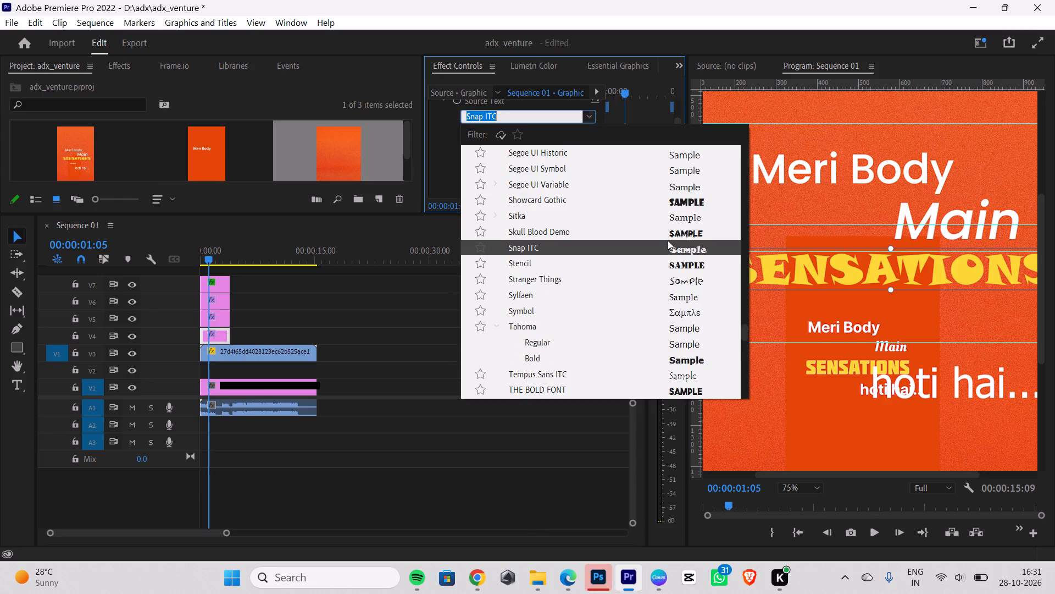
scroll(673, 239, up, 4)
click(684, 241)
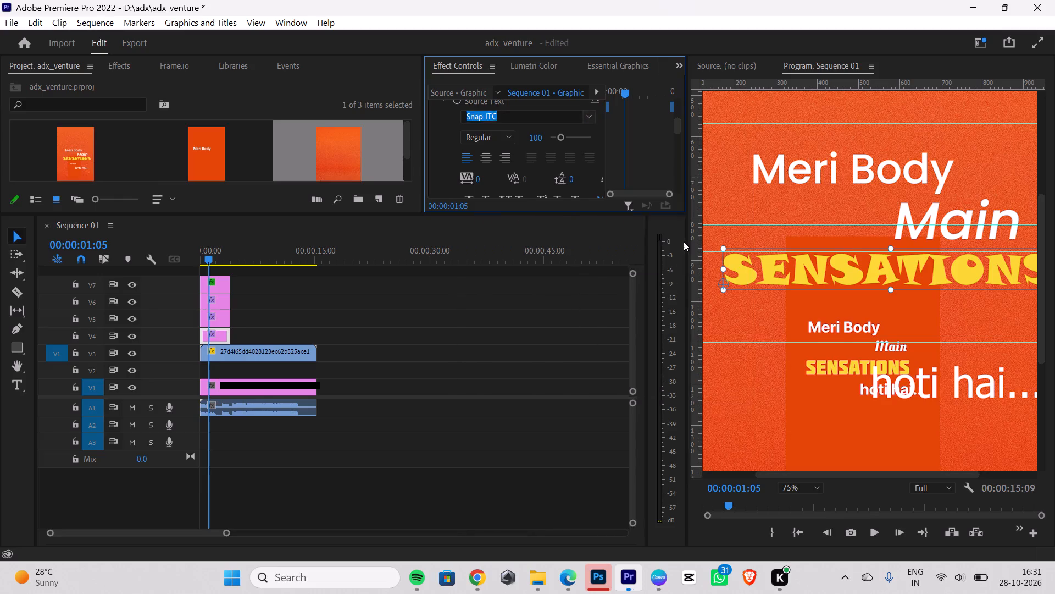
Browse back through the earlier fonts in the list and set the large "SENSATIONS" text to Gill Sans Ultra Bold Condensed.
click(586, 117)
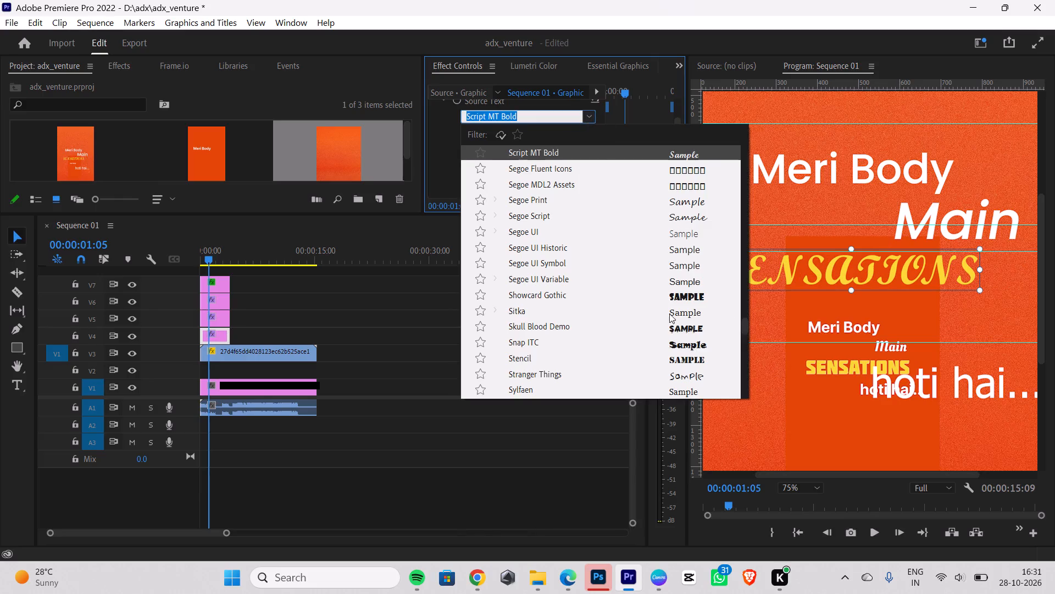
scroll(661, 309, up, 3)
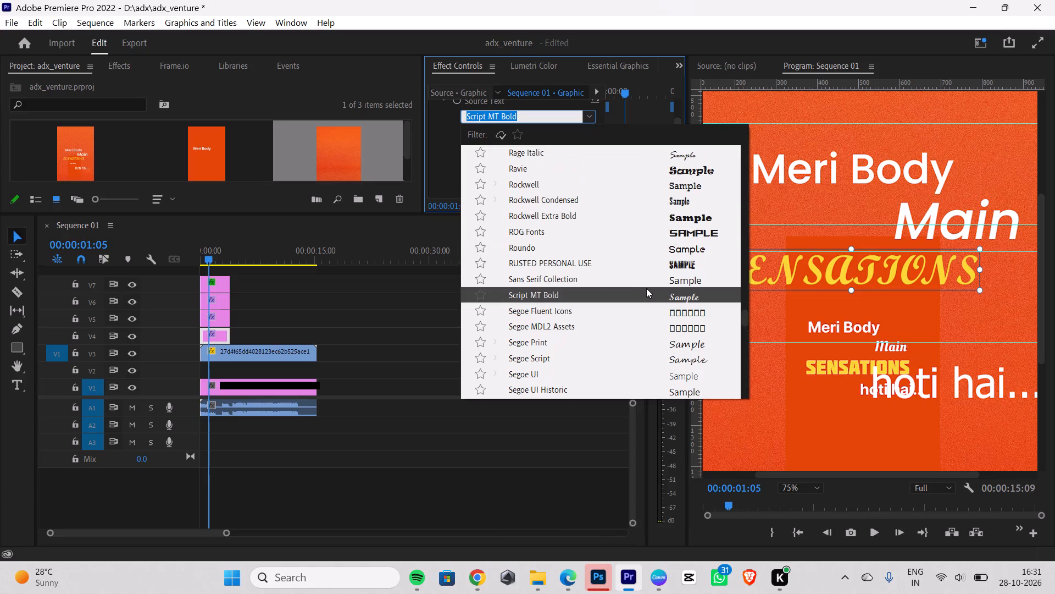
scroll(665, 246, up, 1)
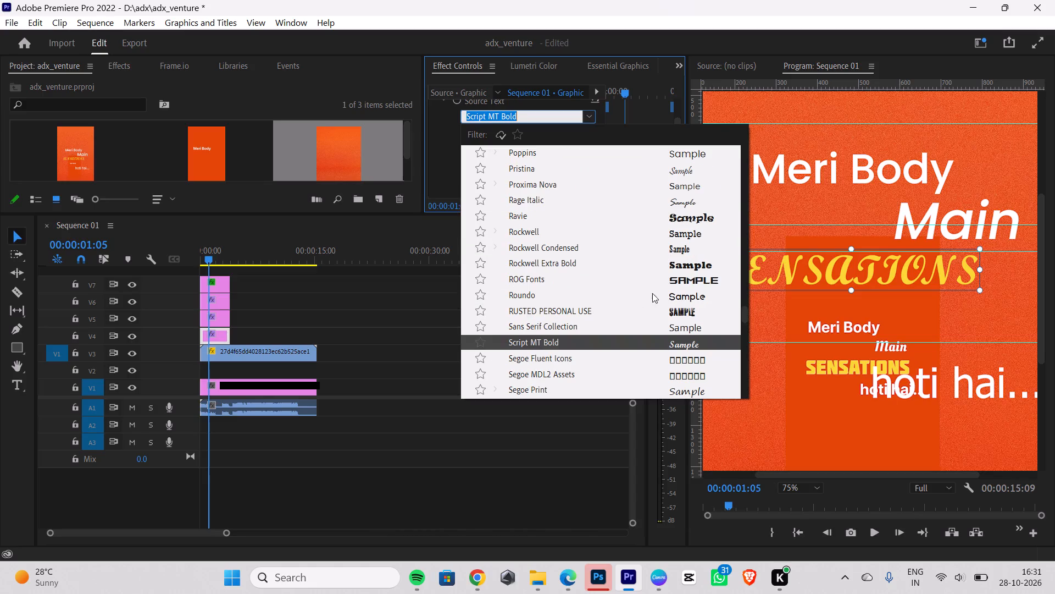
scroll(697, 261, up, 2)
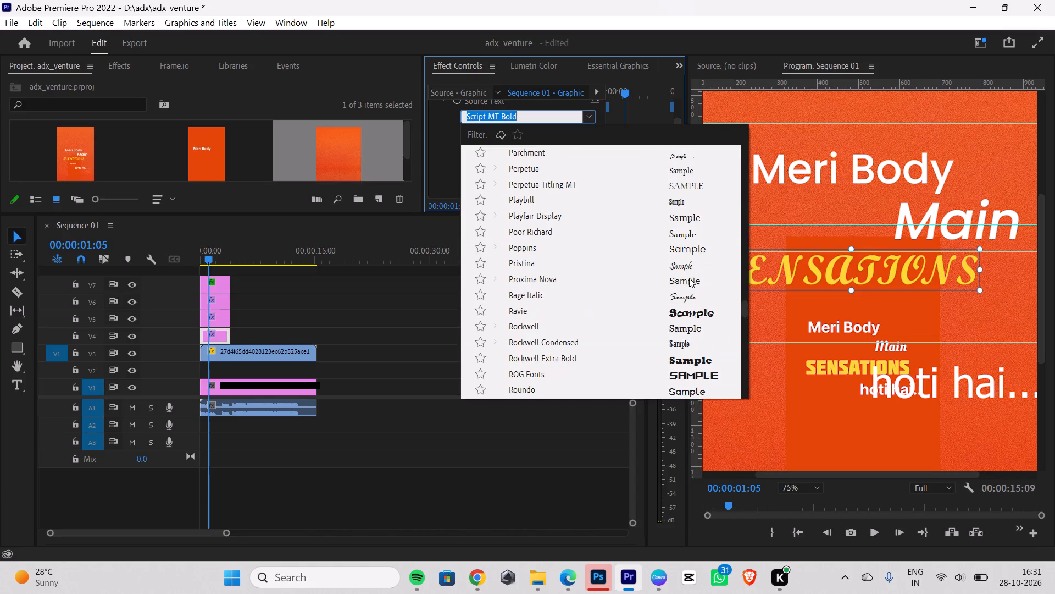
scroll(689, 278, up, 3)
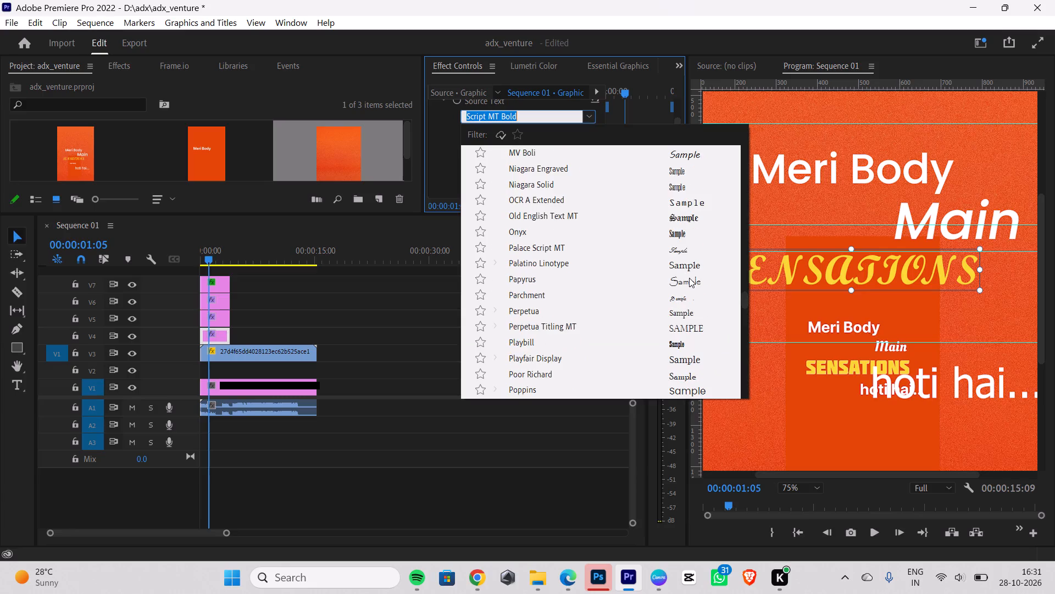
scroll(689, 278, up, 6)
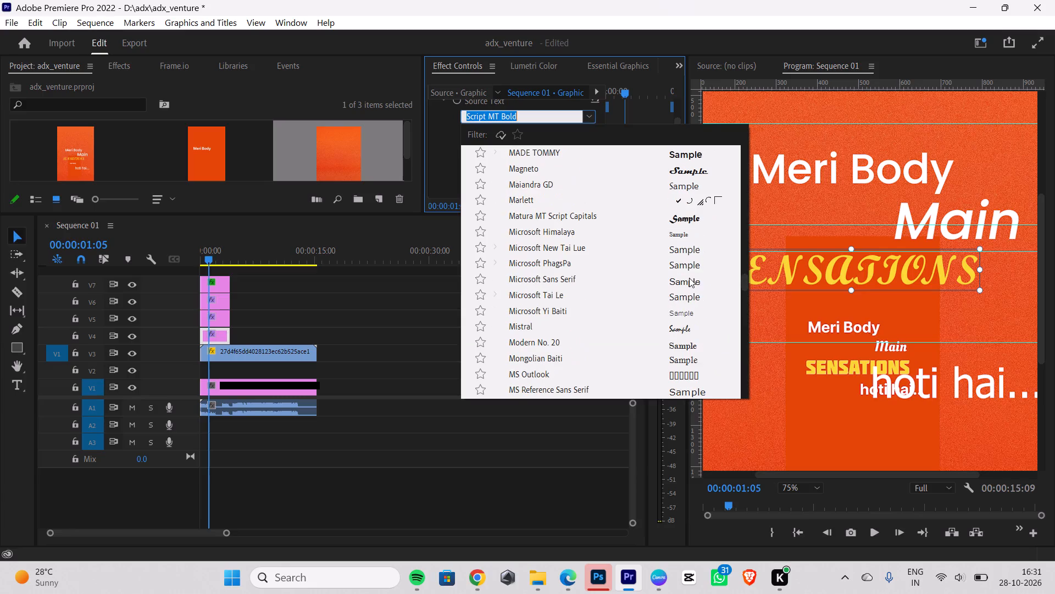
scroll(688, 280, up, 3)
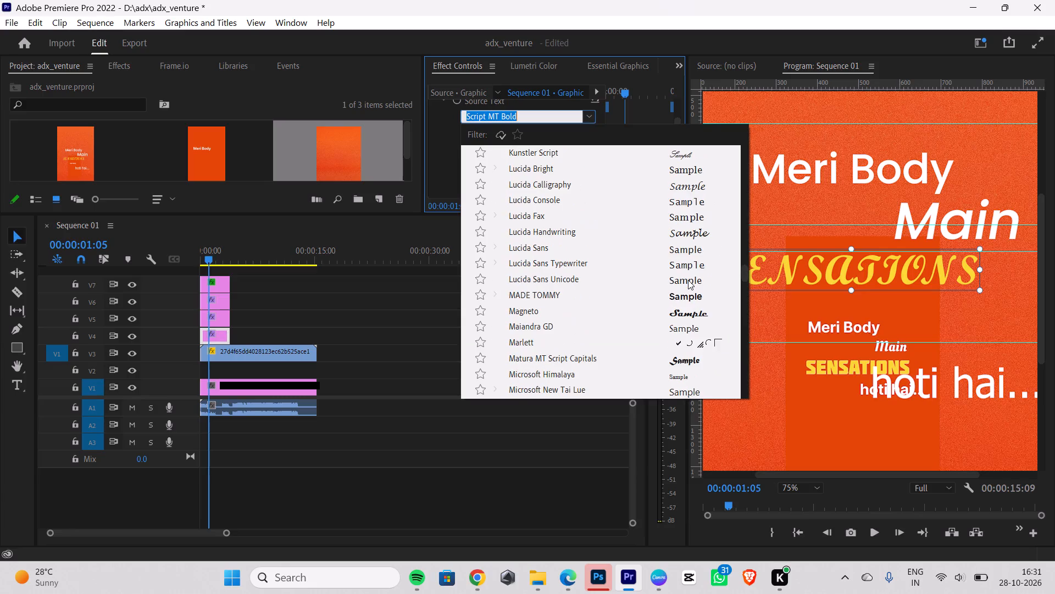
scroll(688, 280, up, 3)
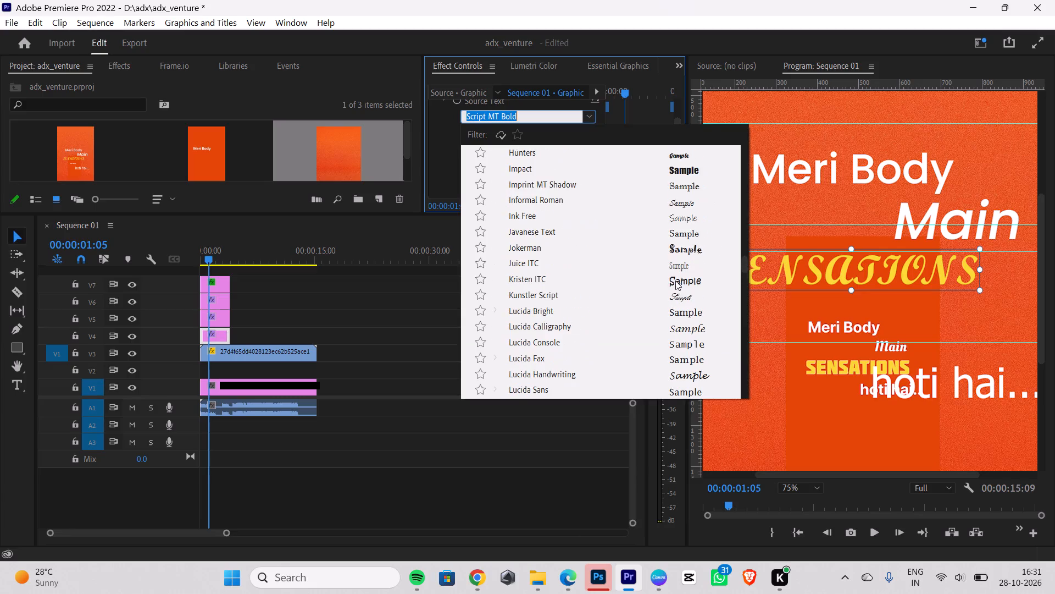
scroll(670, 281, up, 5)
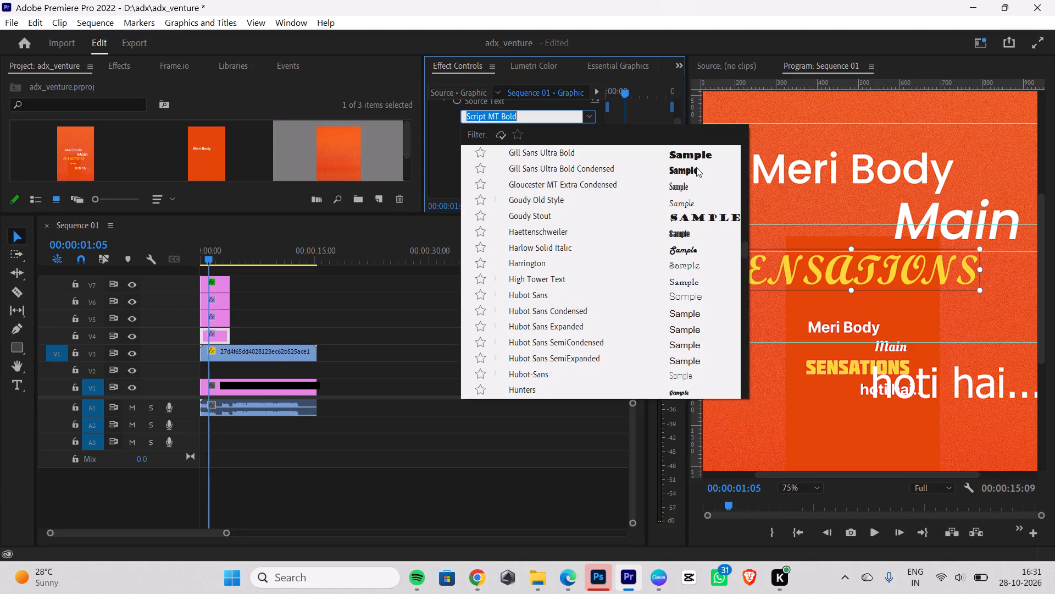
click(696, 167)
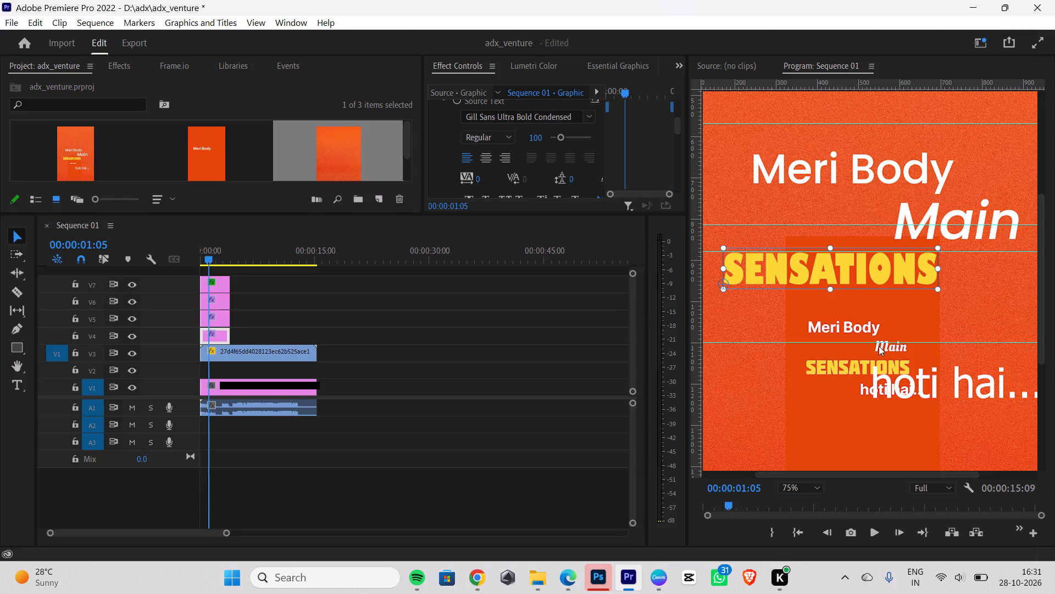
Set the large "hoti hai..." text's font to Poppins Medium.
click(901, 397)
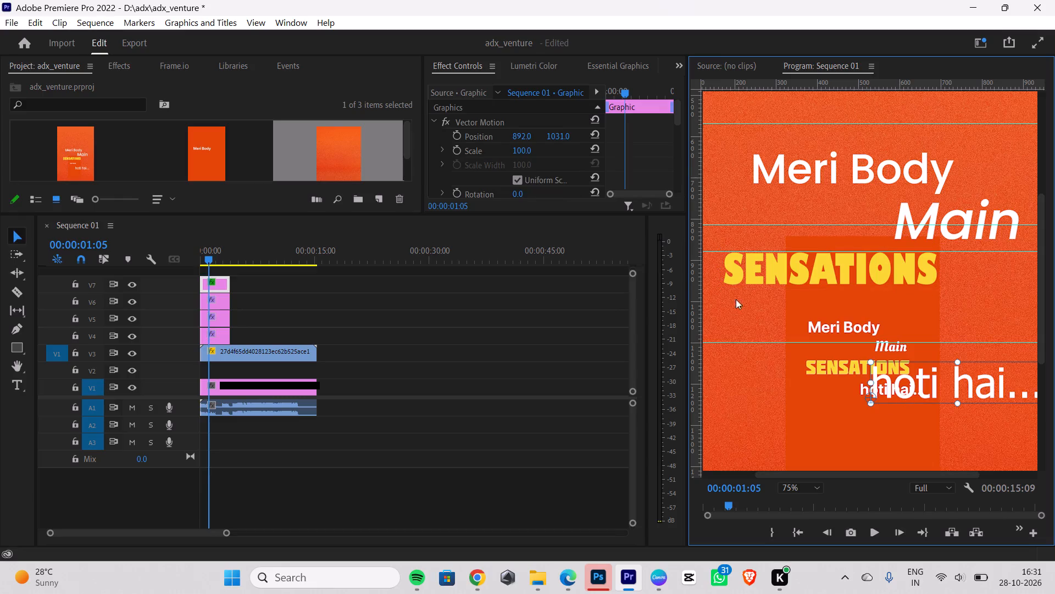
scroll(523, 163, down, 4)
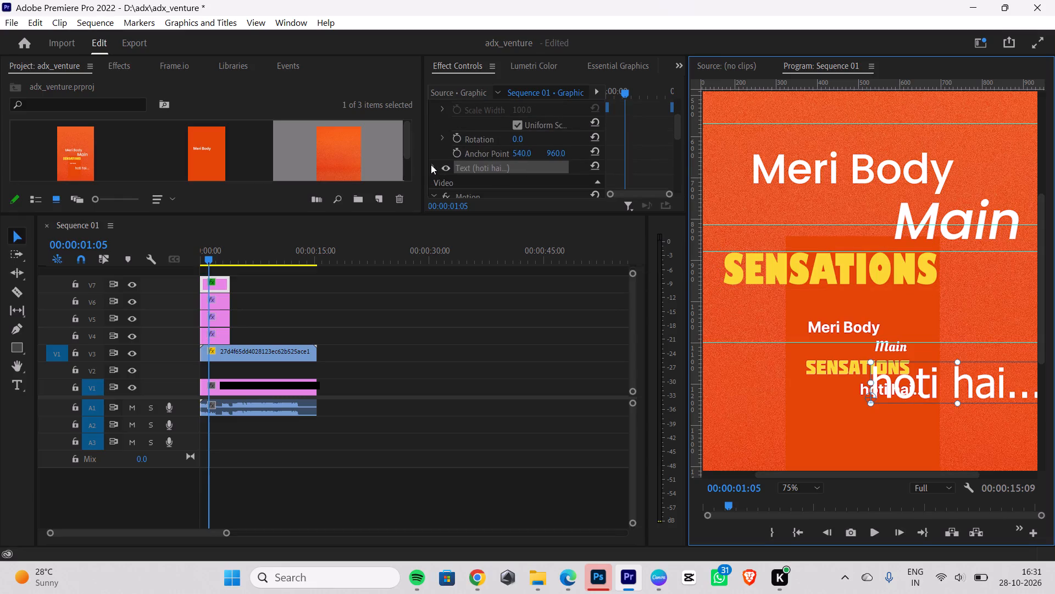
click(431, 164)
scroll(530, 168, down, 4)
click(587, 155)
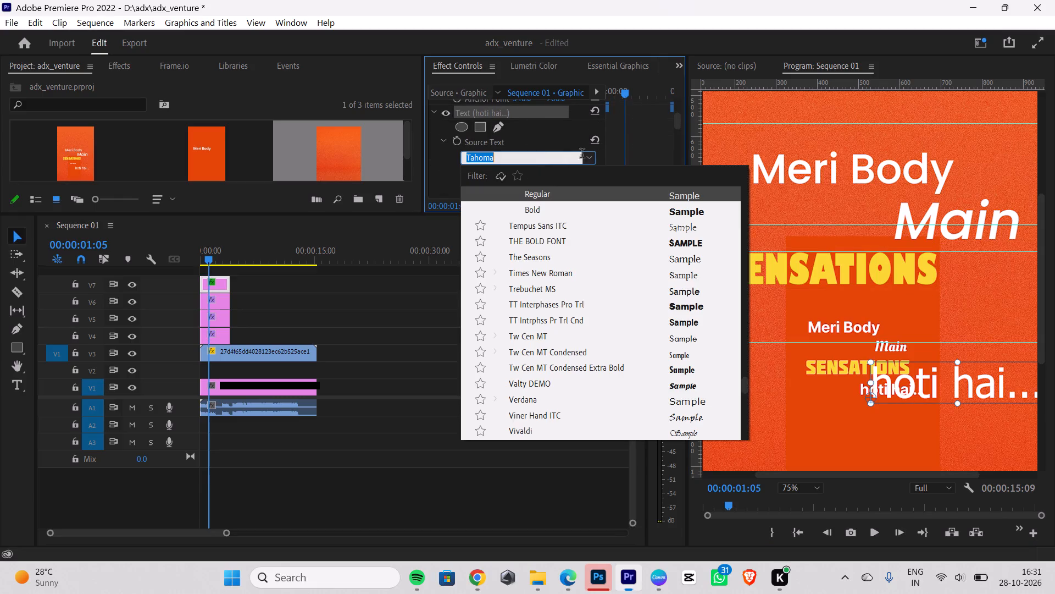
click(541, 162)
key(BackSpace)
key(BackSpace)
key(BackSpace)
text(popp)
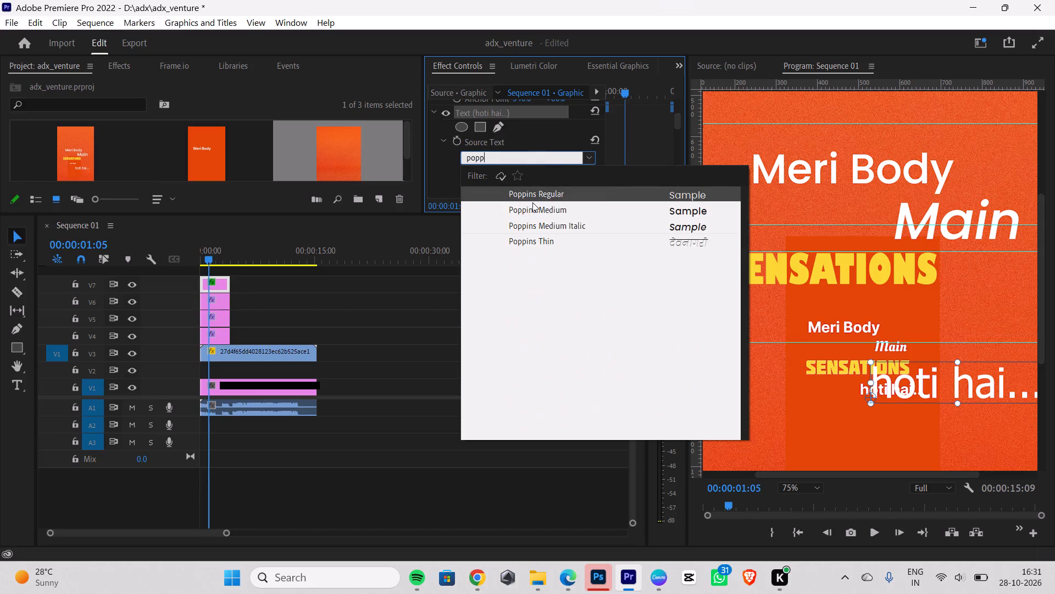
click(532, 212)
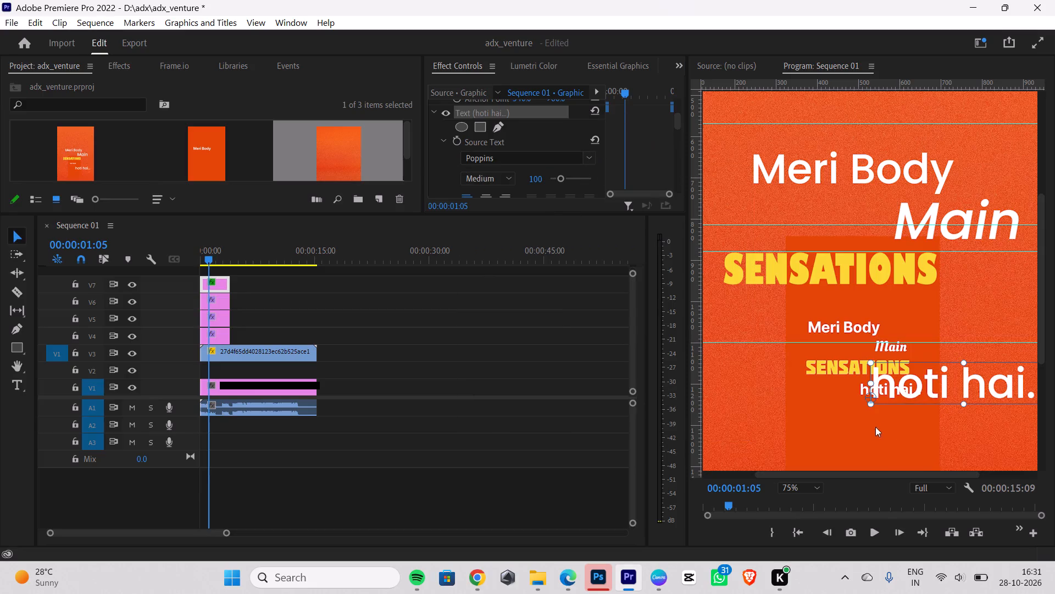
With the whole frame fitted in view, shift the large "Meri Body" text left and enlarge it slightly.
click(808, 488)
click(795, 353)
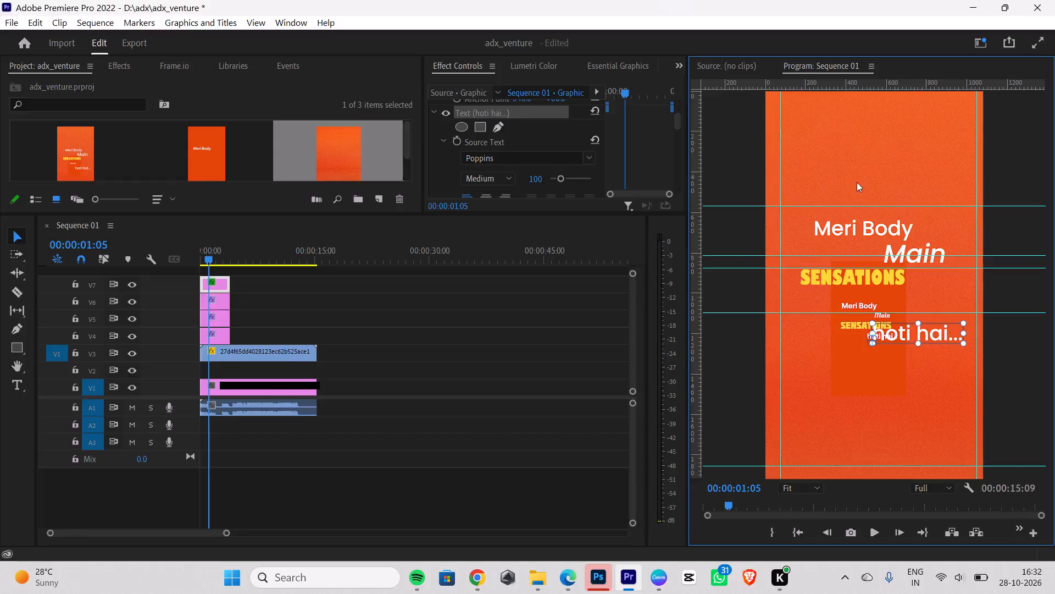
drag(869, 227, 849, 230)
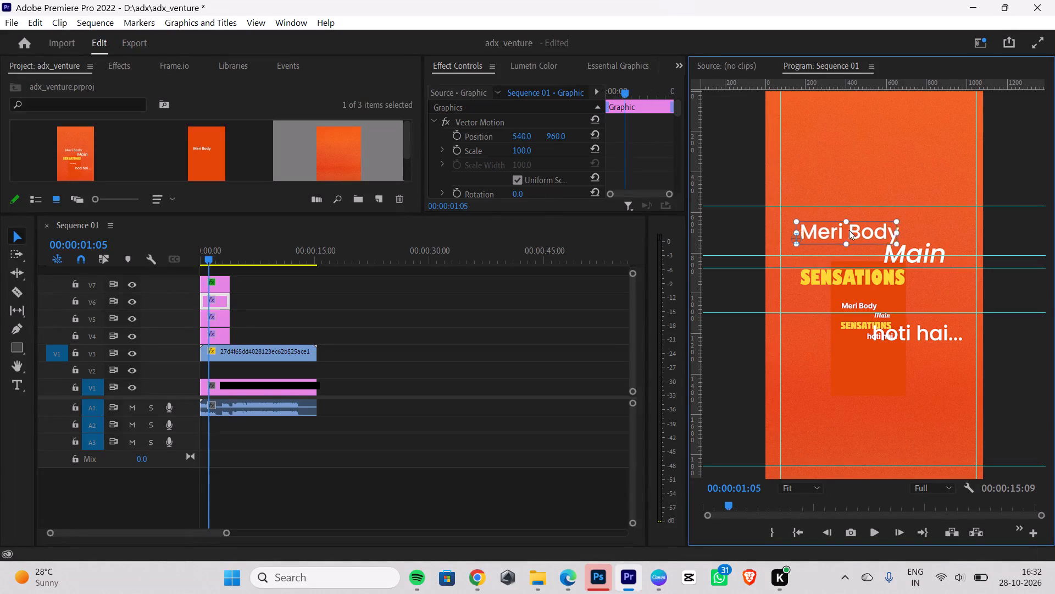
drag(849, 230, 856, 232)
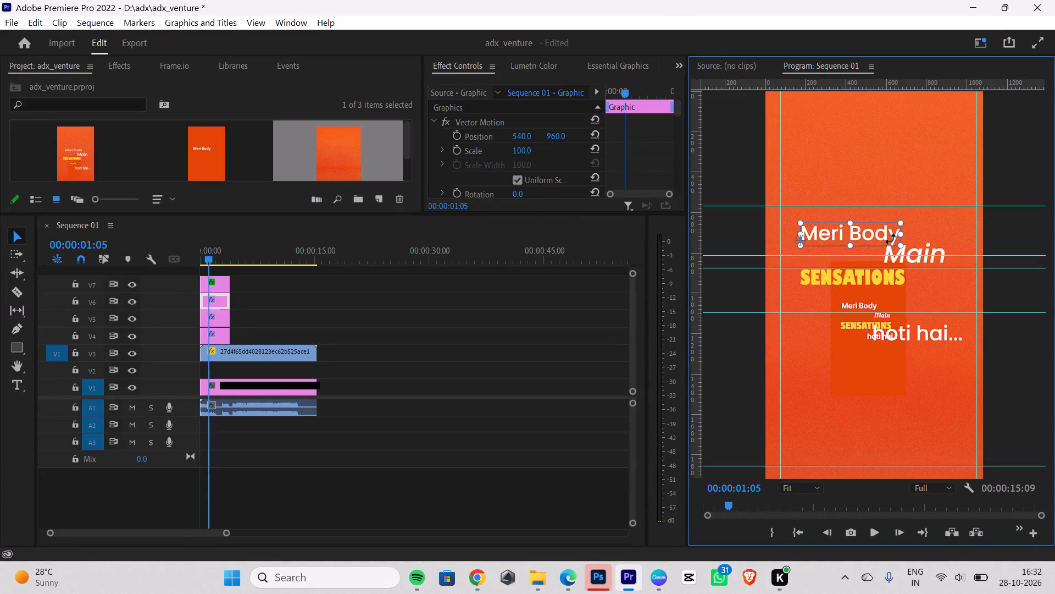
drag(901, 235, 915, 233)
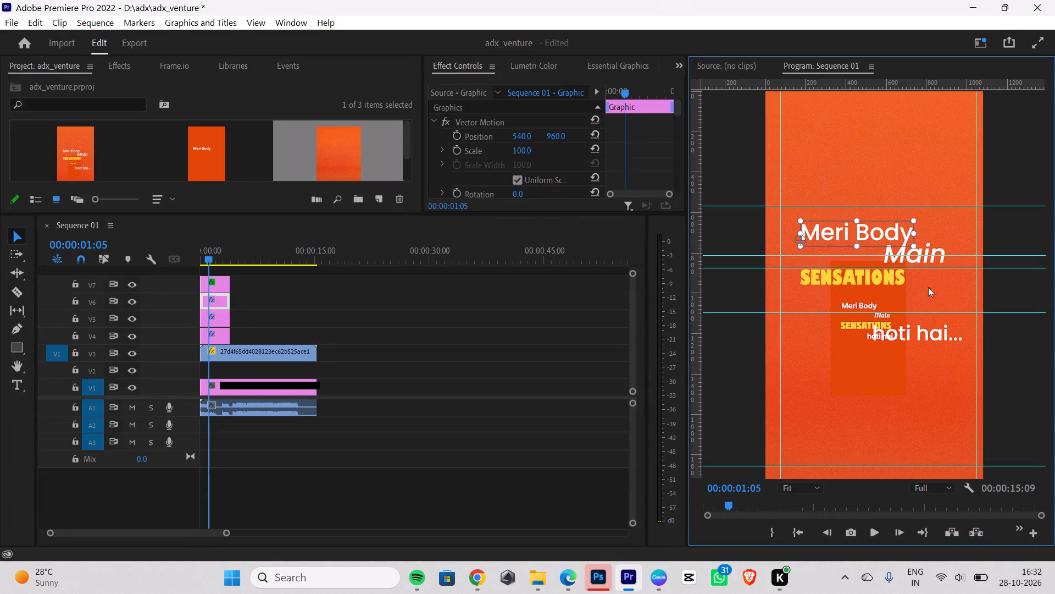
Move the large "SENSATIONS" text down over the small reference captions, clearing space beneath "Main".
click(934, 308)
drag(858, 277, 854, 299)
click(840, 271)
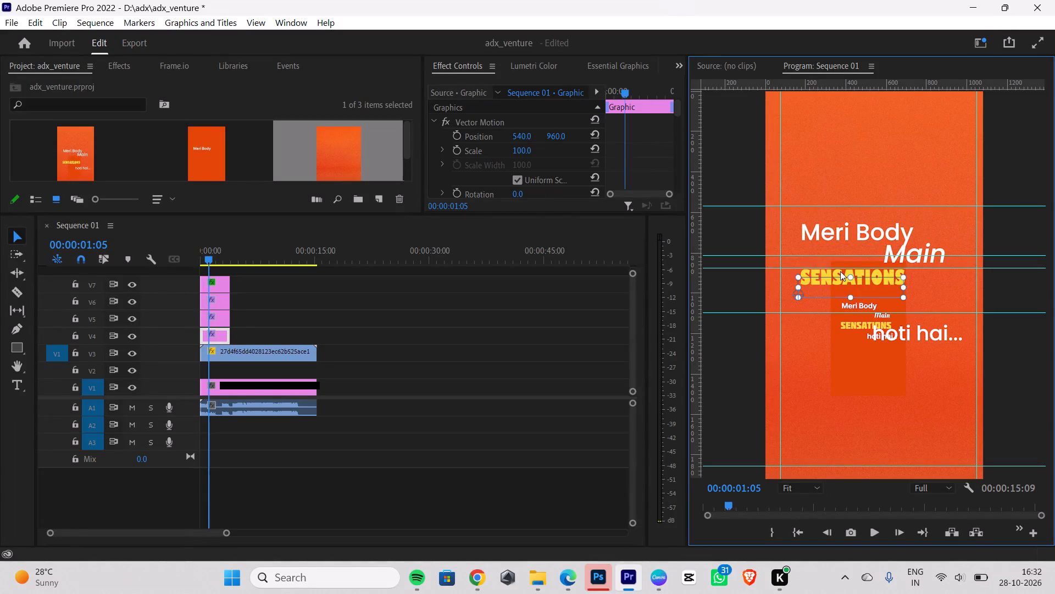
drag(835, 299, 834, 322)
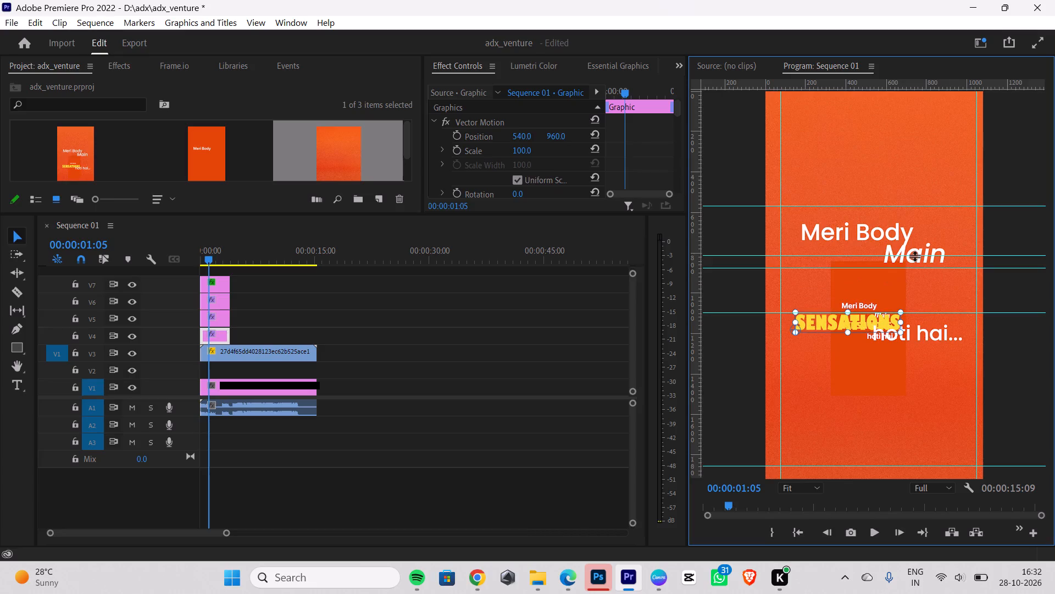
Resize the large "Main" text slightly smaller than its original size and place it just below the end of "Meri Body".
click(915, 255)
drag(914, 262, 914, 275)
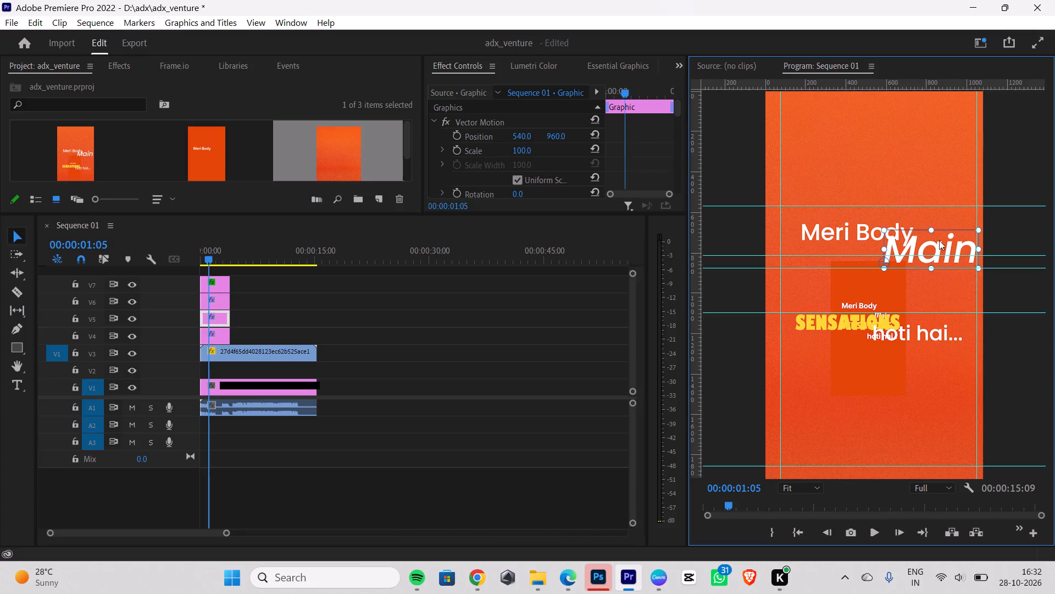
drag(945, 239, 923, 262)
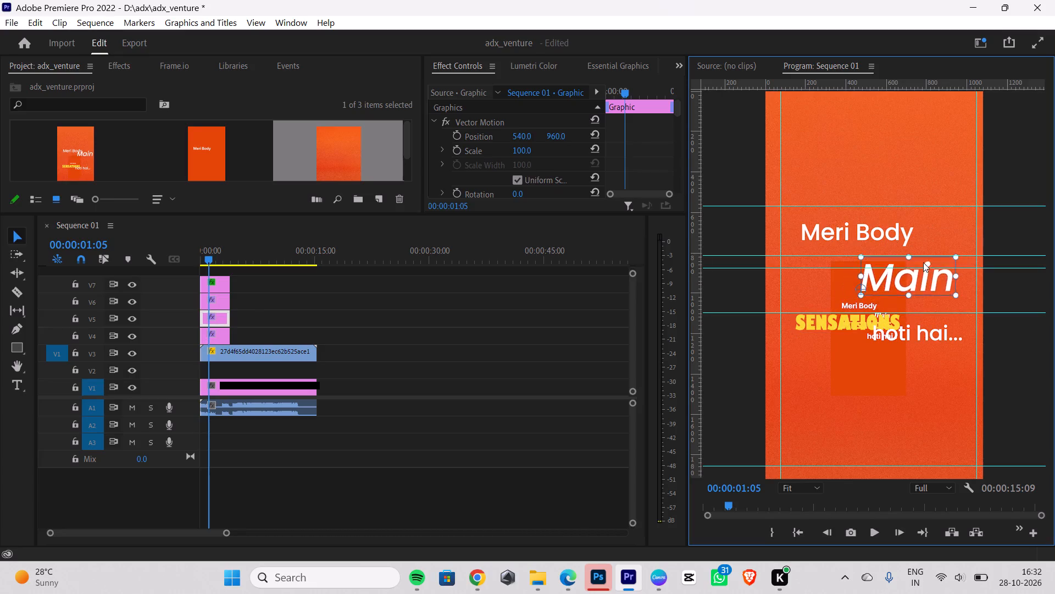
drag(923, 262, 924, 252)
drag(958, 263, 959, 263)
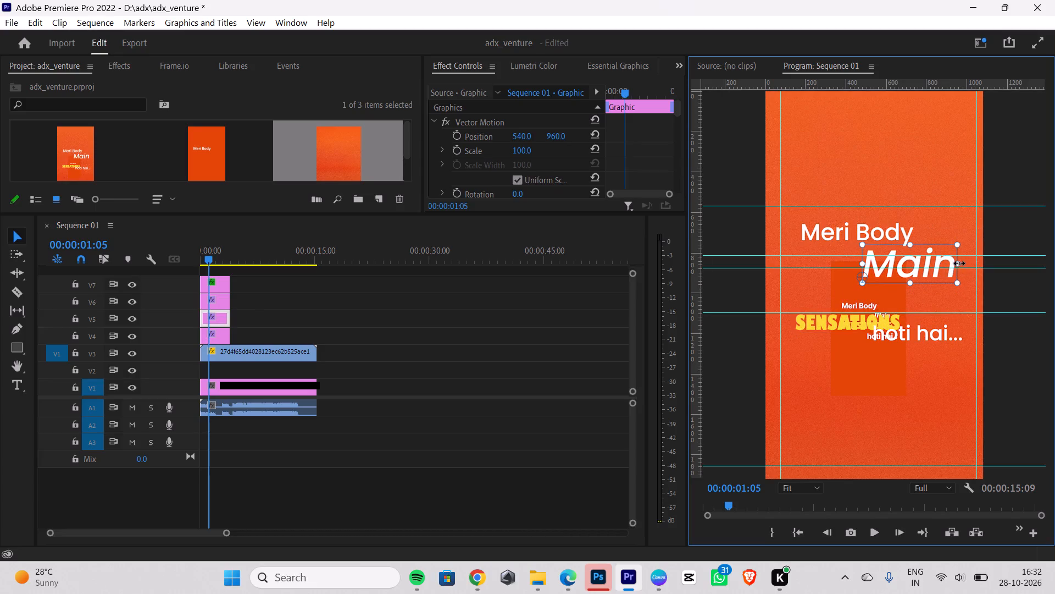
drag(959, 263, 914, 267)
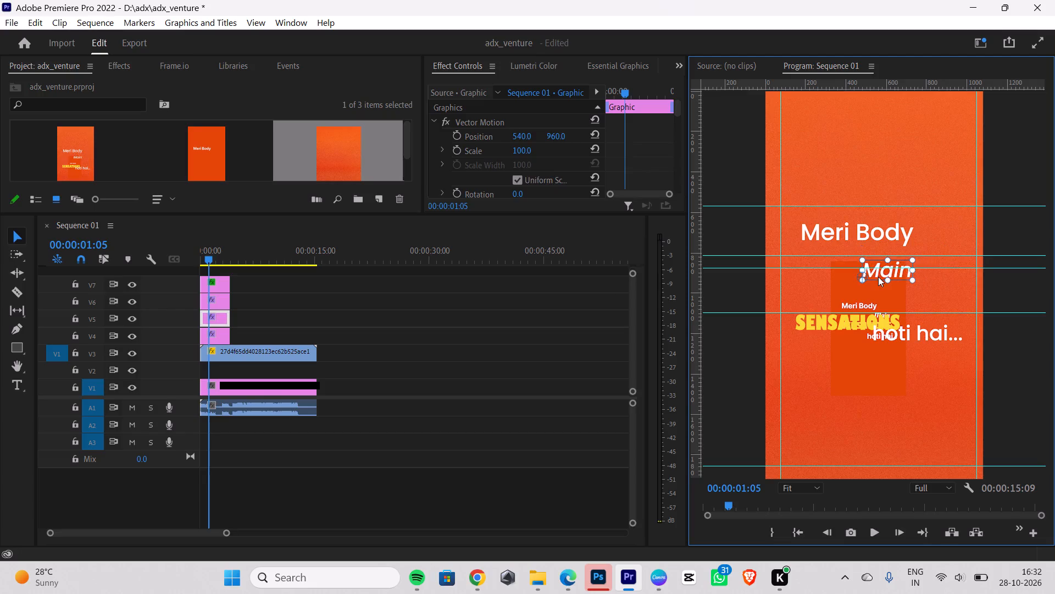
drag(873, 273, 902, 263)
Move the large "SENSATIONS" text back up, placing it just beneath "Main" and above the small reference captions.
drag(820, 318, 820, 299)
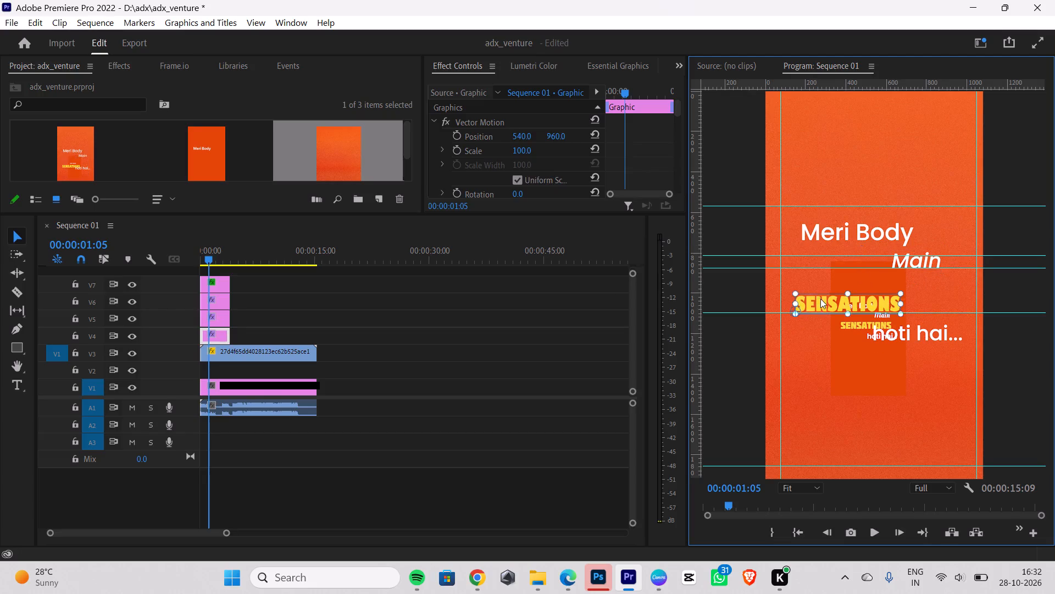
drag(820, 299, 823, 276)
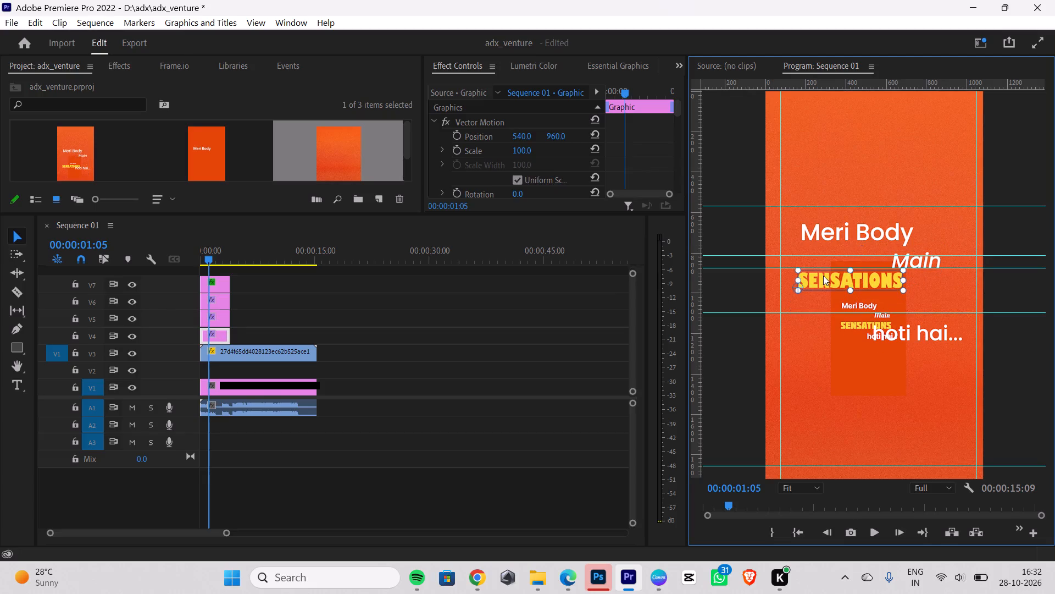
drag(823, 276, 826, 288)
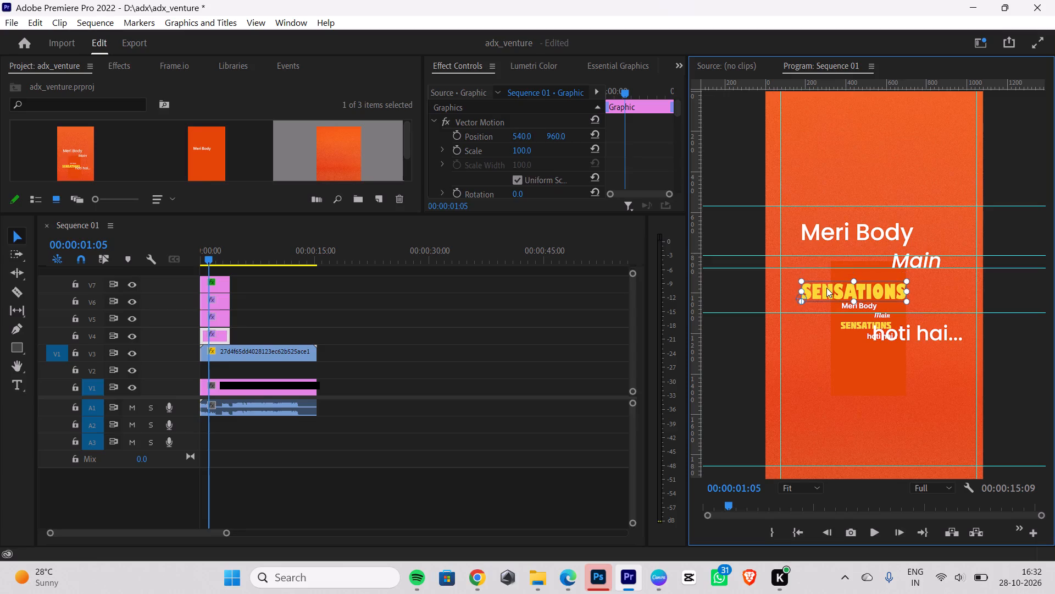
drag(826, 288, 838, 283)
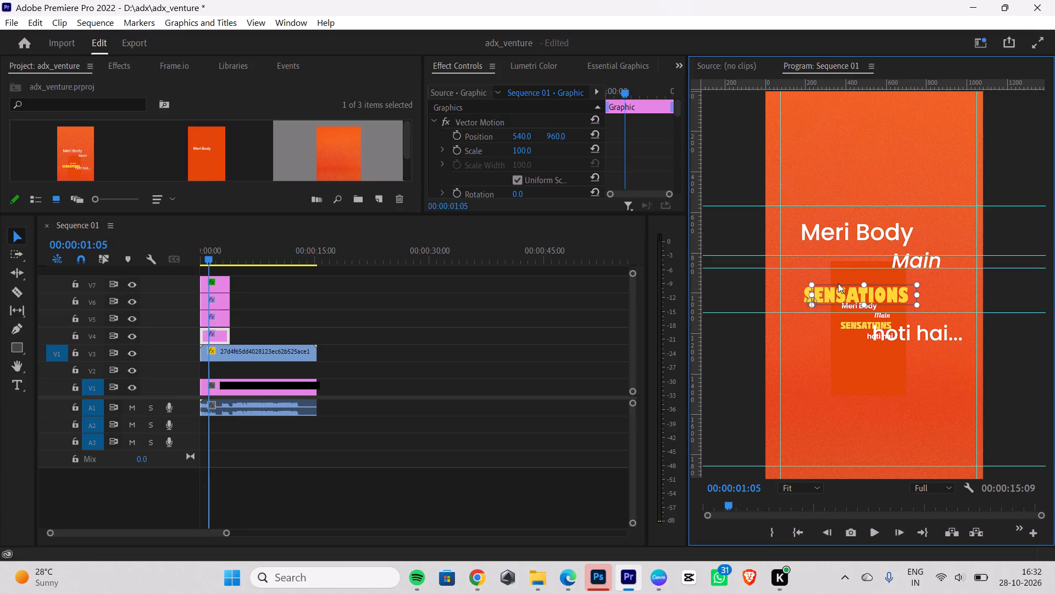
drag(838, 283, 834, 284)
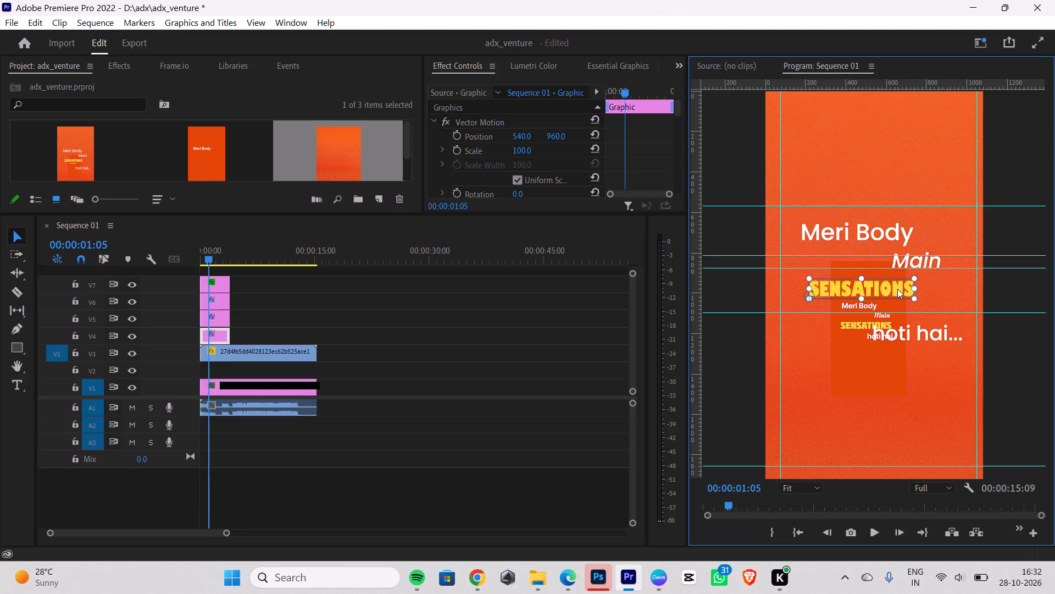
Enlarge the large "SENSATIONS" text slightly and shift it left so it starts level with "Meri Body".
drag(917, 287, 934, 286)
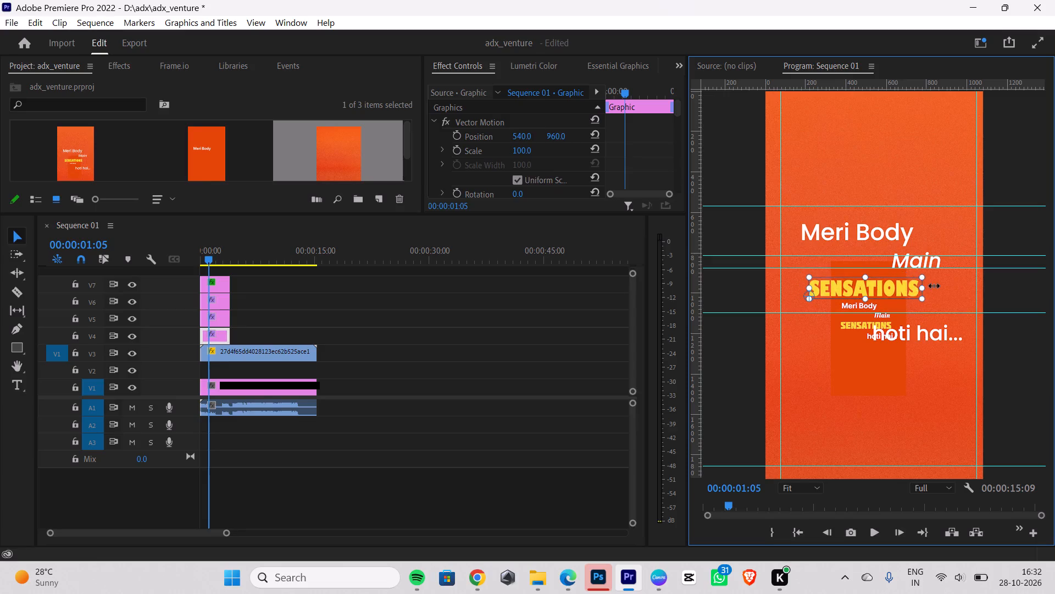
drag(934, 286, 938, 286)
drag(889, 285, 881, 286)
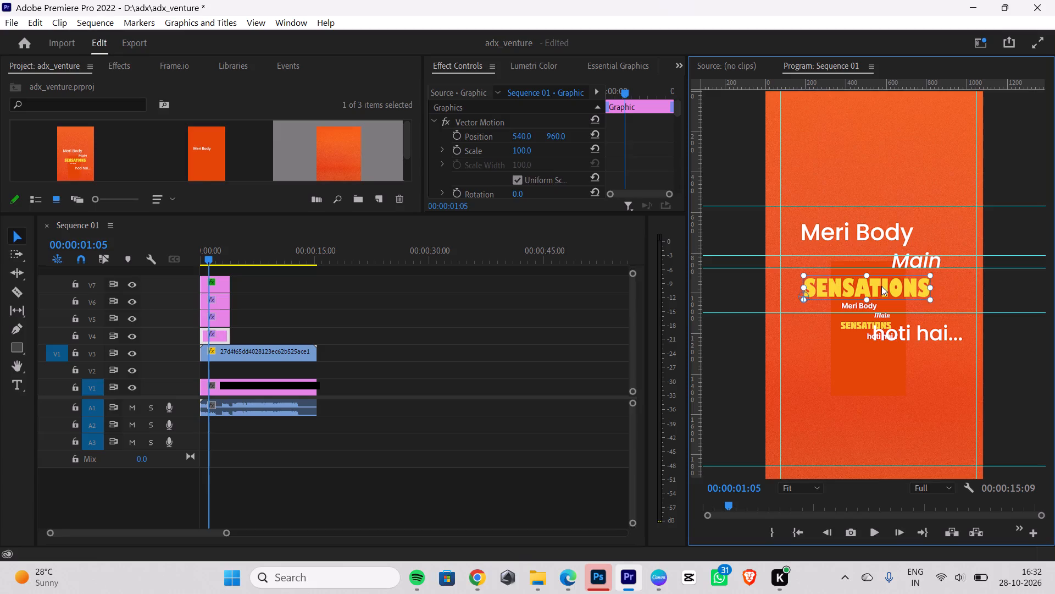
drag(881, 286, 878, 286)
click(893, 371)
Move the large "hoti hai..." text up and slightly right so it sits just beneath the end of "SENSATIONS".
drag(903, 335, 903, 316)
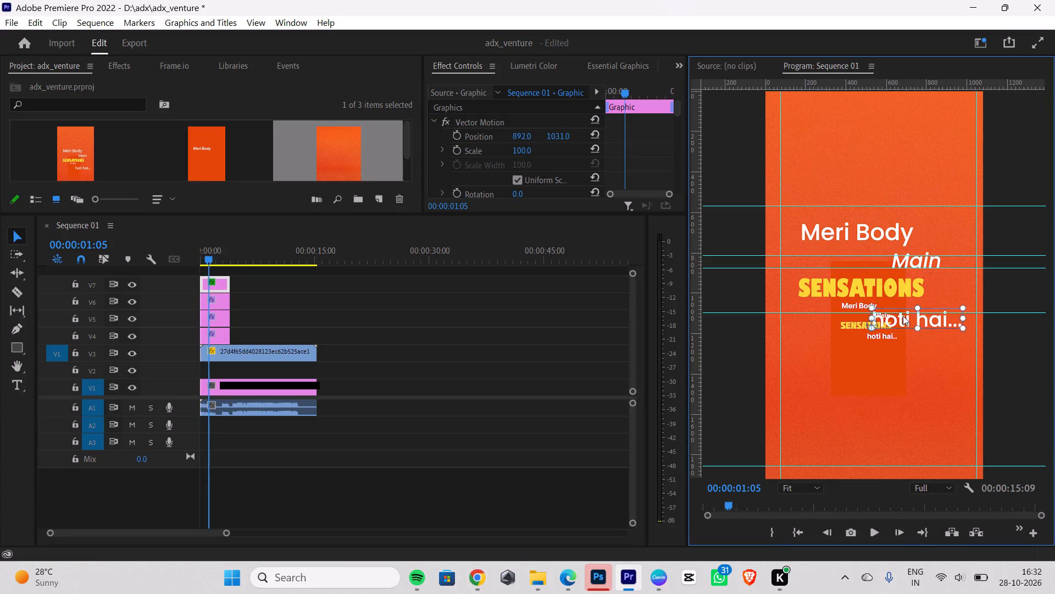
drag(903, 316, 907, 312)
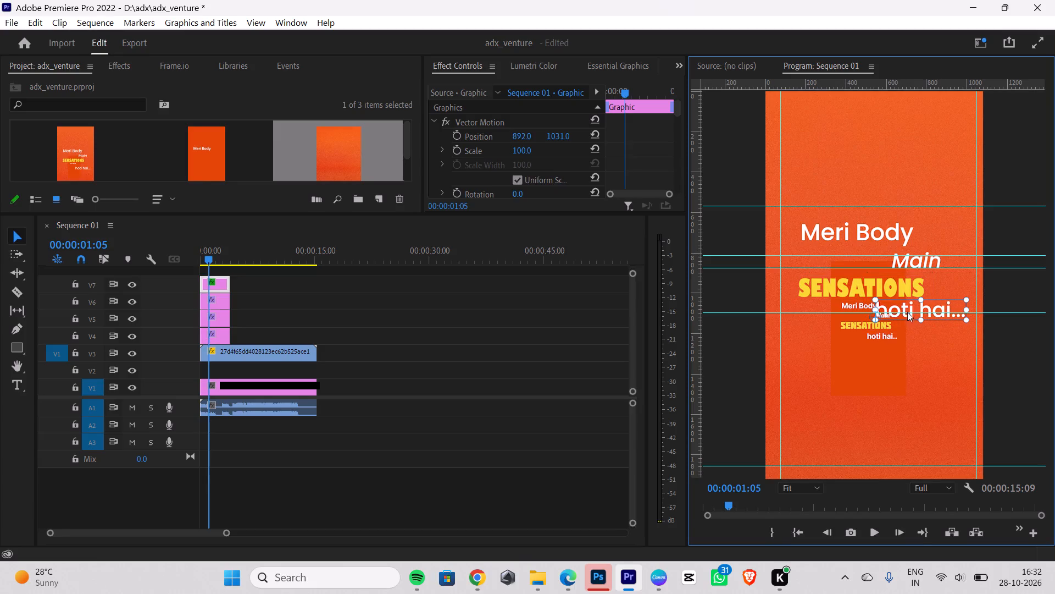
click(894, 376)
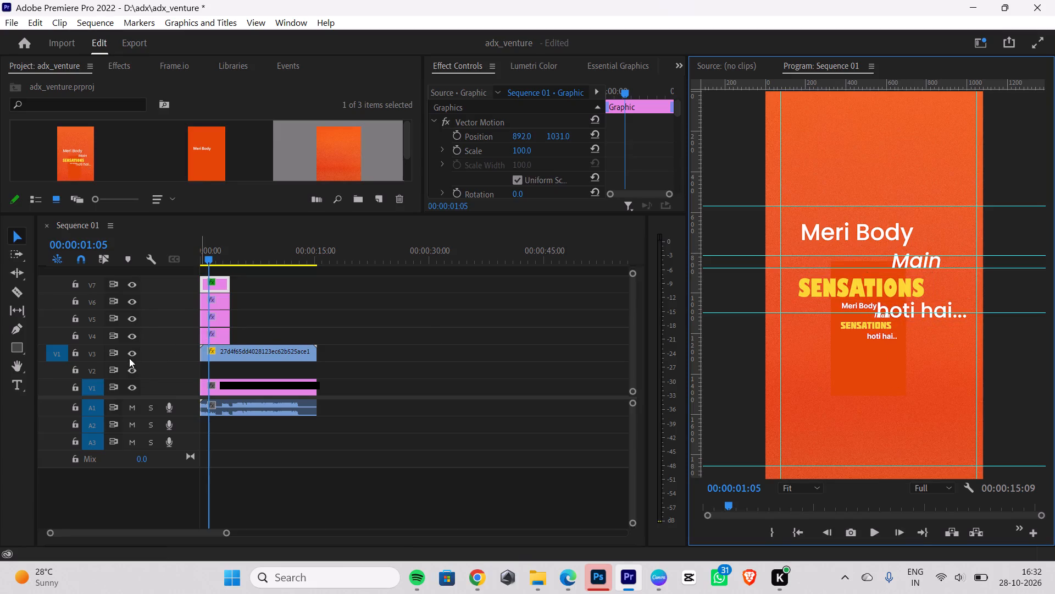
Hide the V3 track holding the small reference captions so only the large texts show over the gradient.
click(129, 358)
drag(947, 379, 812, 201)
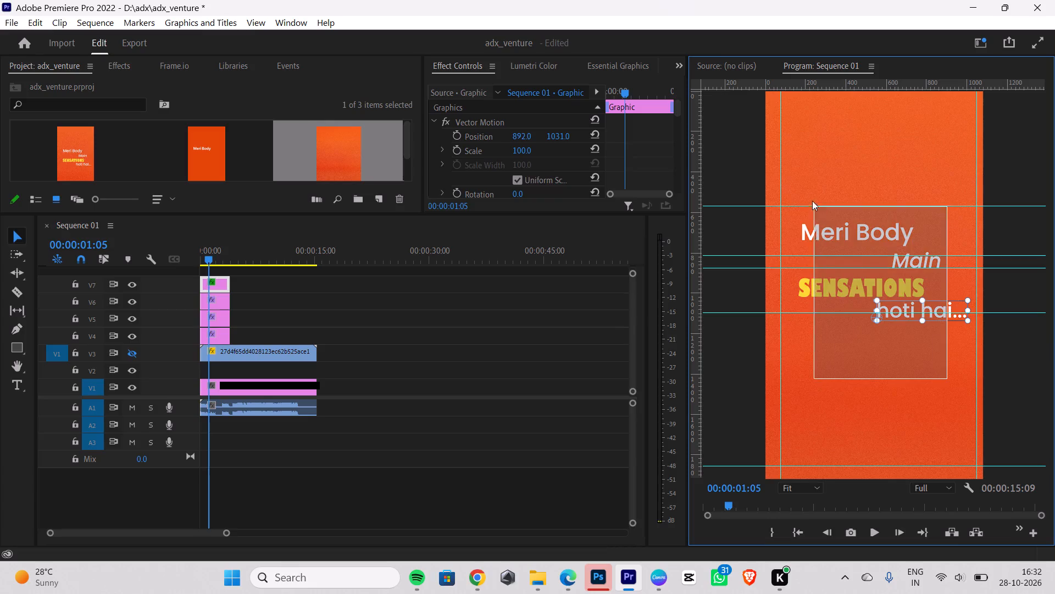
drag(812, 201, 804, 184)
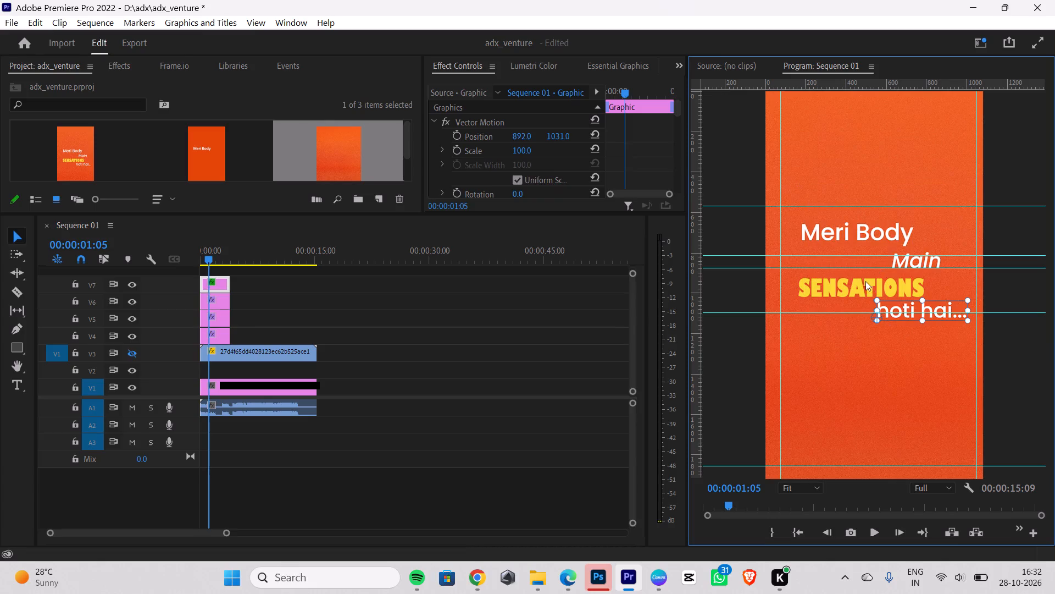
Nudge the "Meri Body" text slightly down and left, bringing it closer to "Main".
click(854, 236)
drag(885, 230, 880, 233)
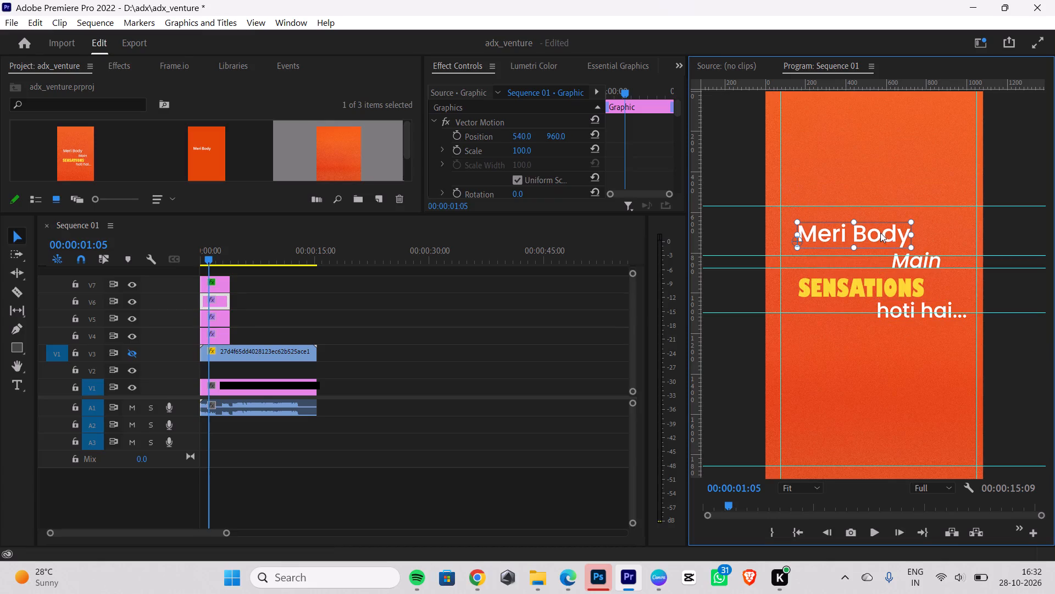
drag(880, 233, 882, 237)
click(885, 361)
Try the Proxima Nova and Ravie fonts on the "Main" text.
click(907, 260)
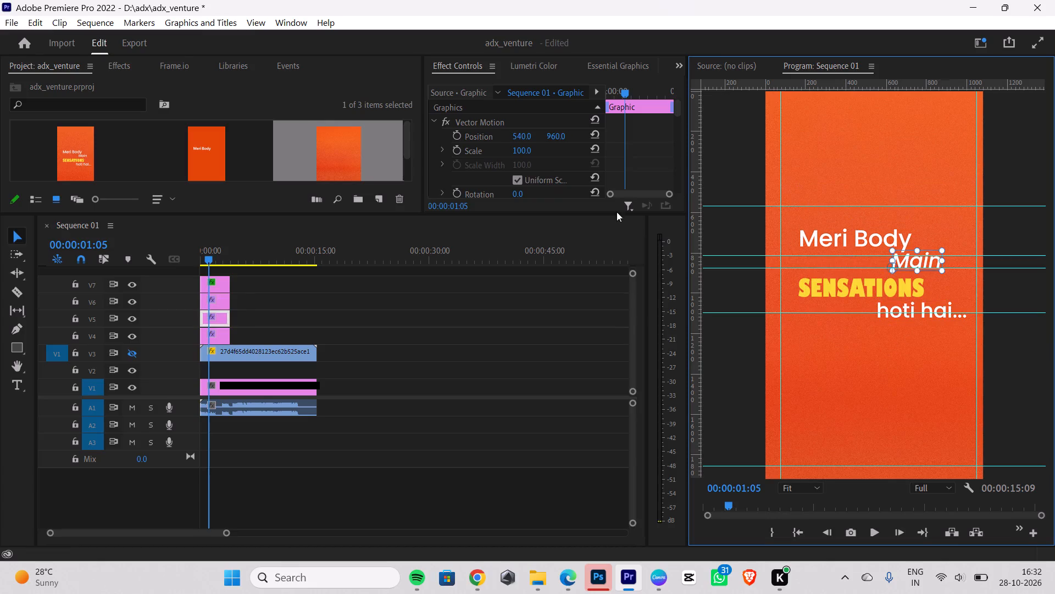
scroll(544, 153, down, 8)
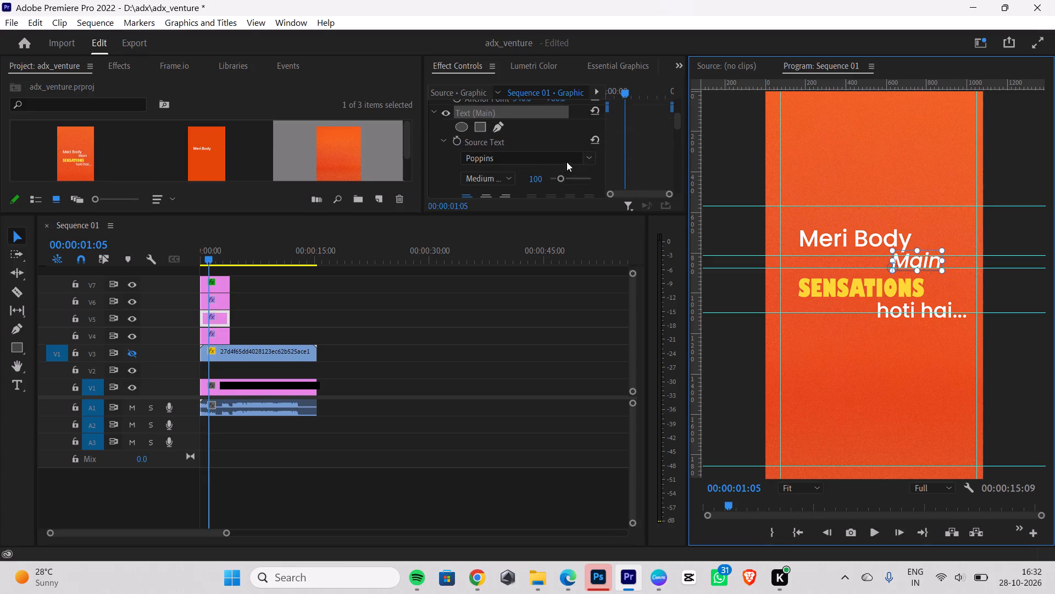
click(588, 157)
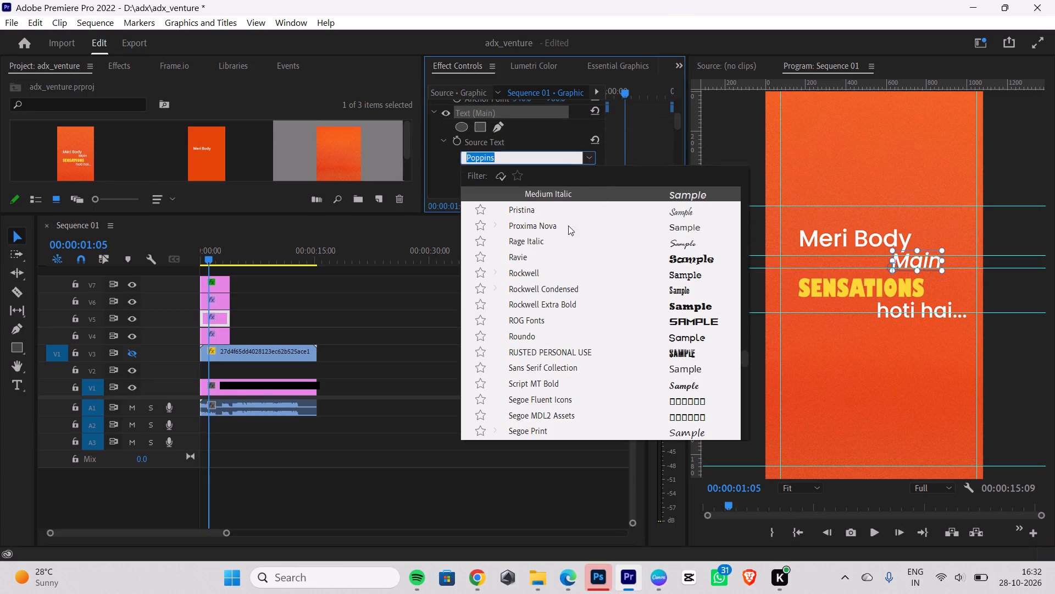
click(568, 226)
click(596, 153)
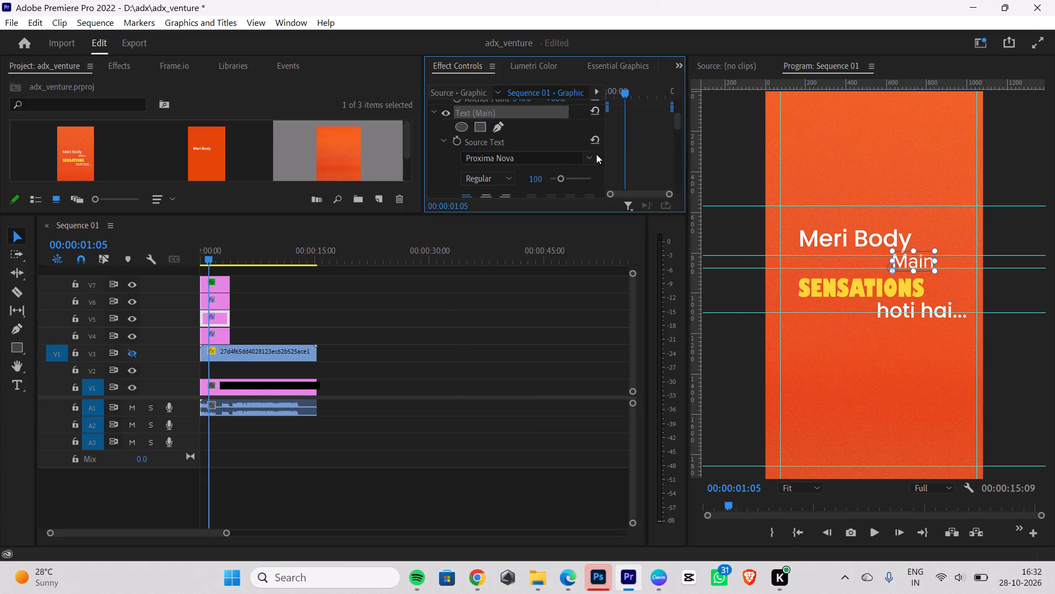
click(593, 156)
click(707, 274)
Set the font of the "Main" text to Script MT Bold.
click(591, 158)
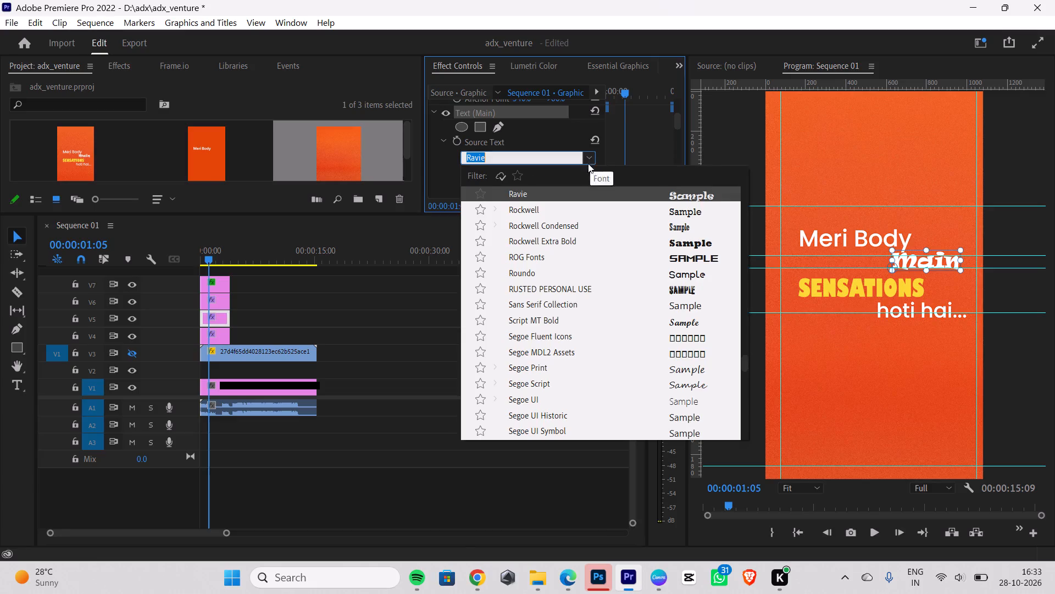
scroll(679, 283, down, 1)
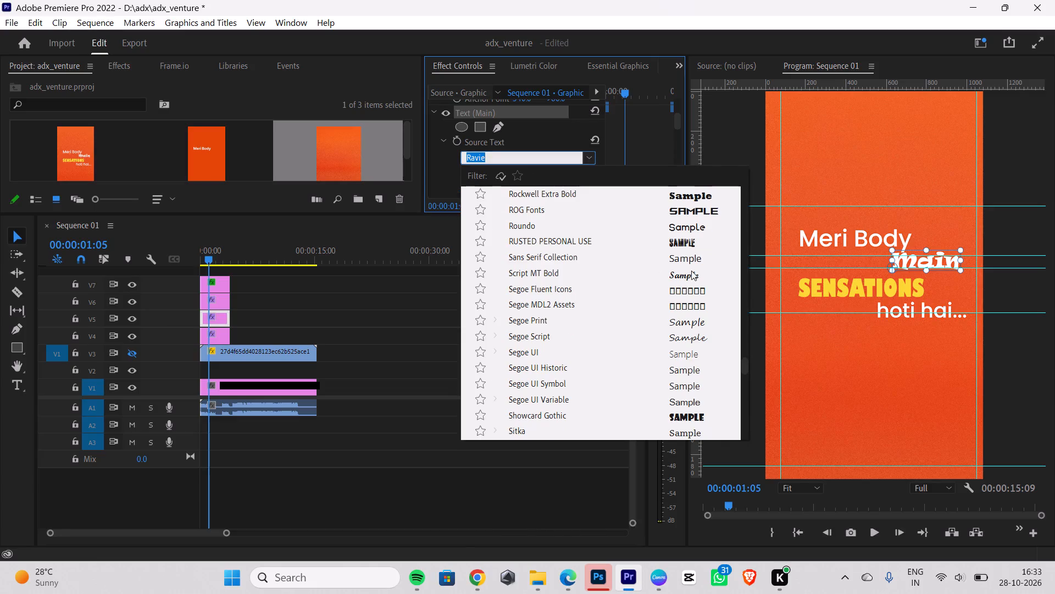
click(691, 271)
click(854, 157)
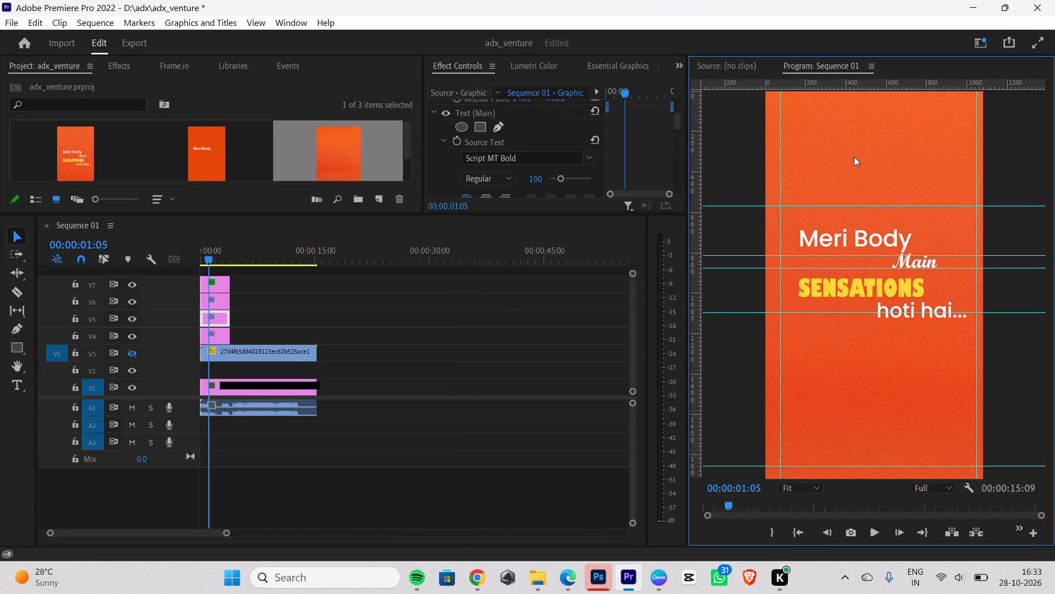
Edit the "Main" text to start with a lowercase m, so it reads "main".
click(905, 261)
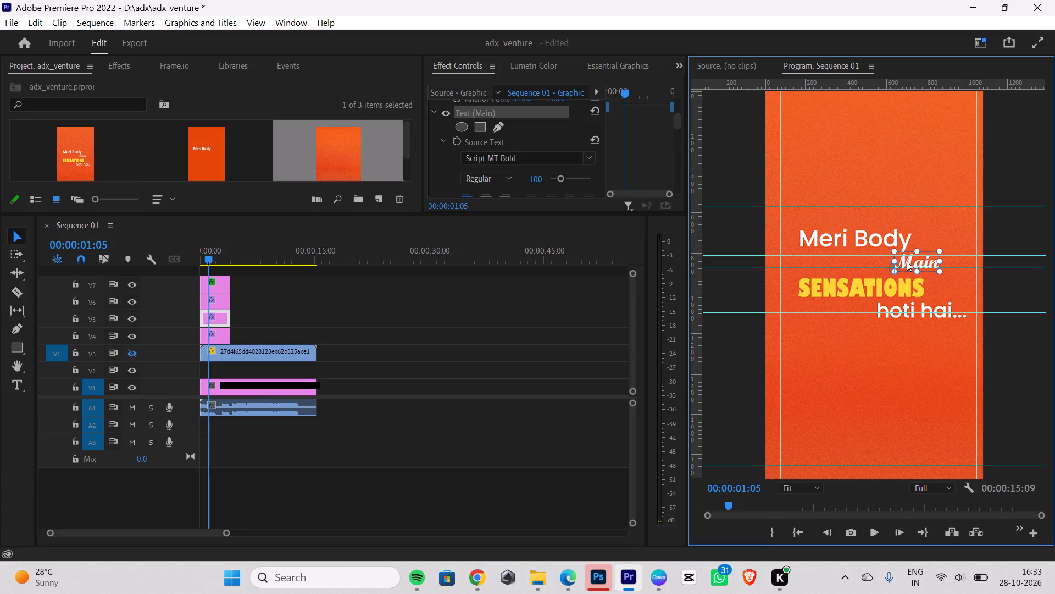
double_click(904, 263)
click(904, 265)
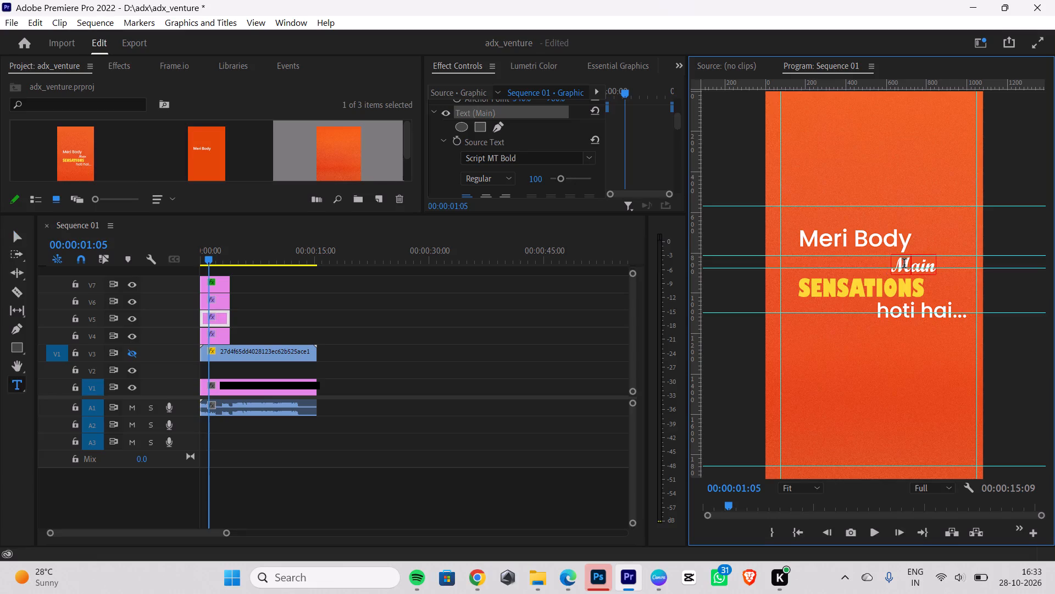
click(907, 260)
double_click(904, 269)
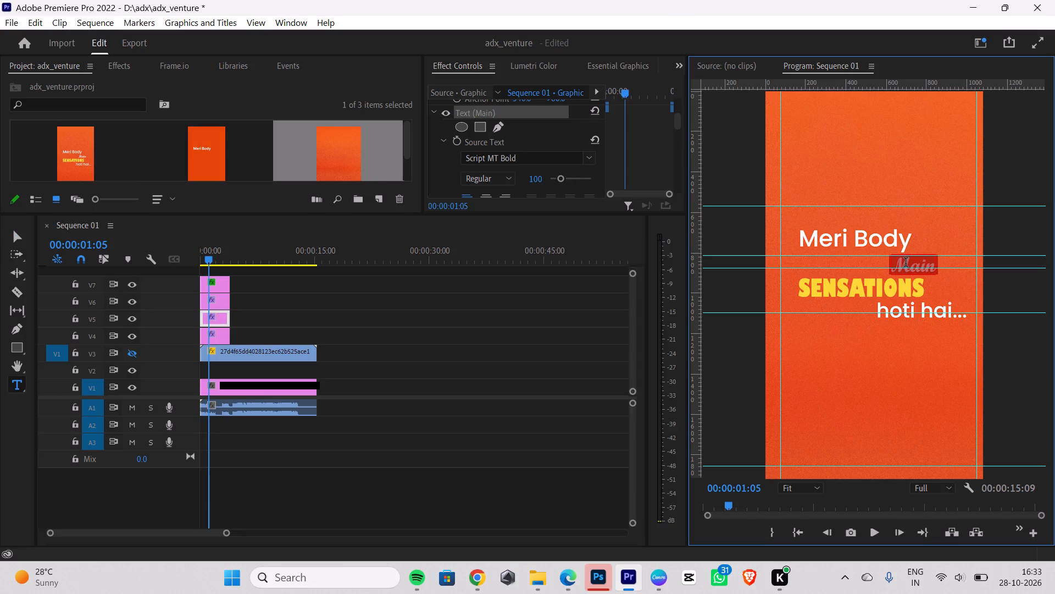
click(906, 262)
key(BackSpace)
key(m)
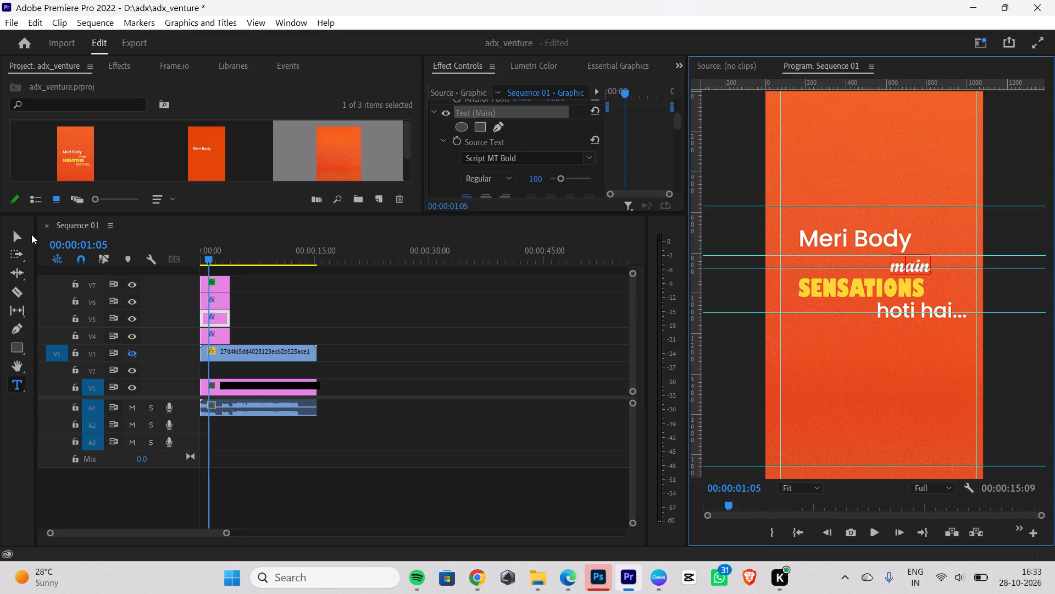
click(14, 237)
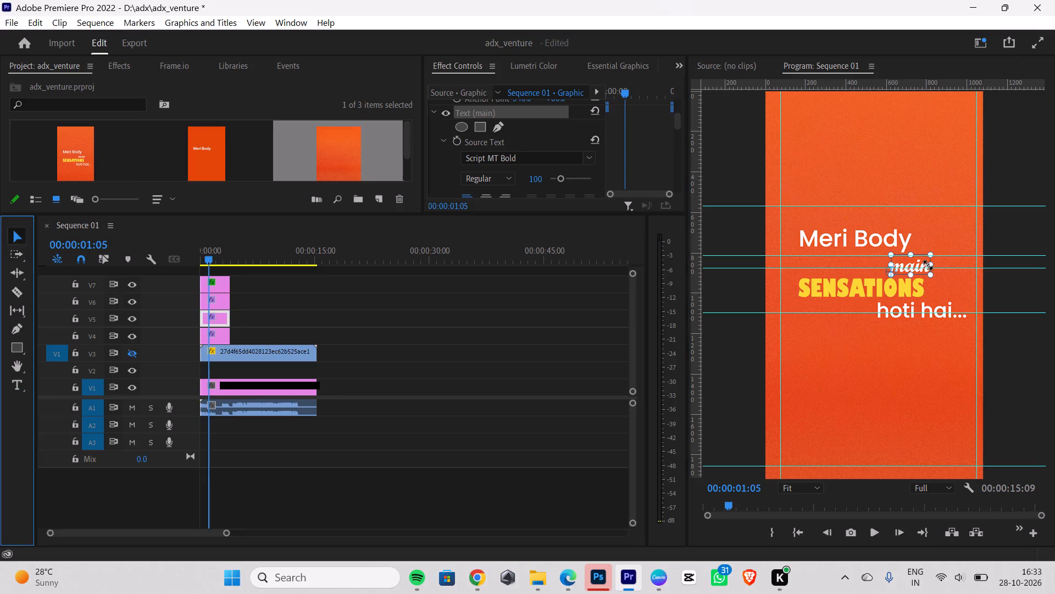
Enlarge the "main" text slightly and shift it a little left under the end of "Meri Body".
drag(930, 262, 941, 258)
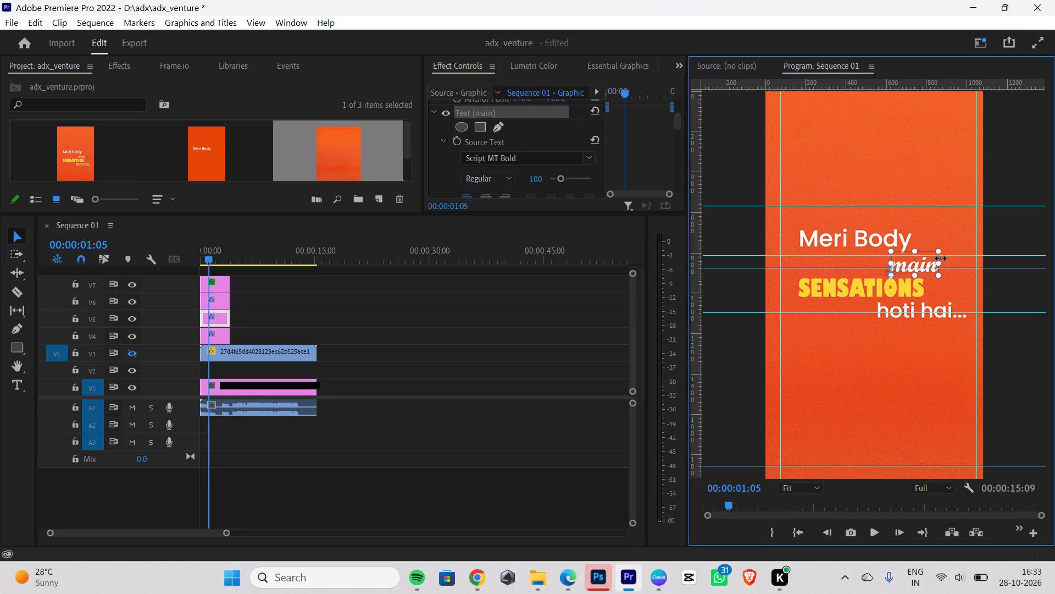
click(907, 353)
drag(923, 262, 919, 261)
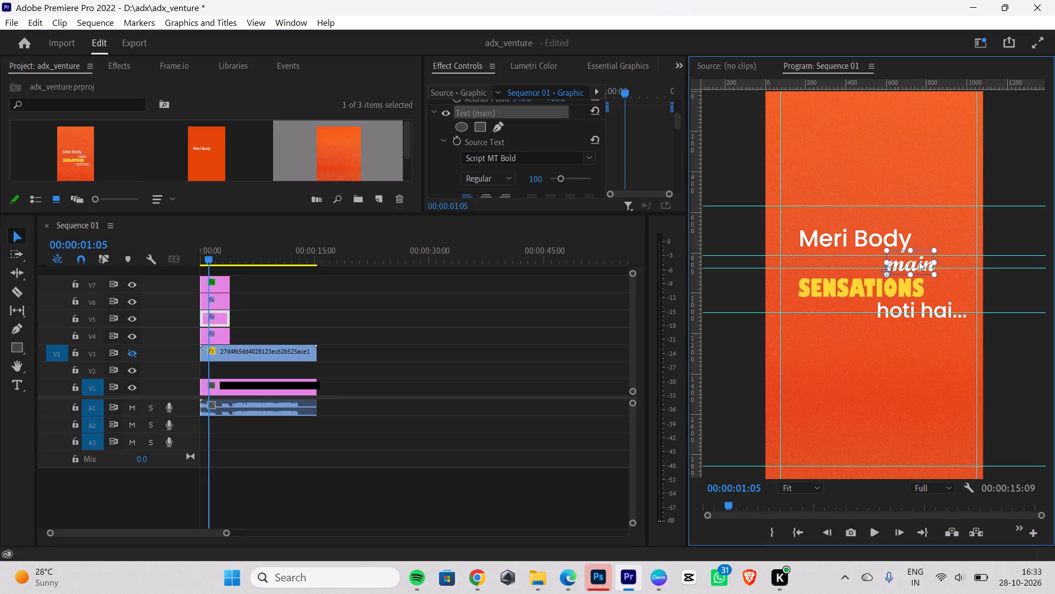
drag(919, 261, 917, 261)
click(889, 337)
Nudge the "SENSATIONS" text slightly left and down, leaving a little more space beneath "main".
drag(880, 286, 878, 288)
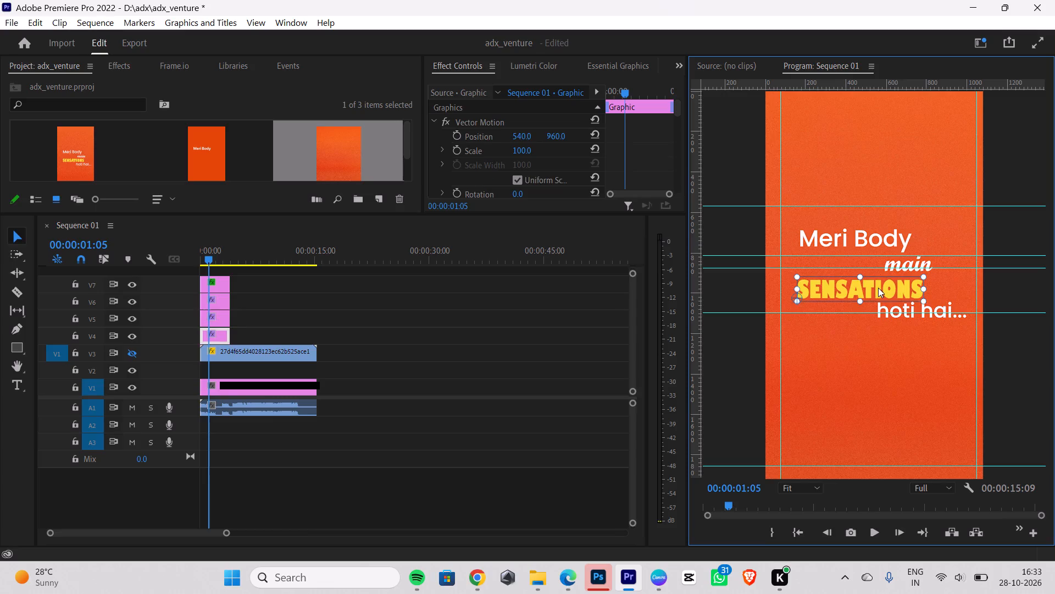
drag(878, 288, 873, 289)
click(881, 368)
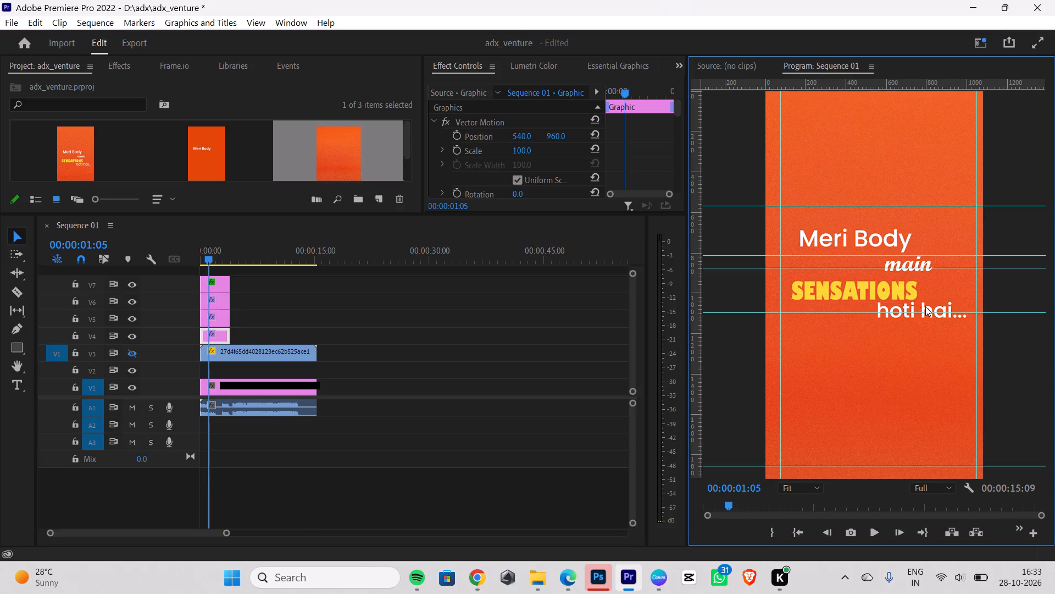
Shrink the "hoti hai..." text and place it just below the end of "SENSATIONS", extending to its right.
click(930, 305)
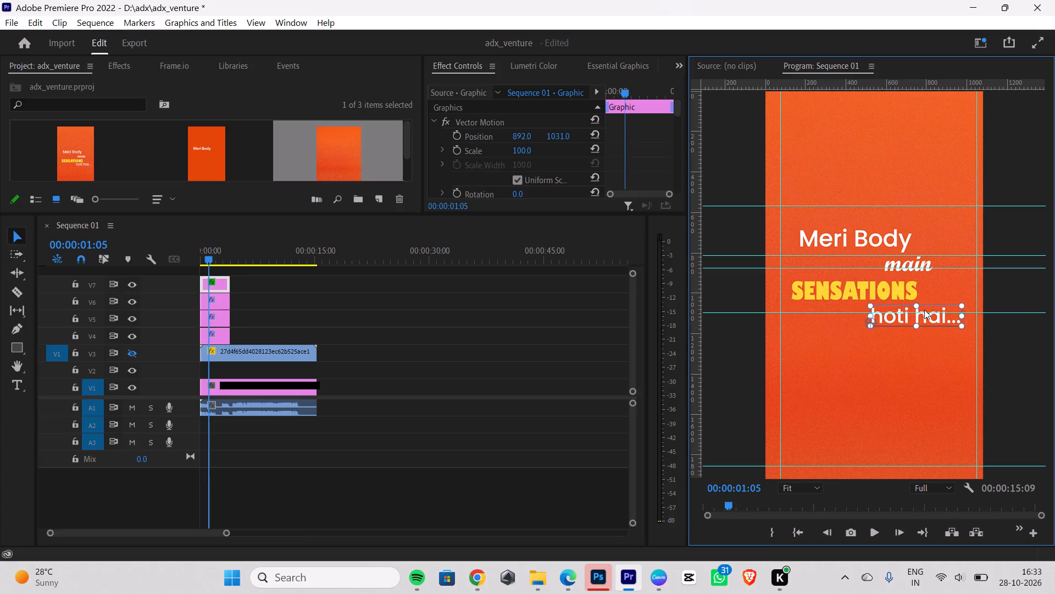
drag(962, 315, 947, 316)
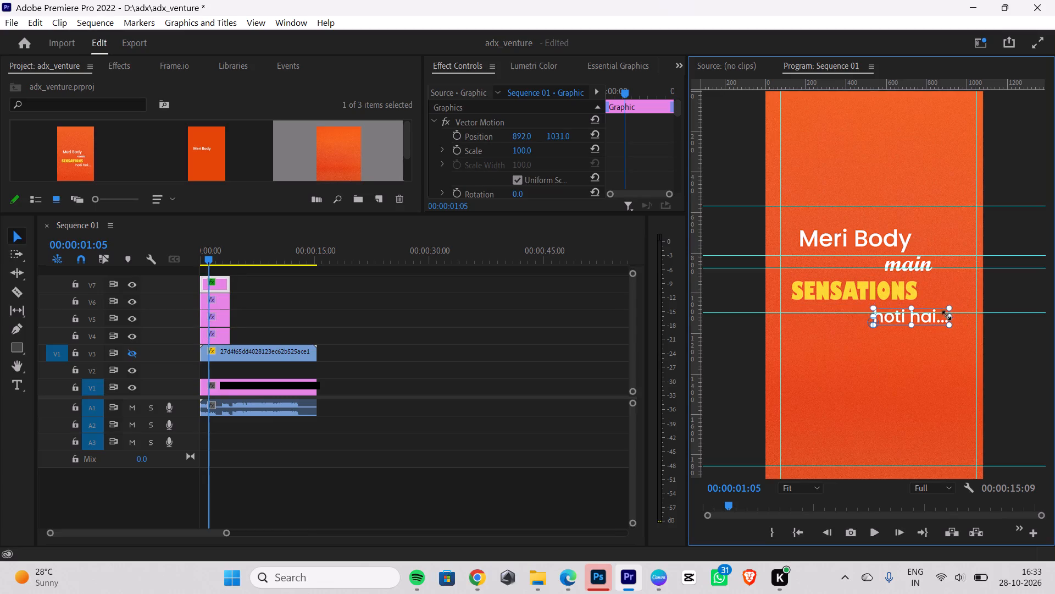
drag(947, 316, 945, 316)
click(910, 377)
drag(890, 318, 914, 317)
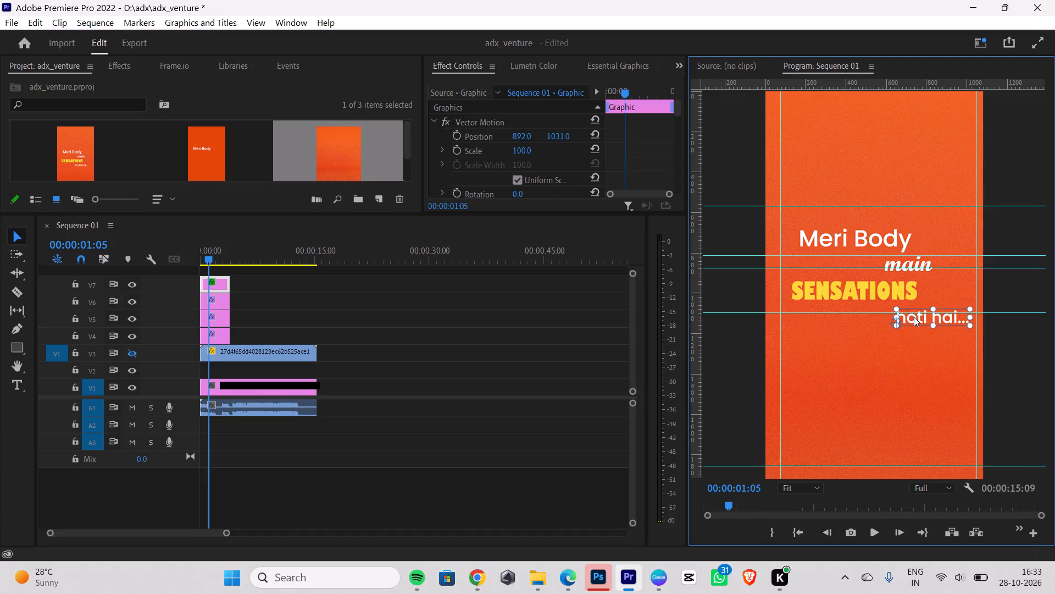
drag(914, 317, 907, 315)
drag(904, 379, 905, 388)
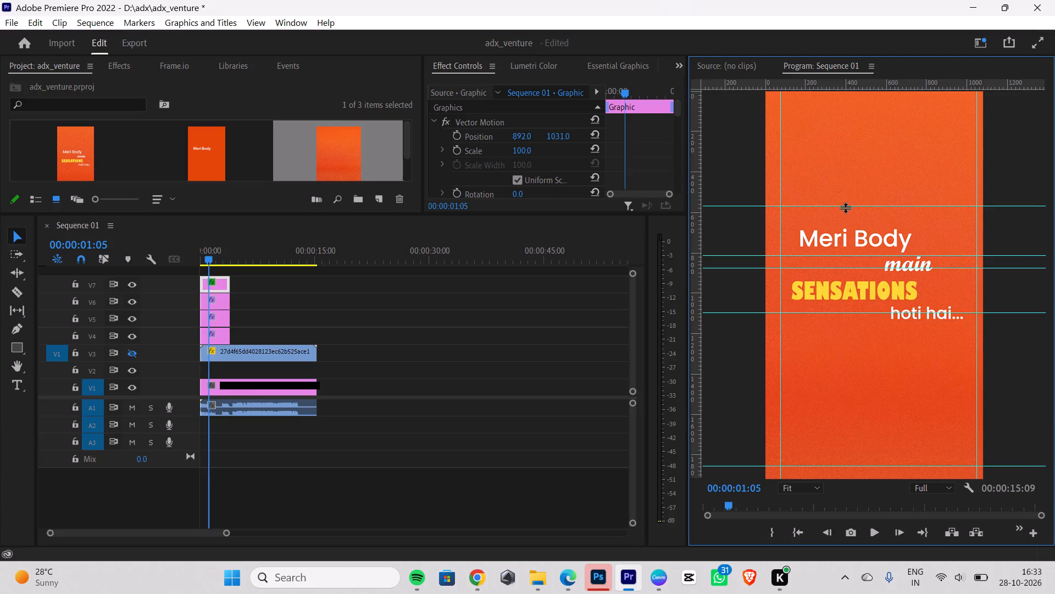
Remove the four horizontal guides around and across the texts, keeping the lowest guide and both vertical ones.
drag(845, 207, 862, 81)
drag(834, 255, 846, 184)
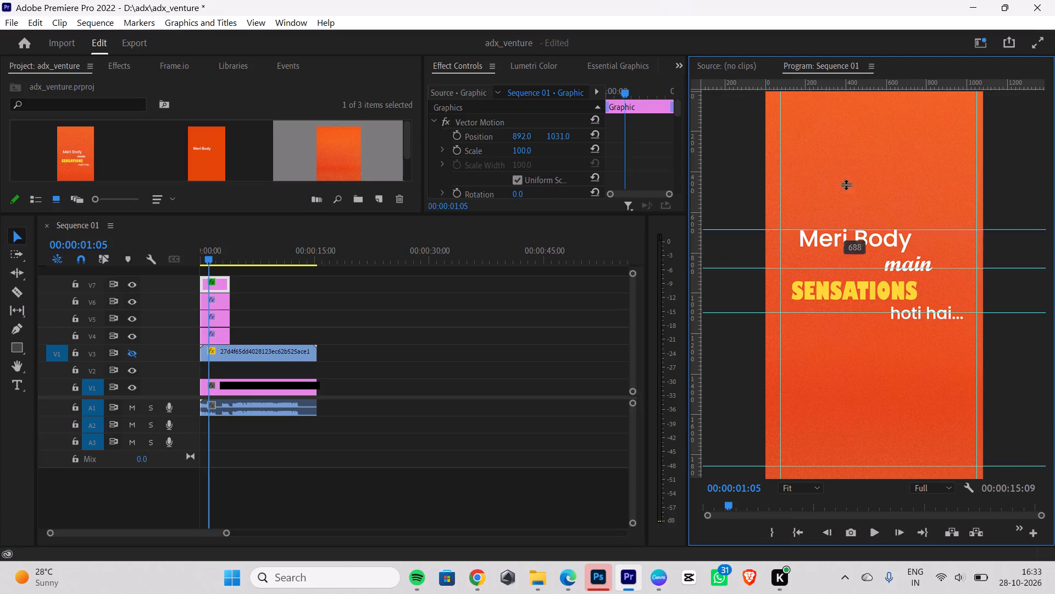
drag(846, 184, 892, 42)
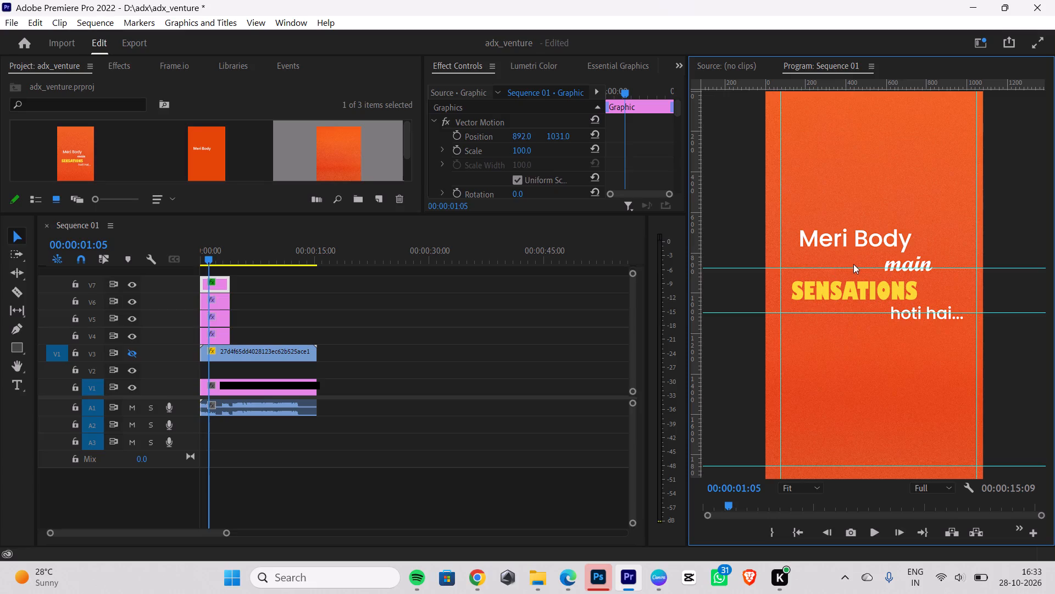
drag(864, 268, 880, 34)
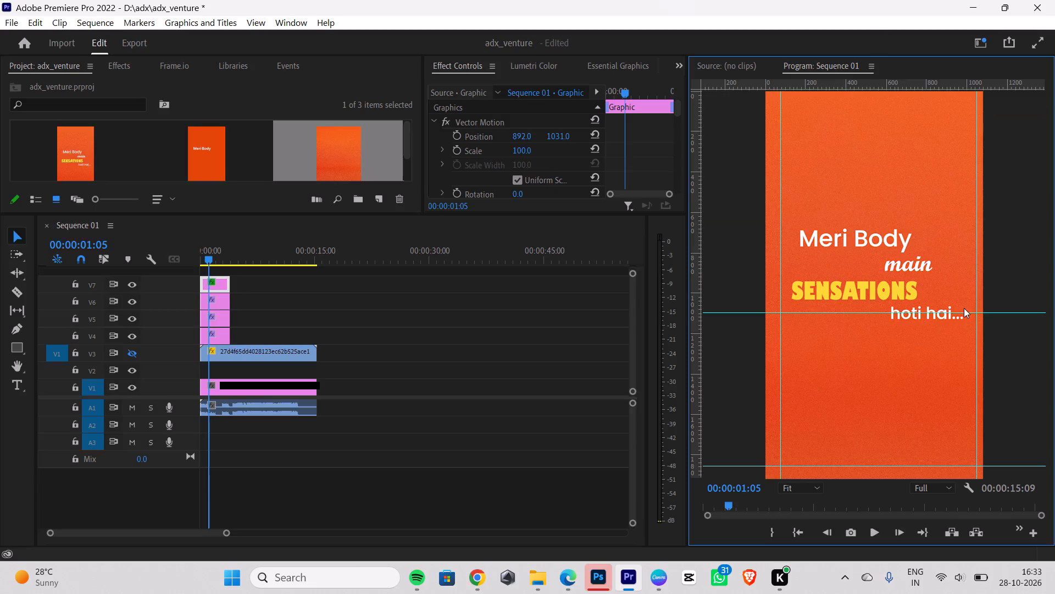
drag(965, 313, 958, 0)
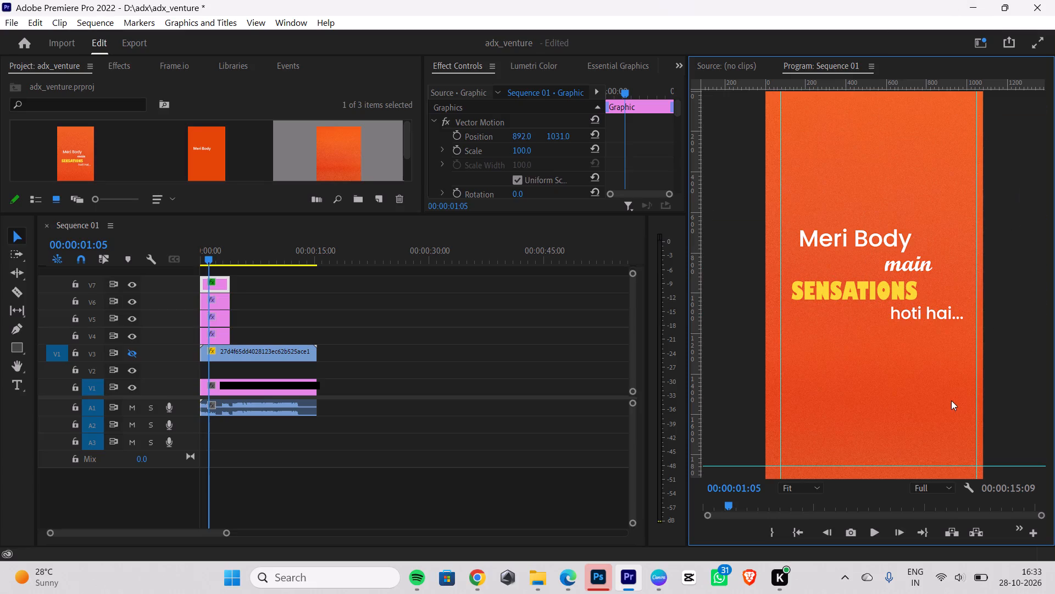
Nudge the "Meri Body" text slightly right and down, closer to "main".
drag(833, 237, 839, 239)
click(888, 393)
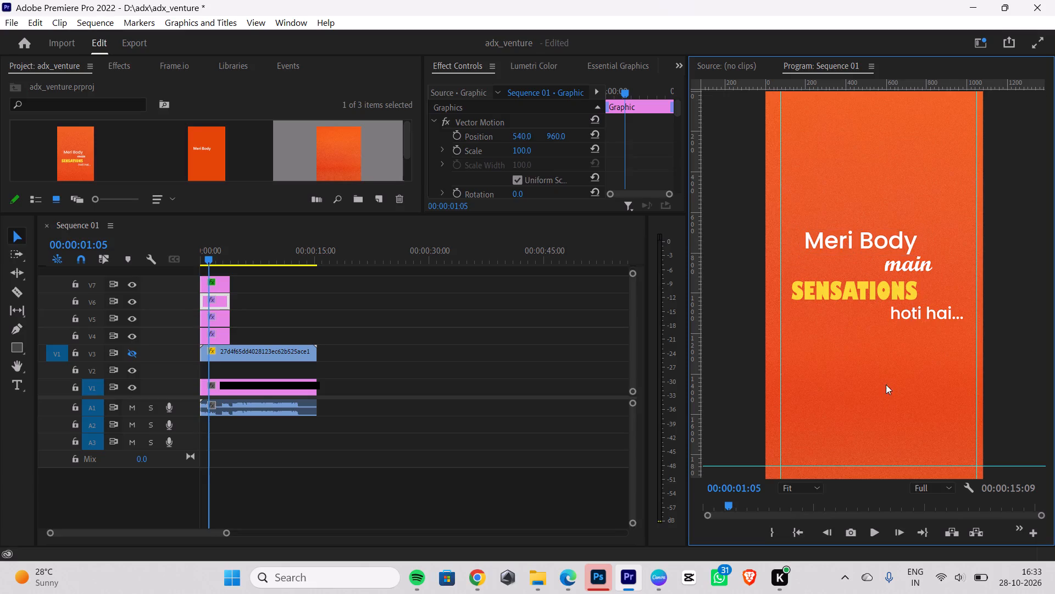
Shift the "hoti hai..." text a little left so it sits further beneath the end of "SENSATIONS".
drag(920, 310, 907, 310)
click(859, 400)
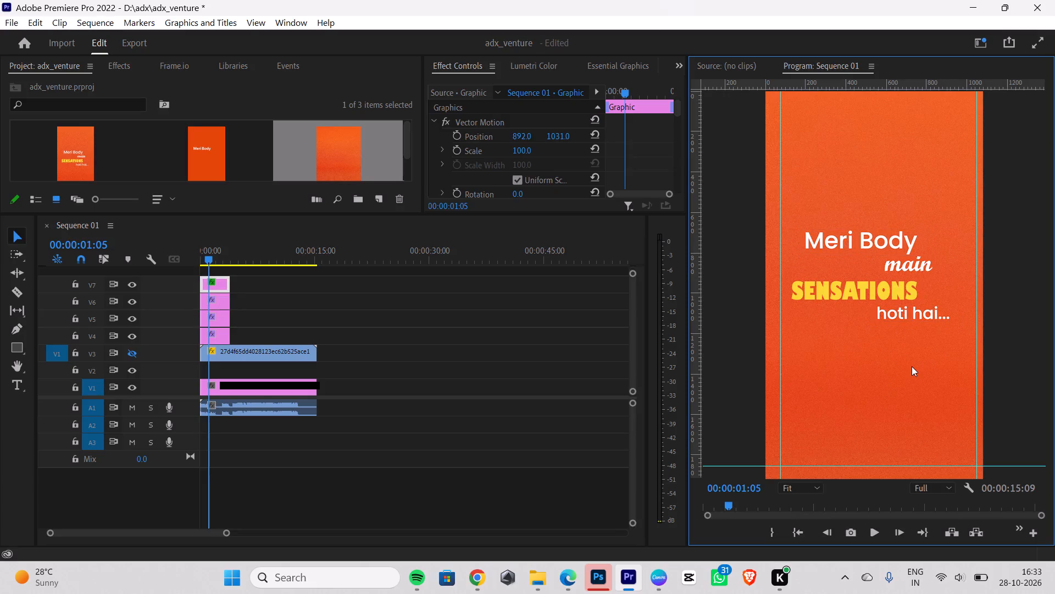
Slightly shrink the "main" text and shift it a little right, keeping it between "Meri Body" and "SENSATIONS".
drag(909, 268, 913, 268)
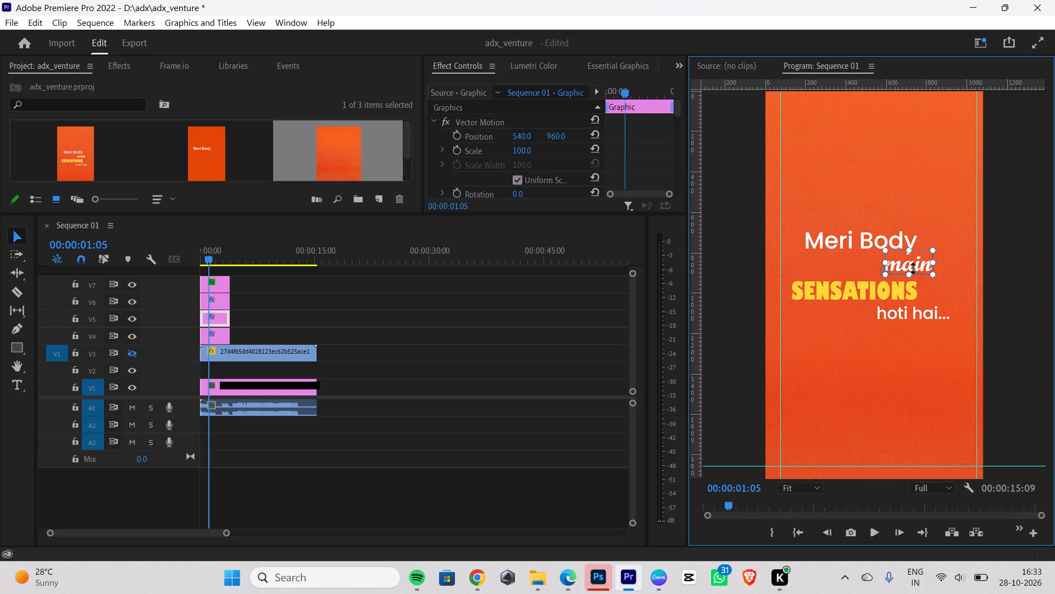
drag(913, 268, 919, 267)
click(881, 391)
drag(904, 268, 912, 266)
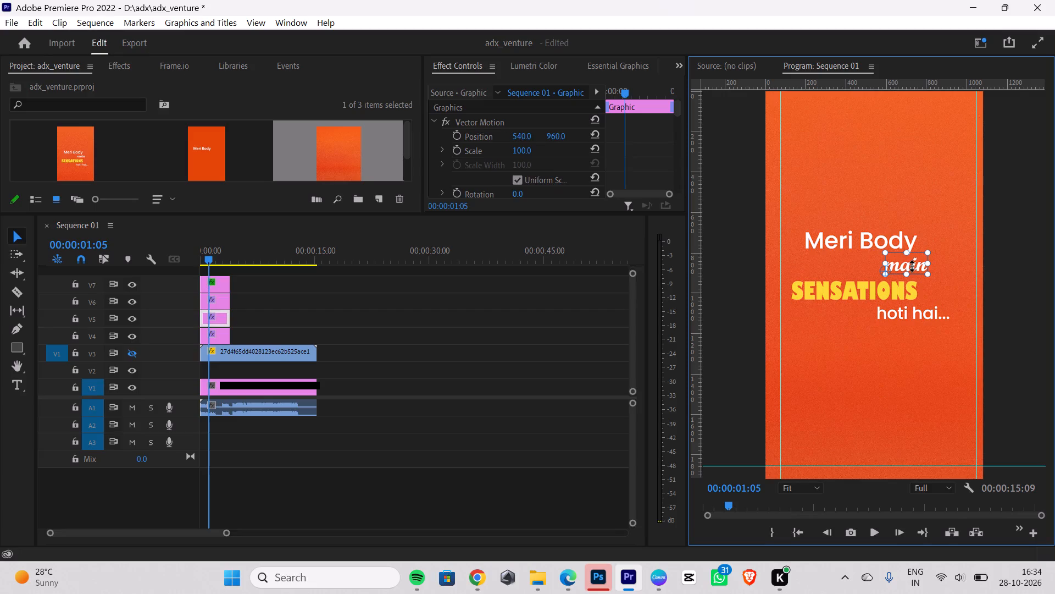
drag(912, 266, 917, 266)
click(871, 391)
drag(903, 264, 920, 263)
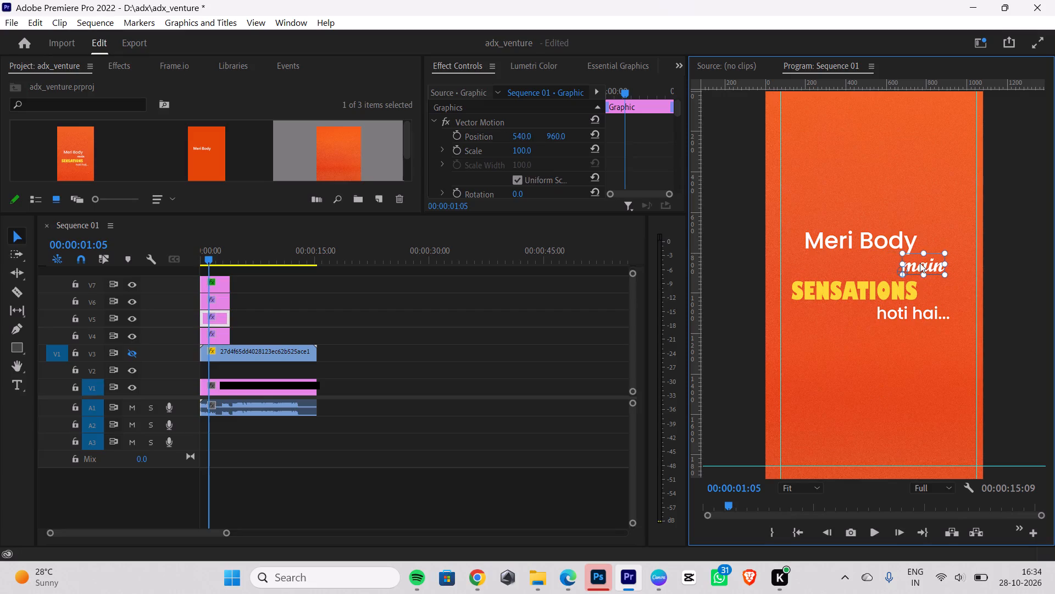
drag(920, 263, 912, 265)
click(896, 359)
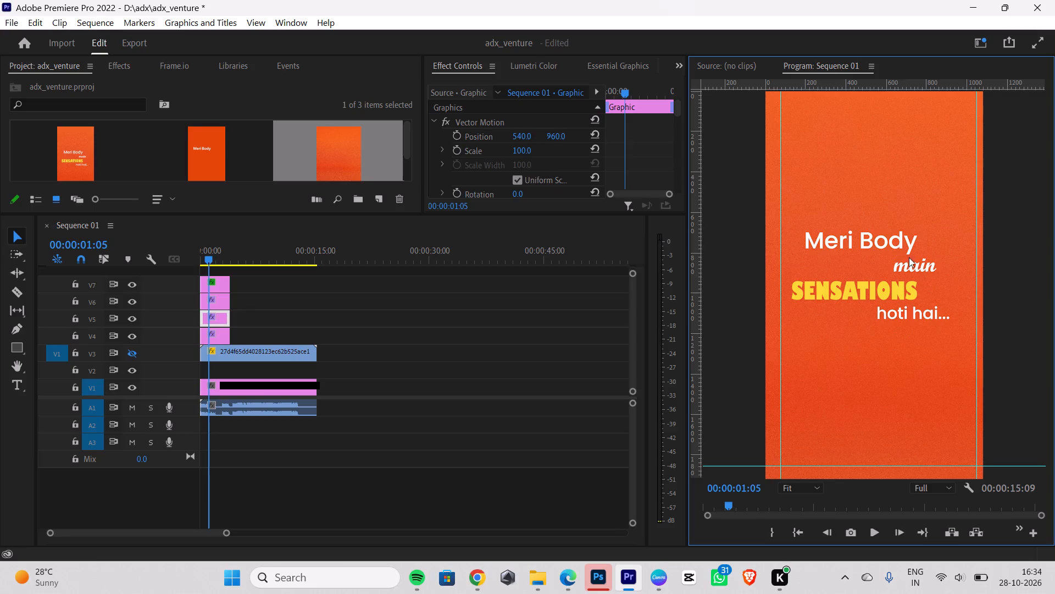
Nudge the "Meri Body" text slightly right and down, closer to "main".
click(862, 243)
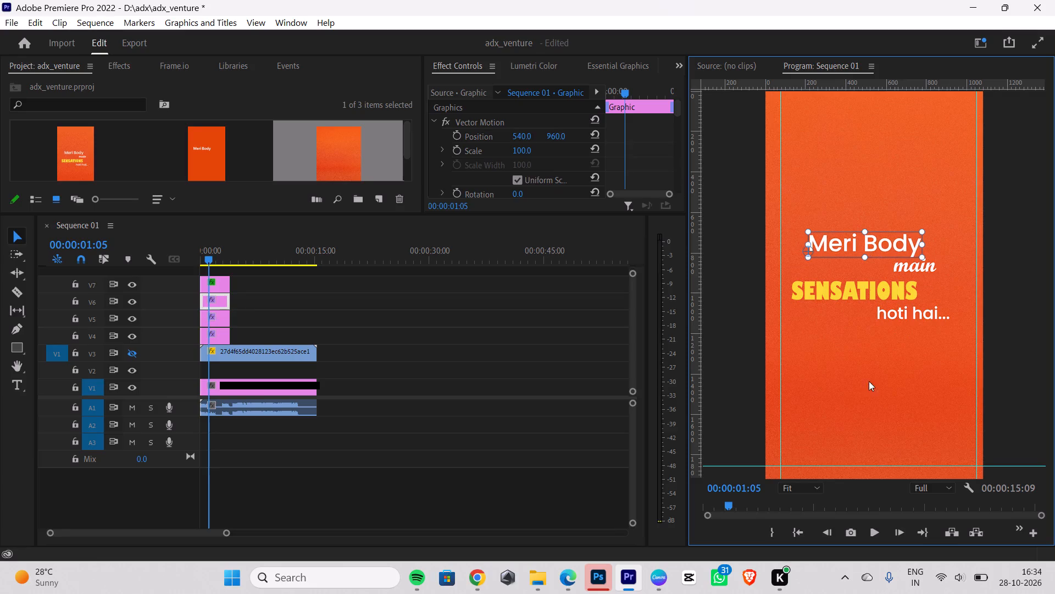
click(869, 400)
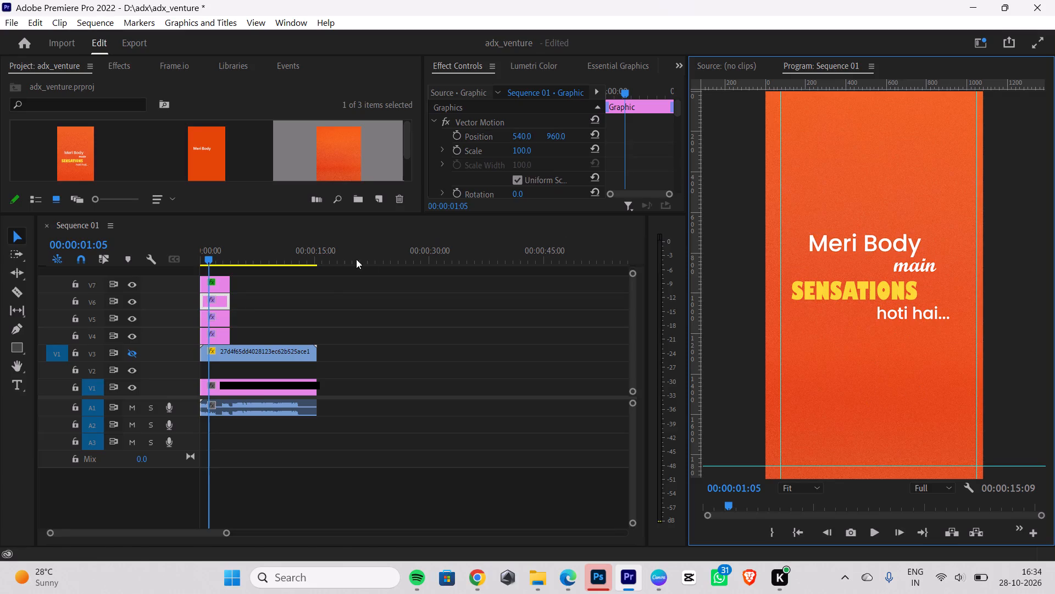
Identify the caption clips and swap two of them, putting "Meri Body" on V4 and "SENSATIONS" on V6, both starting at 00:00:00:00.
click(221, 338)
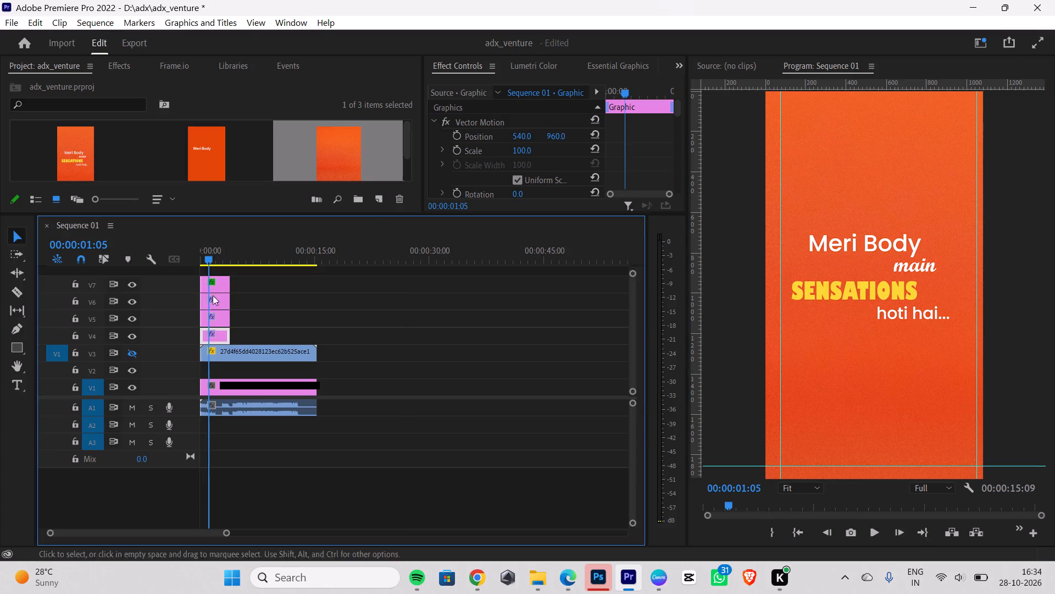
double_click(212, 336)
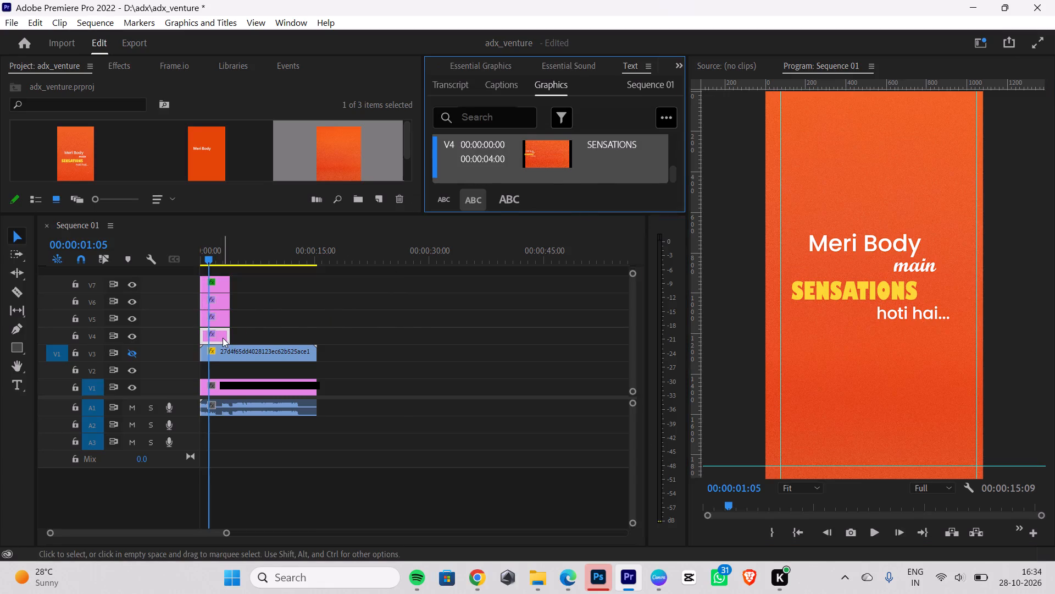
double_click(221, 318)
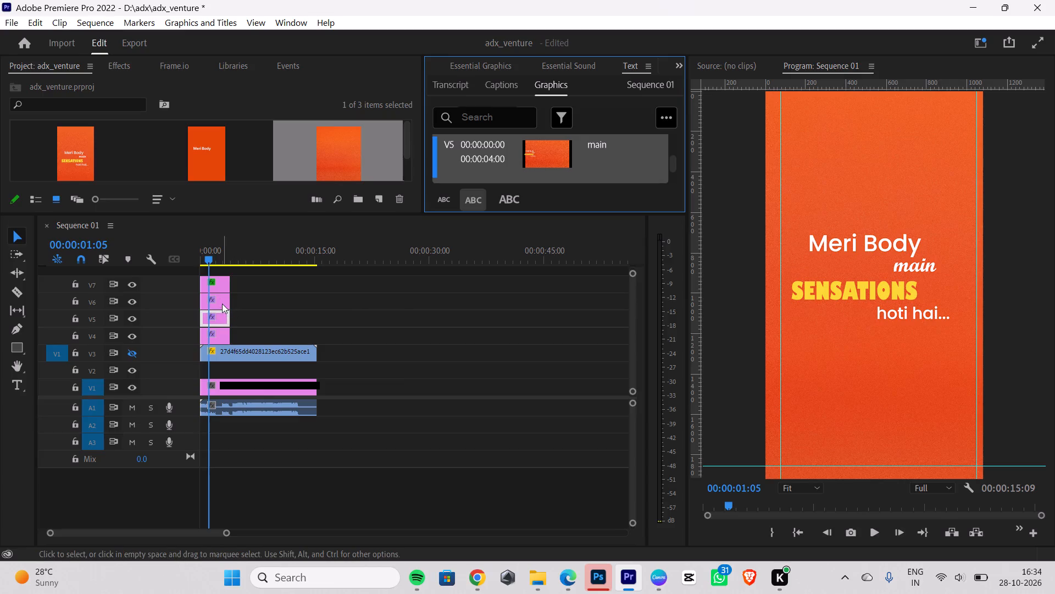
double_click(214, 303)
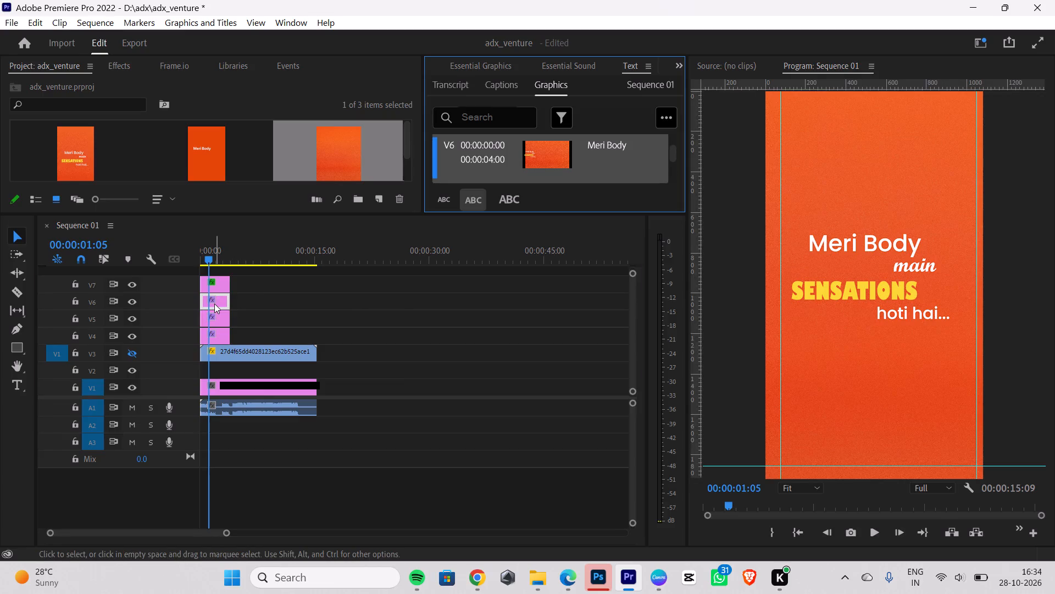
drag(214, 304, 254, 331)
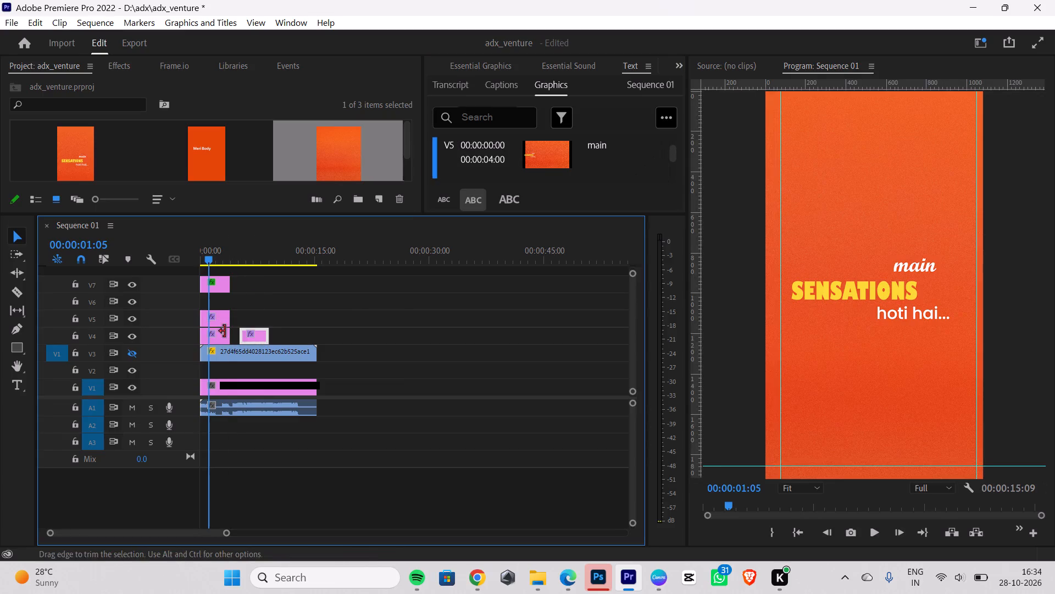
drag(216, 332, 229, 307)
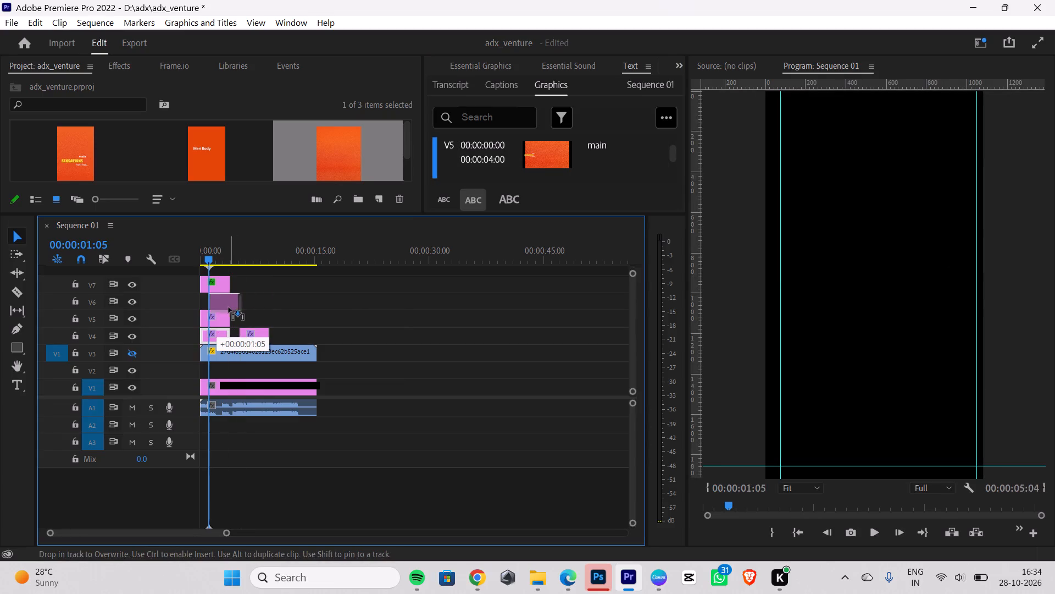
drag(229, 307, 217, 308)
drag(256, 339, 246, 338)
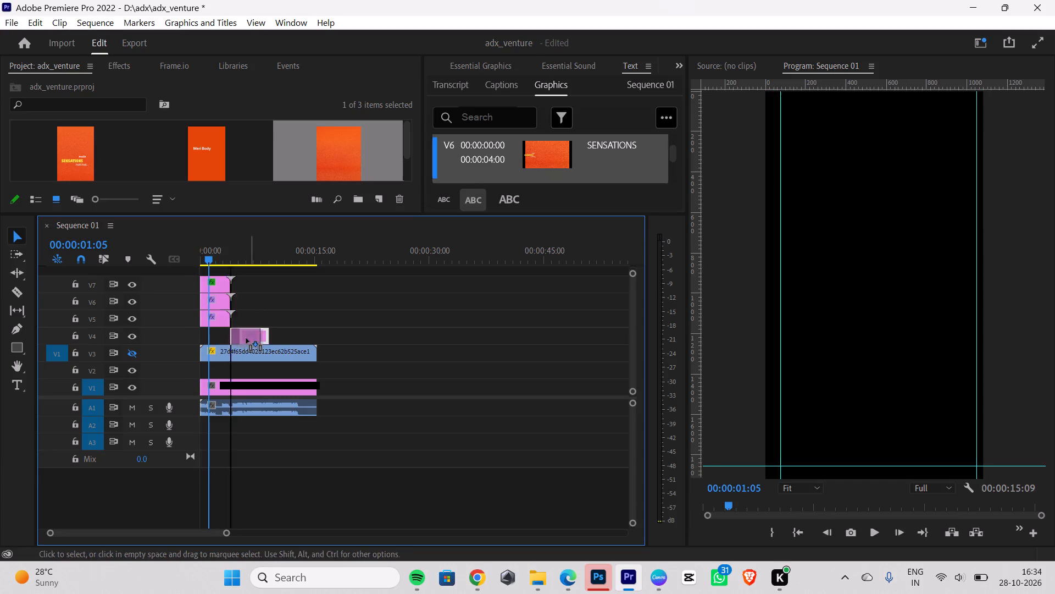
drag(246, 338, 215, 334)
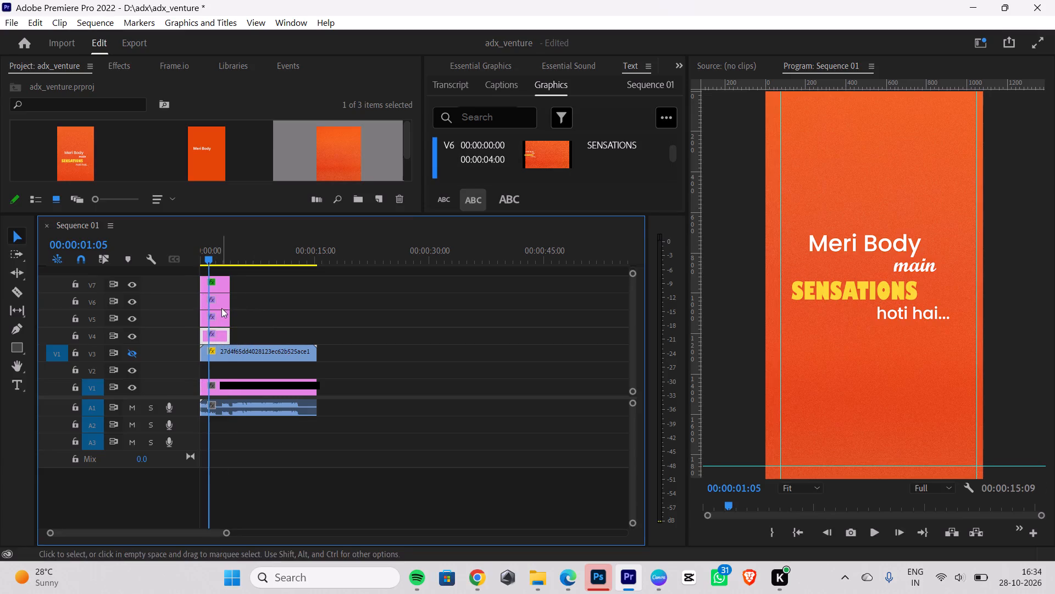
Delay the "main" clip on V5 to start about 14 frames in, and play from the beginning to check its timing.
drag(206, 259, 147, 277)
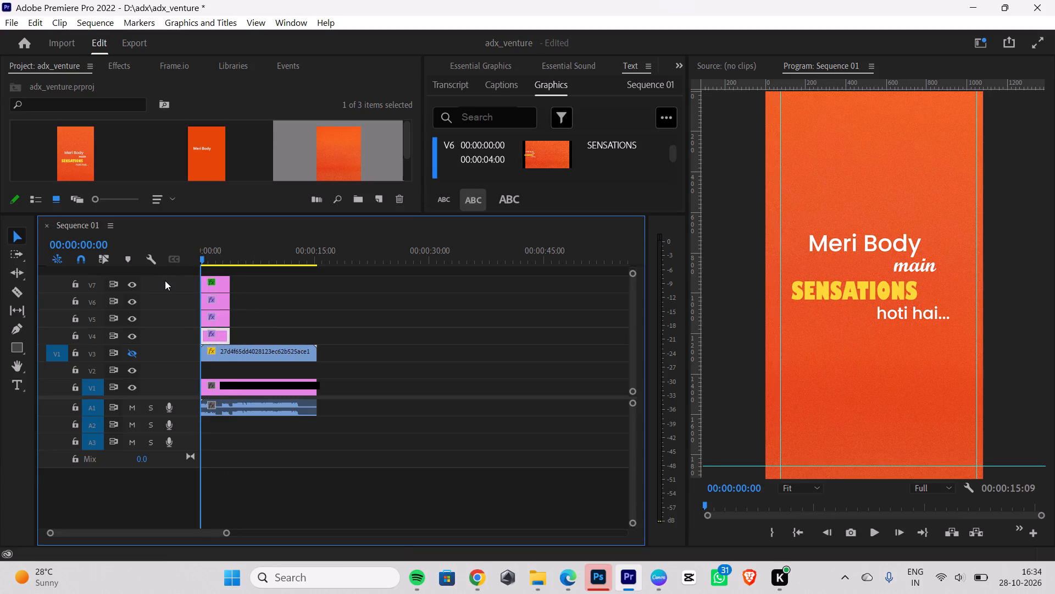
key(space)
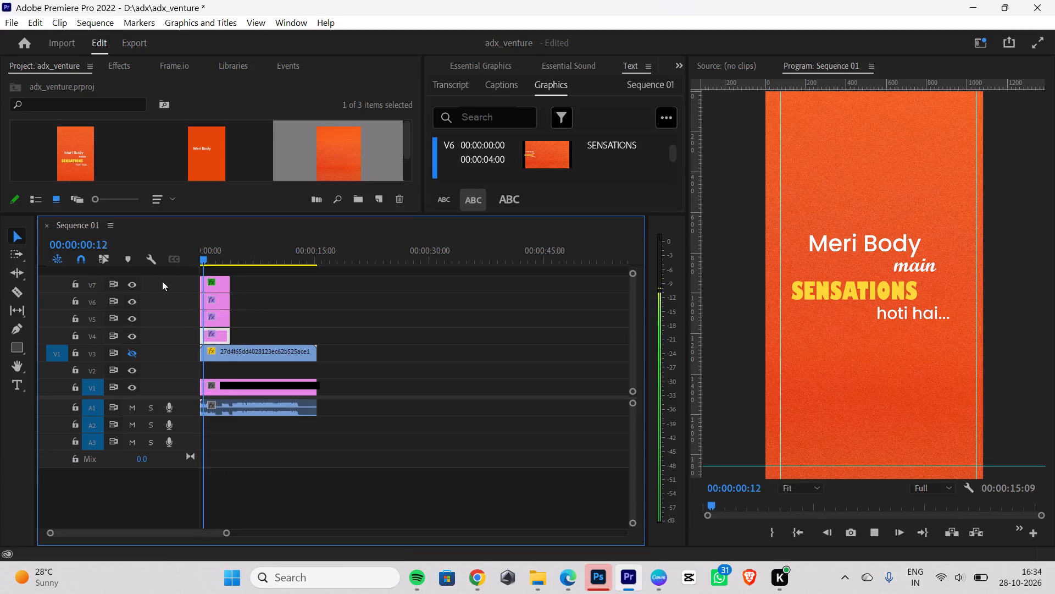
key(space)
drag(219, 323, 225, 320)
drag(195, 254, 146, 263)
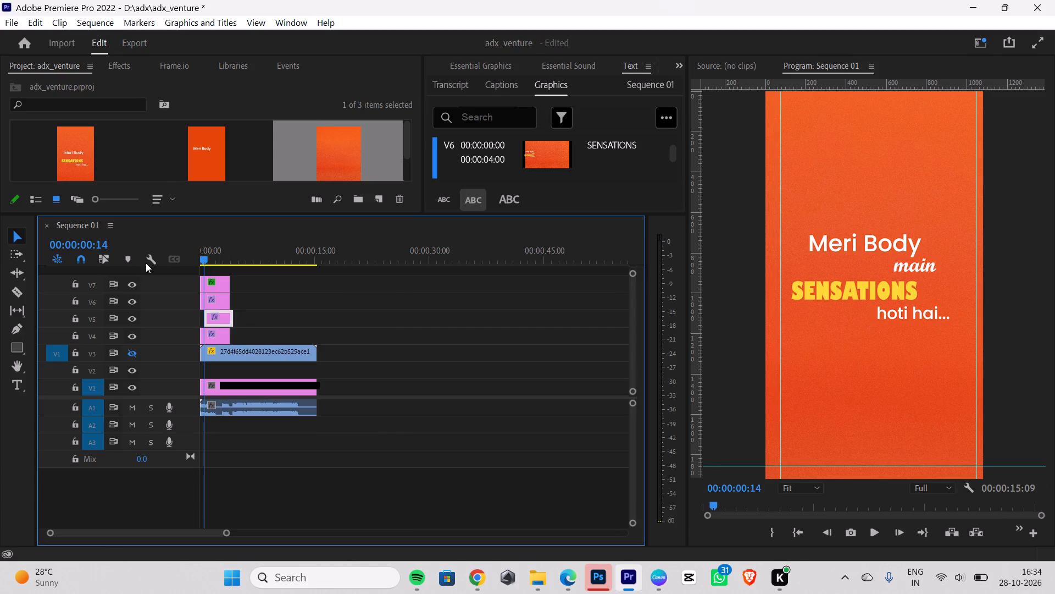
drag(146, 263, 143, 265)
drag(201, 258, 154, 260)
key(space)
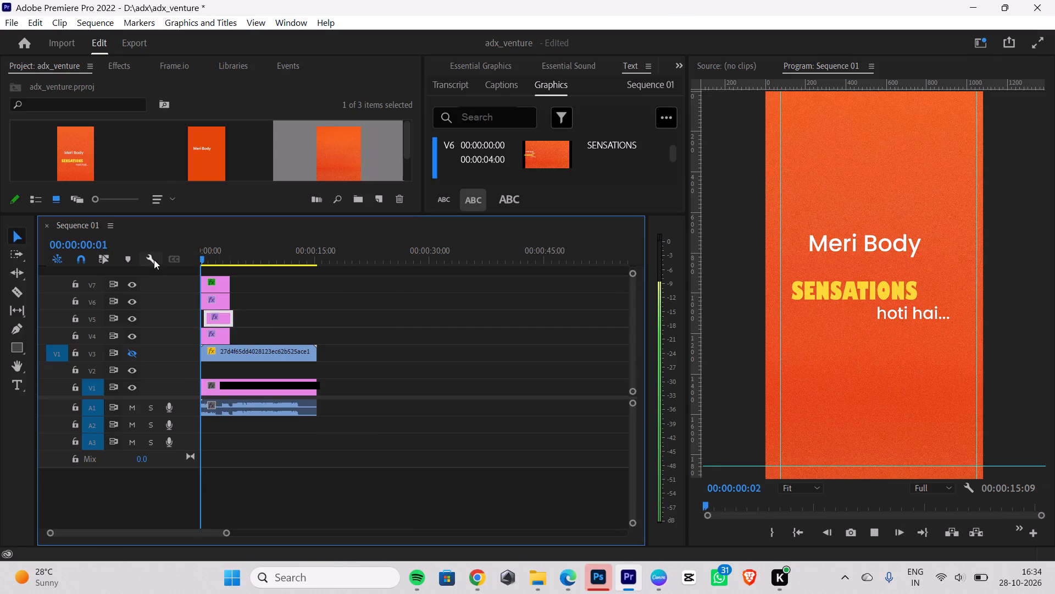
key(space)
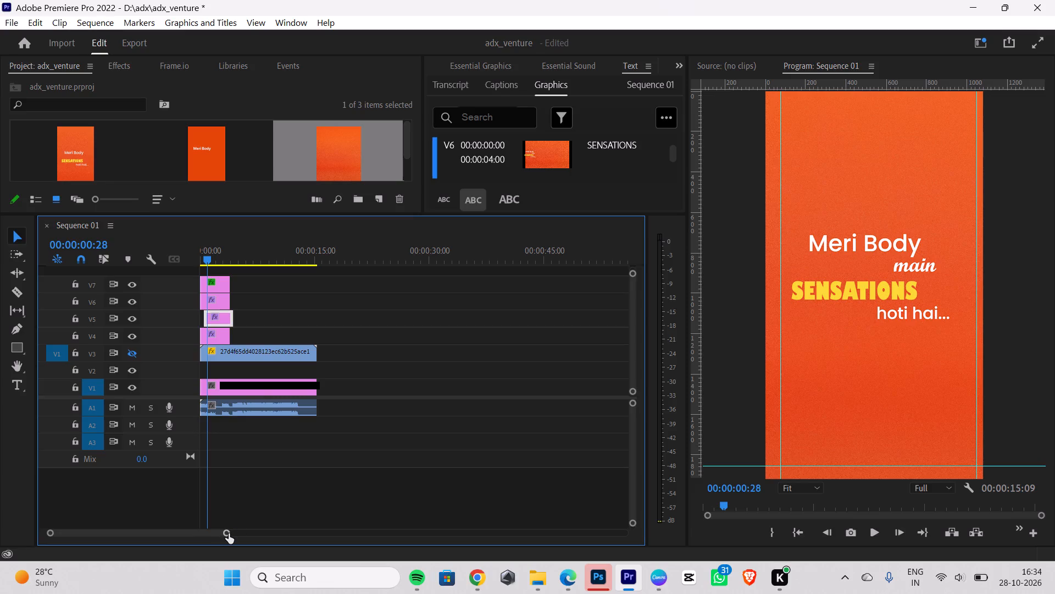
Show the reference video on V3 and move it below the captions, at position 672, 1549.
drag(229, 533, 215, 524)
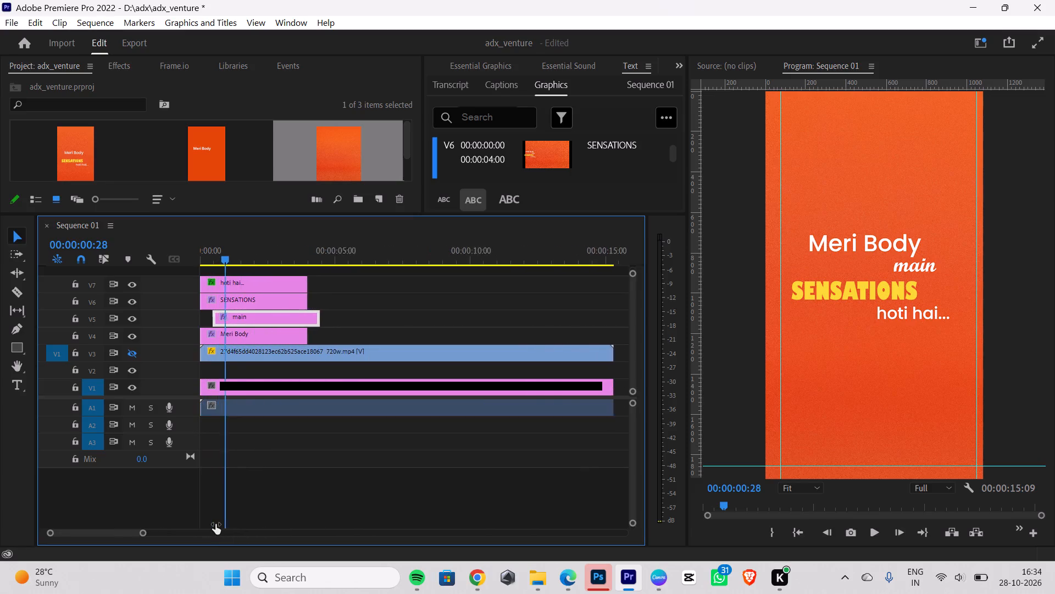
drag(215, 524, 207, 525)
drag(232, 255, 177, 265)
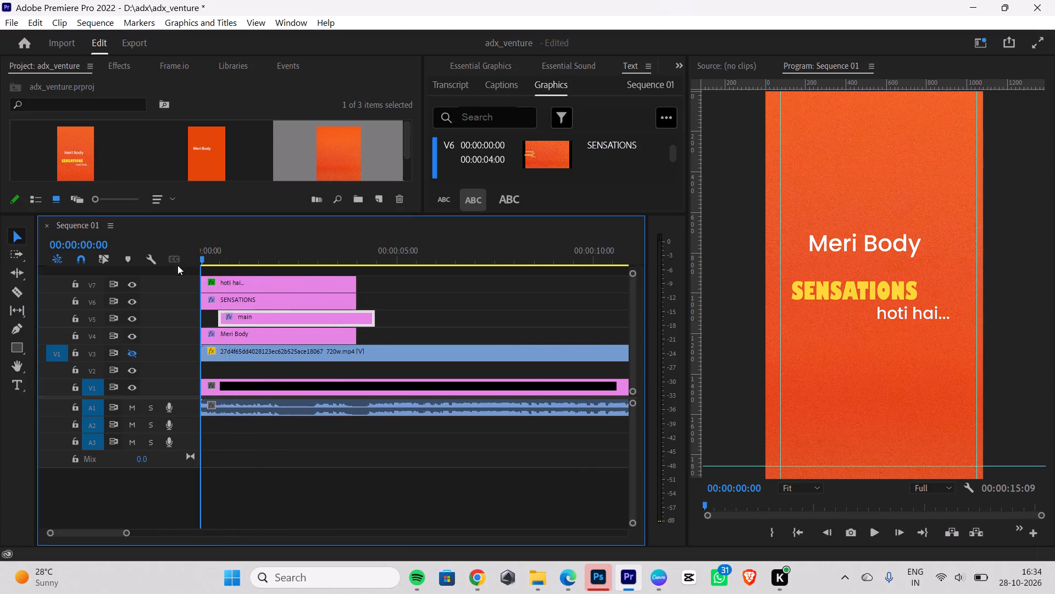
drag(177, 265, 176, 265)
click(134, 349)
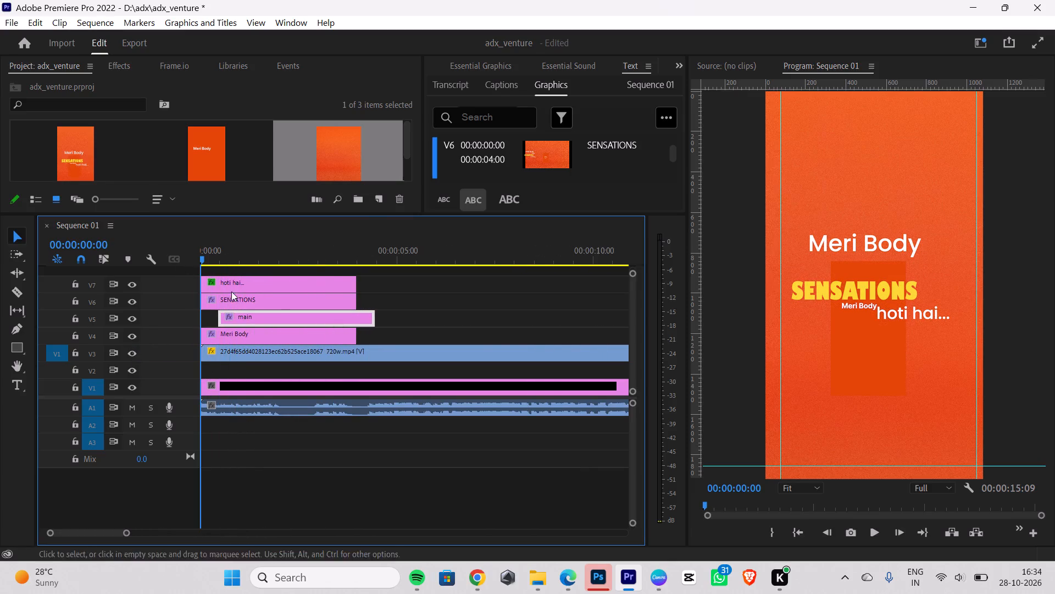
click(248, 355)
click(675, 62)
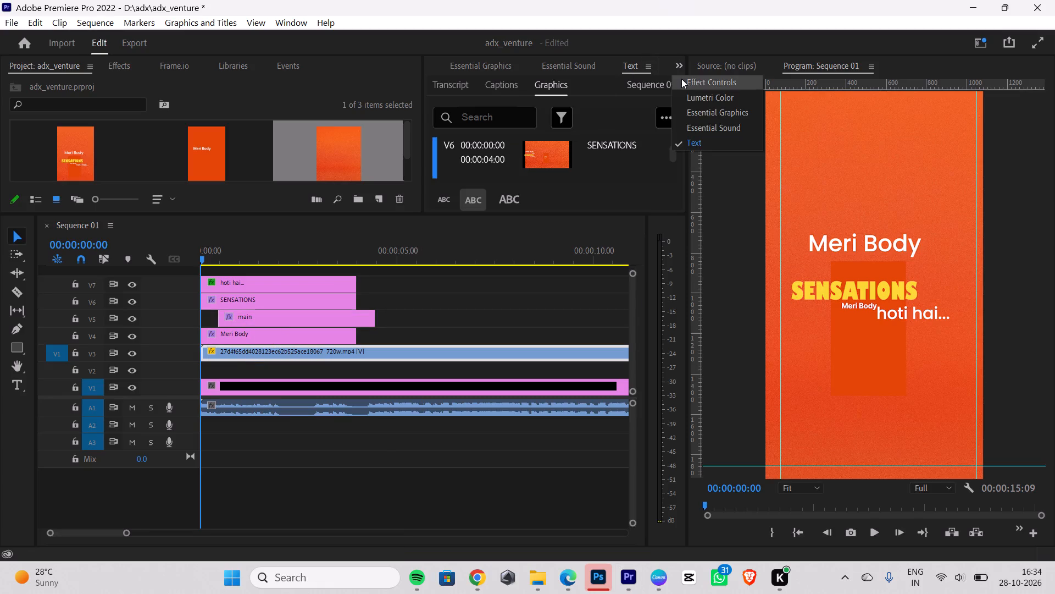
click(681, 79)
drag(525, 139, 493, 118)
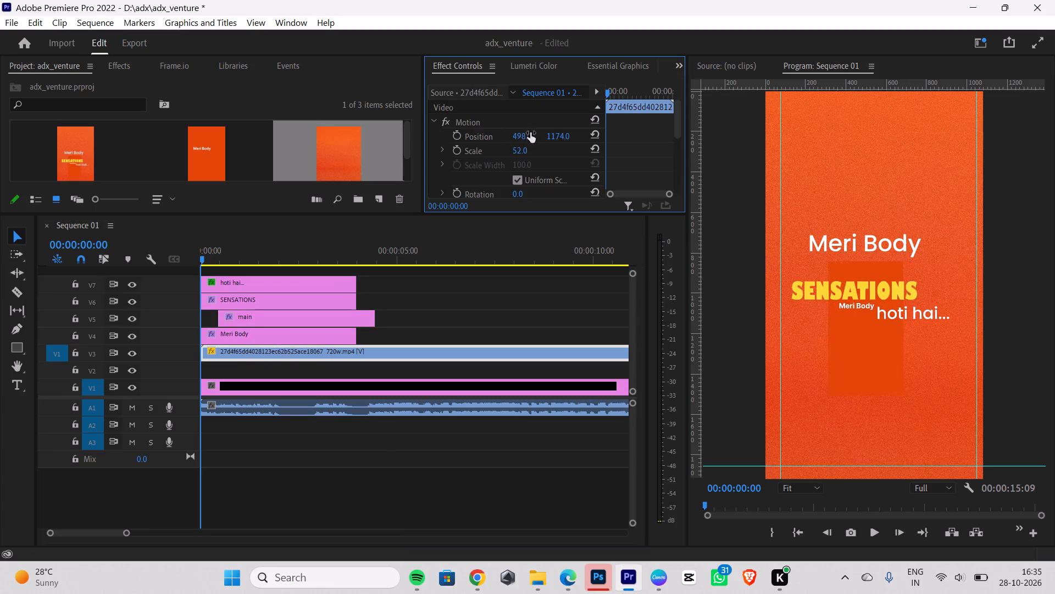
drag(568, 137, 591, 126)
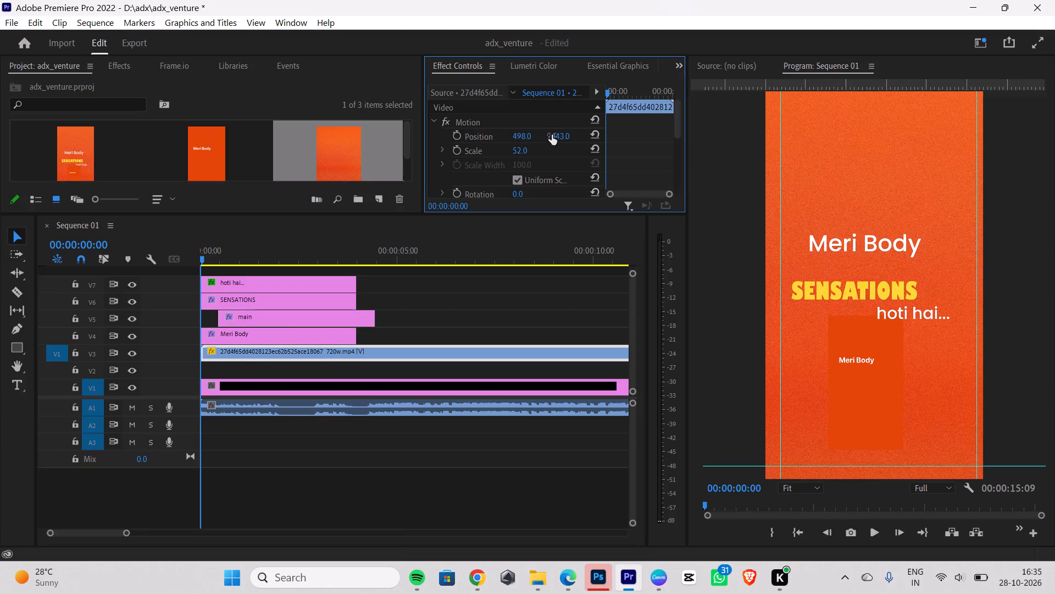
drag(518, 139, 643, 163)
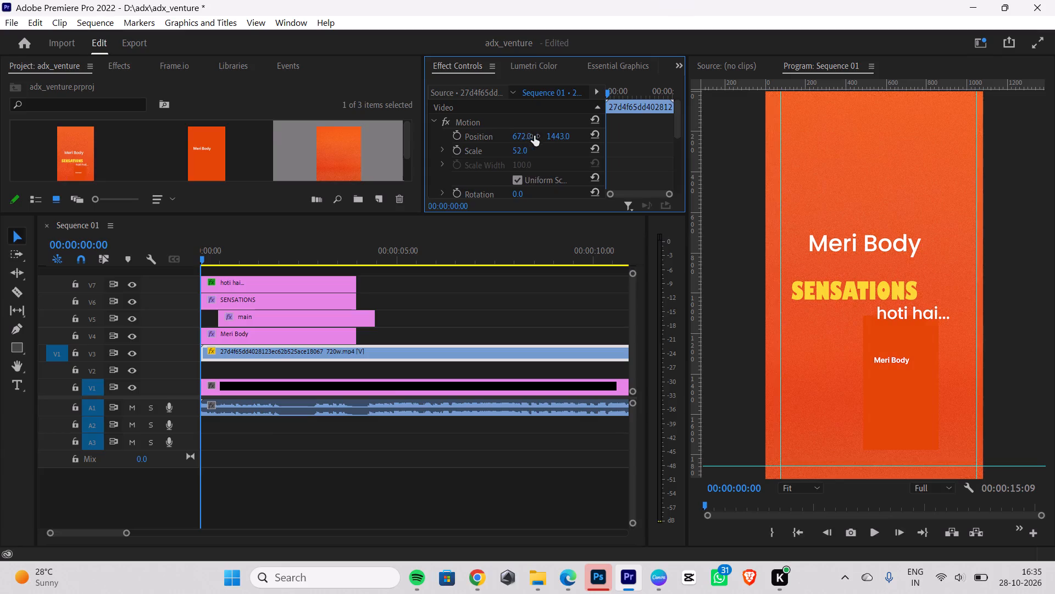
drag(557, 136, 595, 66)
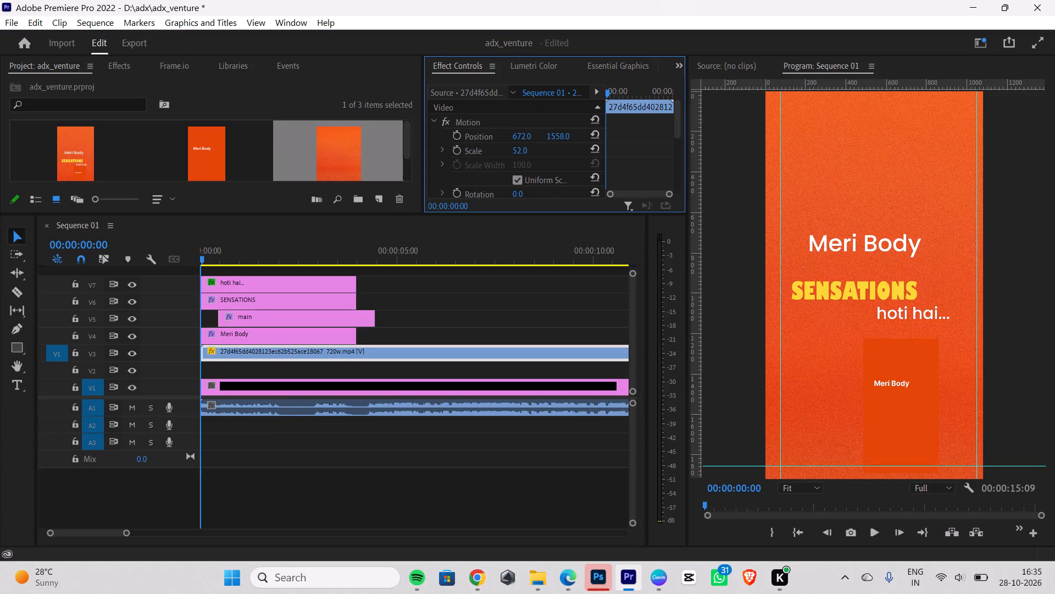
drag(595, 66, 594, 71)
Find the frame where "Main" appears in the reference, start the "main" clip at 00:00:00:03, and play from the beginning to check.
drag(209, 257, 129, 273)
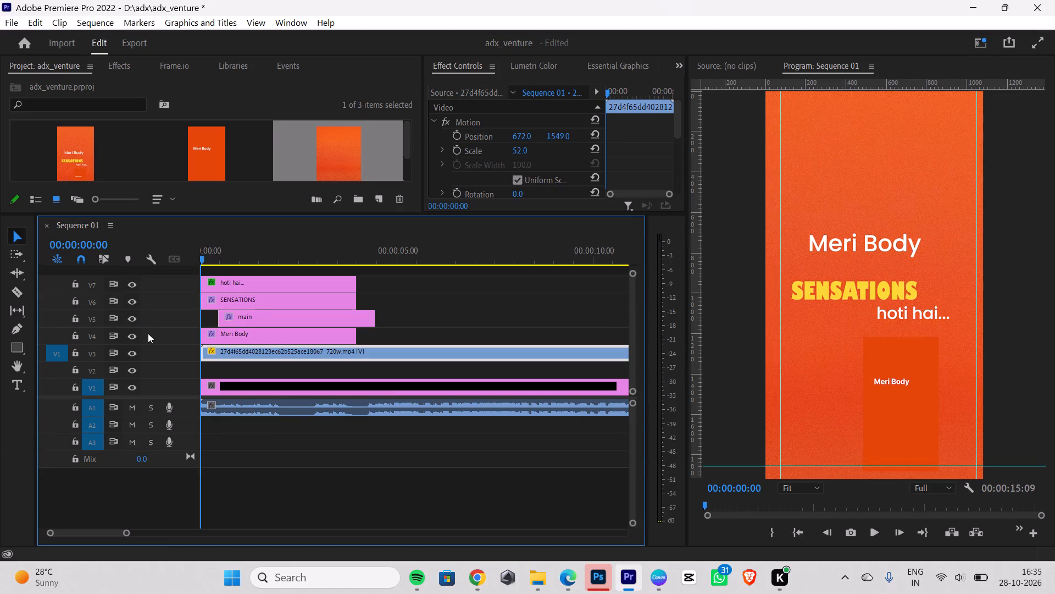
key(space)
key(space)
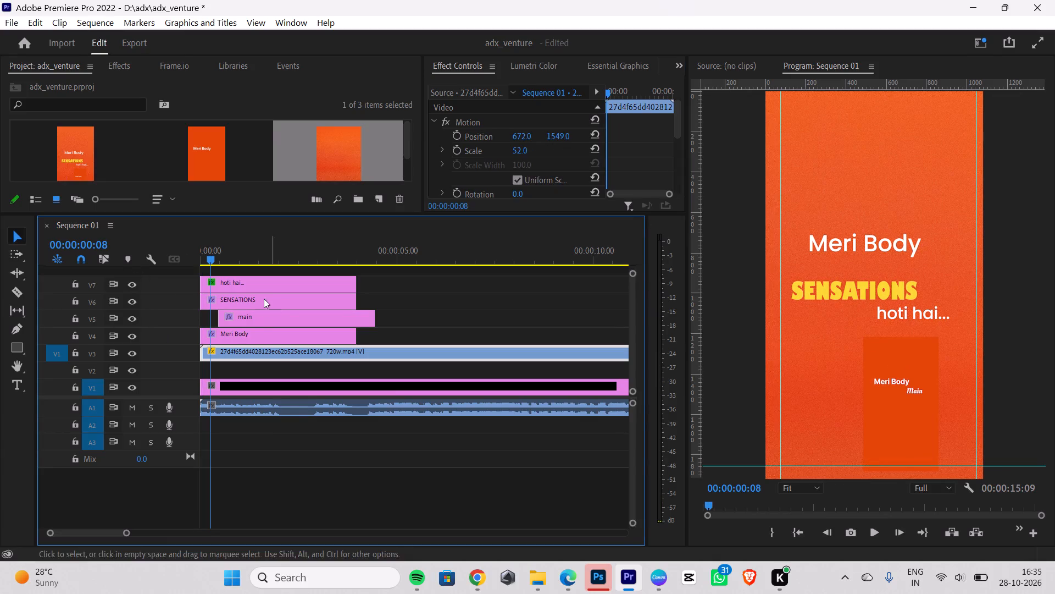
drag(208, 252, 24, 275)
key(Right)
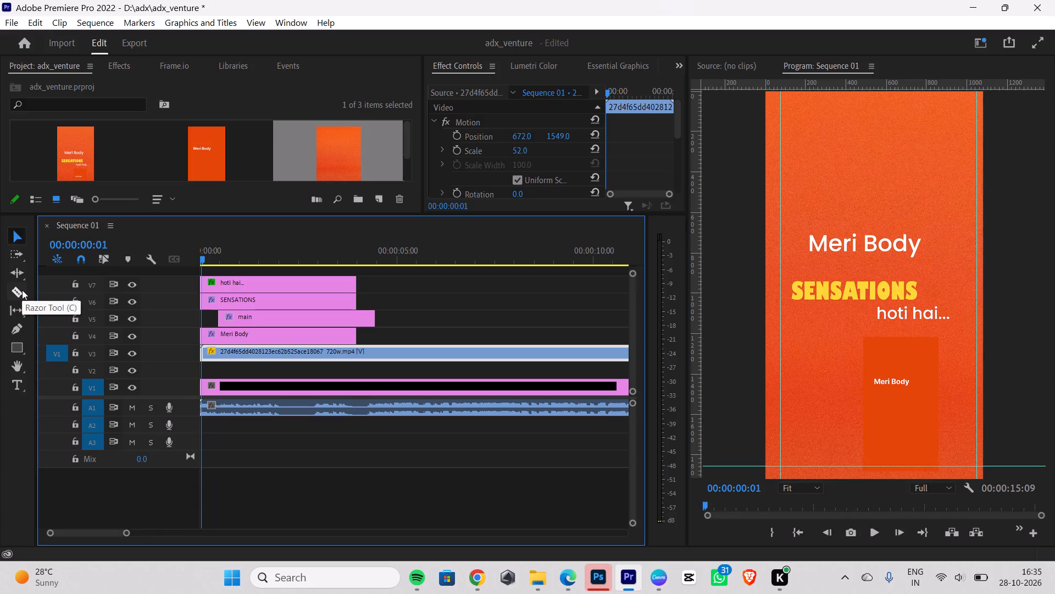
key(Right)
key(Right)
key(Right)
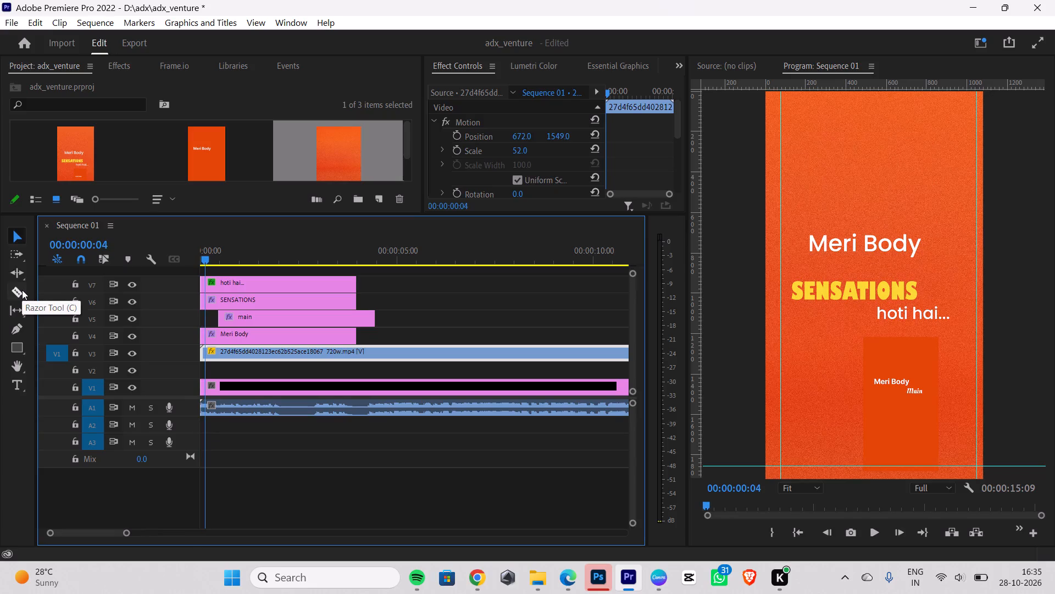
key(Left)
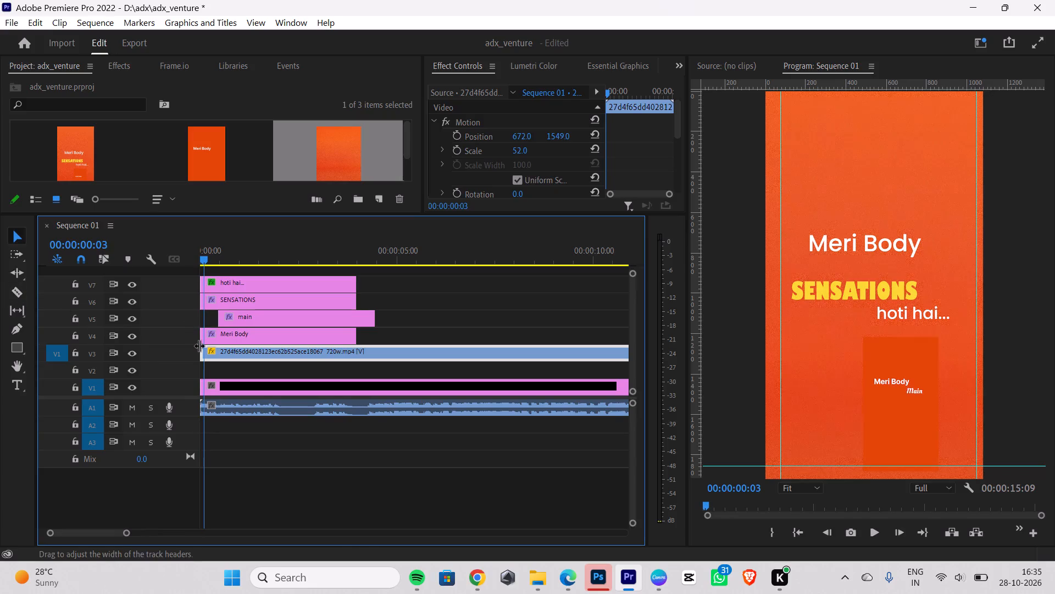
drag(284, 315, 274, 317)
drag(199, 257, 125, 265)
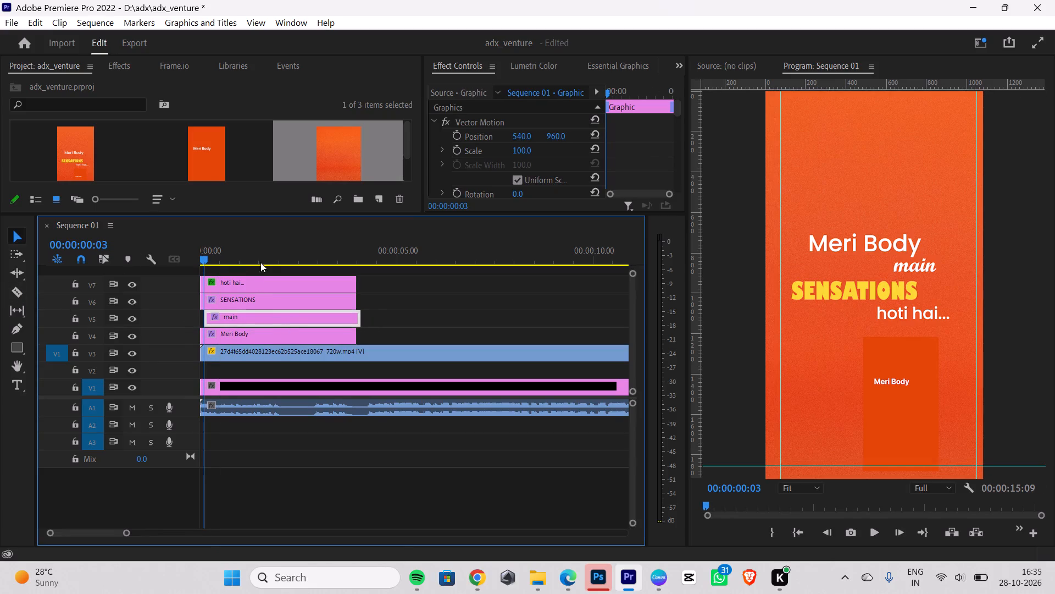
drag(201, 253, 152, 263)
key(space)
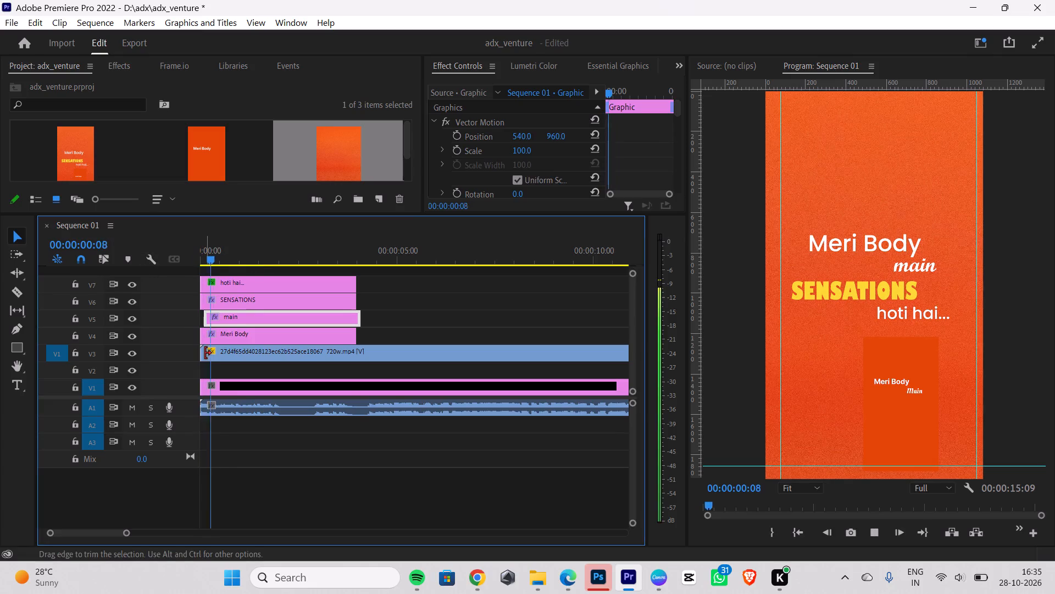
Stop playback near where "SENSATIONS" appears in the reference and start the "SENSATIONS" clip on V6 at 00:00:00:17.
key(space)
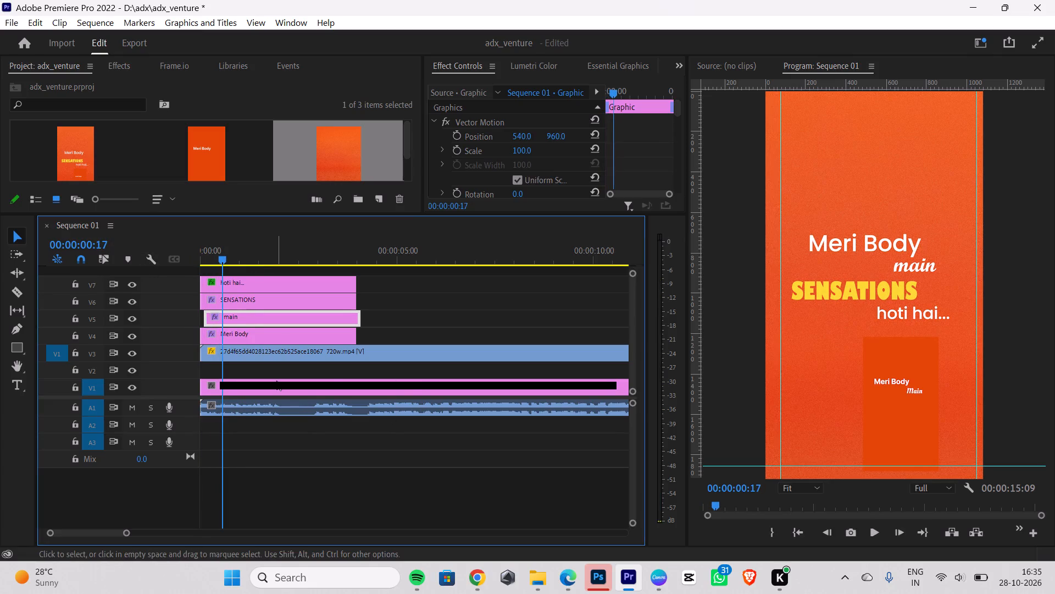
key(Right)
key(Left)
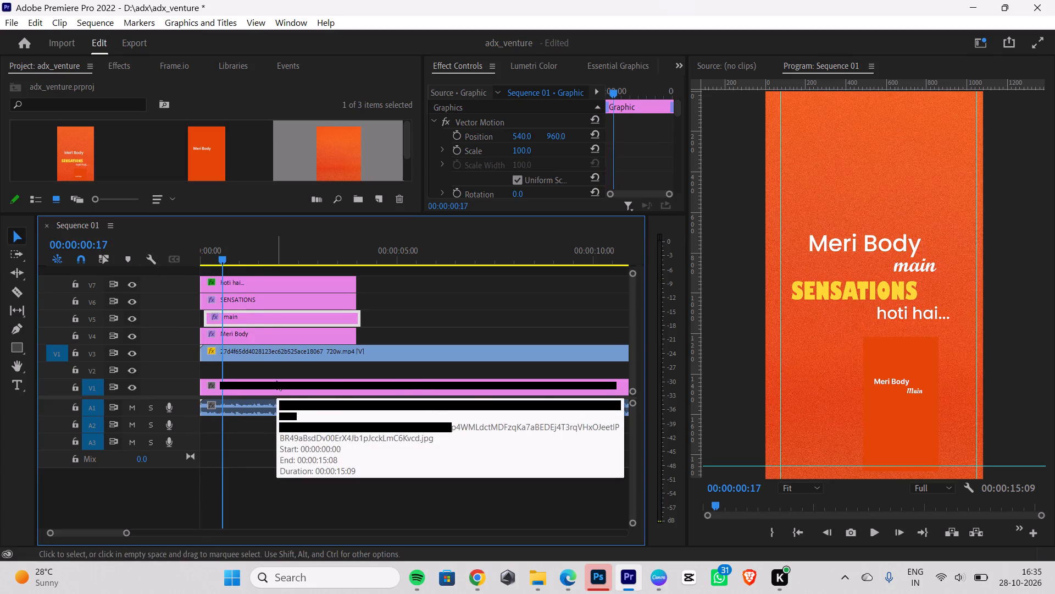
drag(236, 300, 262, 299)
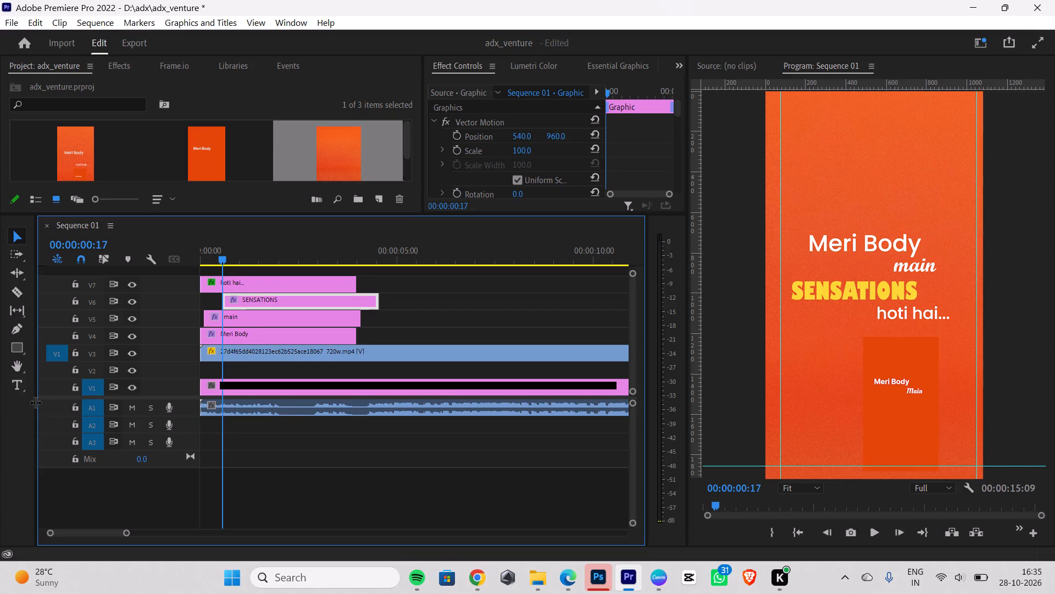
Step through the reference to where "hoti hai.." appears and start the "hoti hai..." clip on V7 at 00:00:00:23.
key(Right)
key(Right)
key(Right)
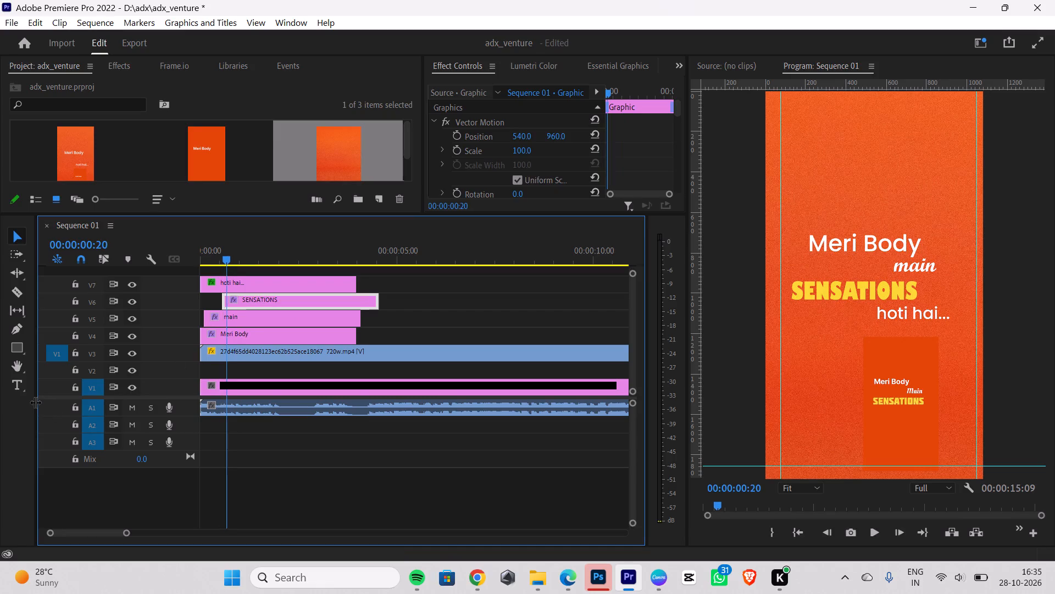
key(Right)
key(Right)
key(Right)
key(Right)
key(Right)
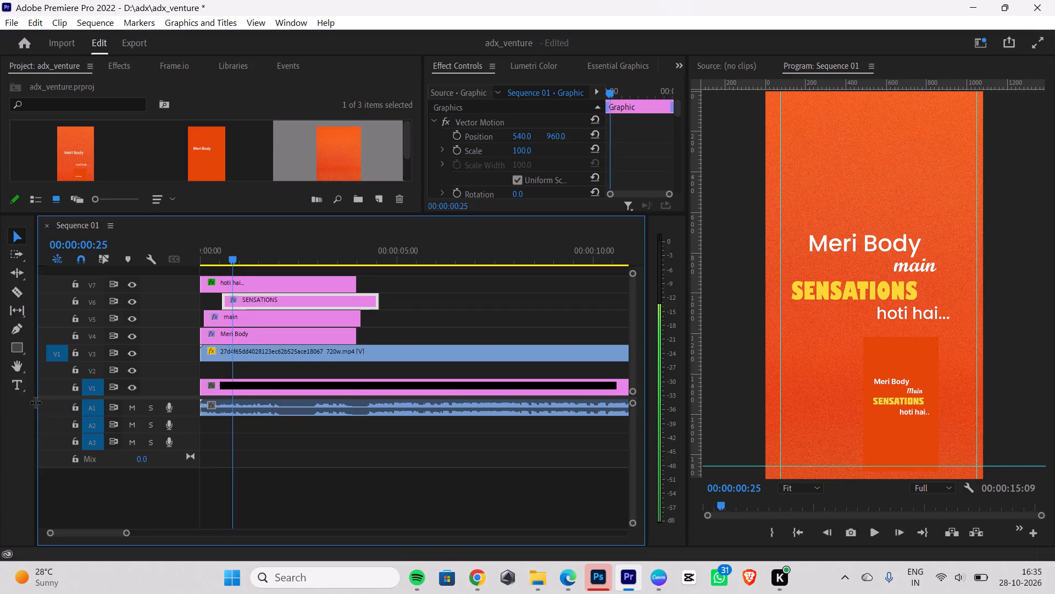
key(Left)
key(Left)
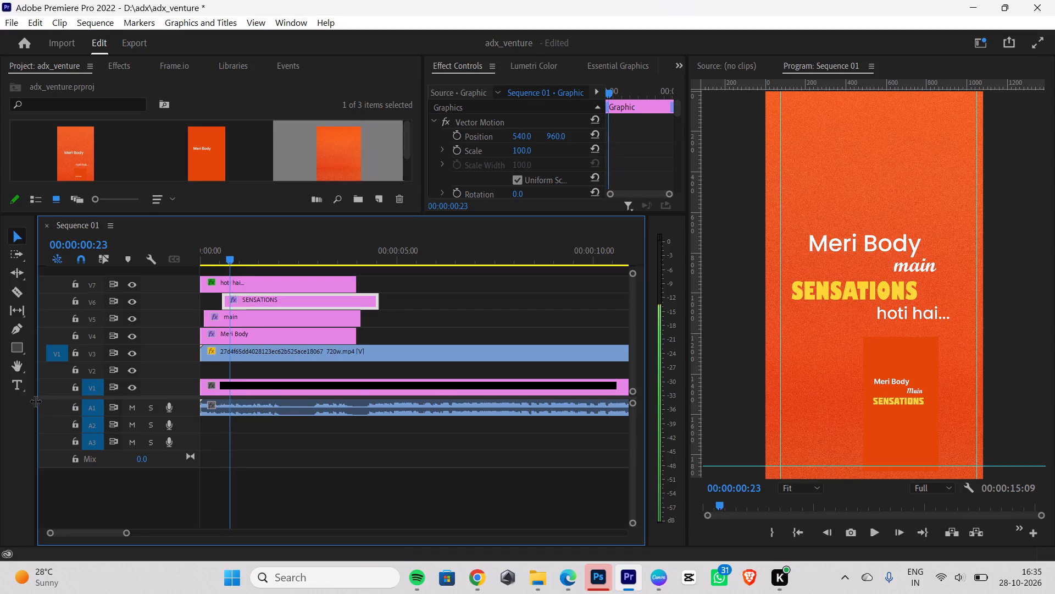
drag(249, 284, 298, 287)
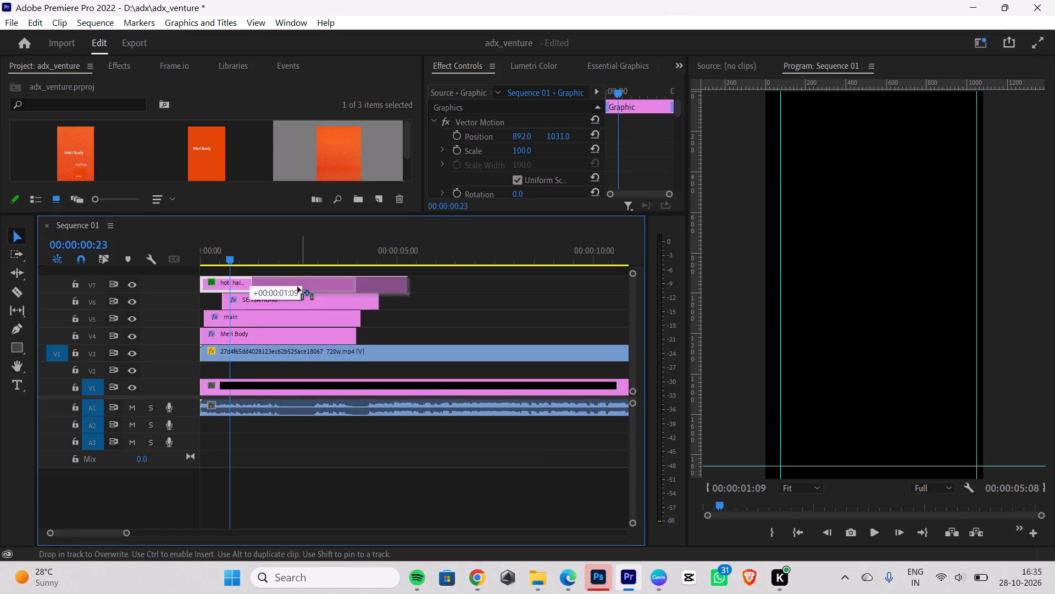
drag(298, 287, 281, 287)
Play the sequence from the beginning several times to compare the caption timing with the reference video.
drag(230, 263, 1, 286)
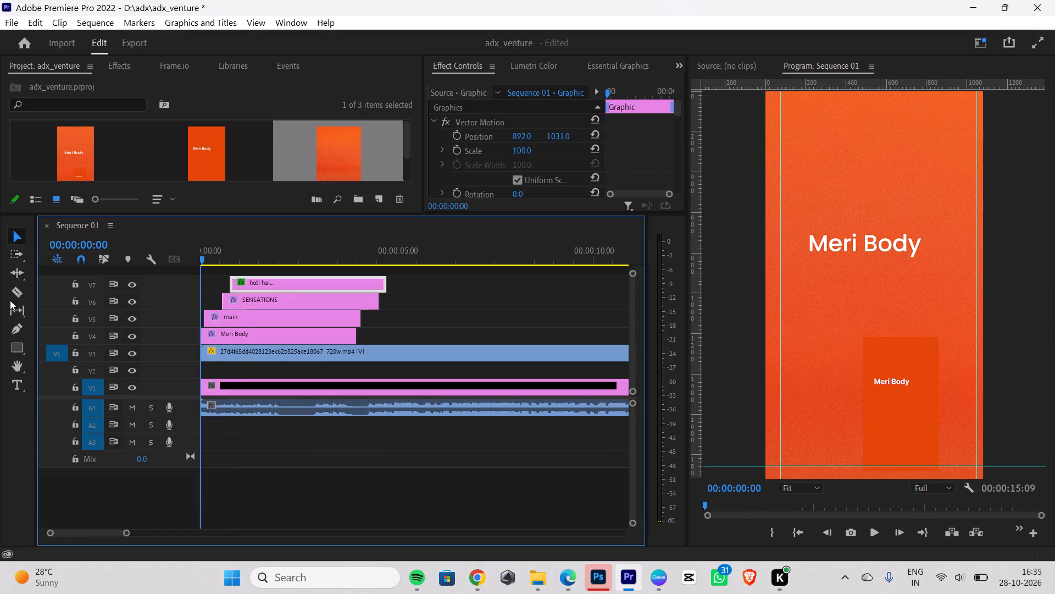
key(space)
key(space)
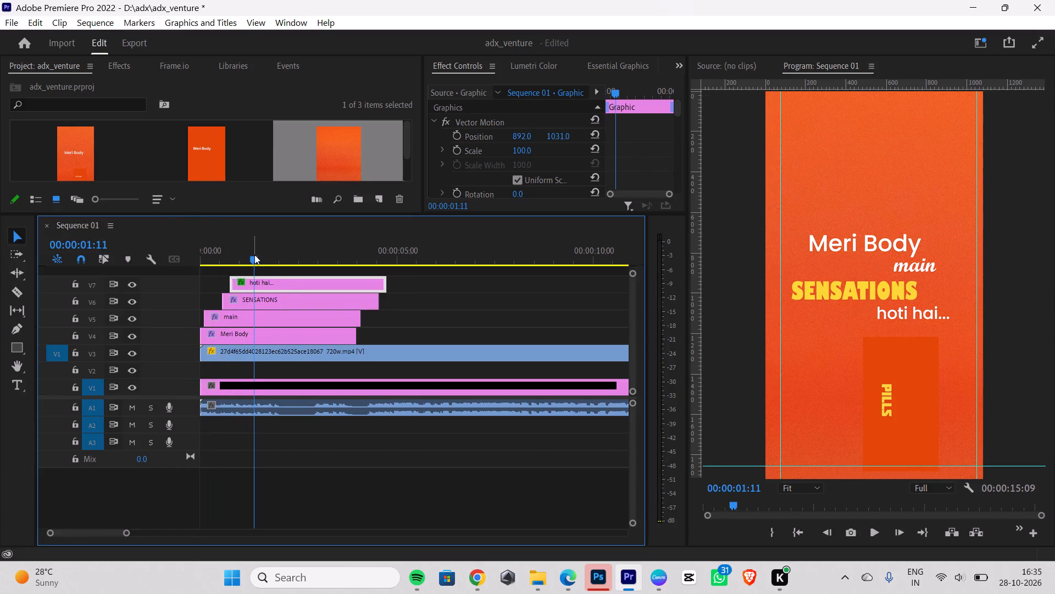
drag(251, 255, 8, 258)
key(space)
key(space)
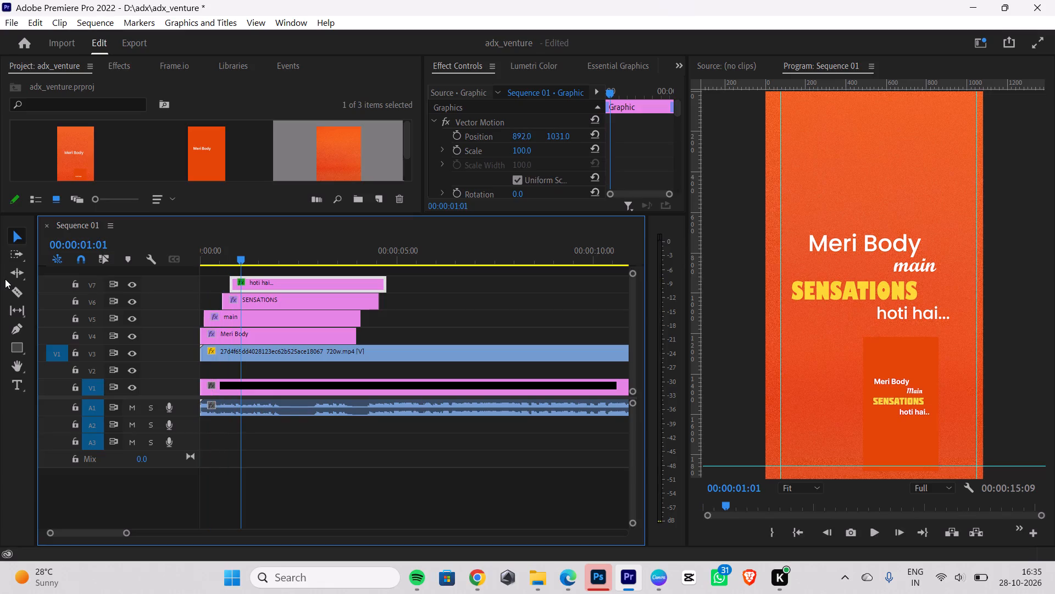
drag(241, 251, 128, 269)
key(space)
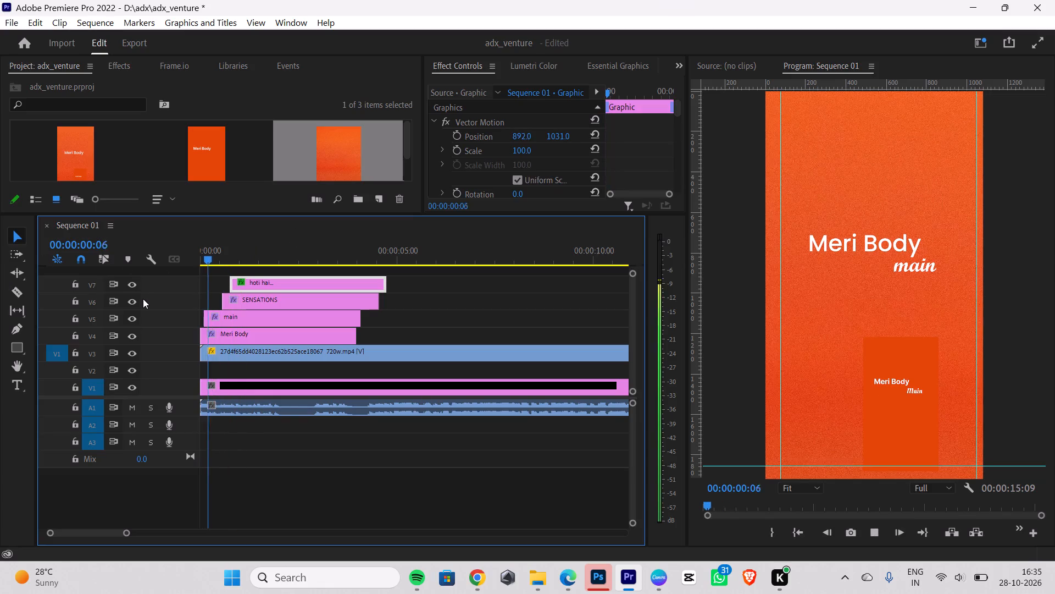
key(space)
Find the exact frame where "Main" appears in the reference and start the "main" clip on V5 at 00:00:00:04.
key(Left)
key(Left)
key(Left)
key(Left)
key(Left)
key(Left)
key(Left)
key(Left)
key(Left)
key(Left)
key(Left)
key(Left)
key(Left)
key(Left)
key(Left)
key(Left)
key(Left)
key(Left)
key(Left)
key(Left)
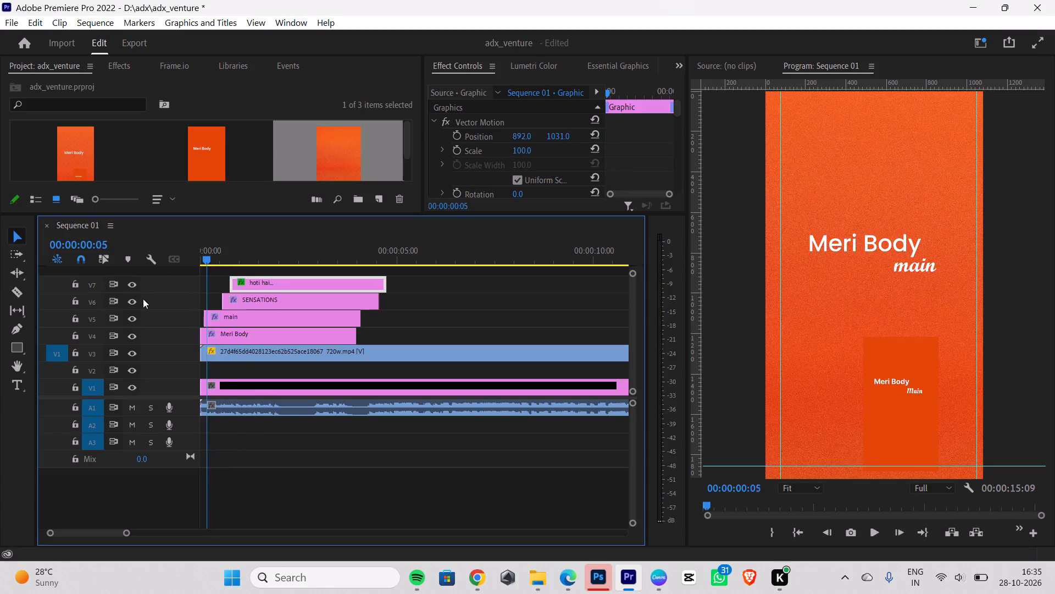
key(Right)
key(Right)
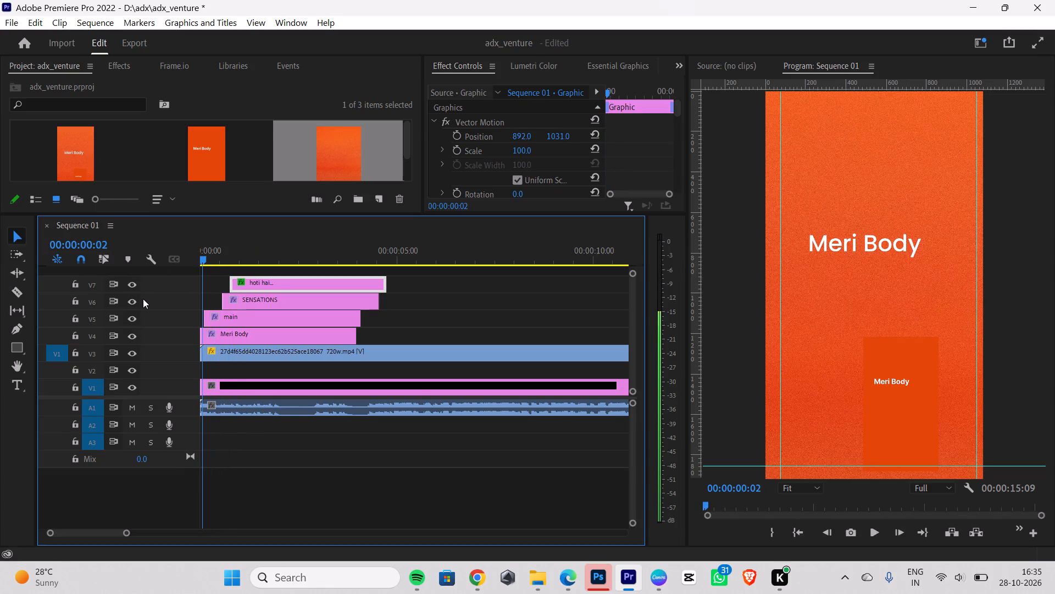
key(Right)
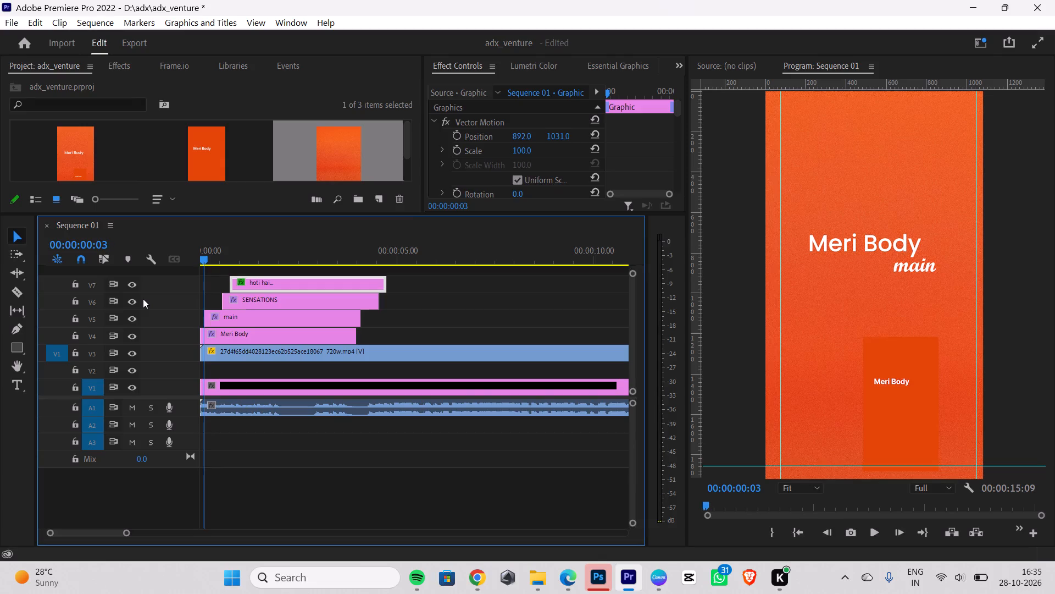
key(Left)
key(Right)
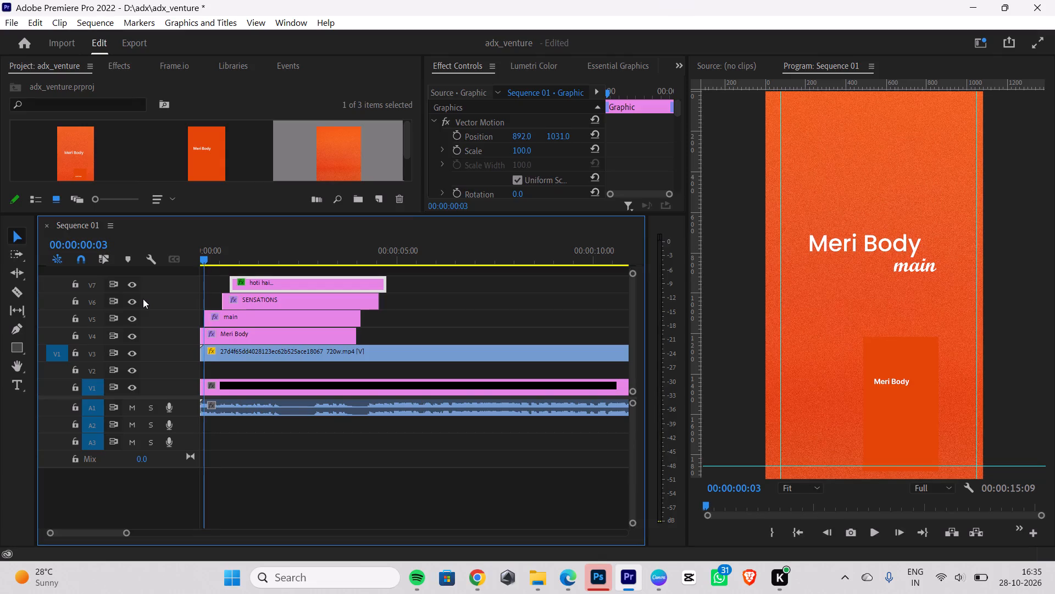
key(Right)
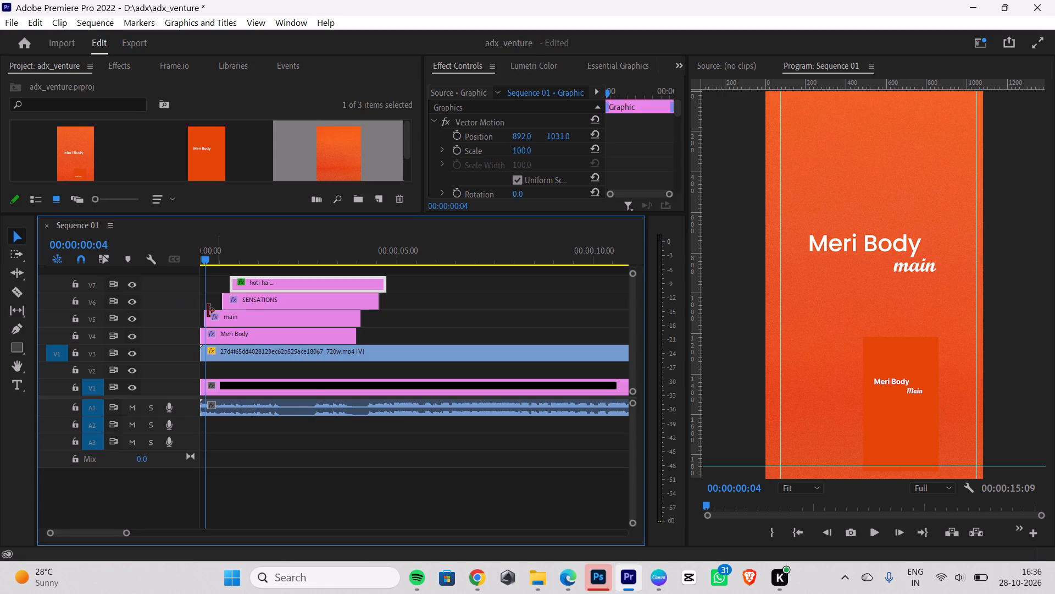
click(232, 316)
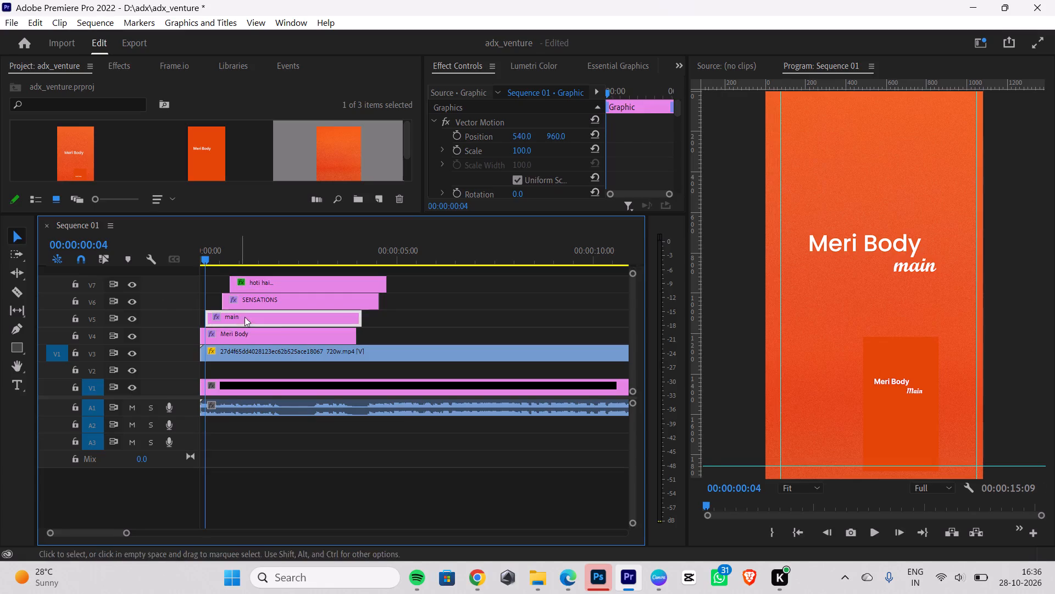
Play the sequence from the beginning to check the captions against the reference video.
drag(196, 269, 137, 282)
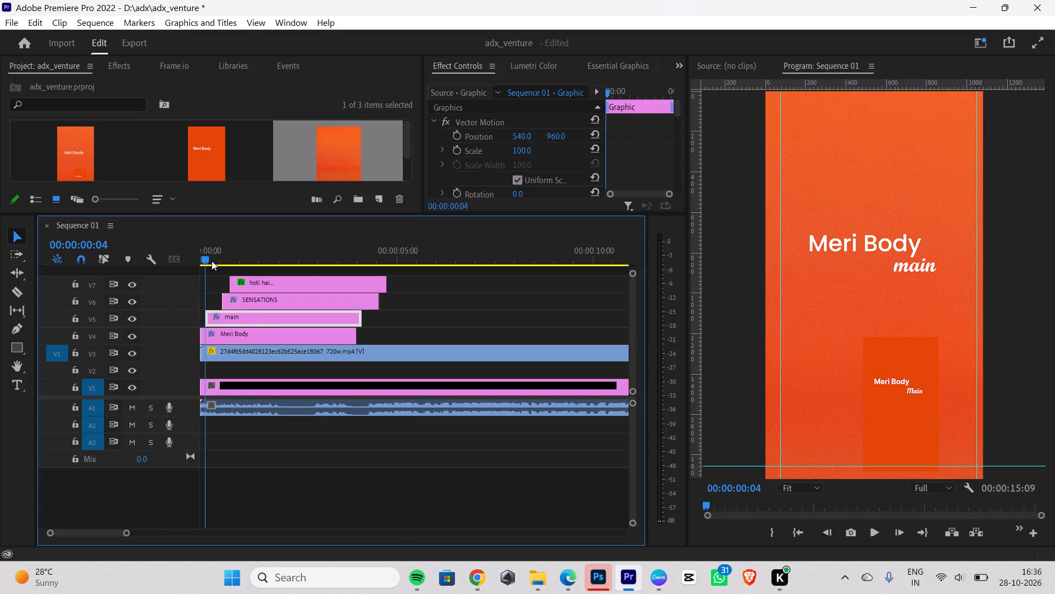
drag(188, 259, 159, 265)
drag(203, 251, 171, 265)
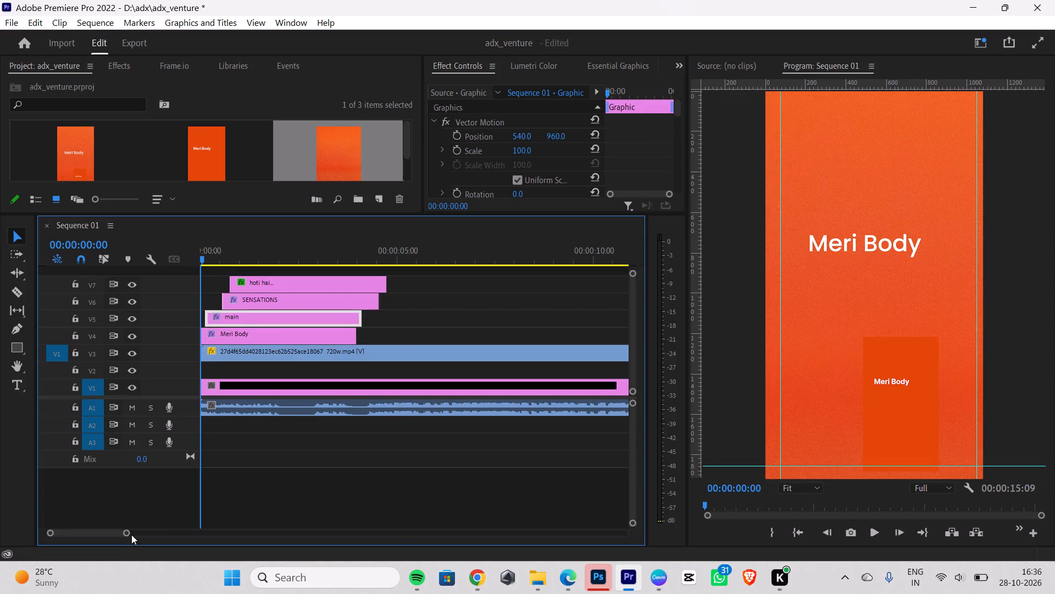
drag(125, 535, 140, 516)
key(space)
key(space)
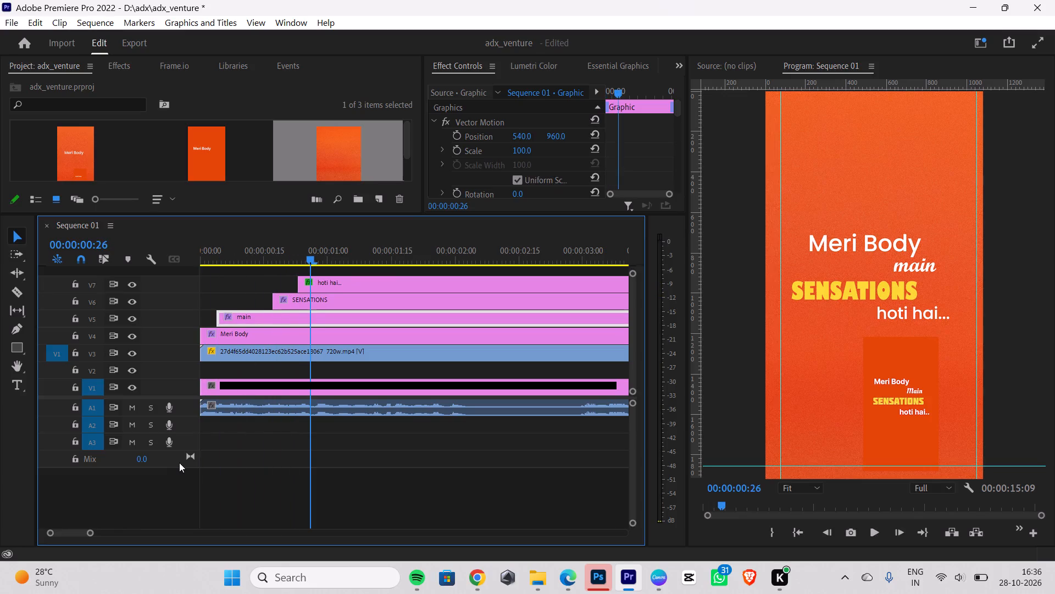
Step frame by frame from the start to where the reference shows "SENSATIONS" and start the V6 "SENSATIONS" clip at 00:00:00:18.
drag(295, 260, 47, 302)
key(Right)
key(Right)
key(Right)
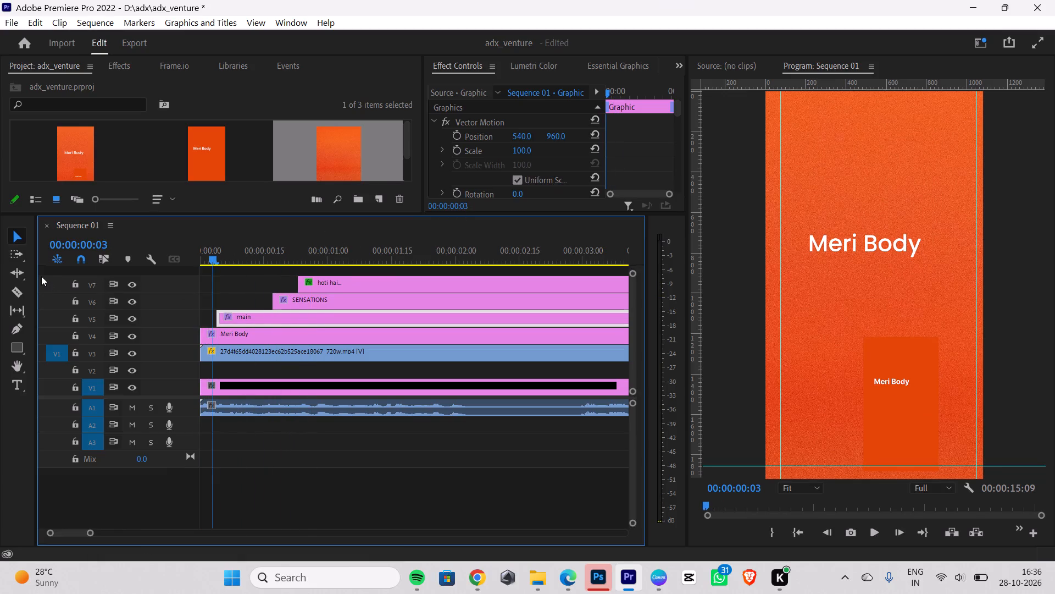
key(Right)
key(Right)
key(Right)
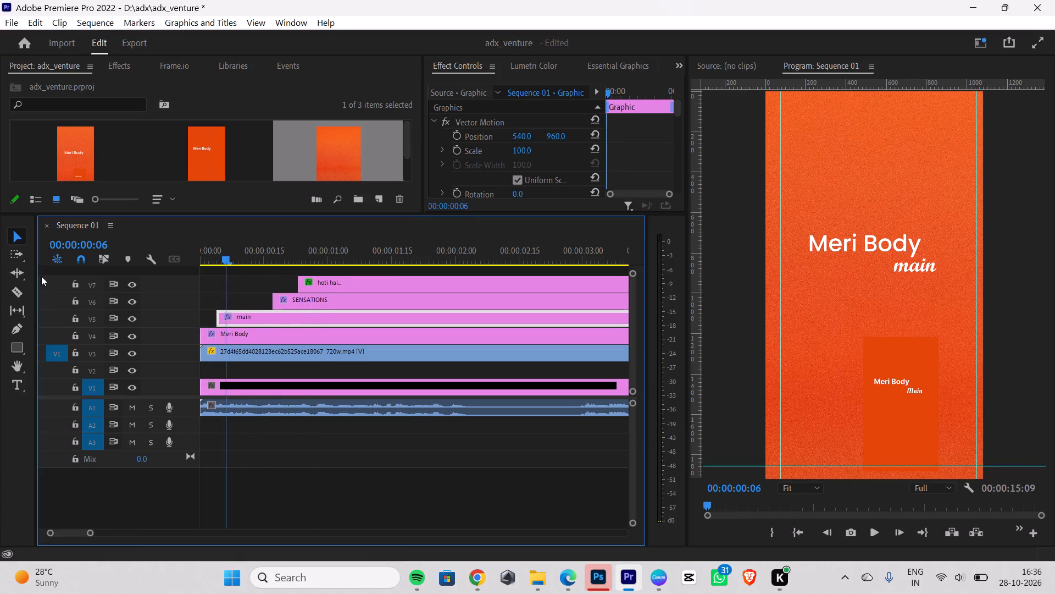
key(Right)
key(Right)
key(Right)
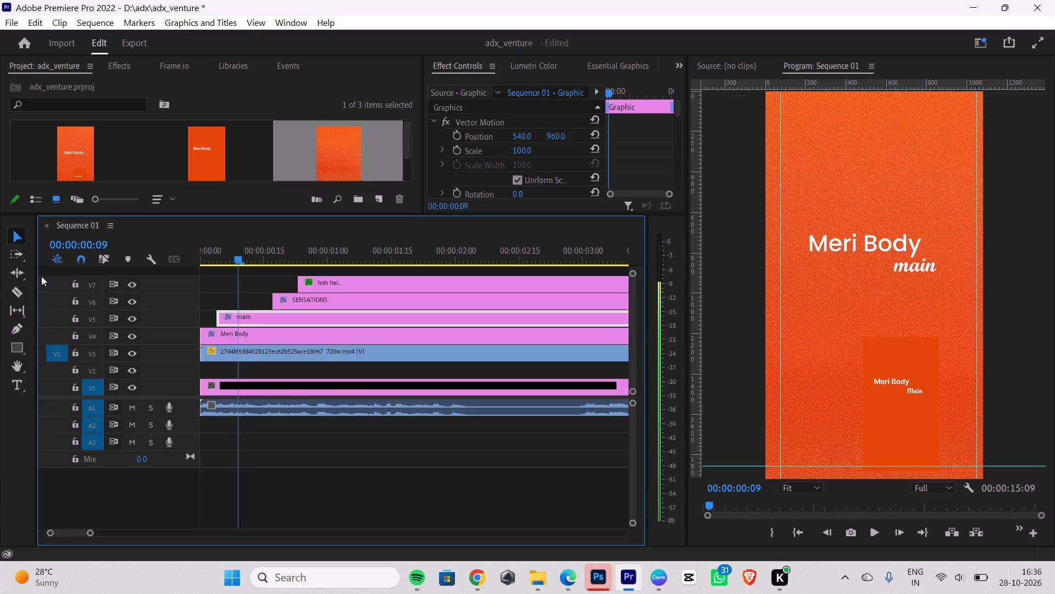
key(Right)
key(Right)
key(Right)
key(Right)
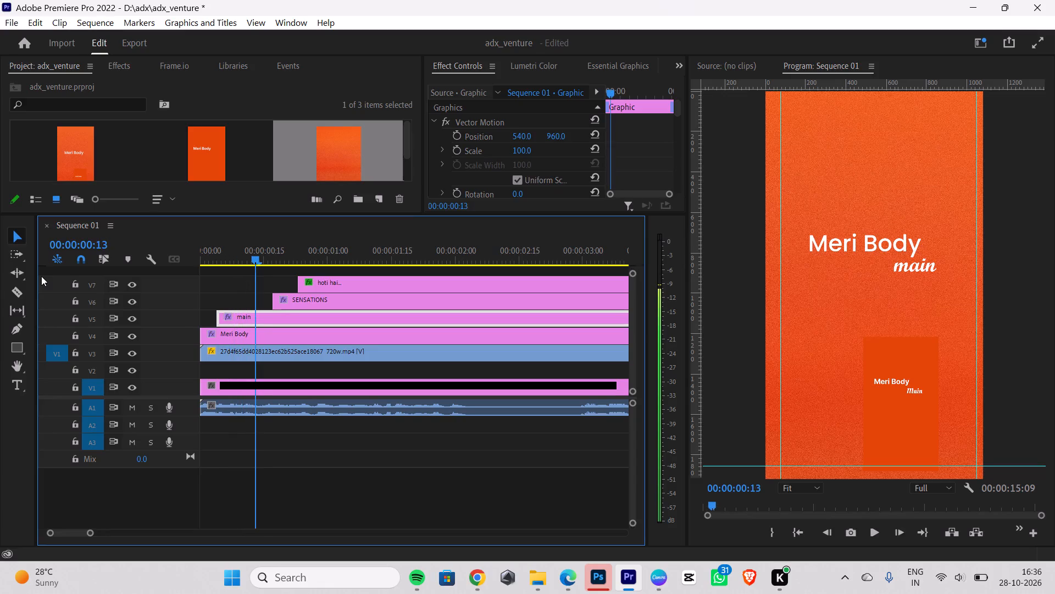
key(Right)
key(Right)
key(Right)
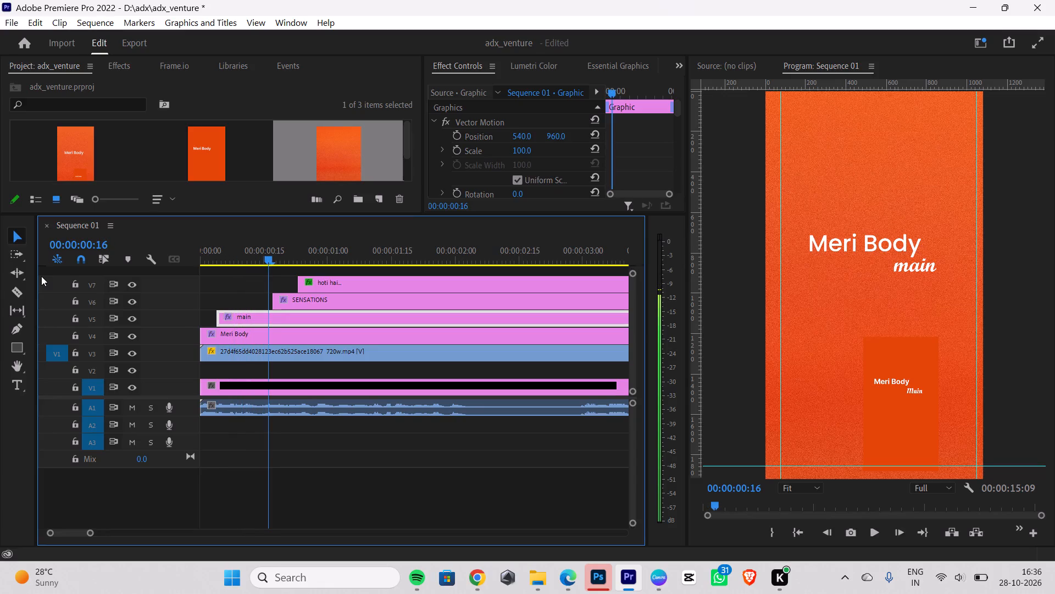
key(Right)
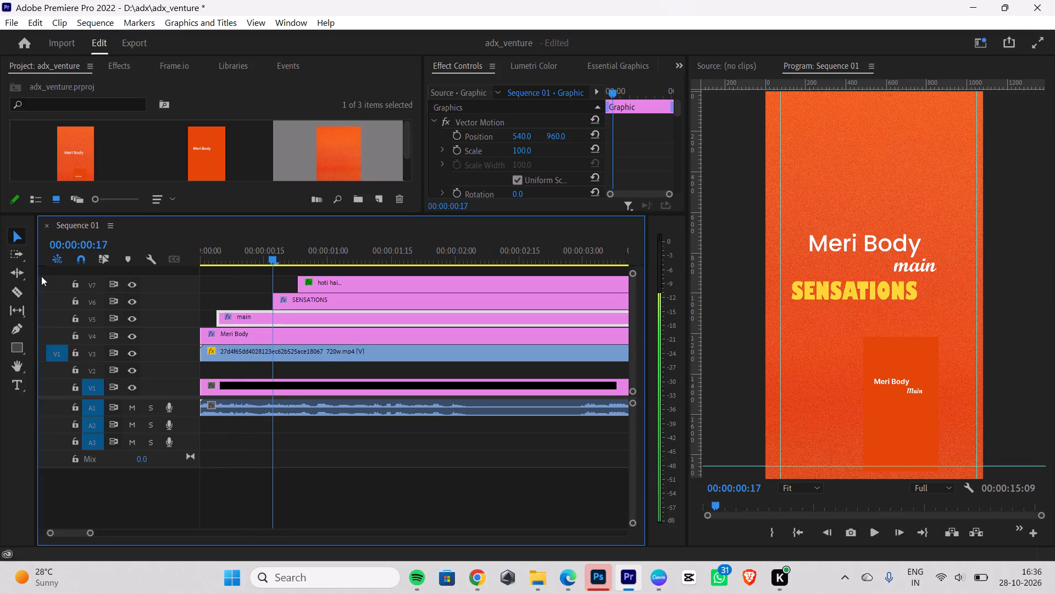
key(Right)
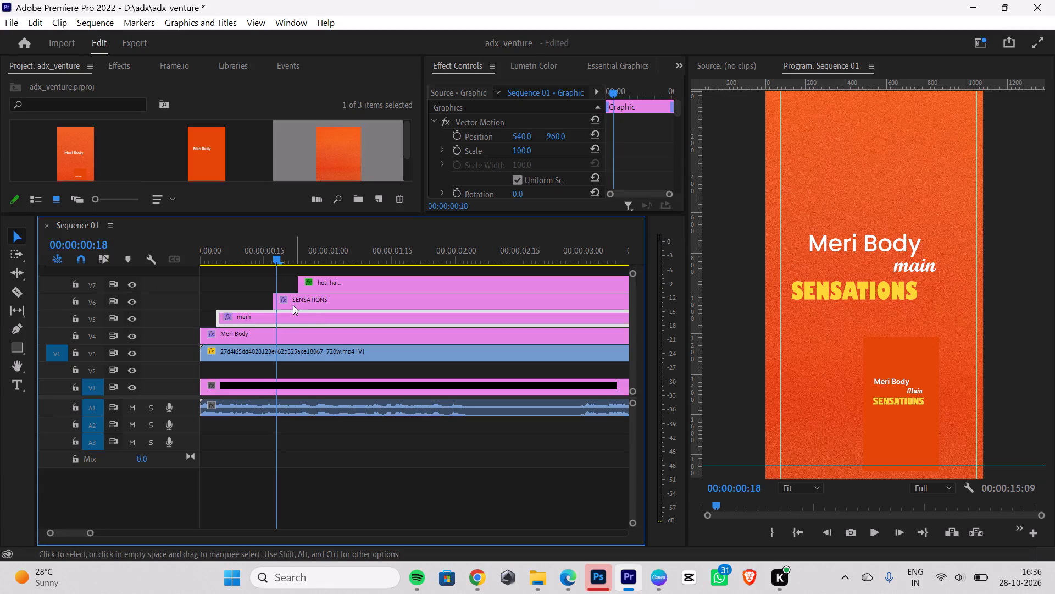
drag(287, 301, 293, 302)
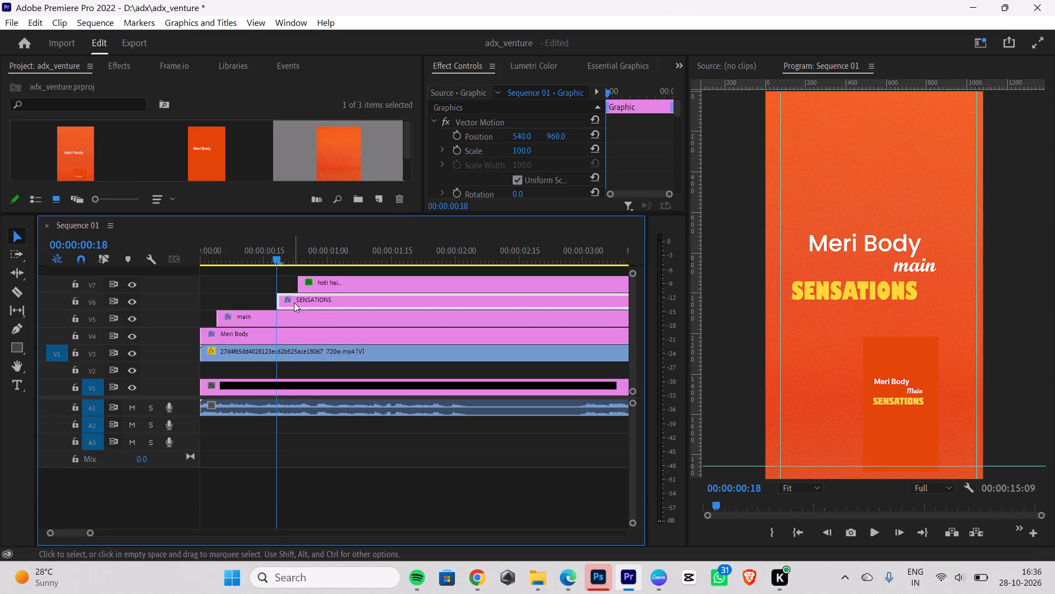
Find the frame where "hoti hai.." appears in the reference and start the "hoti hai..." clip on V7 at 00:00:00:24.
key(Right)
key(Right)
key(Right)
key(Right)
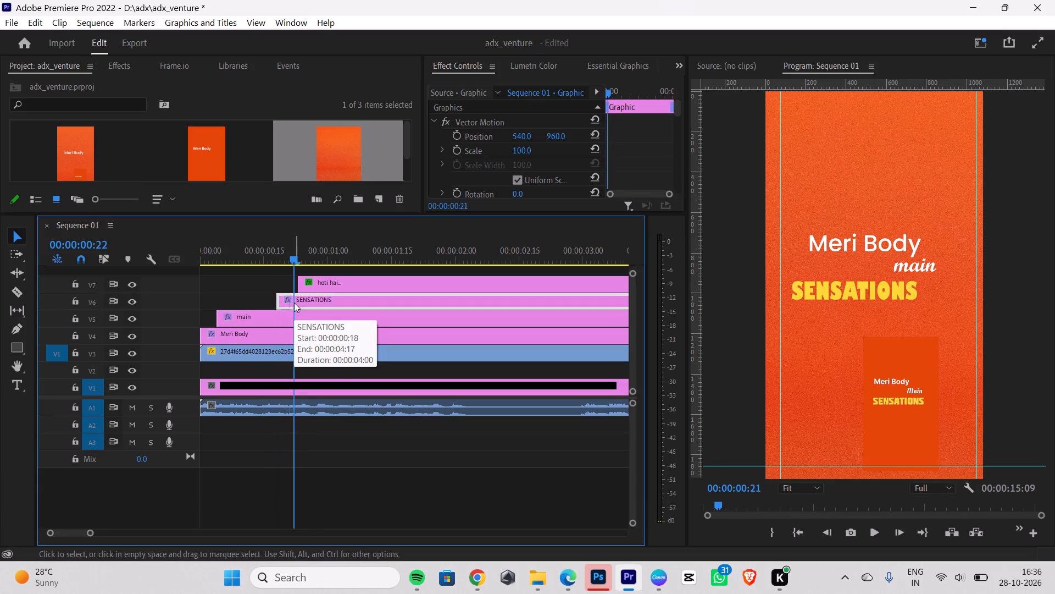
key(Right)
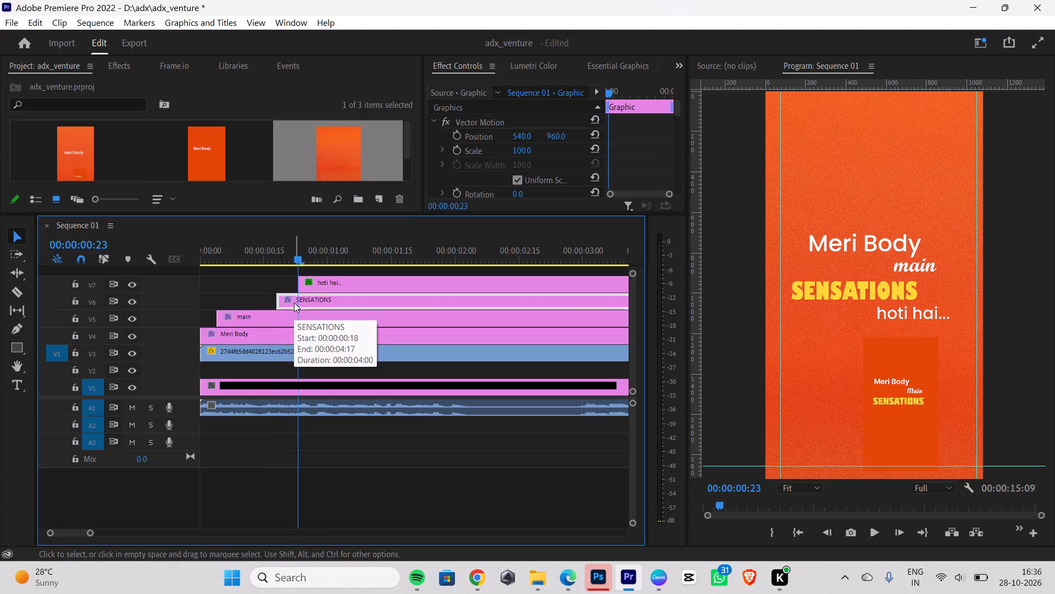
key(Right)
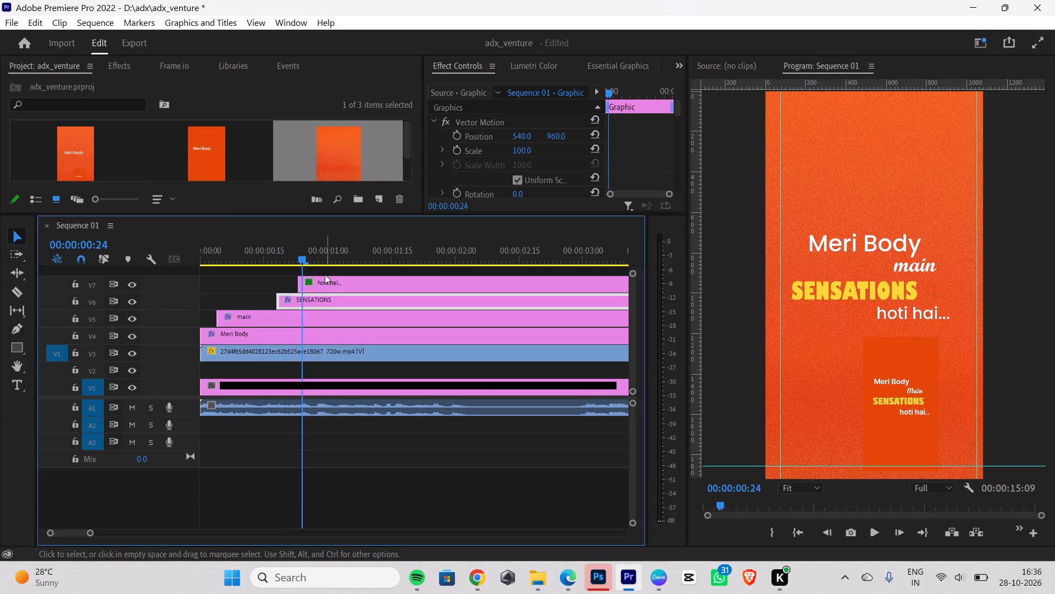
drag(326, 282, 340, 280)
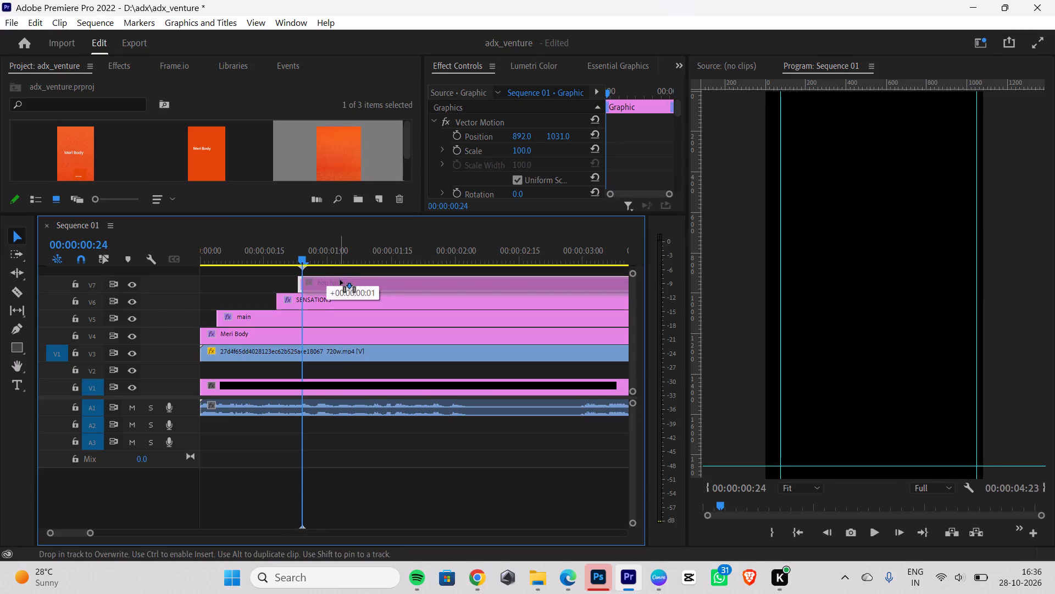
drag(340, 280, 336, 279)
Play the sequence from the beginning to check the timing of all four captions against the reference.
drag(303, 255, 0, 233)
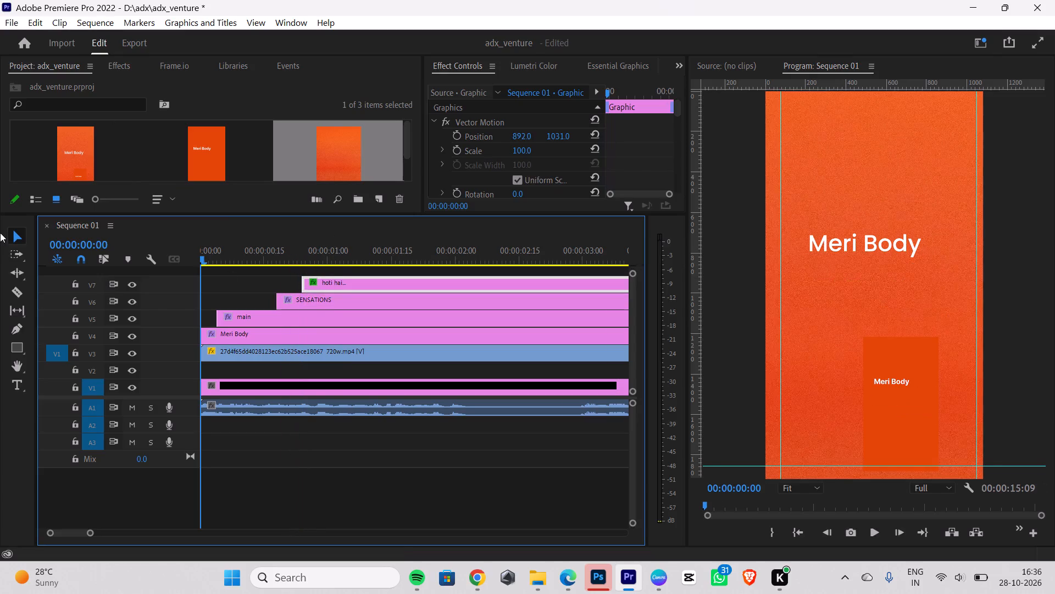
drag(0, 233, 0, 234)
key(space)
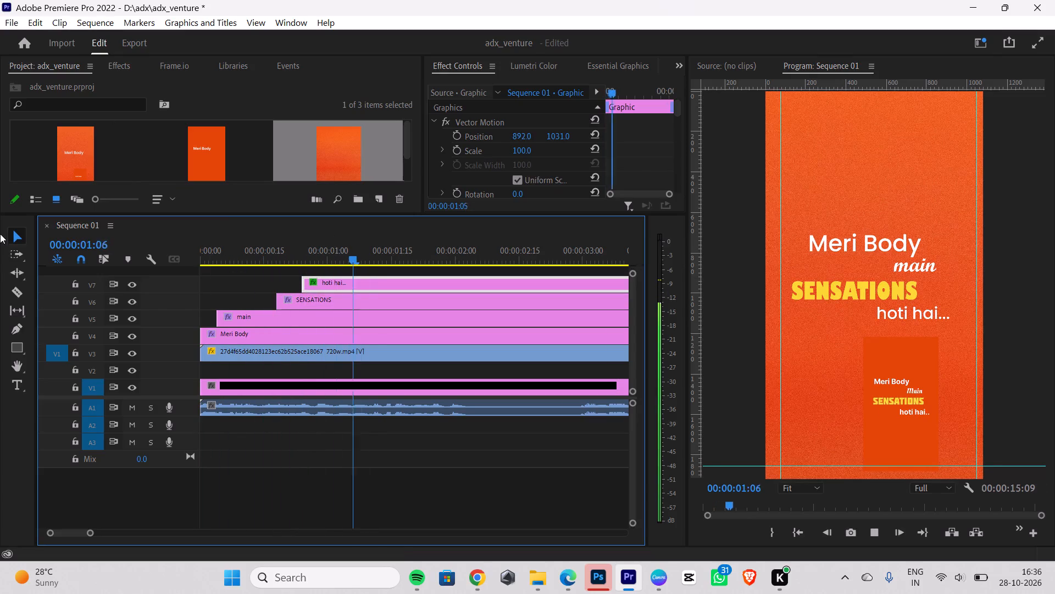
key(space)
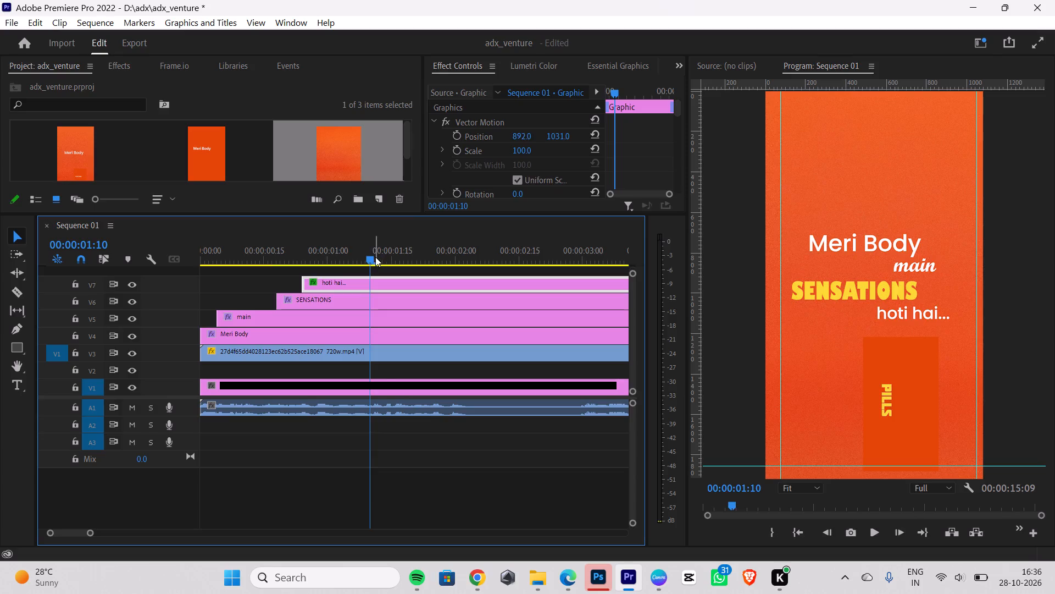
Find the last reference frame showing the four opening captions and cut the V4, V5, V6 and V7 caption clips at 00:00:01:07.
drag(373, 258, 9, 263)
key(space)
key(space)
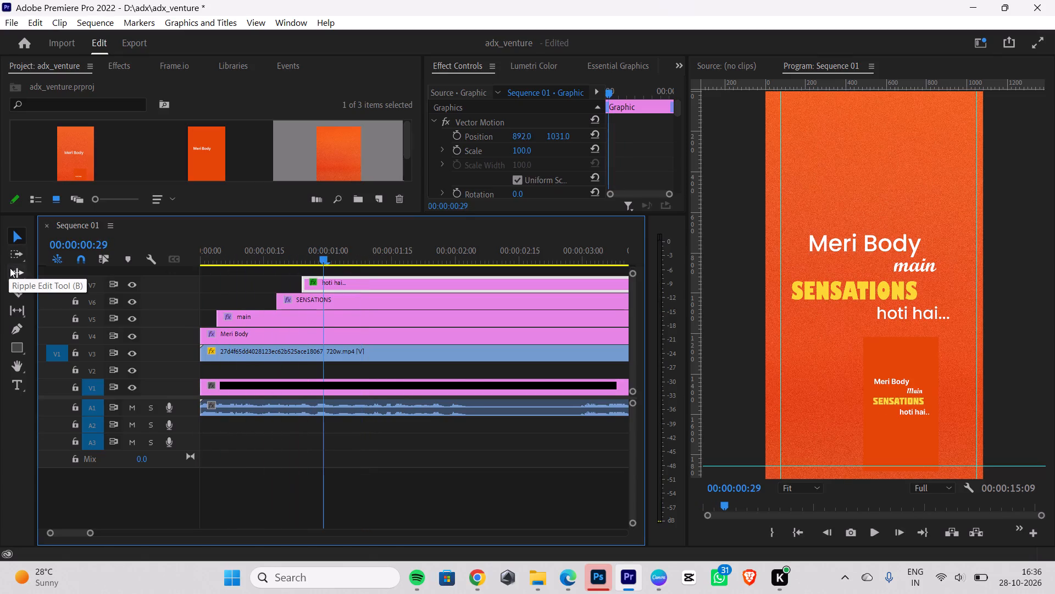
key(Right)
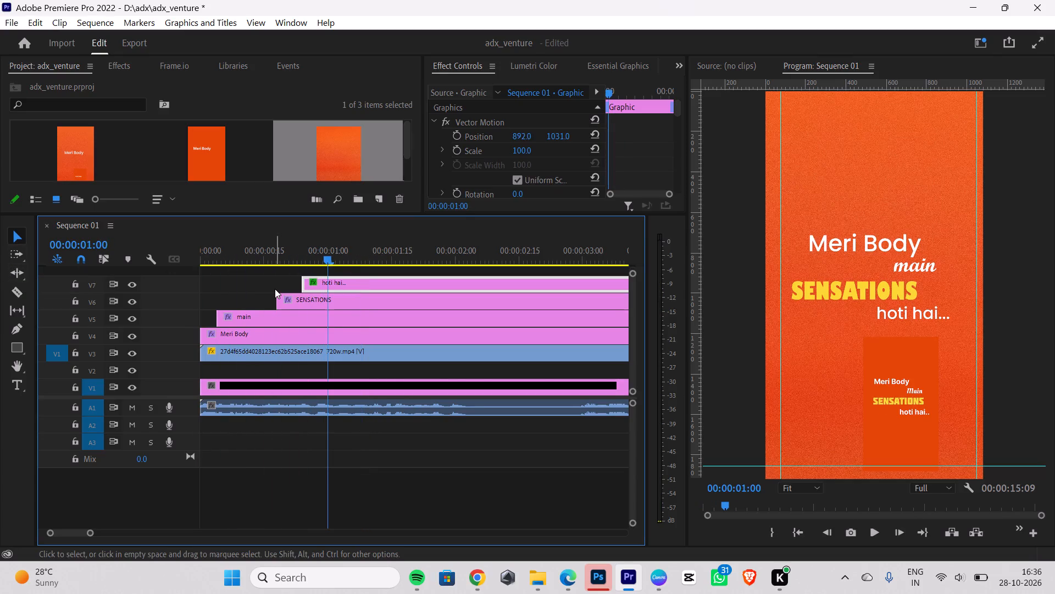
key(Right)
key(Right)
key(Right)
key(Right)
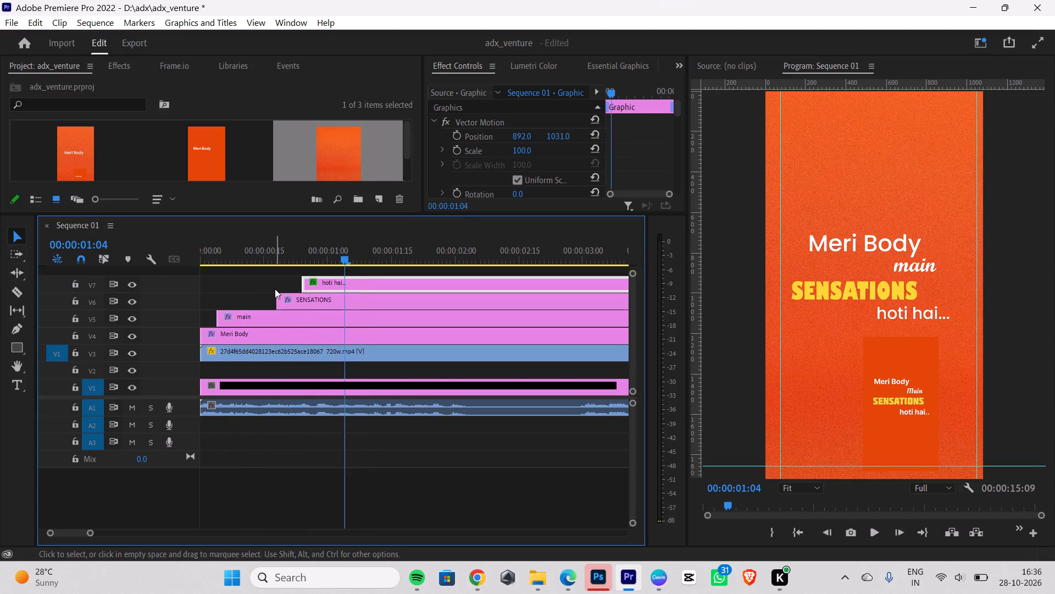
key(Right)
key(Right)
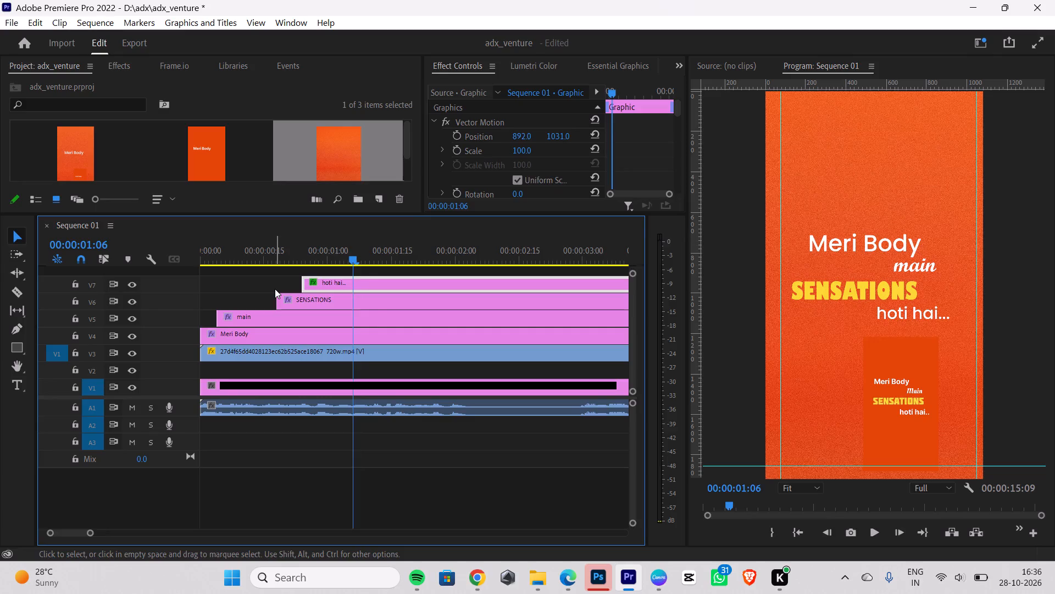
key(Right)
key(Right)
key(Left)
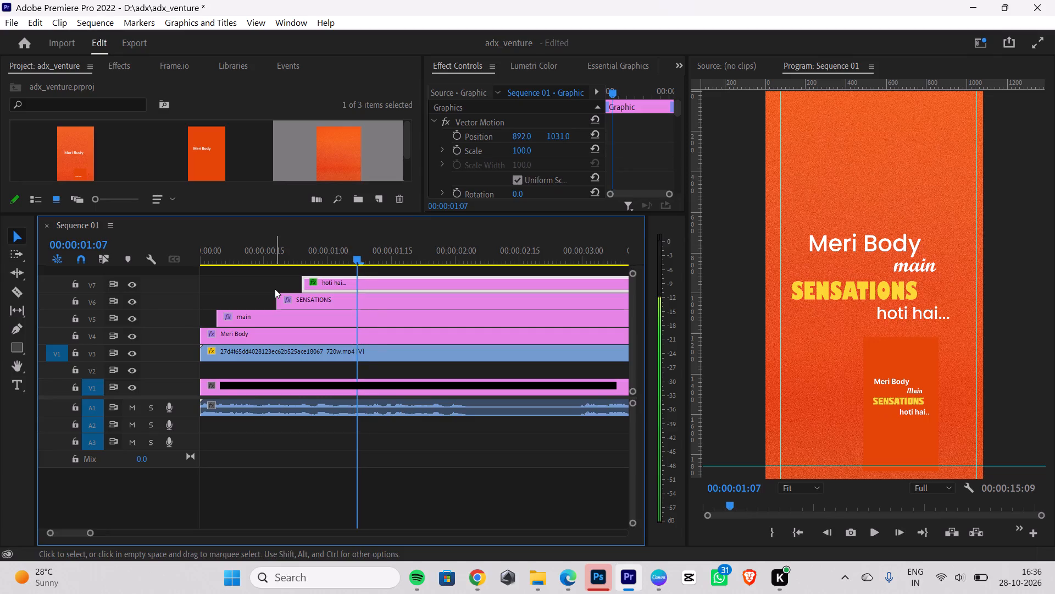
click(15, 292)
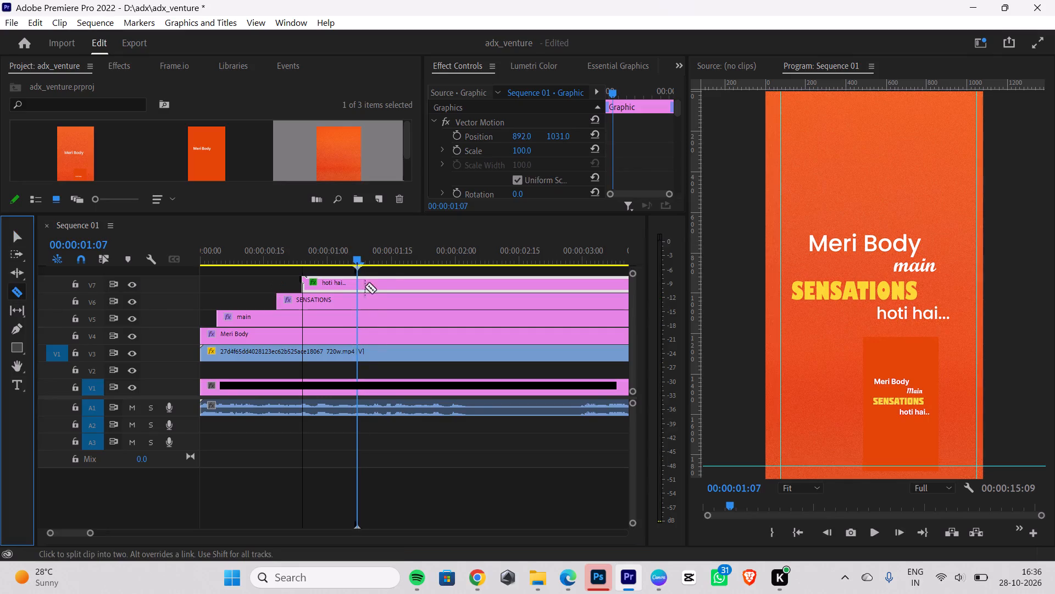
click(359, 283)
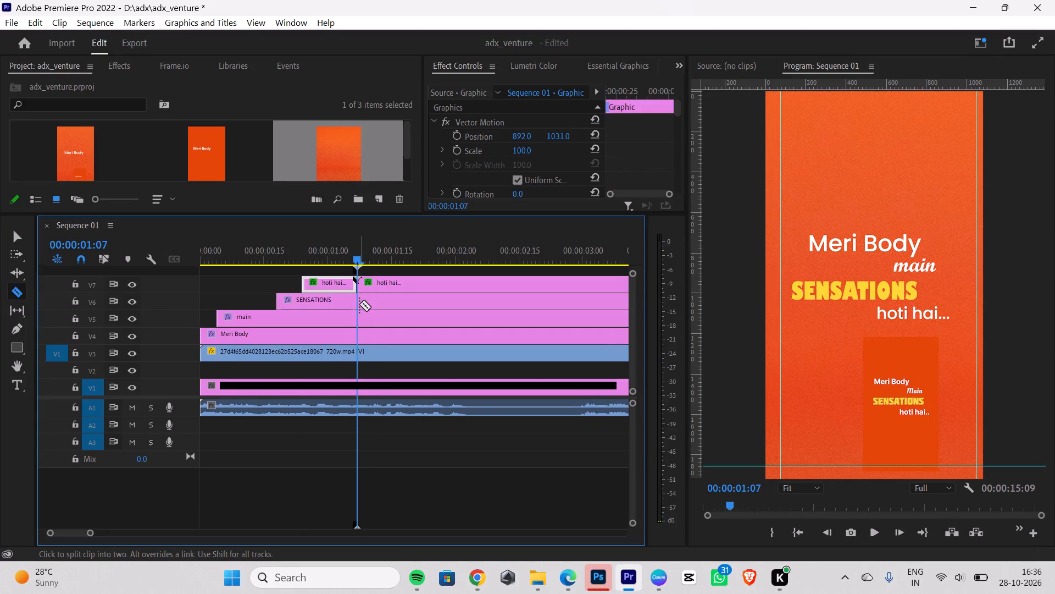
click(359, 304)
click(360, 317)
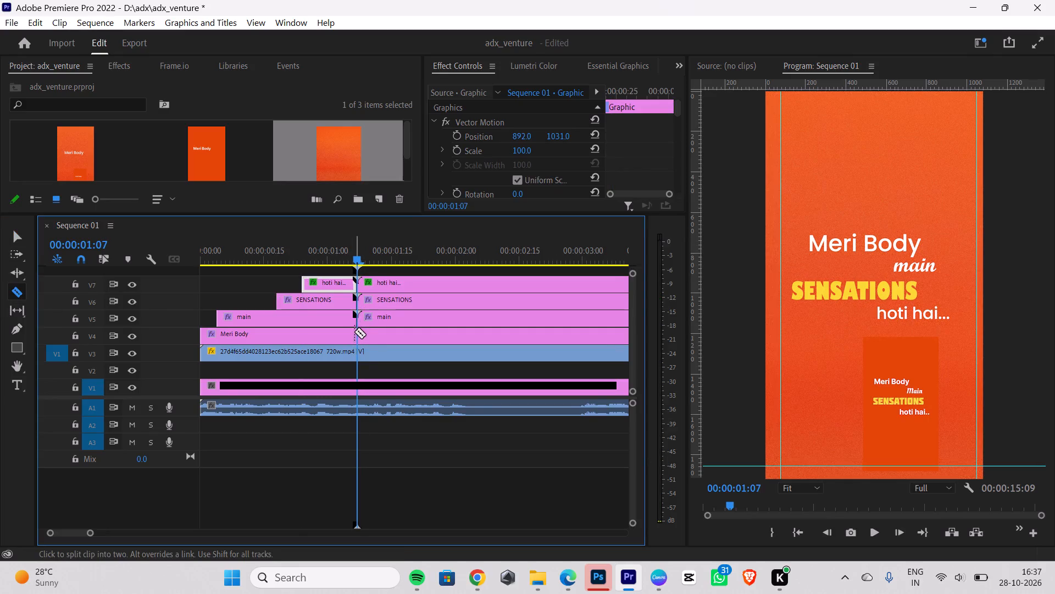
click(360, 332)
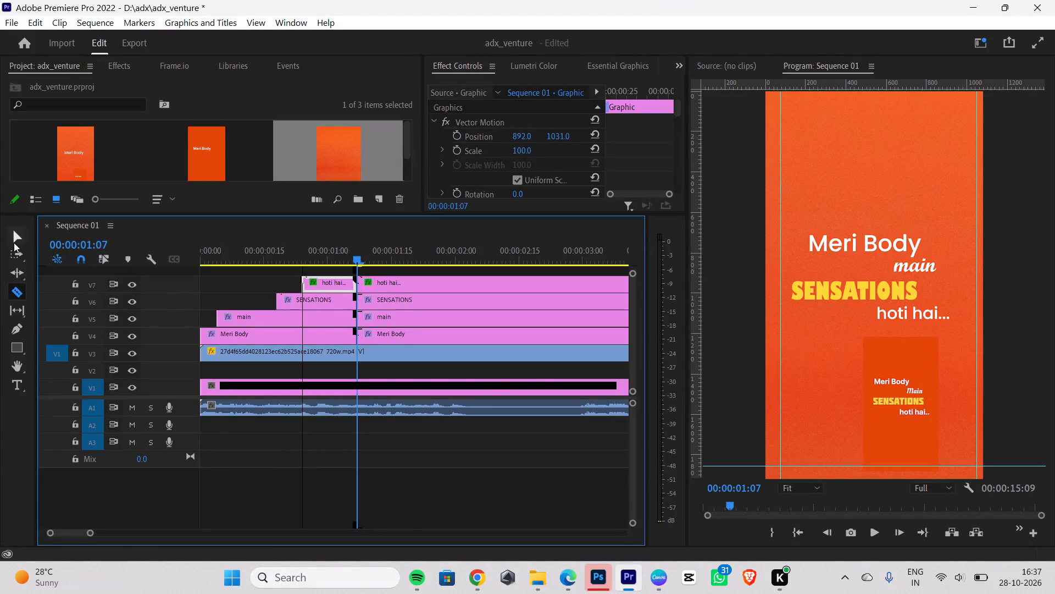
Delete the V4 to V7 caption pieces after the cut at 00:00:01:07.
click(14, 240)
click(528, 341)
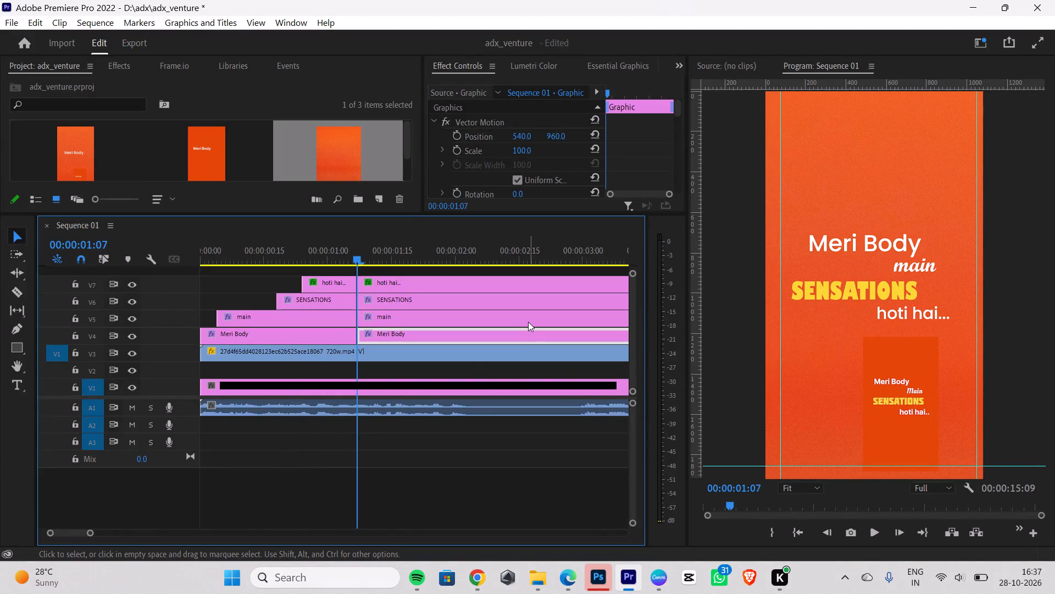
shift+click(527, 322)
shift+click(522, 308)
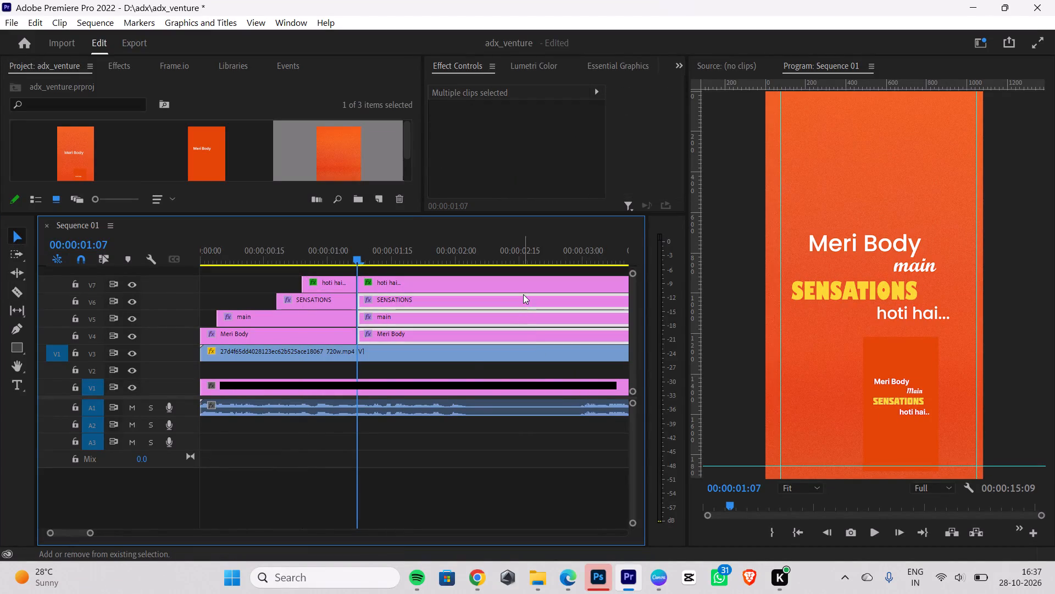
shift+click(523, 294)
shift+click(516, 295)
shift+click(525, 284)
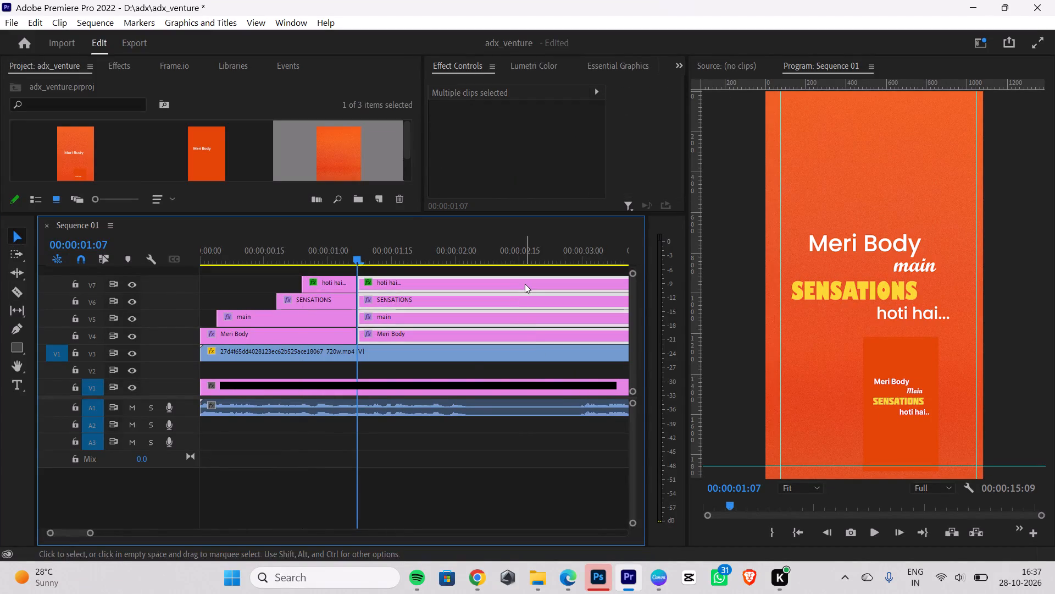
key(BackSpace)
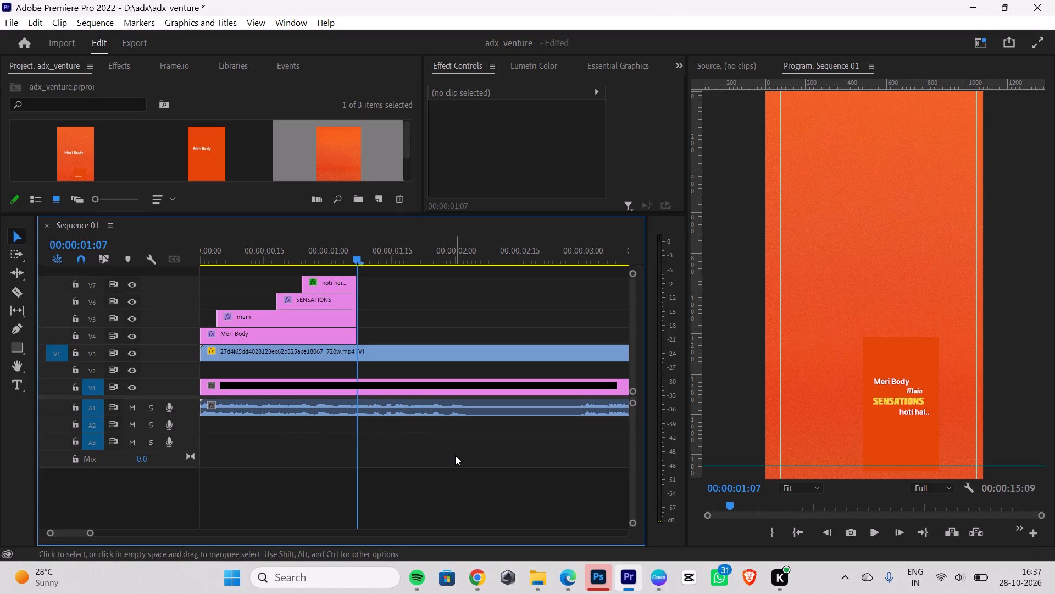
Paste a copy of the V6 "SENSATIONS" clip at 00:00:01:07 and move the copy to V4, directly after "Meri Body".
key(Right)
key(Left)
click(318, 305)
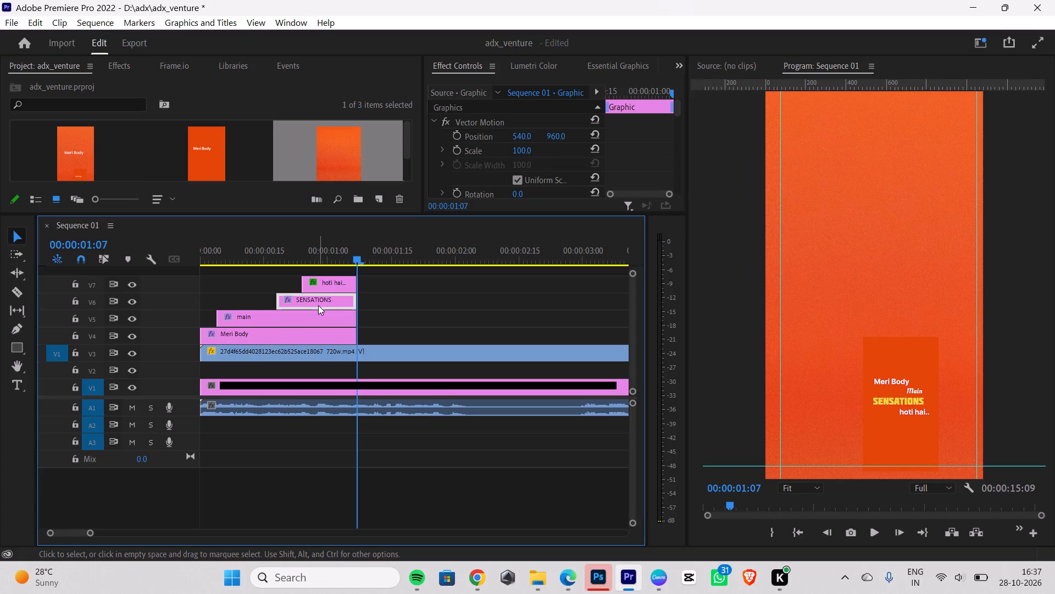
key(ctrl+c)
key(ctrl+v)
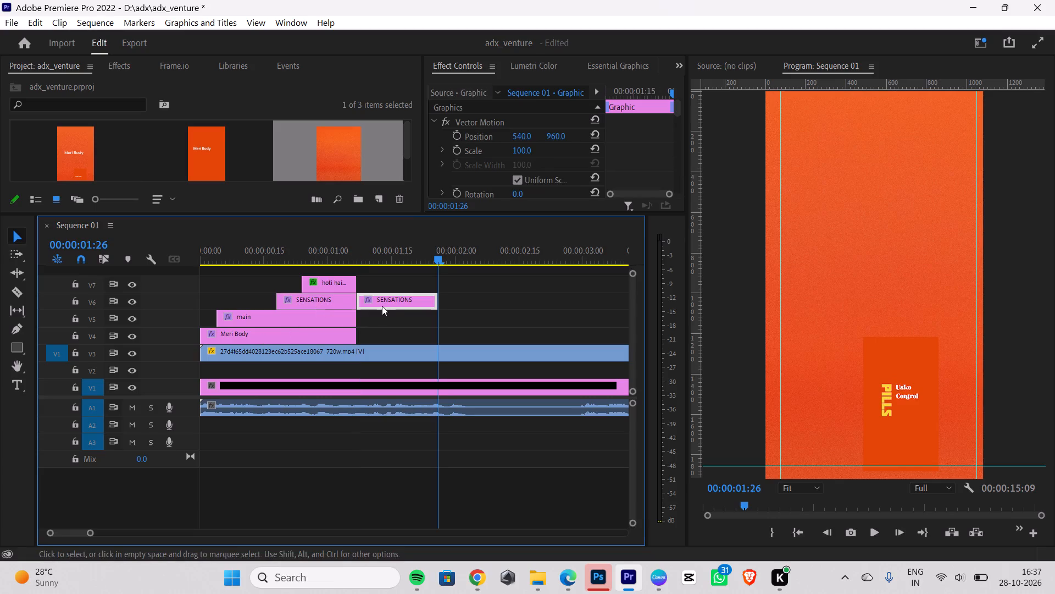
drag(384, 305, 386, 329)
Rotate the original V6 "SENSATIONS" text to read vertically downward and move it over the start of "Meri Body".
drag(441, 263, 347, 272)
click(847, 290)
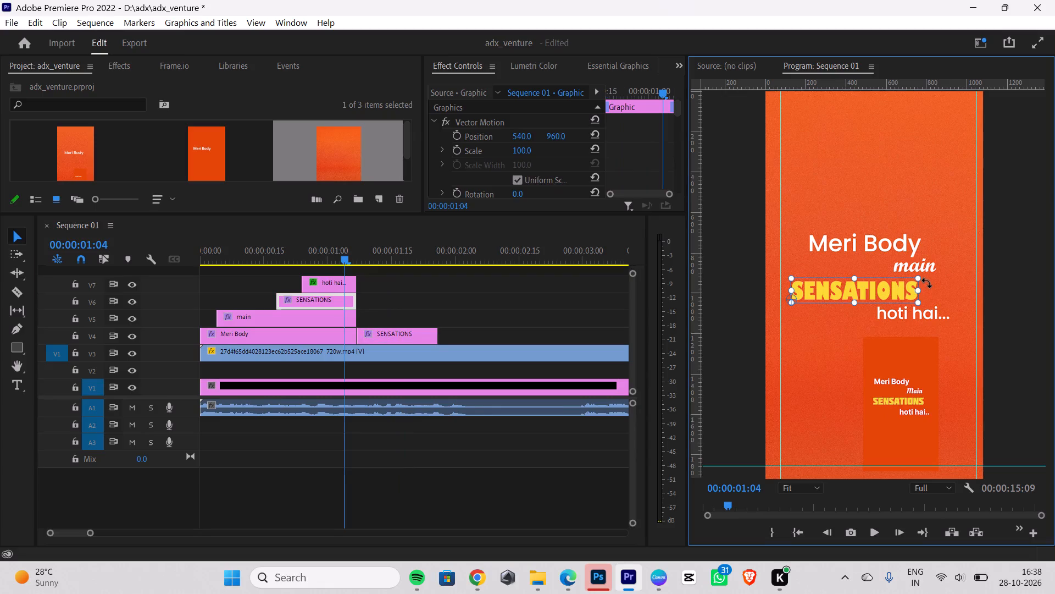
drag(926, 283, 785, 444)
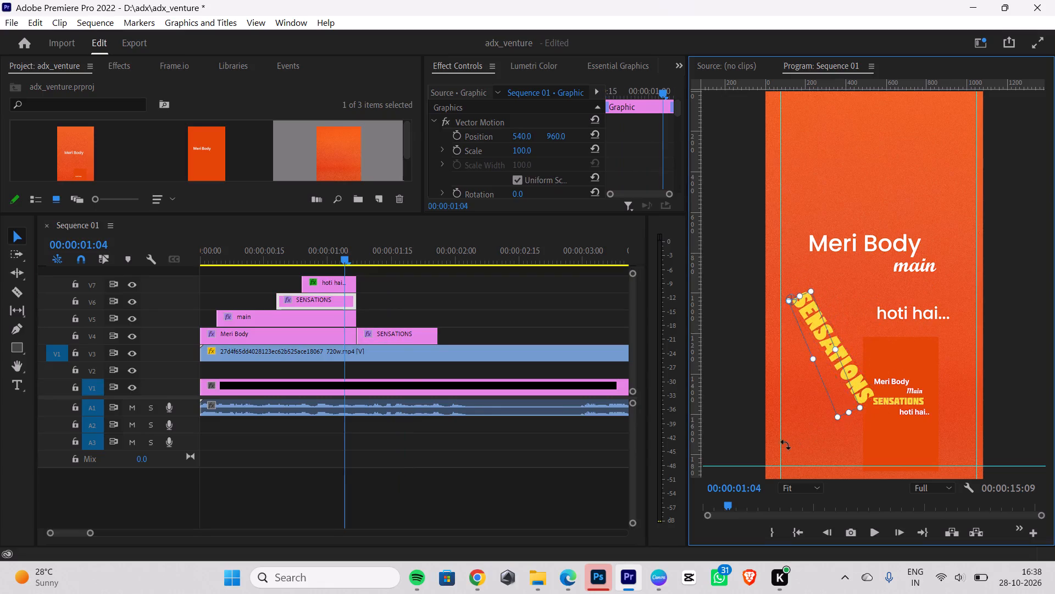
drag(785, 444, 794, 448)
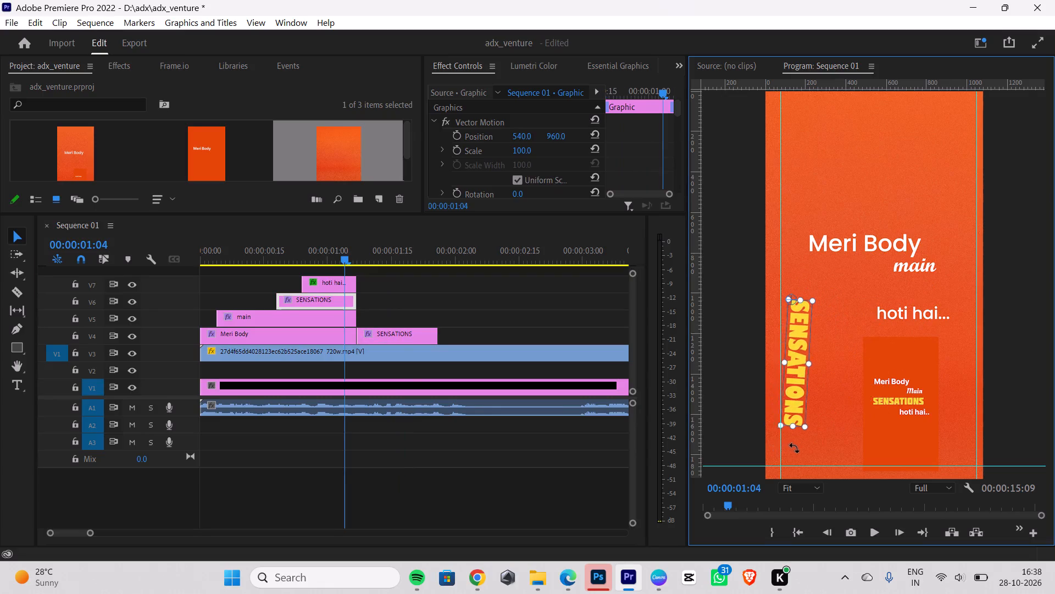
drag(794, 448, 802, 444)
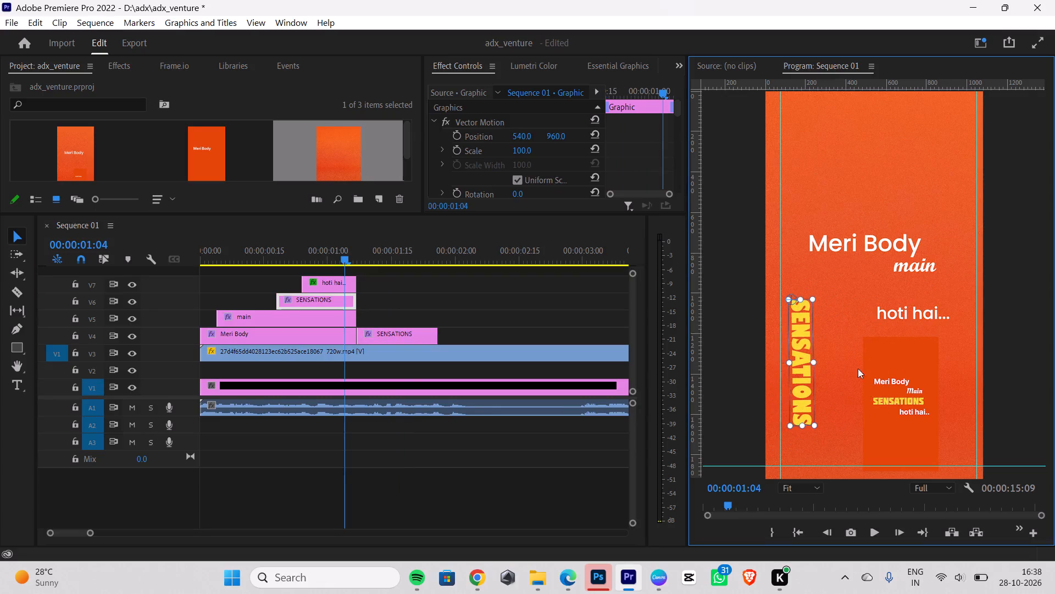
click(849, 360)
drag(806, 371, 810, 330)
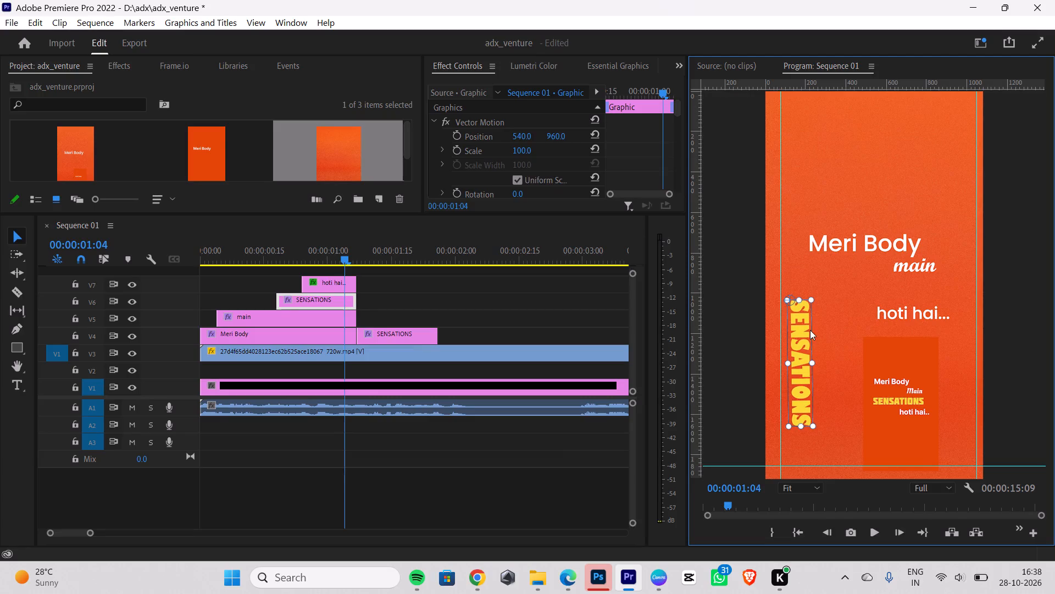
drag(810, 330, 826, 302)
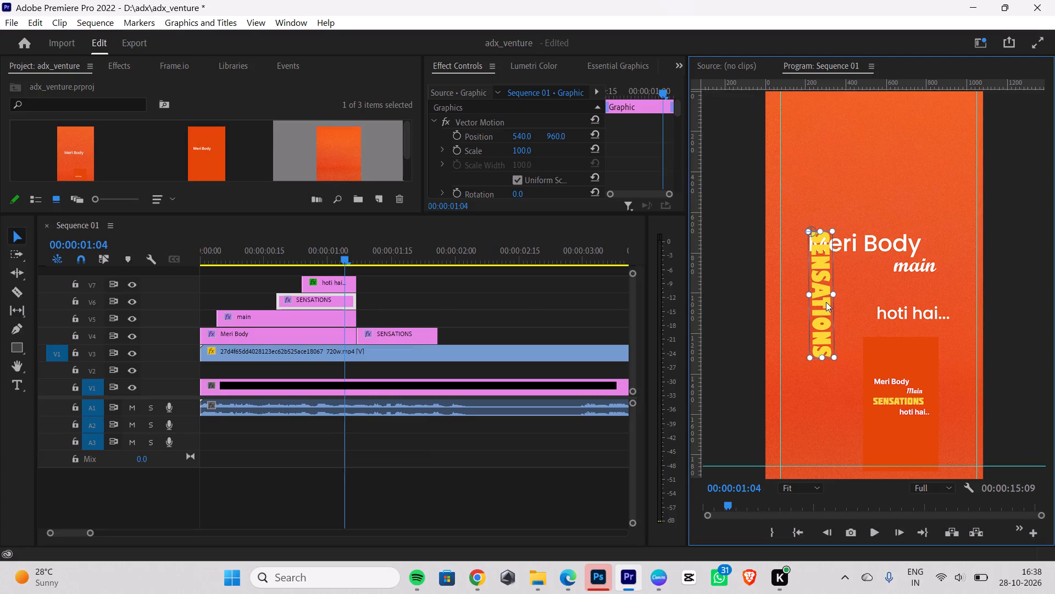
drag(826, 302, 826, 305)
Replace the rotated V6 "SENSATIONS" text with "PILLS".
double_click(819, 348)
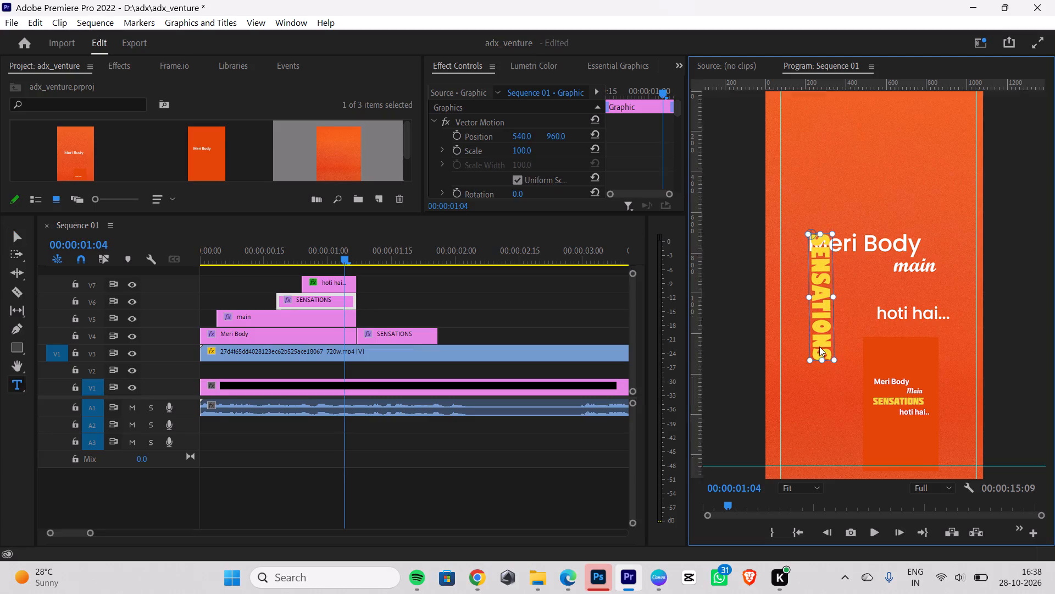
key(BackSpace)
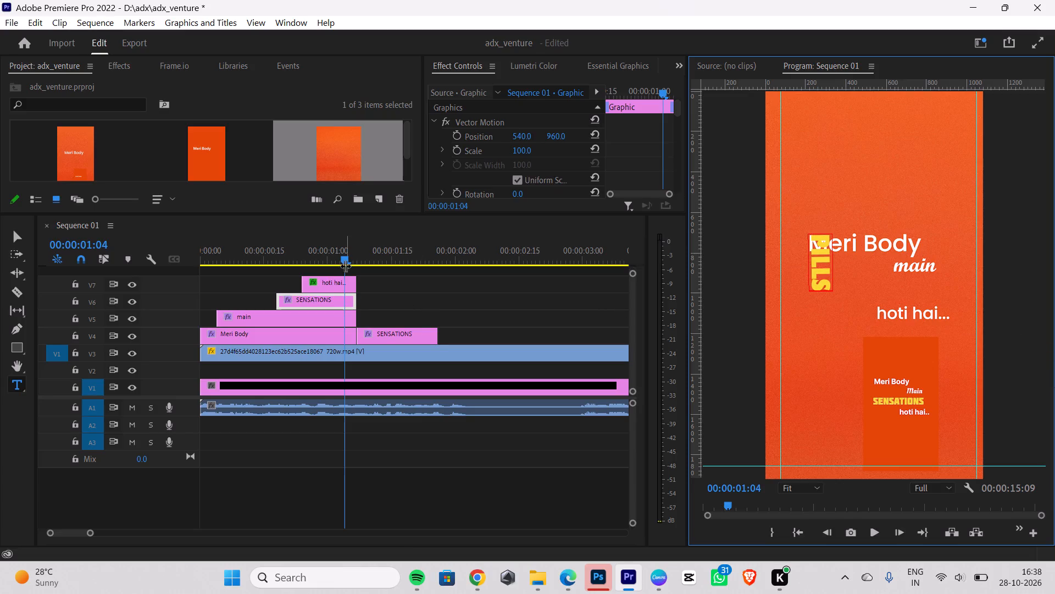
Play the sequence from the beginning to check which caption clip carries the rotated "PILLS" text.
drag(346, 265, 203, 265)
drag(341, 255, 120, 271)
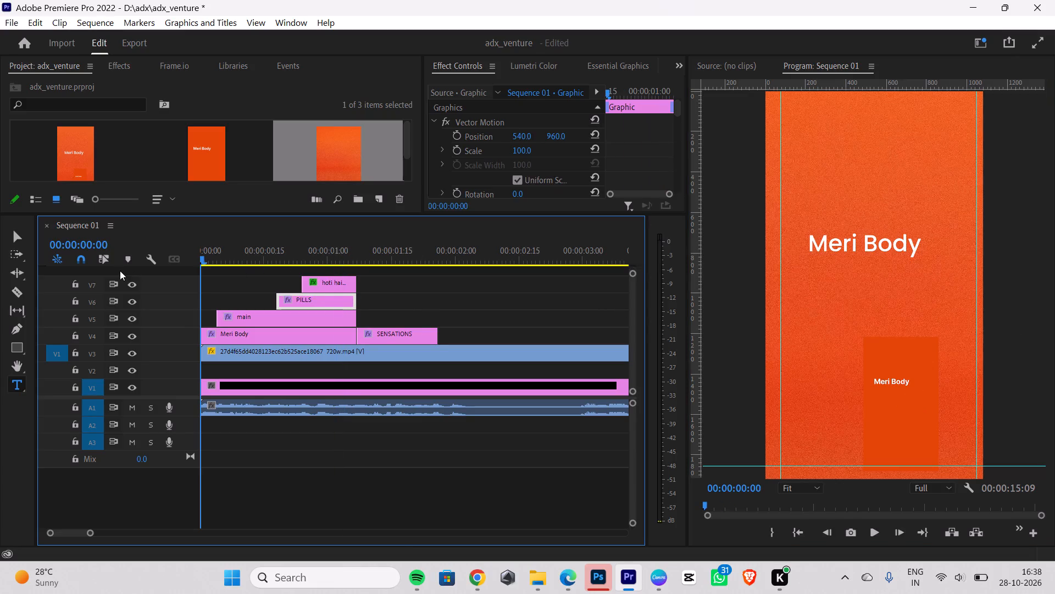
drag(120, 271, 119, 271)
key(space)
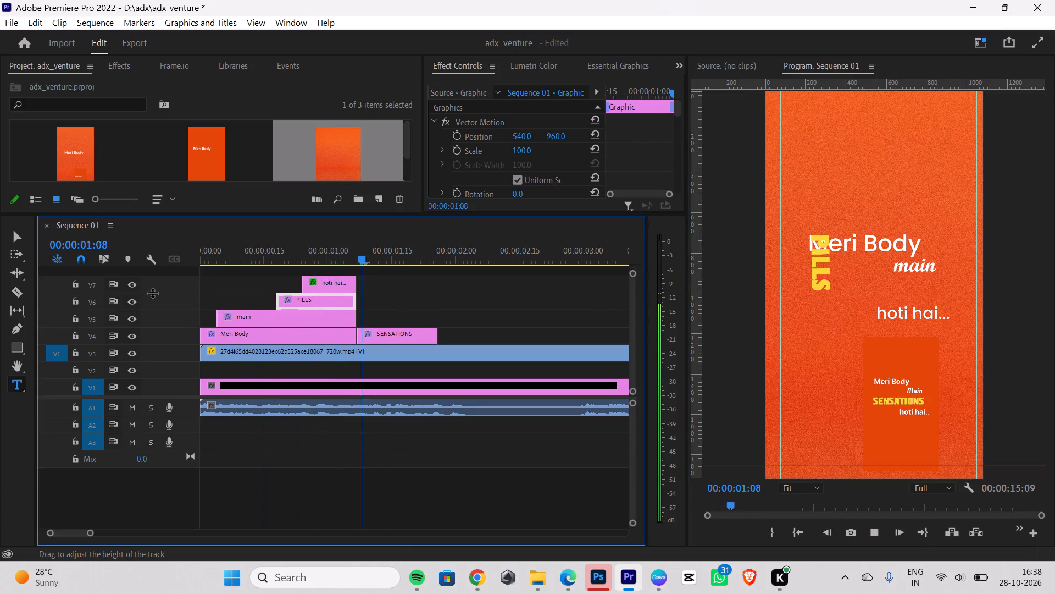
key(space)
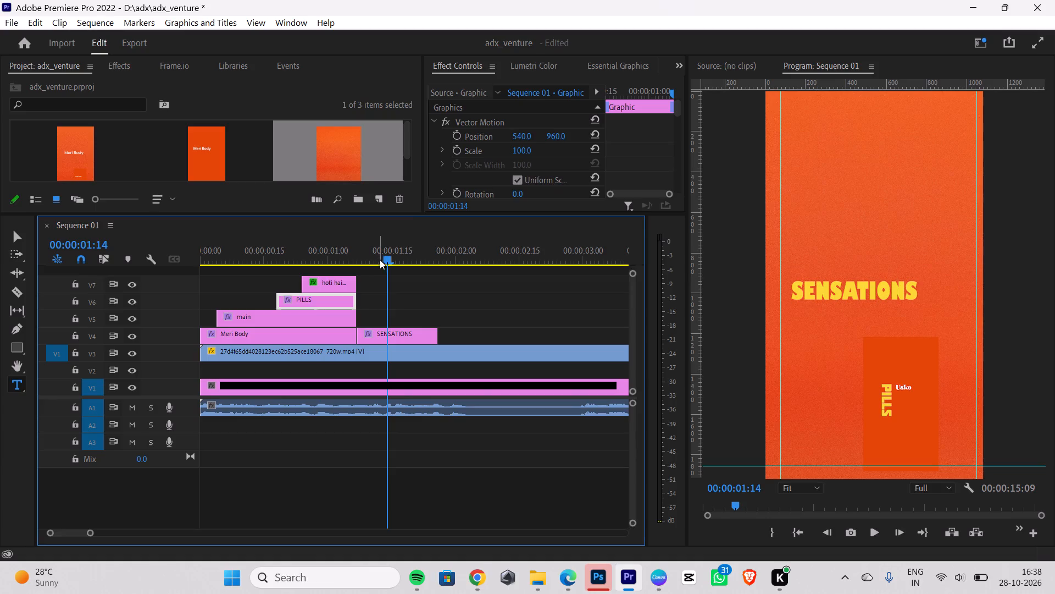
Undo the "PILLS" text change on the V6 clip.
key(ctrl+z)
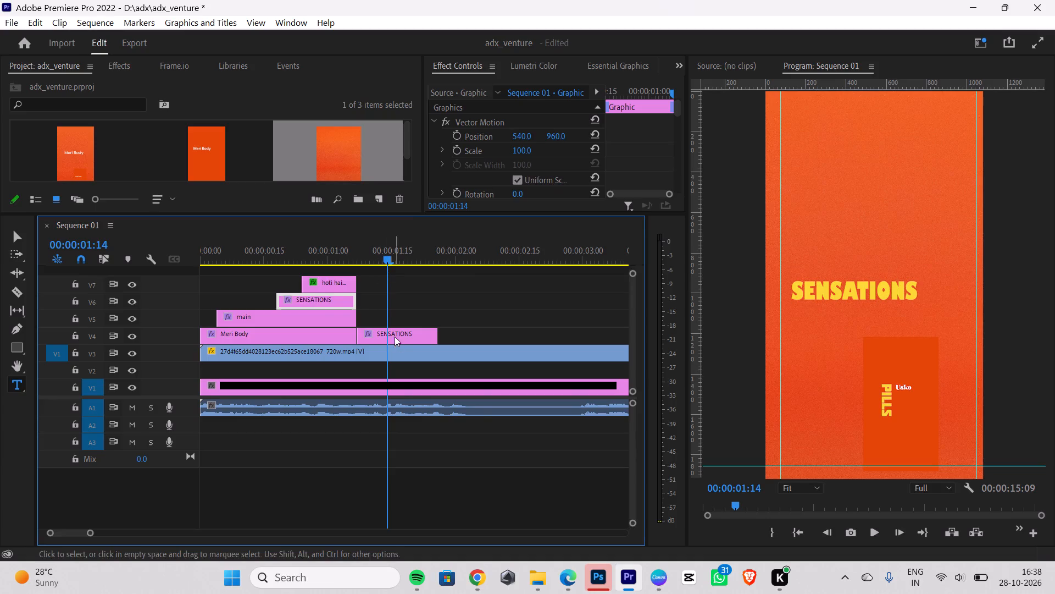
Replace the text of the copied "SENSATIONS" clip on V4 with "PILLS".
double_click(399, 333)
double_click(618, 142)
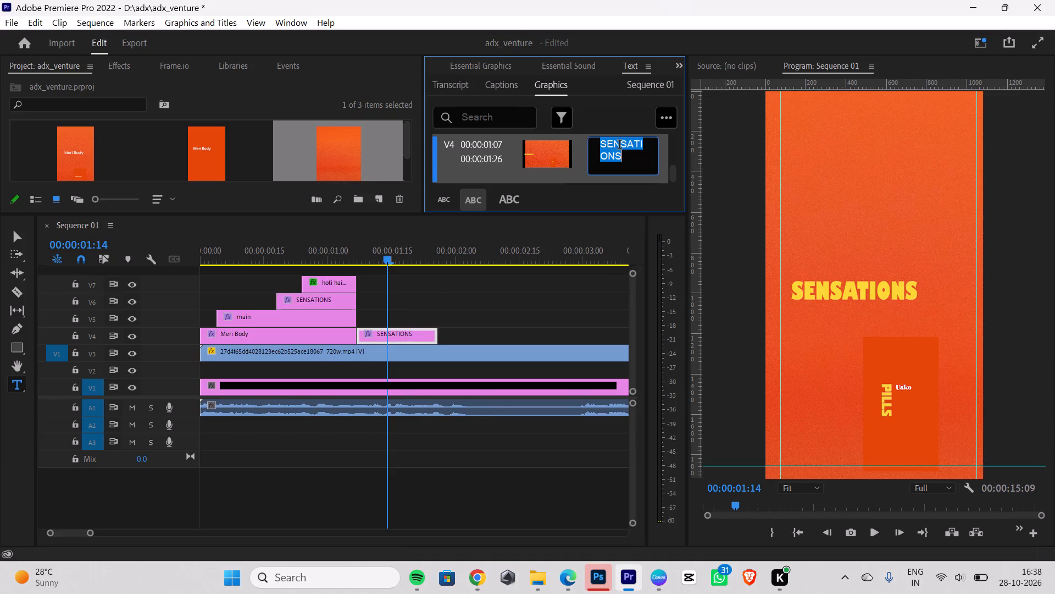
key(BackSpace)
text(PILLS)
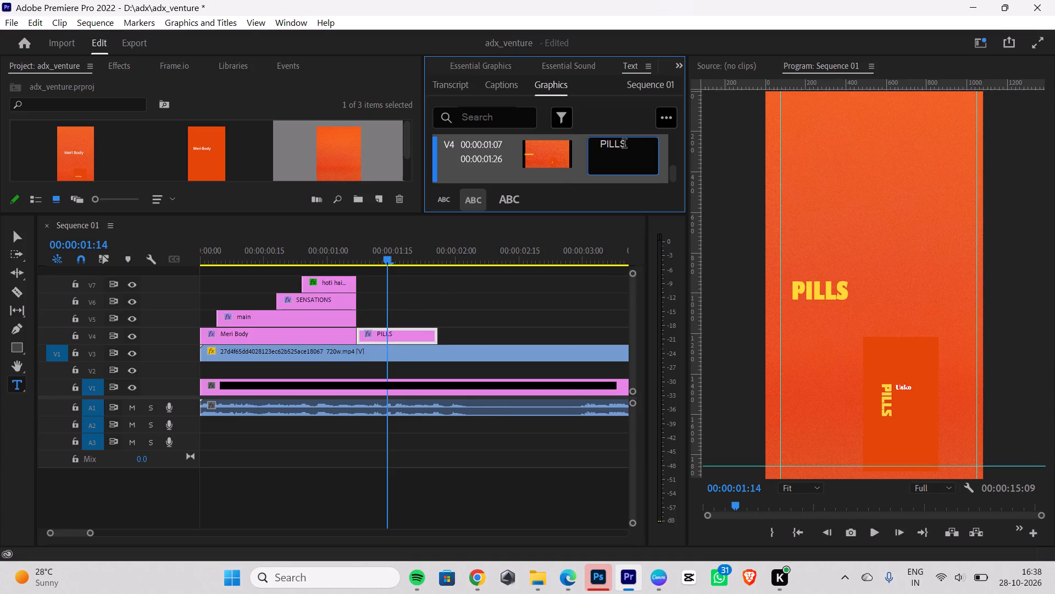
Play the sequence from the beginning to check the original V6 "SENSATIONS" caption.
drag(394, 258, 0, 278)
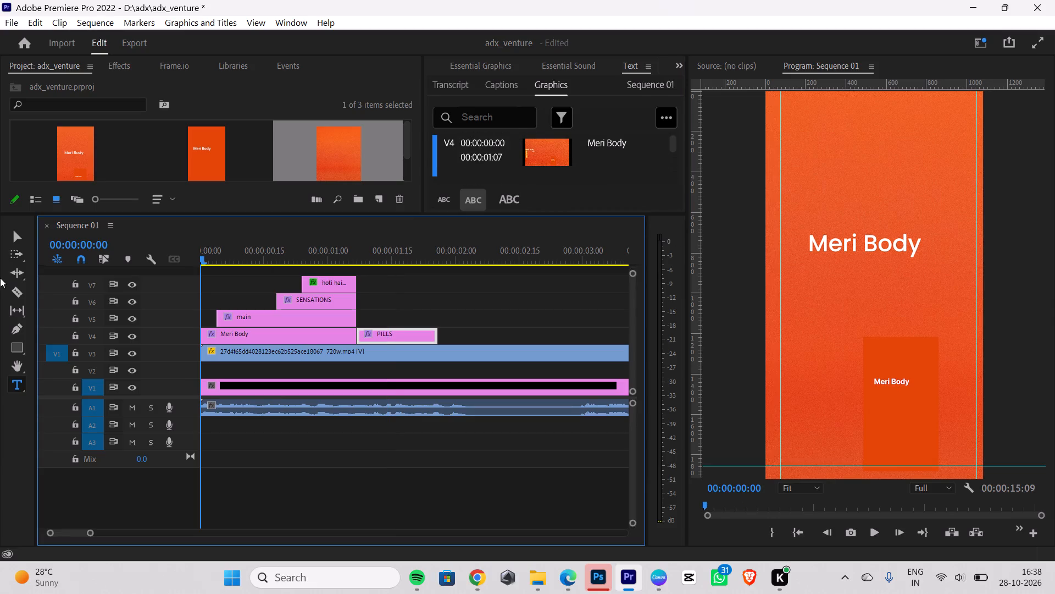
key(space)
key(space)
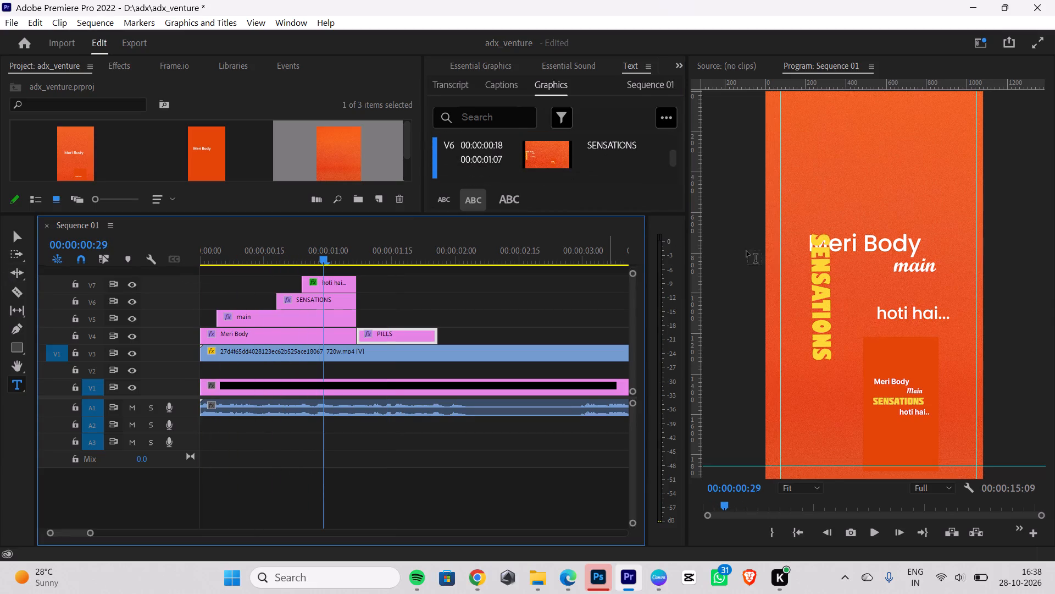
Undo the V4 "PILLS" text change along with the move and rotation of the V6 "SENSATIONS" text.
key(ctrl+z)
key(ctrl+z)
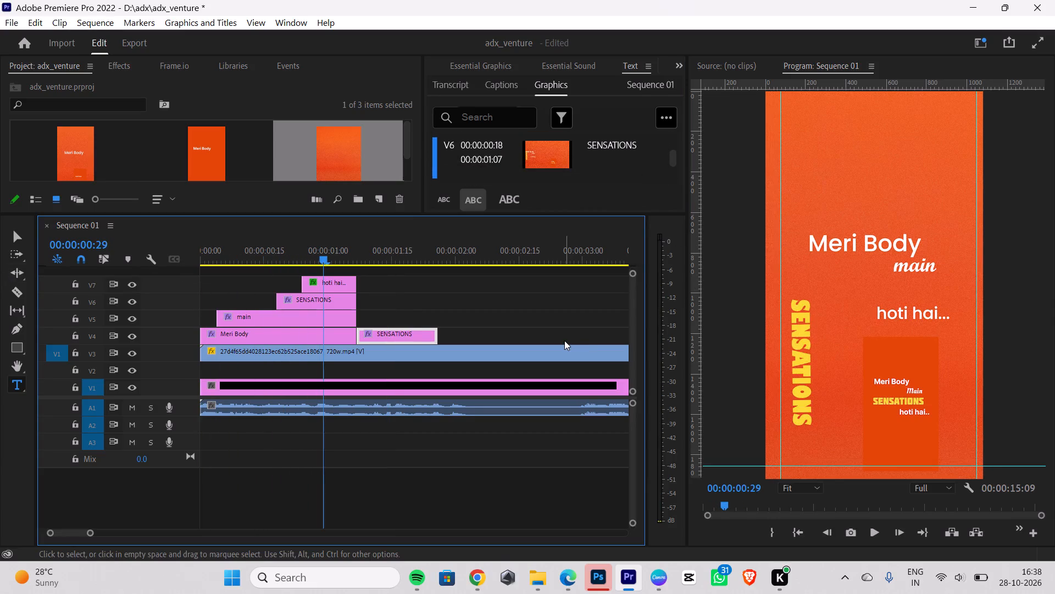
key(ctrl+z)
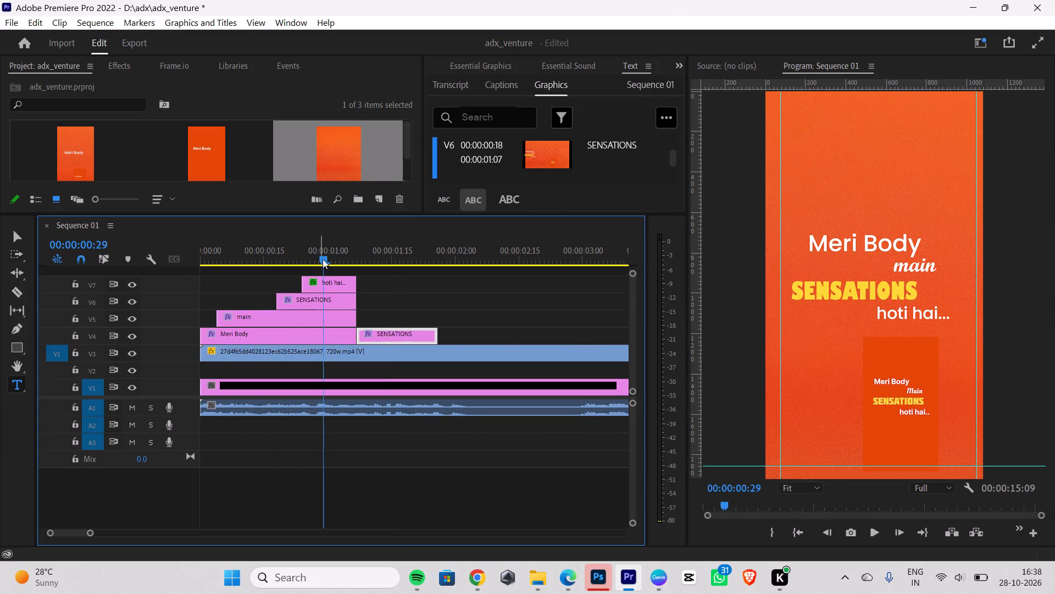
Replace the text of the second "SENSATIONS" caption clip on V4 with "PILLS".
drag(327, 252, 99, 294)
key(space)
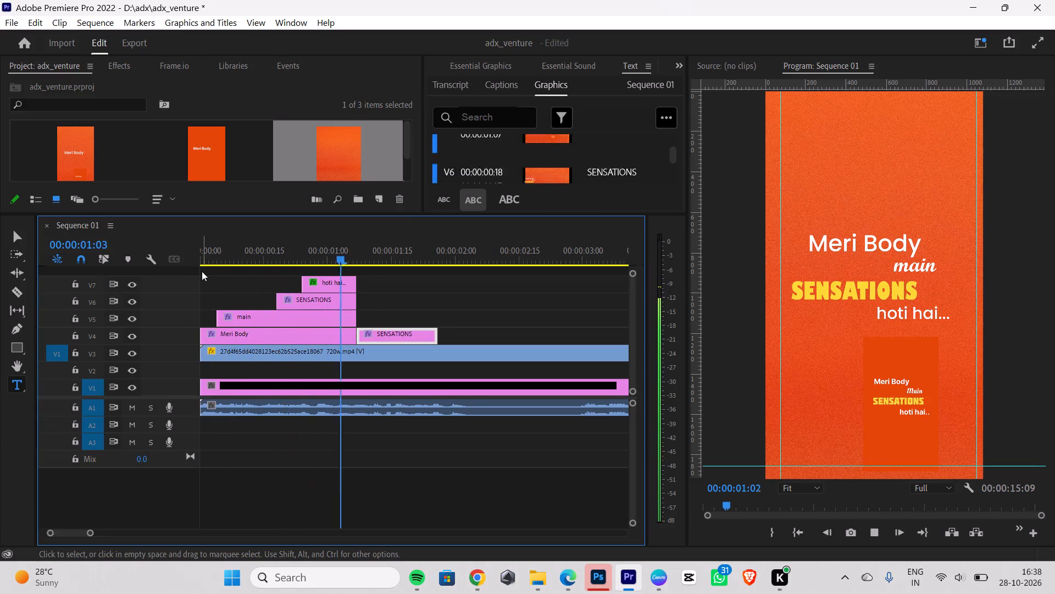
key(space)
drag(362, 265, 346, 265)
double_click(398, 336)
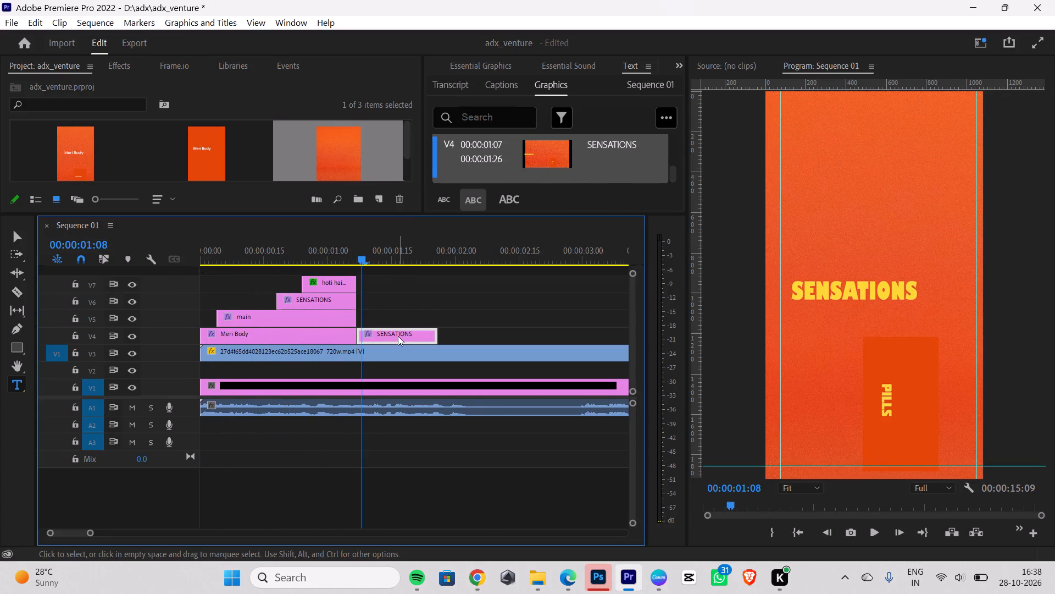
double_click(874, 297)
key(BackSpace)
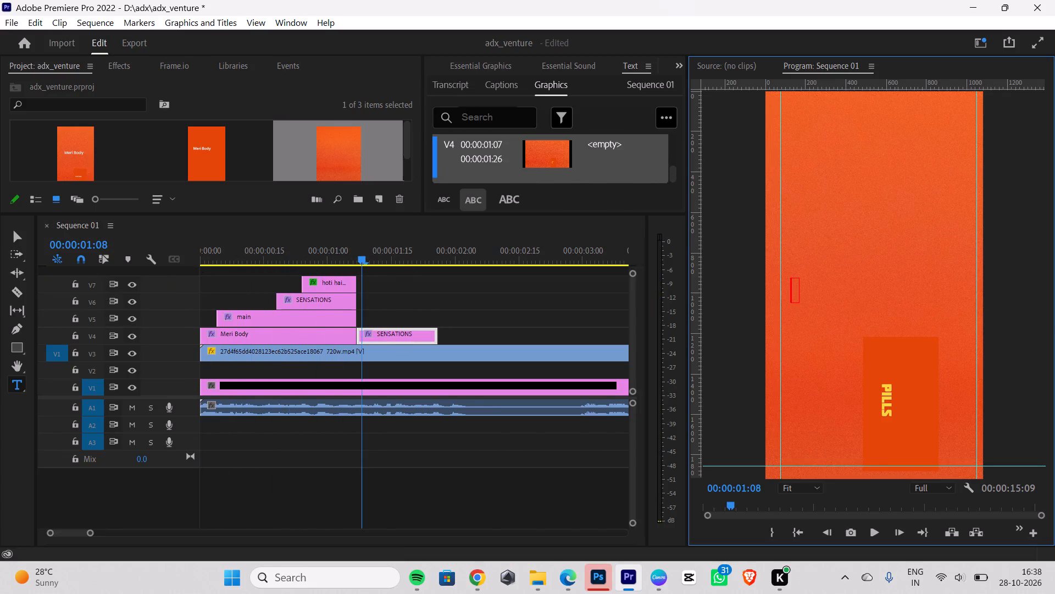
text(PILLS)
Rotate the "PILLS" text clockwise to vertical so it reads top to bottom, as in the reference video.
click(7, 240)
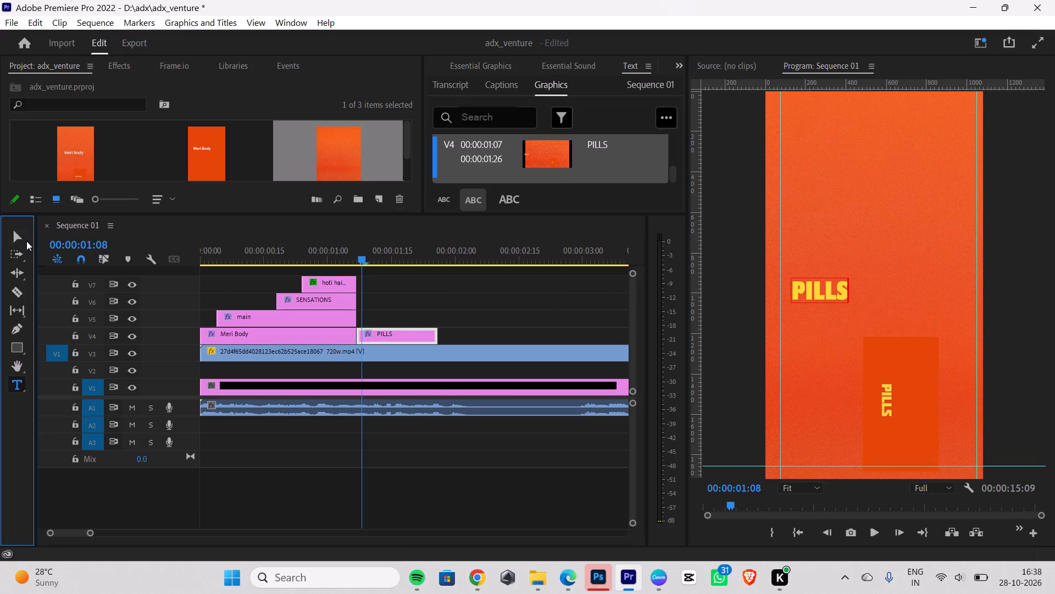
click(26, 240)
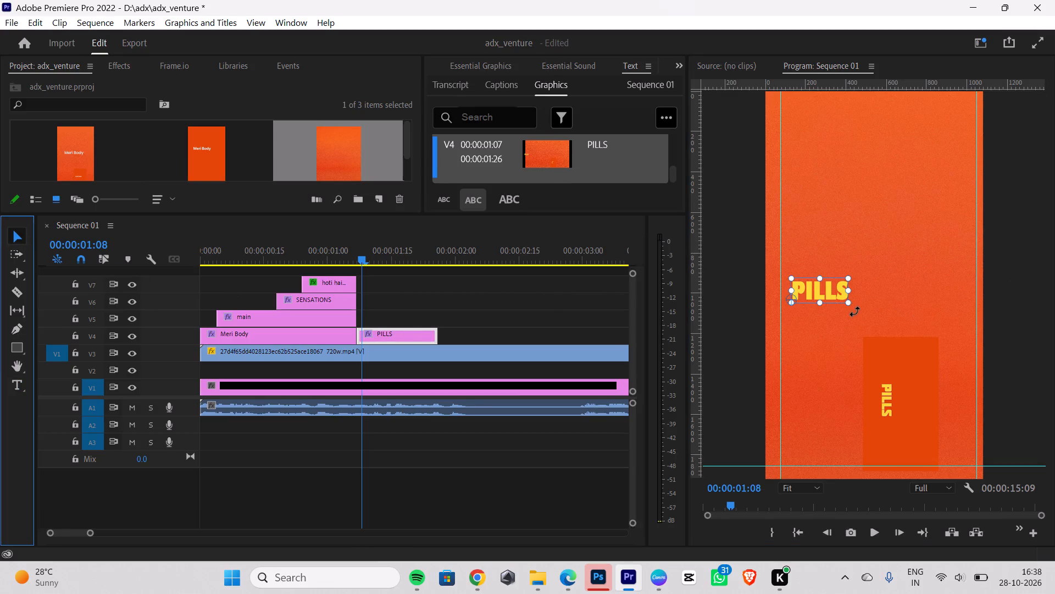
drag(854, 311, 791, 370)
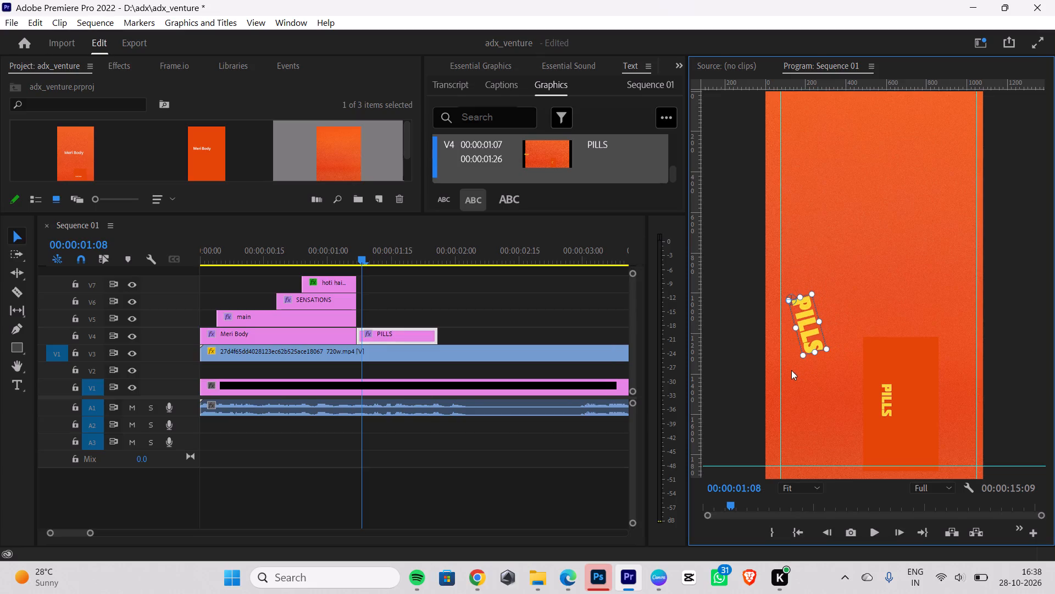
drag(791, 370, 767, 375)
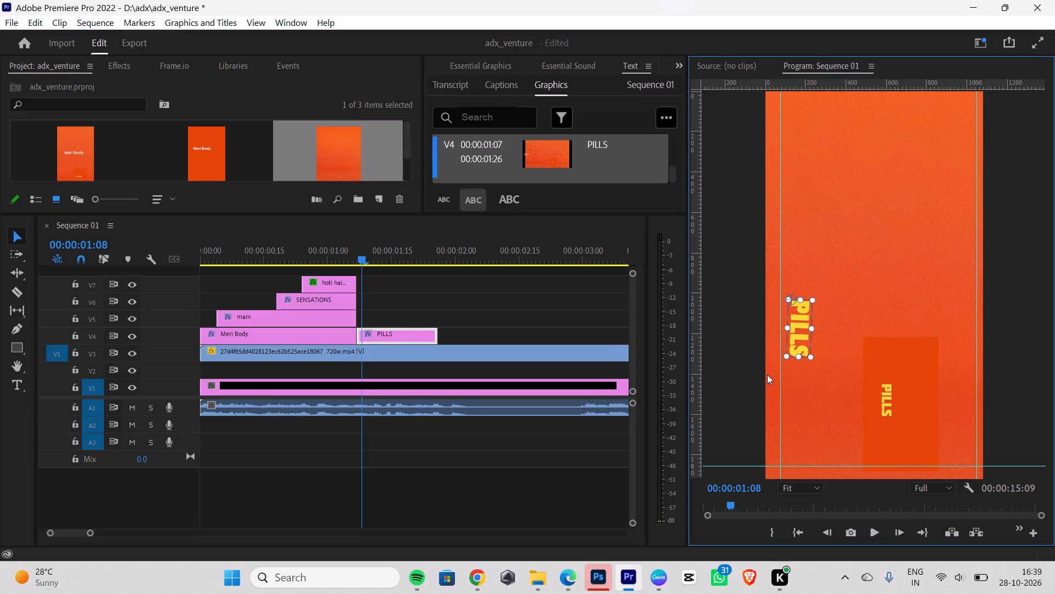
drag(767, 375, 773, 370)
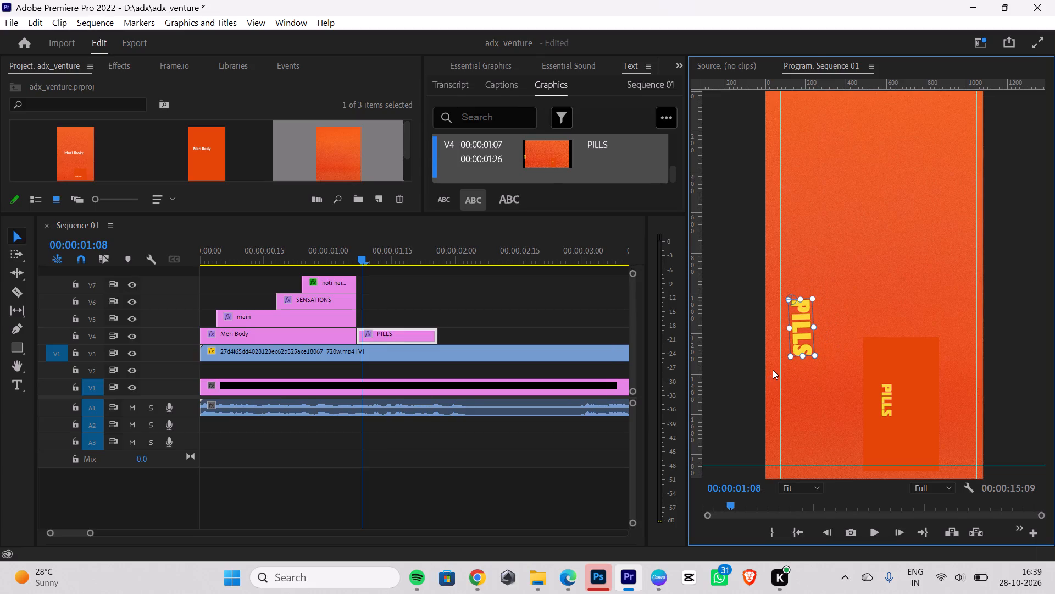
drag(773, 370, 770, 373)
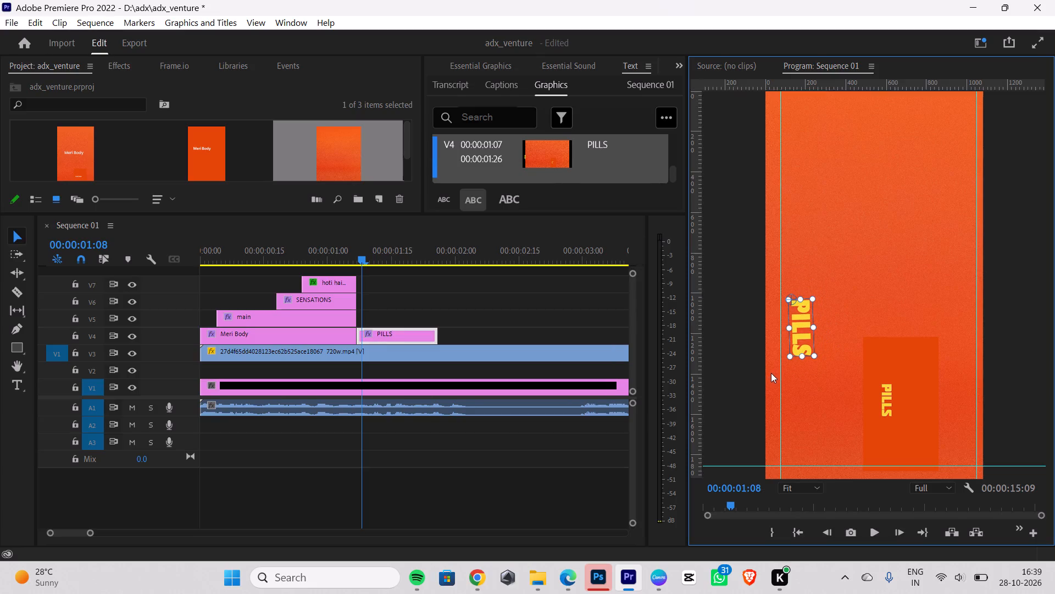
click(824, 372)
Move the vertical "PILLS" text slightly inward from the frame's left guide, around the middle of the frame height.
drag(795, 323, 802, 293)
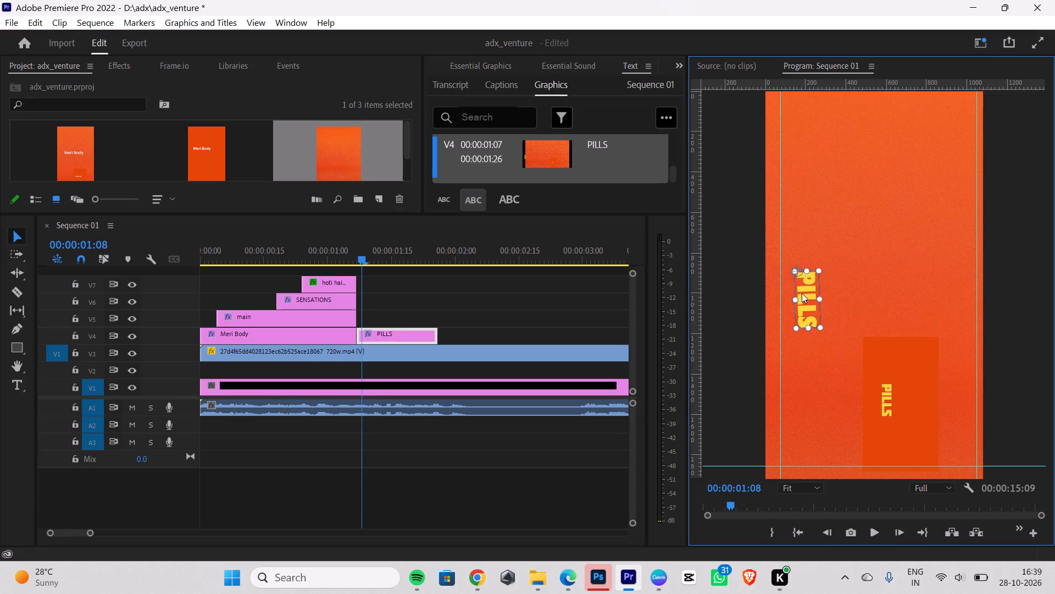
drag(802, 293, 809, 309)
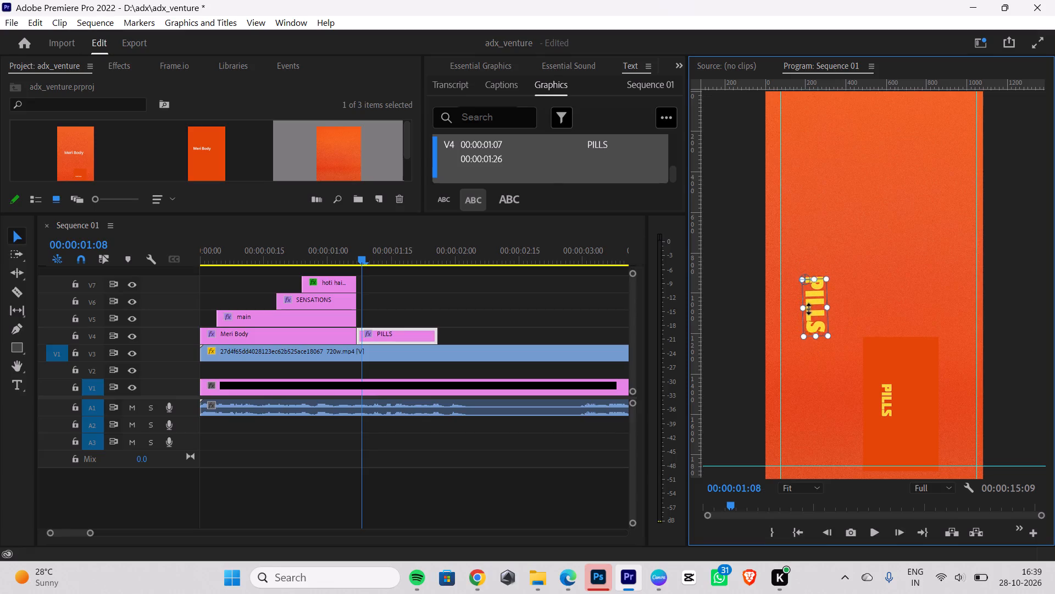
drag(809, 309, 807, 313)
click(820, 409)
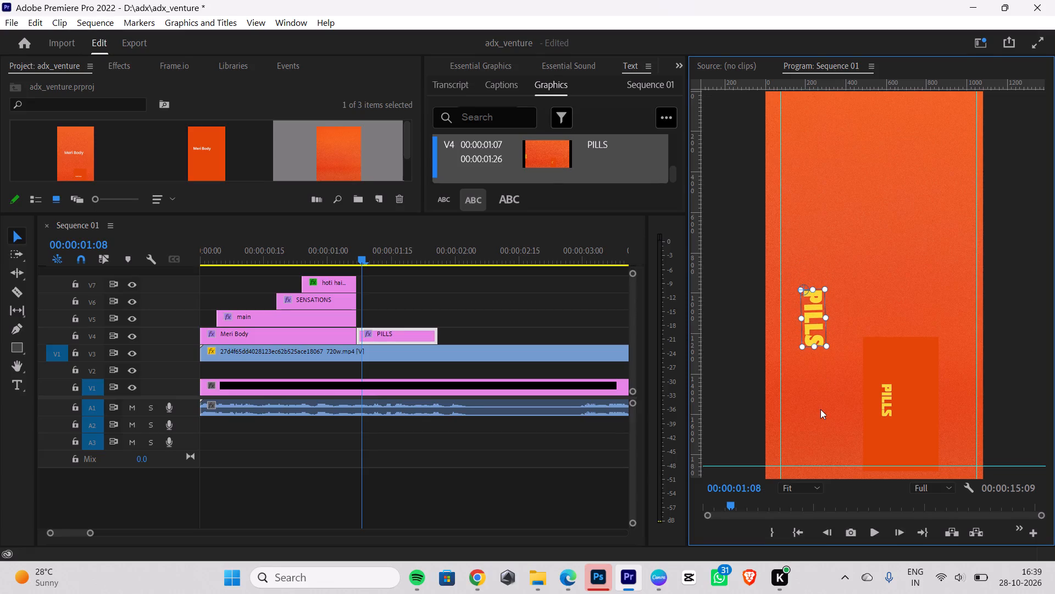
drag(812, 321, 813, 307)
click(821, 383)
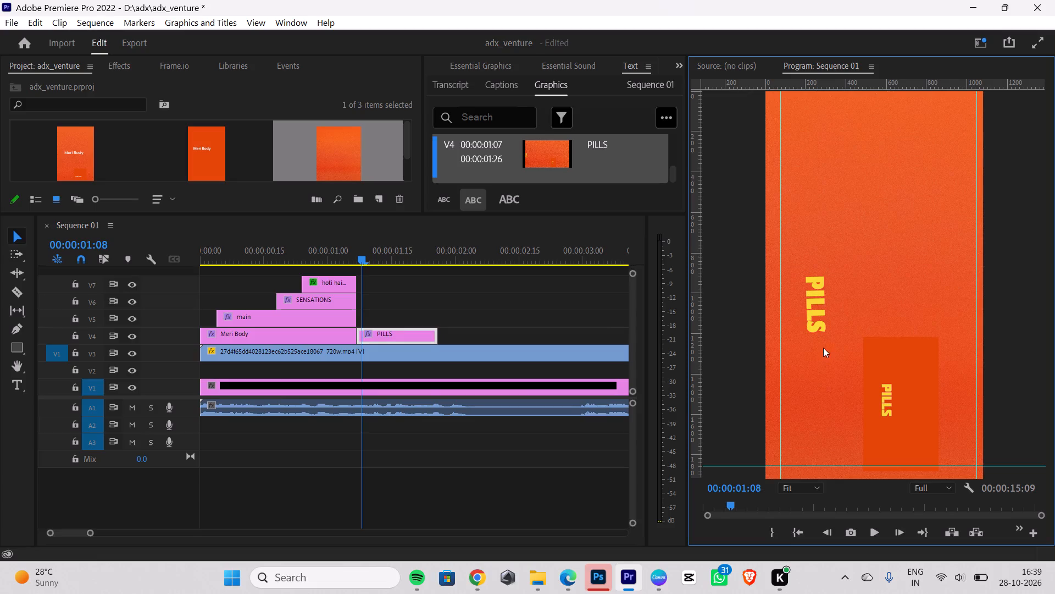
click(813, 321)
click(808, 342)
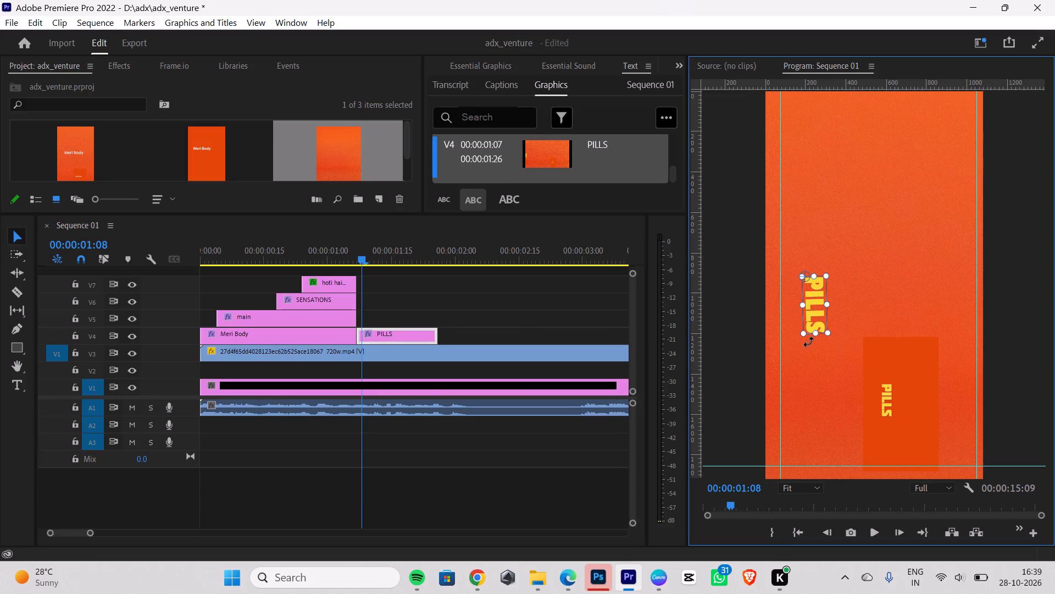
click(829, 388)
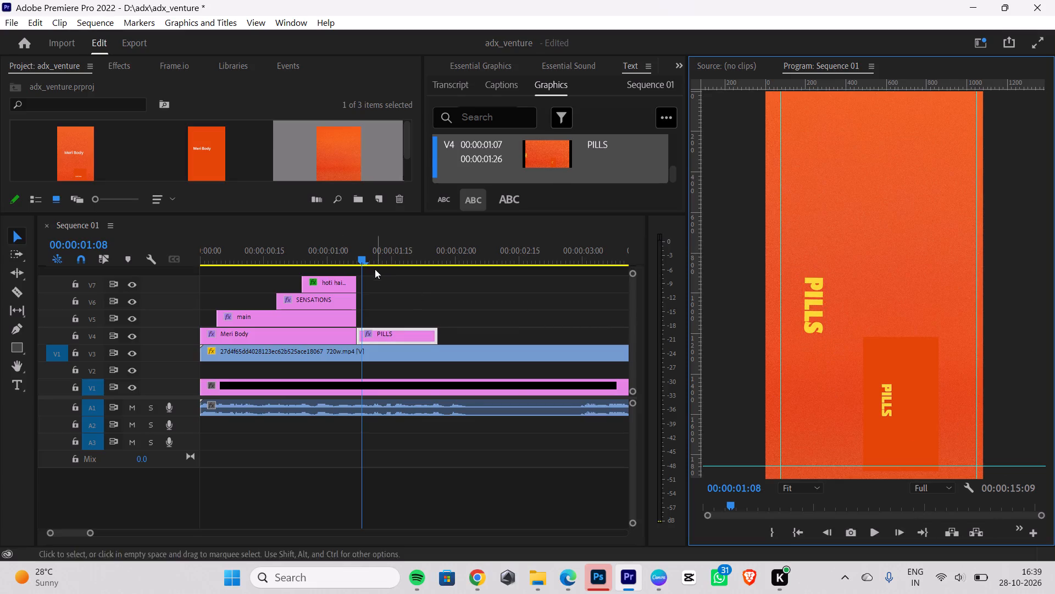
Trim the start of the V4 "PILLS" clip to 00:00:01:08, matching the reference video's caption change.
key(Left)
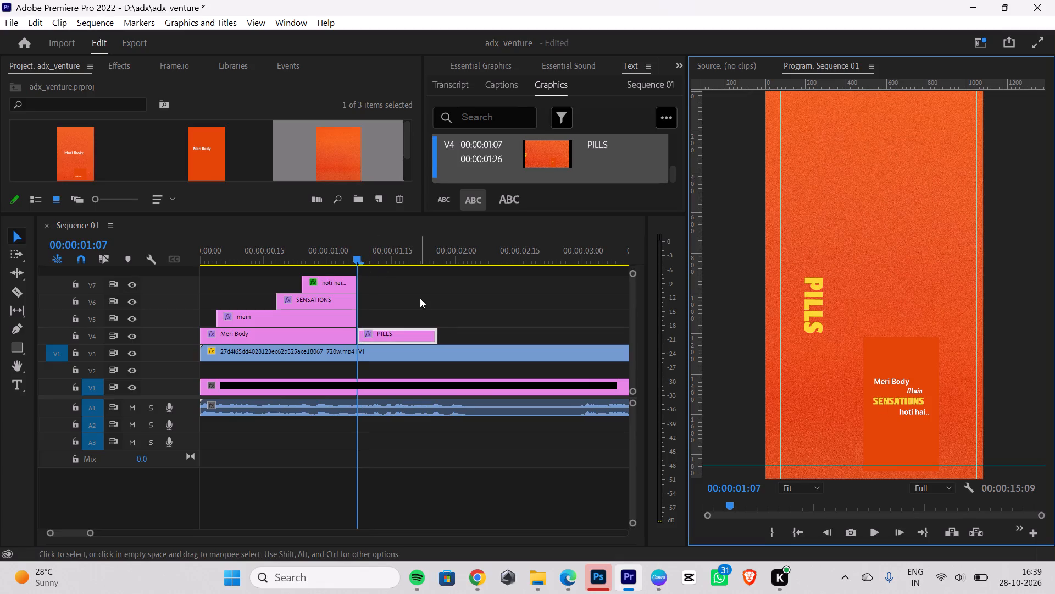
key(Right)
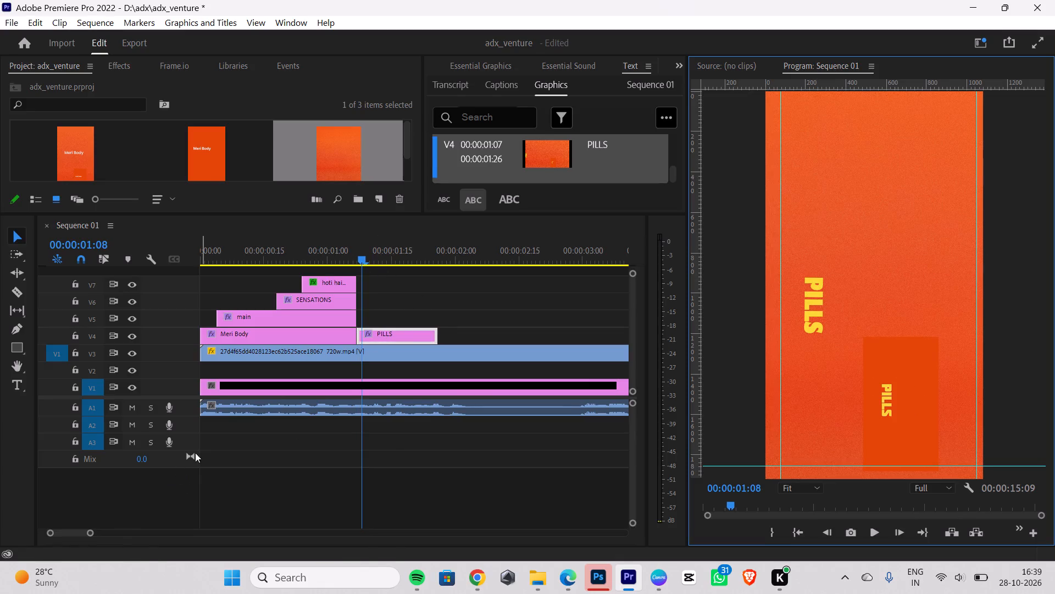
click(91, 533)
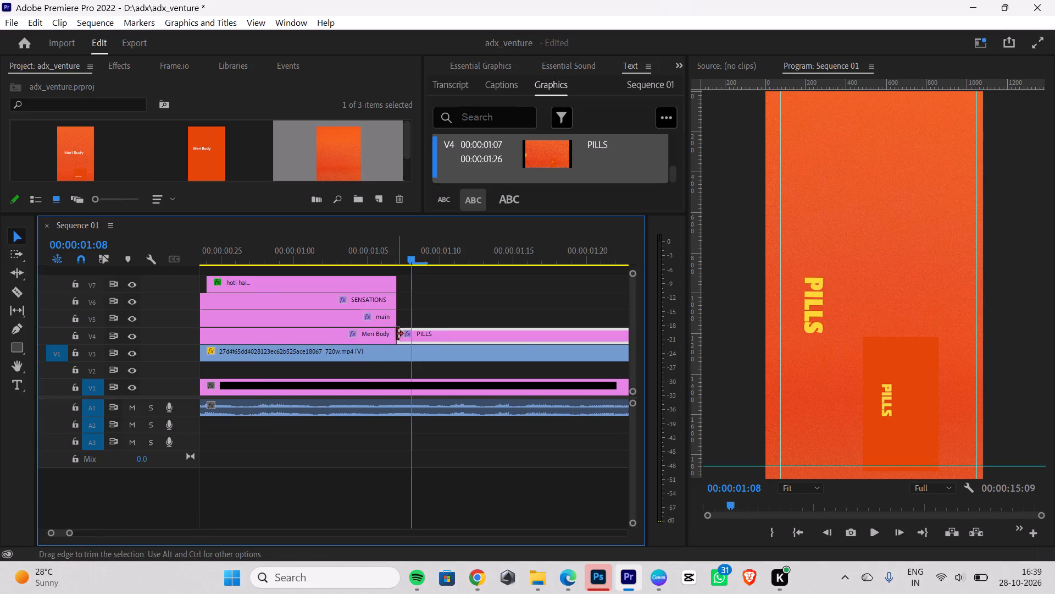
drag(397, 334, 408, 332)
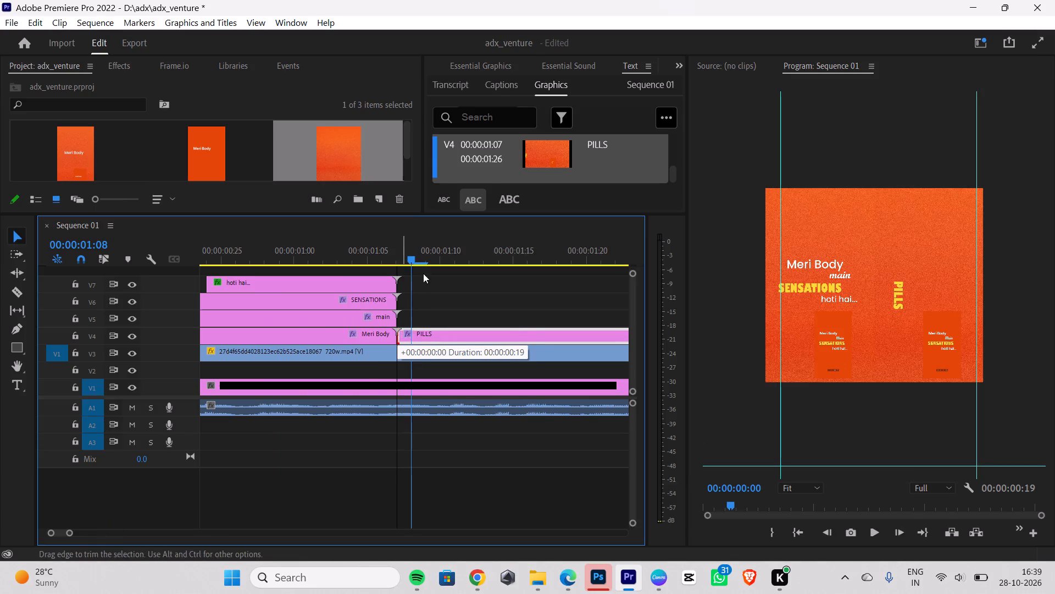
Play the sequence from the beginning several times to compare the caption timing with the reference video.
drag(401, 260, 0, 273)
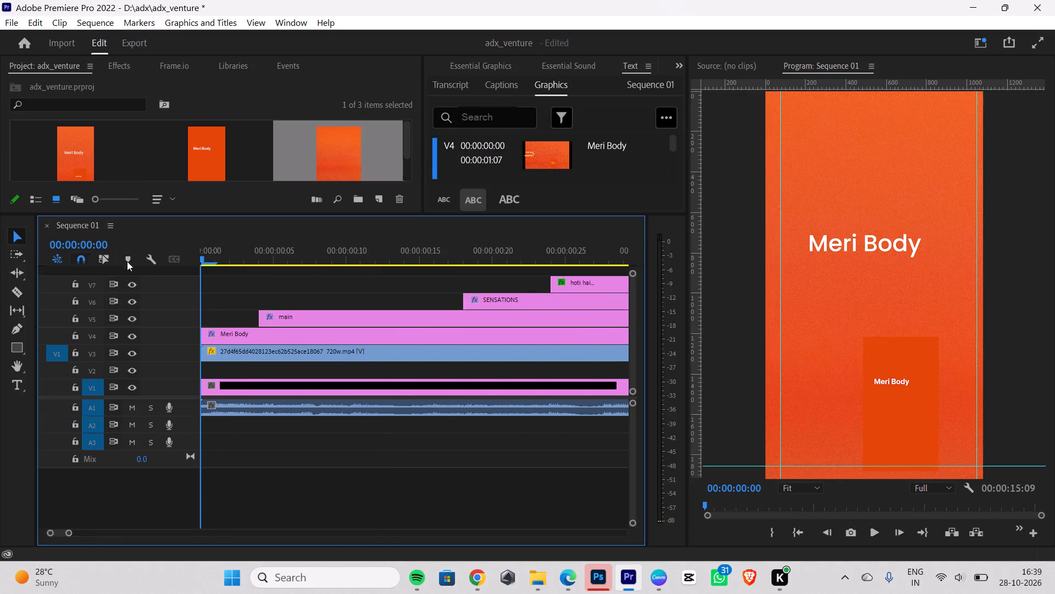
drag(69, 531, 146, 530)
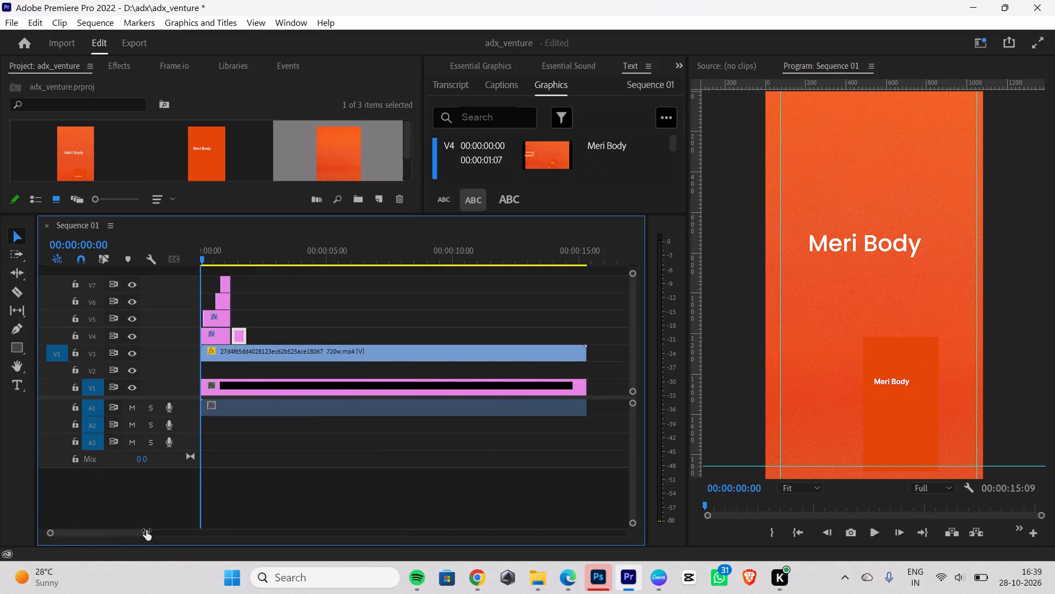
drag(146, 530, 135, 529)
key(space)
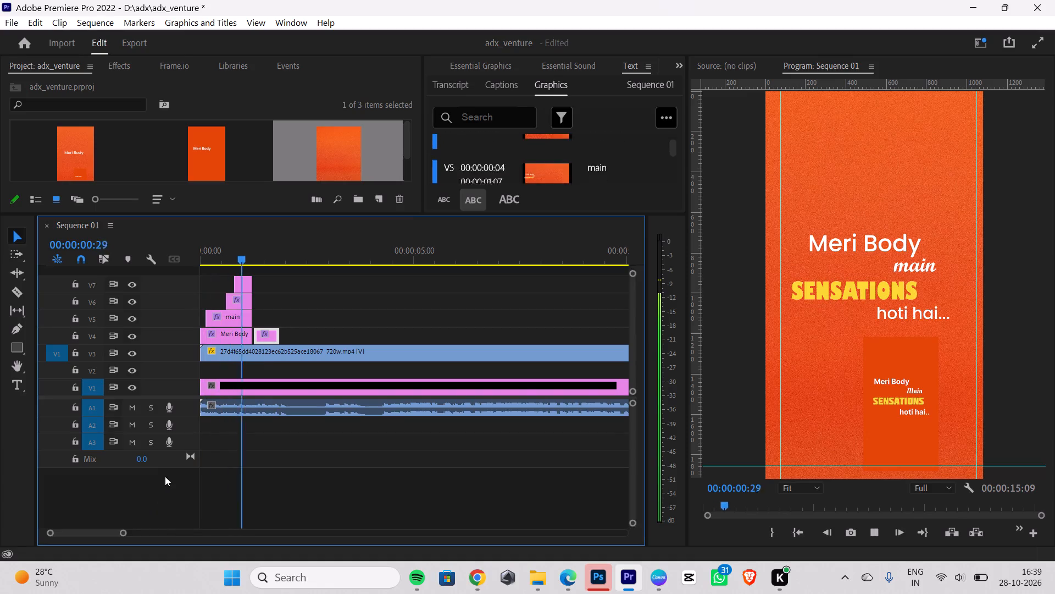
key(space)
drag(247, 255, 65, 269)
key(space)
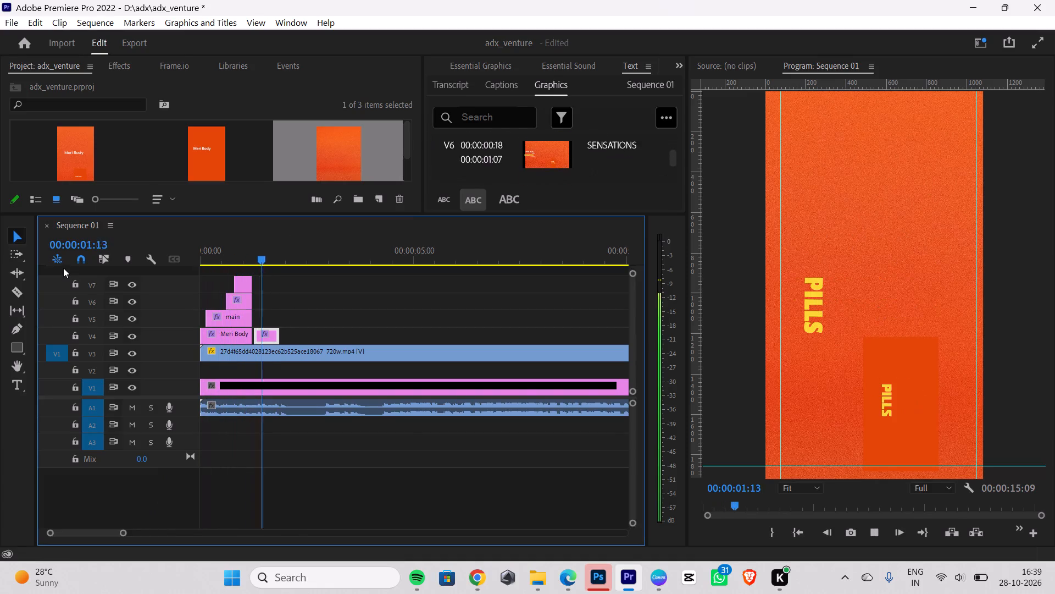
key(space)
drag(289, 260, 254, 258)
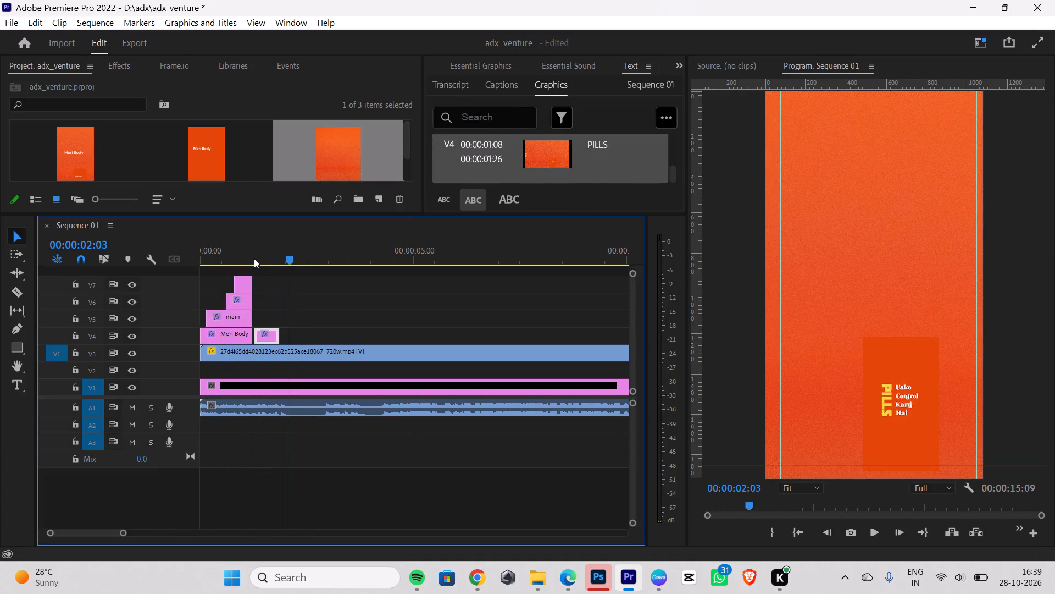
drag(254, 258, 112, 244)
key(space)
key(space)
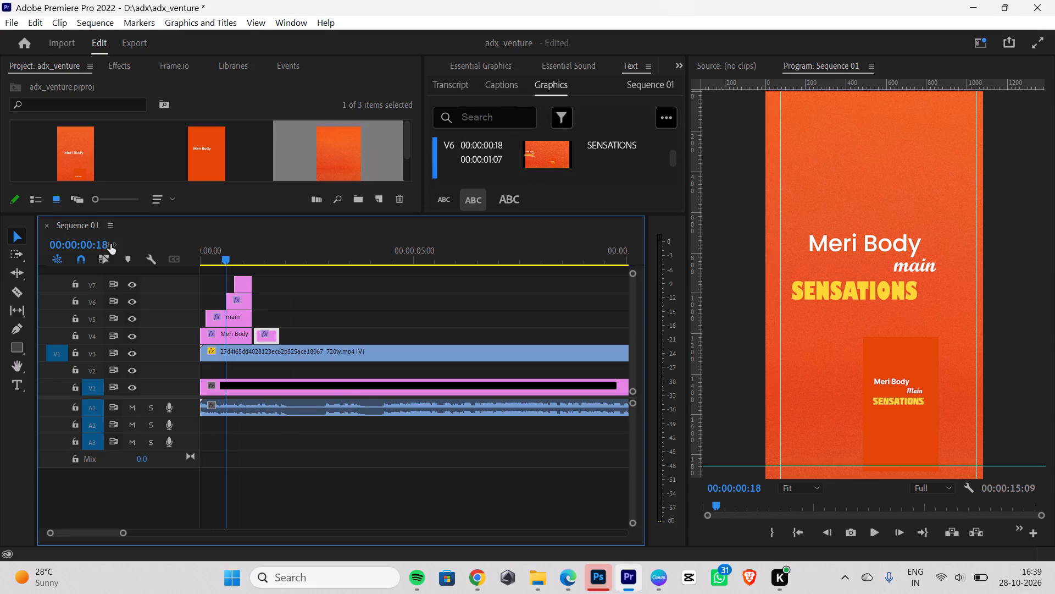
Step frame by frame from 00:00:00:18 to 00:00:01:08 to examine the change from the first captions to "PILLS".
key(Right)
key(Right)
key(Right)
key(Right)
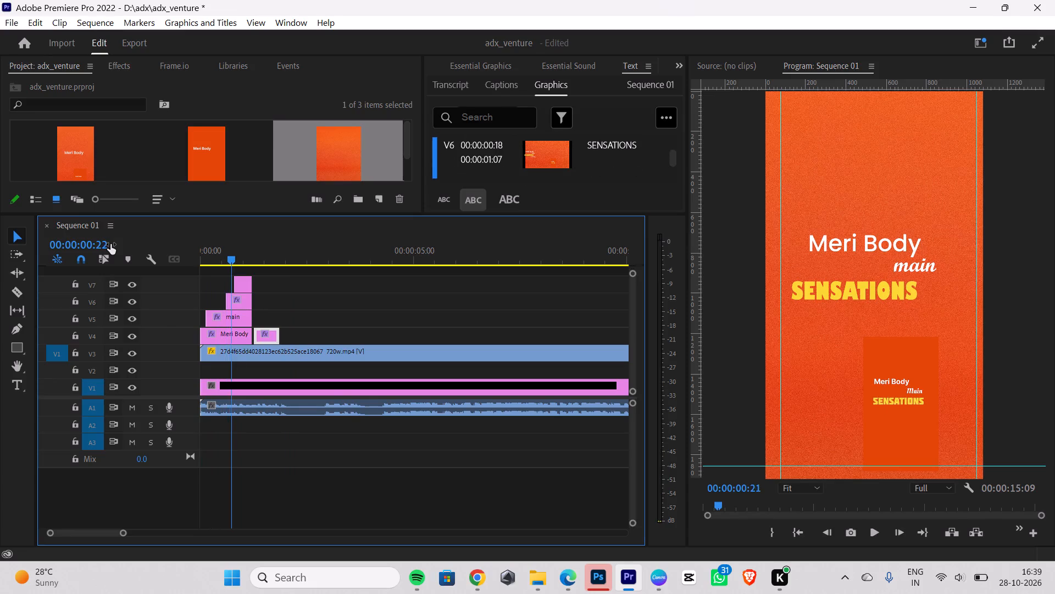
key(Right)
key(Right)
key(Right)
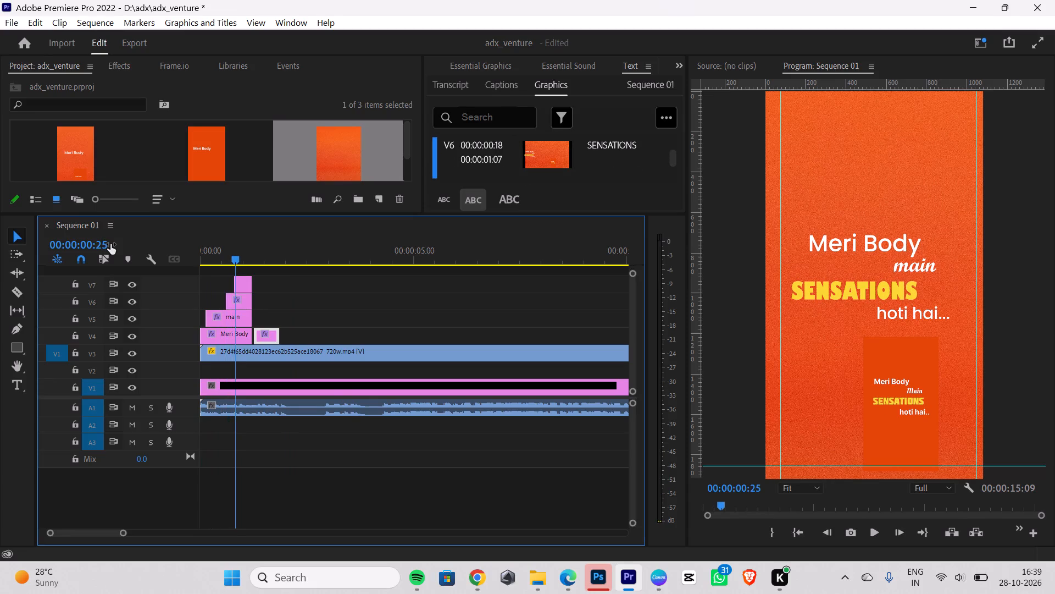
key(Right)
key(Right)
key(Right)
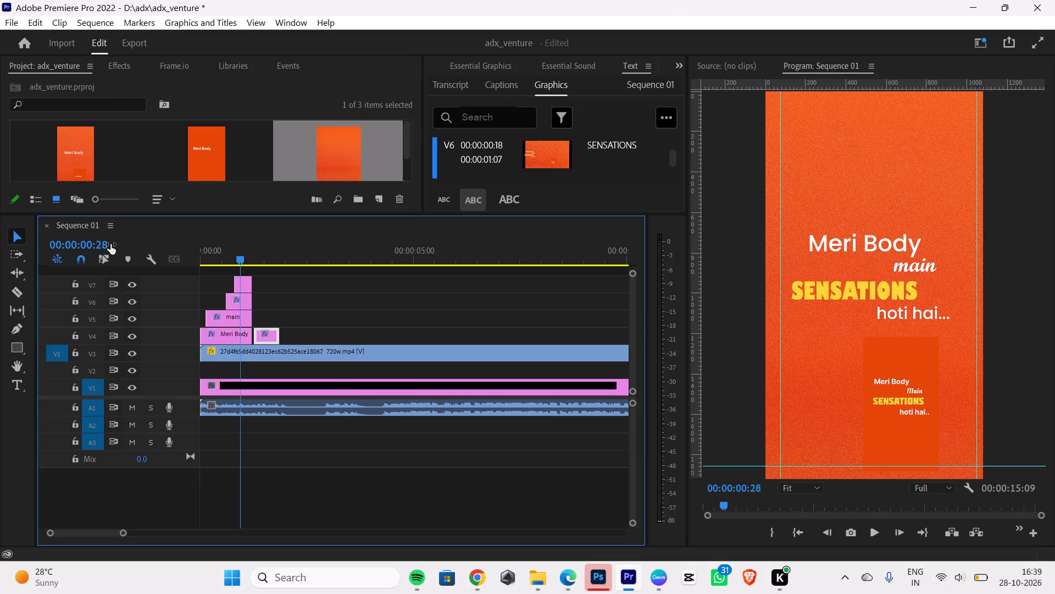
key(Right)
key(Right)
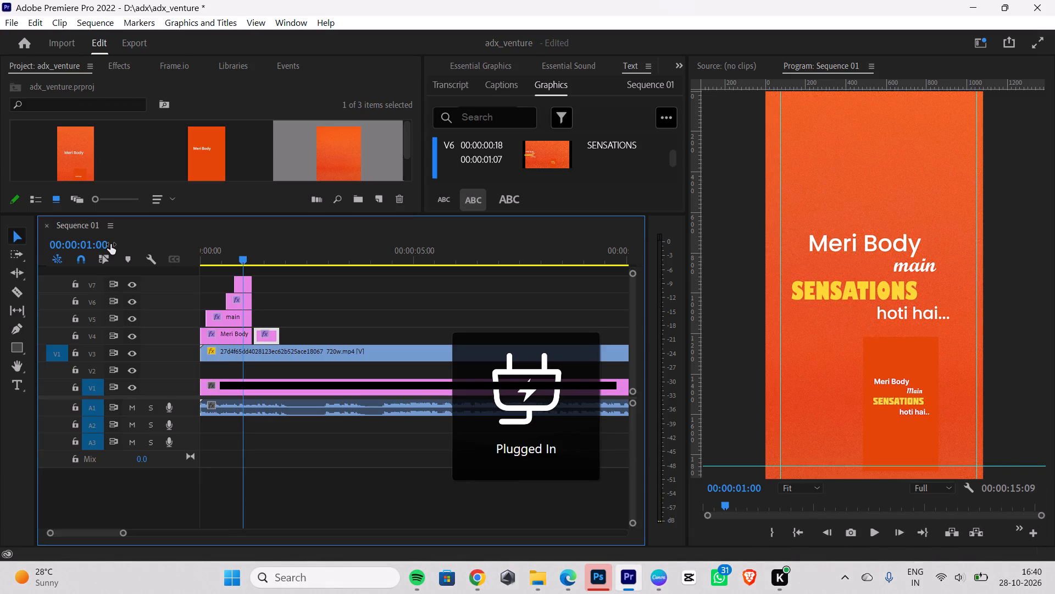
key(Right)
key(Right)
key(Right)
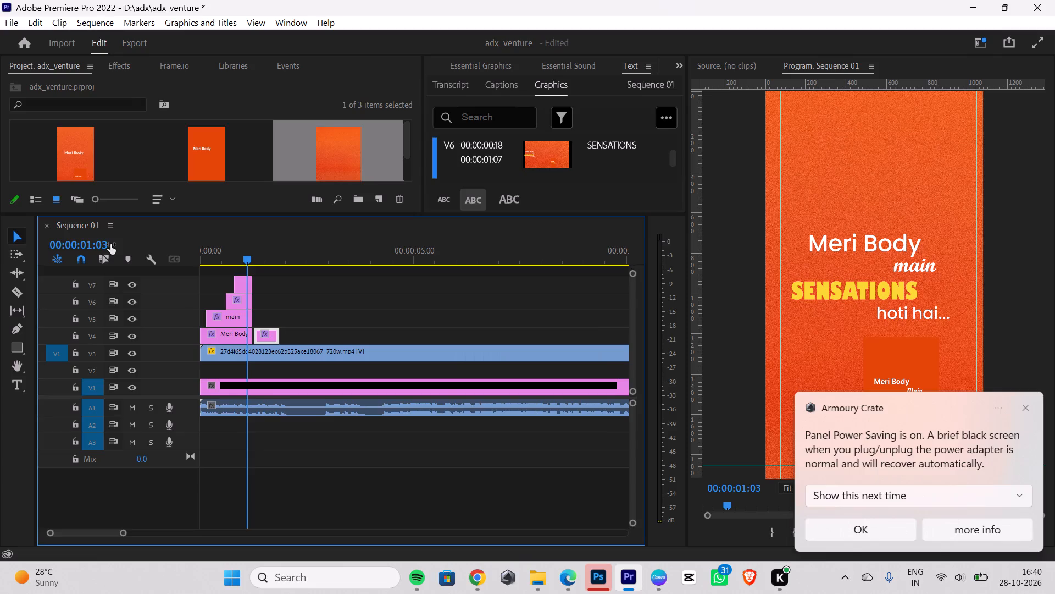
key(Right)
key(Right)
key(Right)
key(Right)
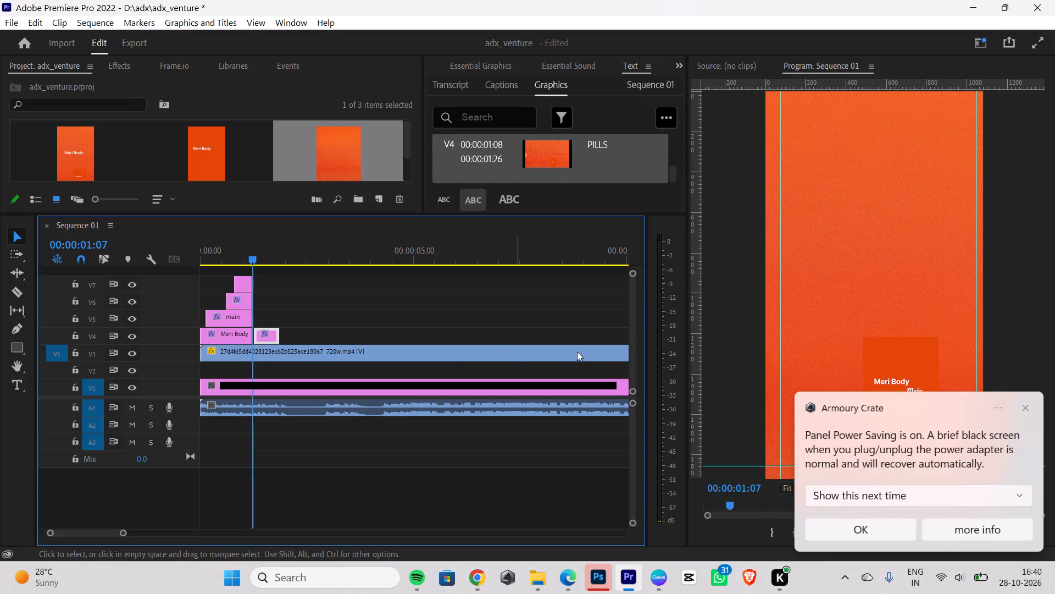
click(1023, 406)
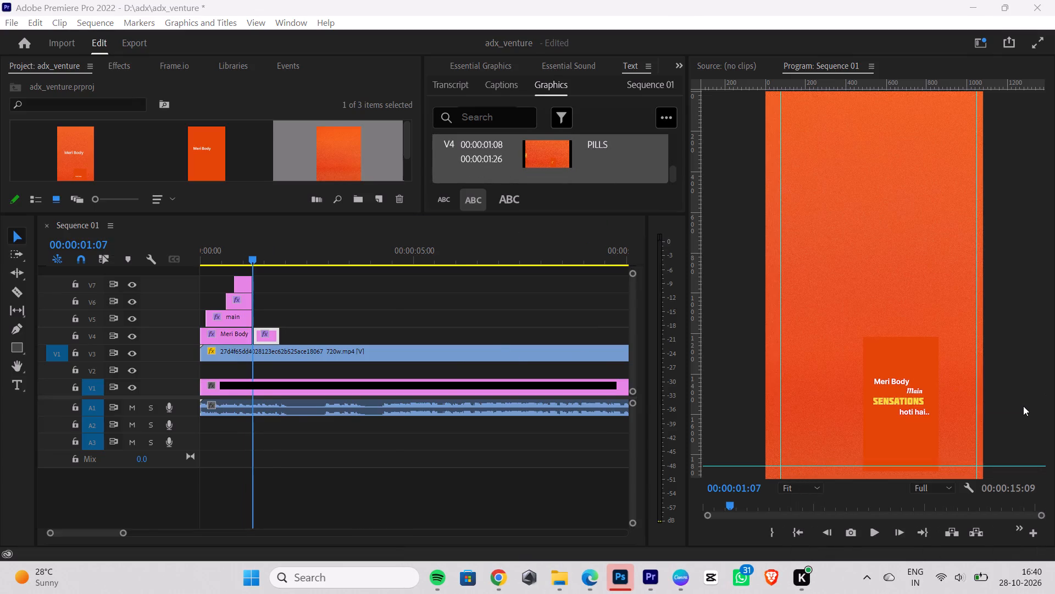
key(Right)
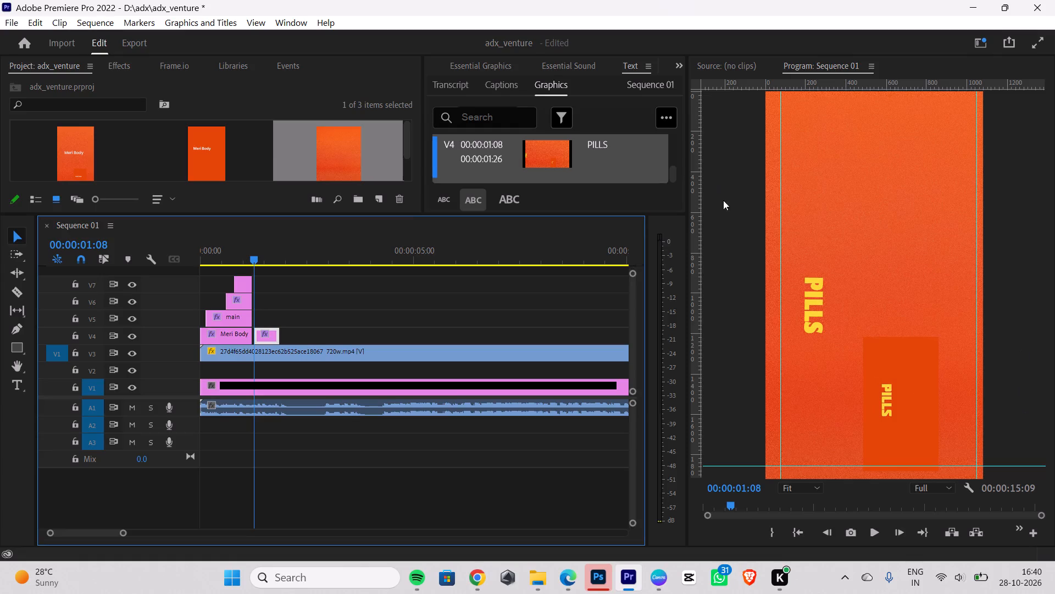
Play the sequence from the beginning through the "PILLS" caption to check its timing.
drag(259, 256, 0, 306)
key(space)
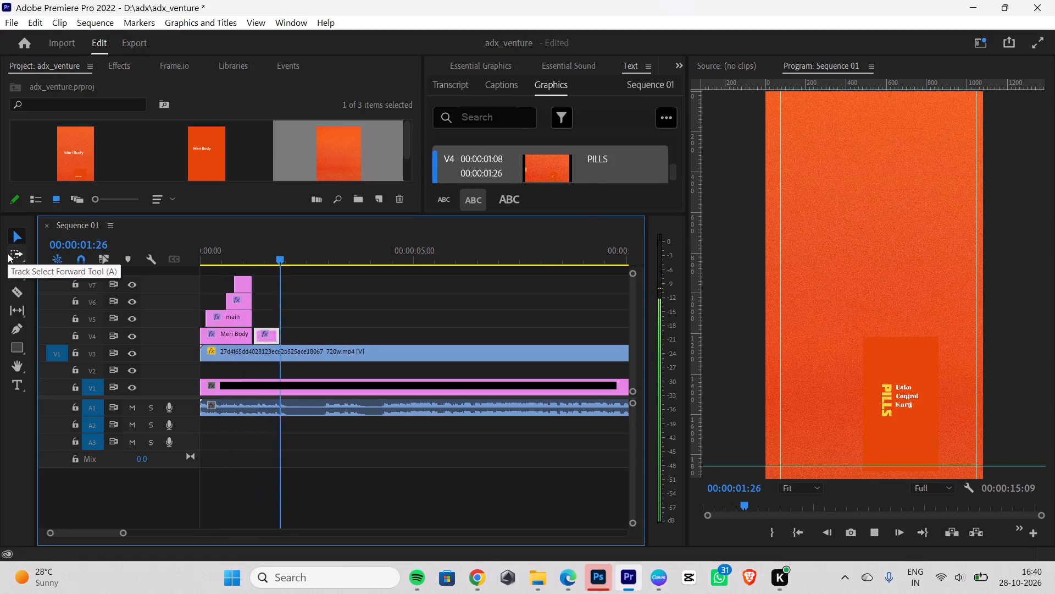
key(space)
Play the sequence from the beginning, then step frame by frame to 00:00:01:14 to examine the reference captions during "PILLS".
drag(277, 258, 0, 309)
key(c)
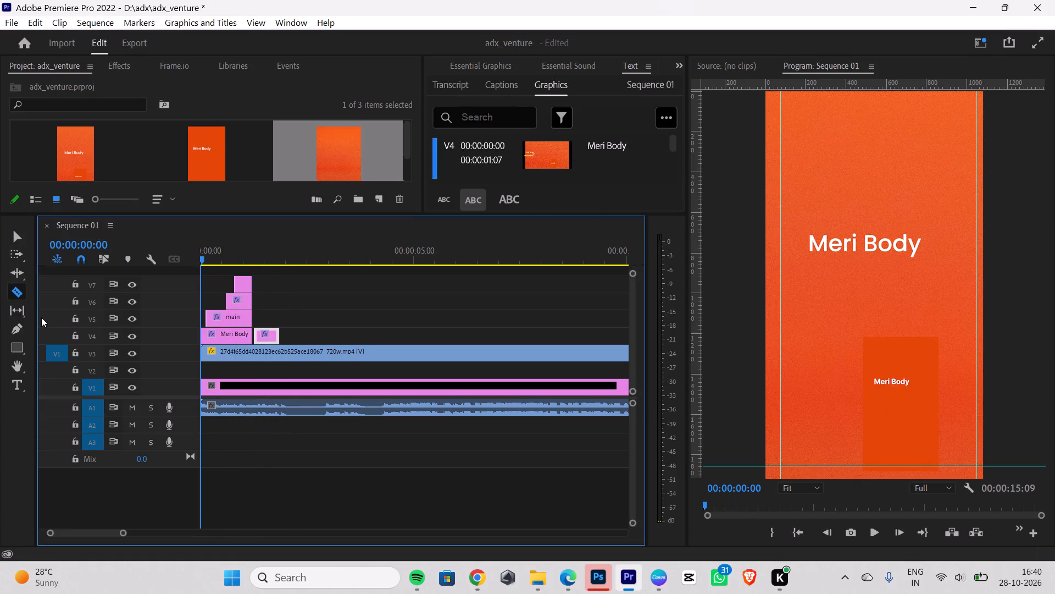
key(space)
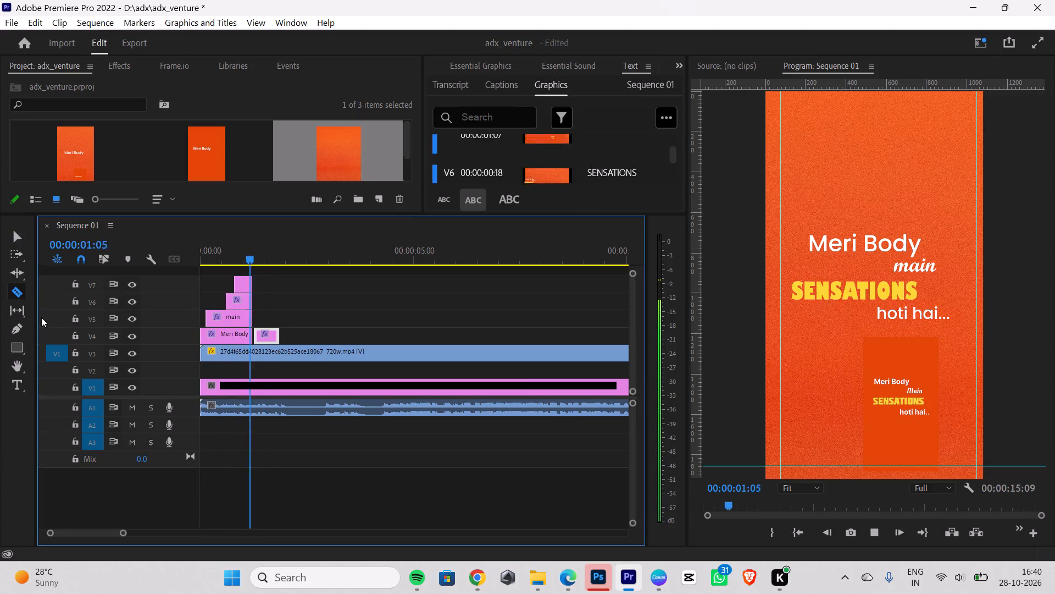
key(space)
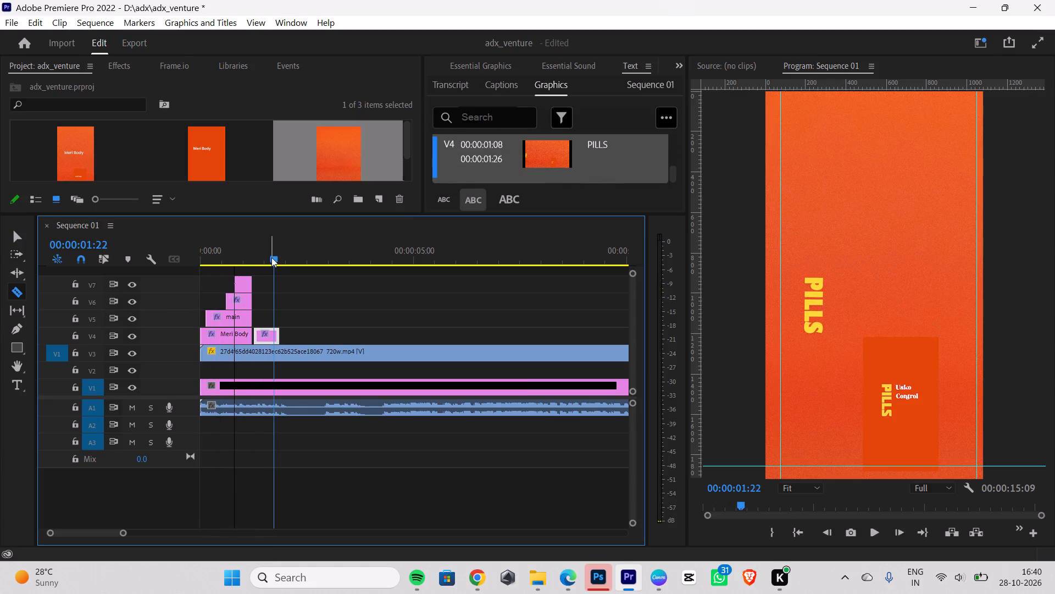
drag(273, 257, 252, 266)
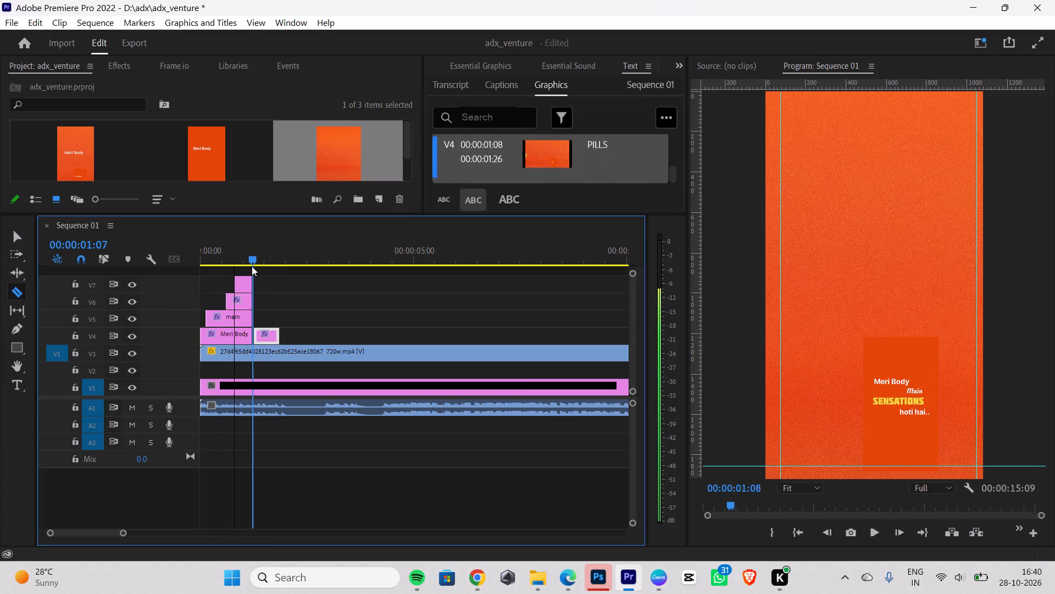
drag(252, 266, 253, 266)
key(Right)
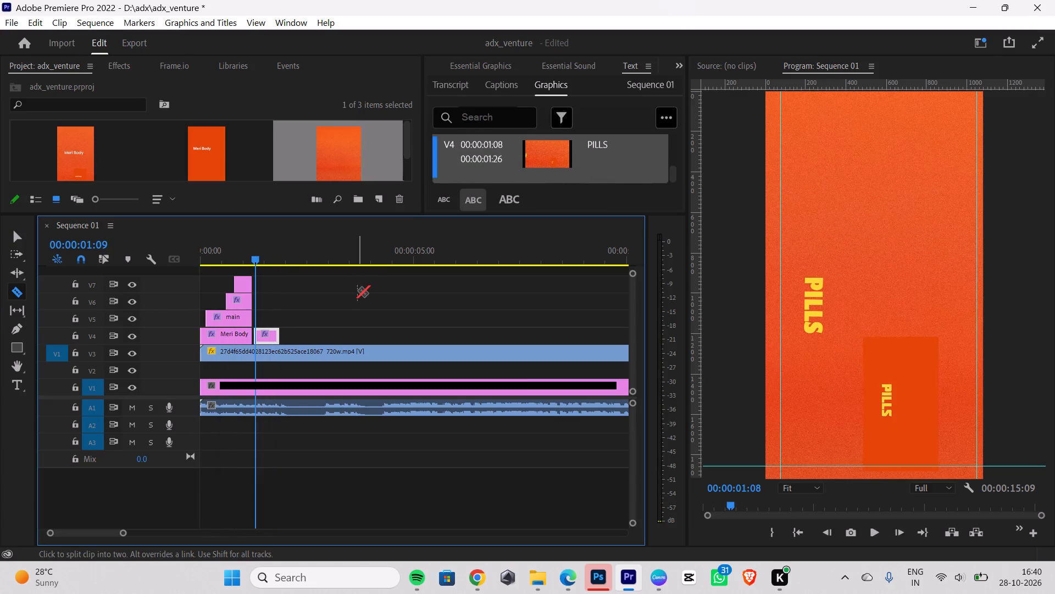
key(Right)
key(Right)
key(Right)
key(Right)
key(Right)
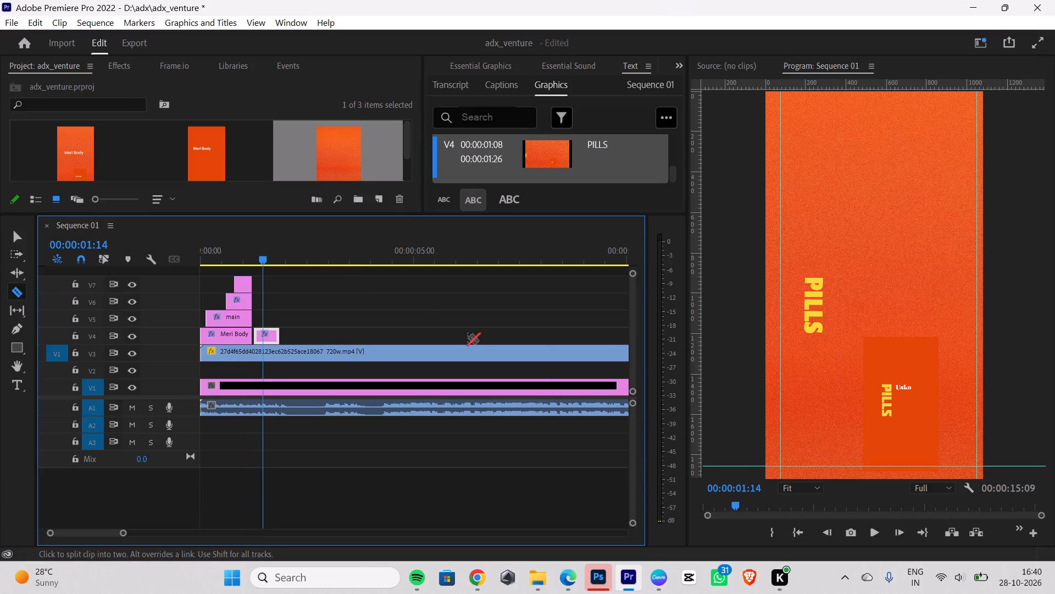
Reposition the V3 reference video higher in the frame, beside the "PILLS" caption near the right edge, with vertical position 711.
click(795, 485)
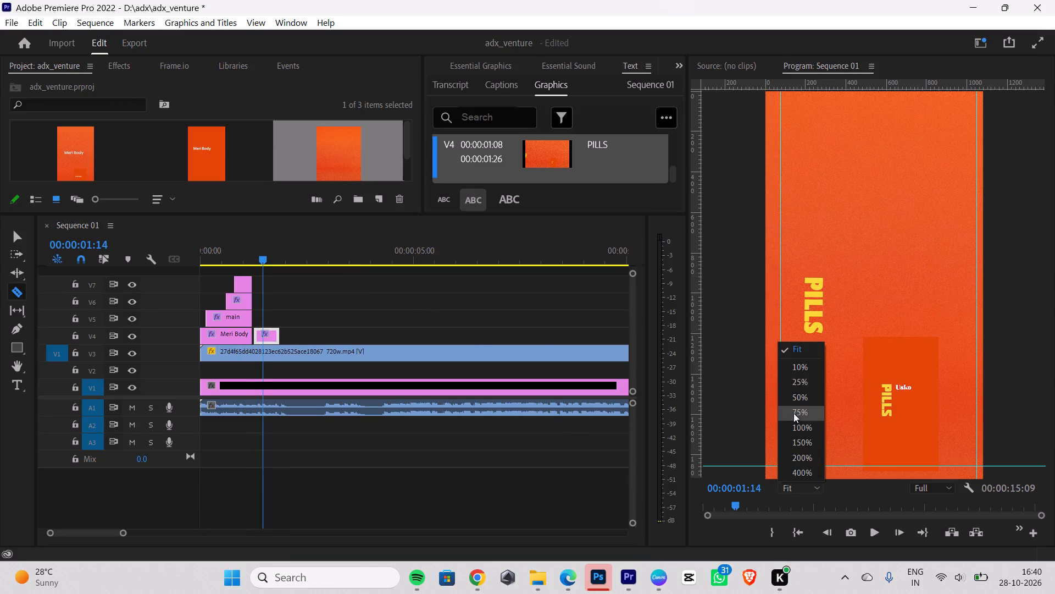
click(793, 413)
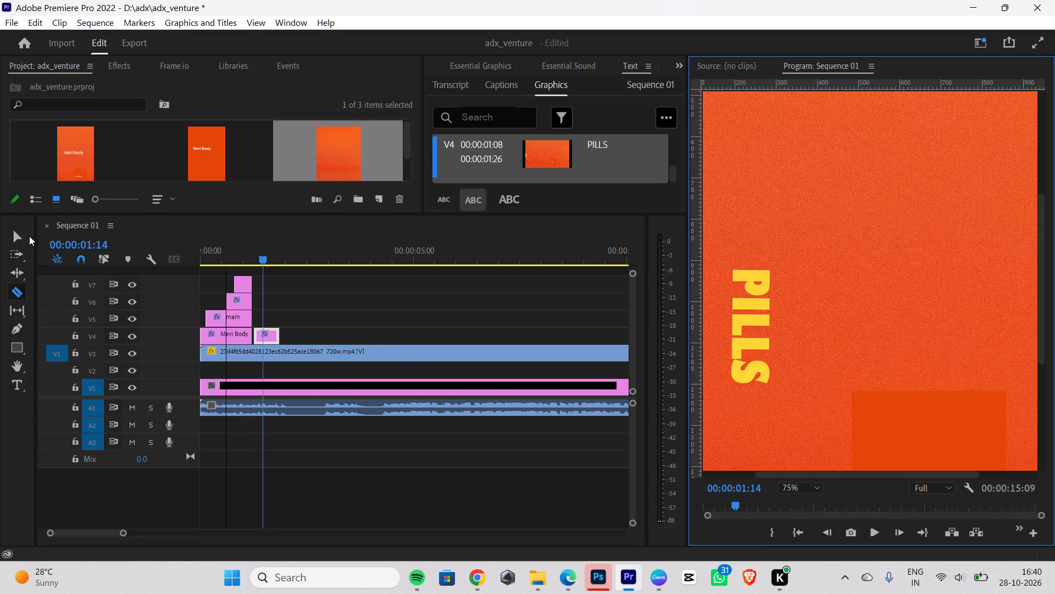
click(15, 237)
click(364, 350)
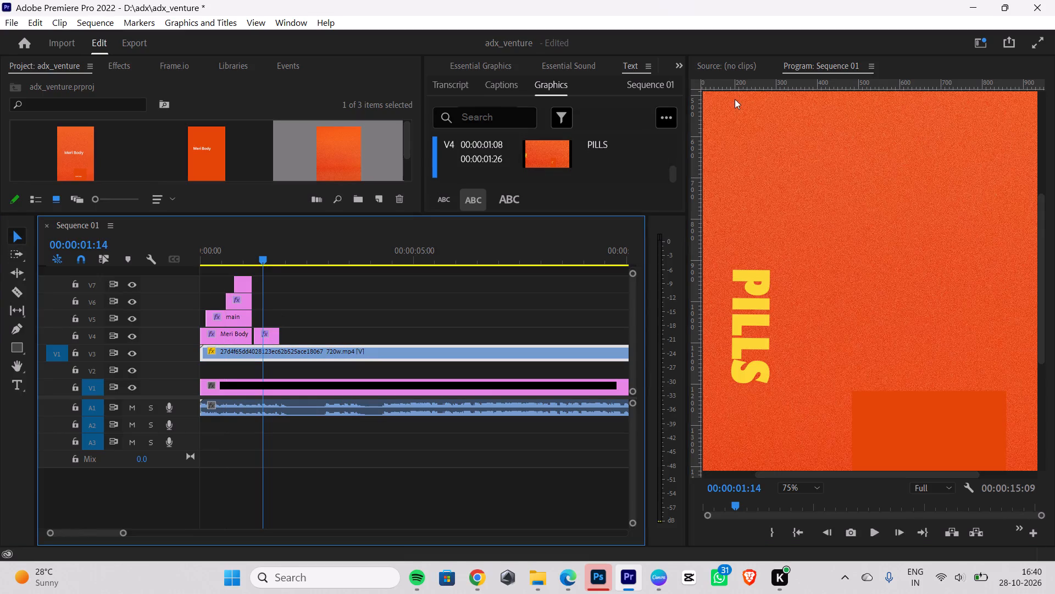
click(676, 64)
click(712, 86)
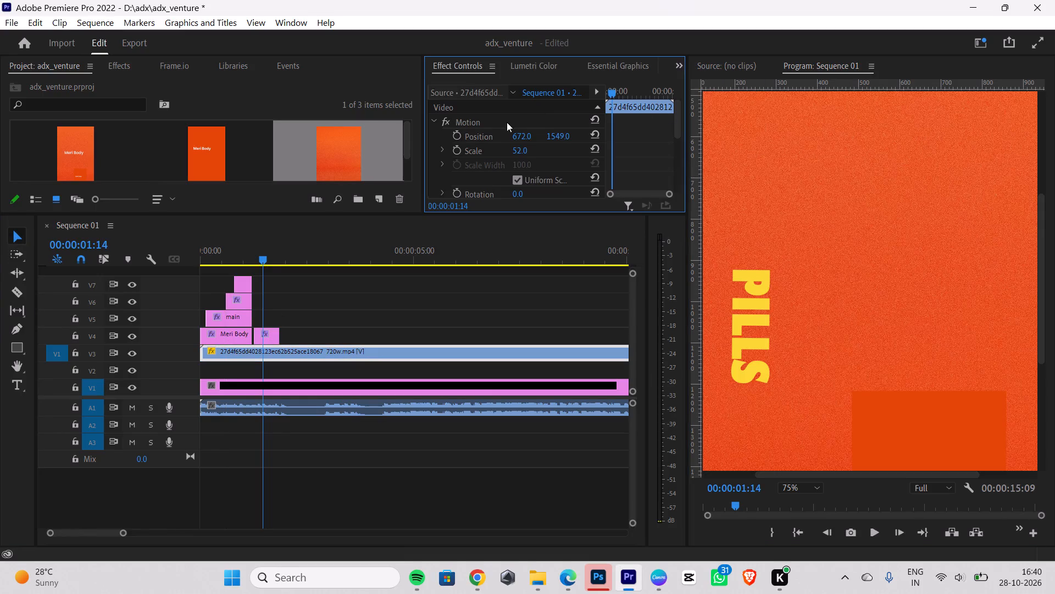
drag(525, 136, 692, 471)
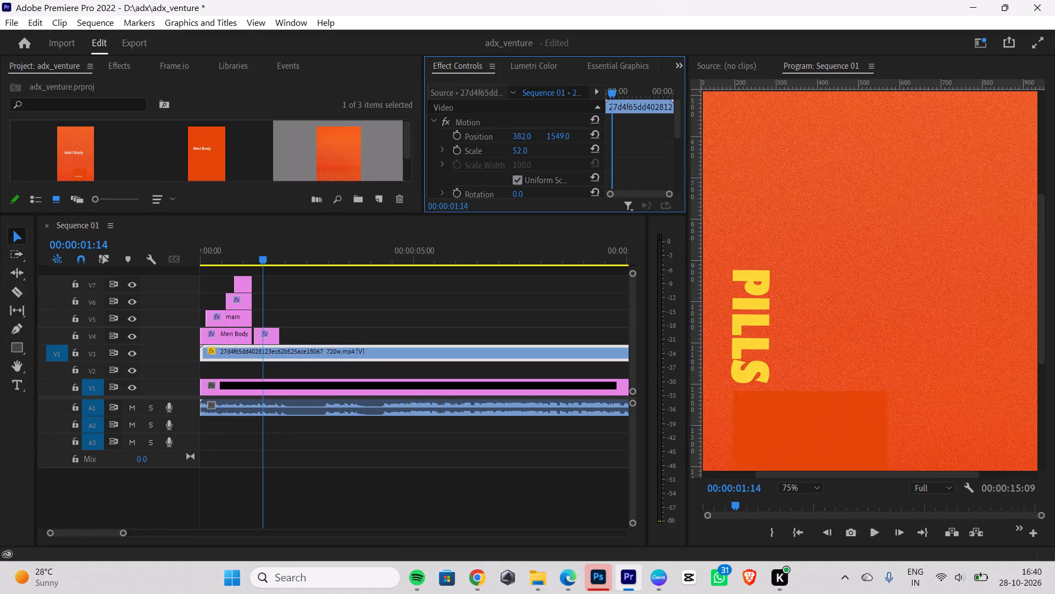
drag(692, 471, 796, 454)
drag(559, 136, 587, 335)
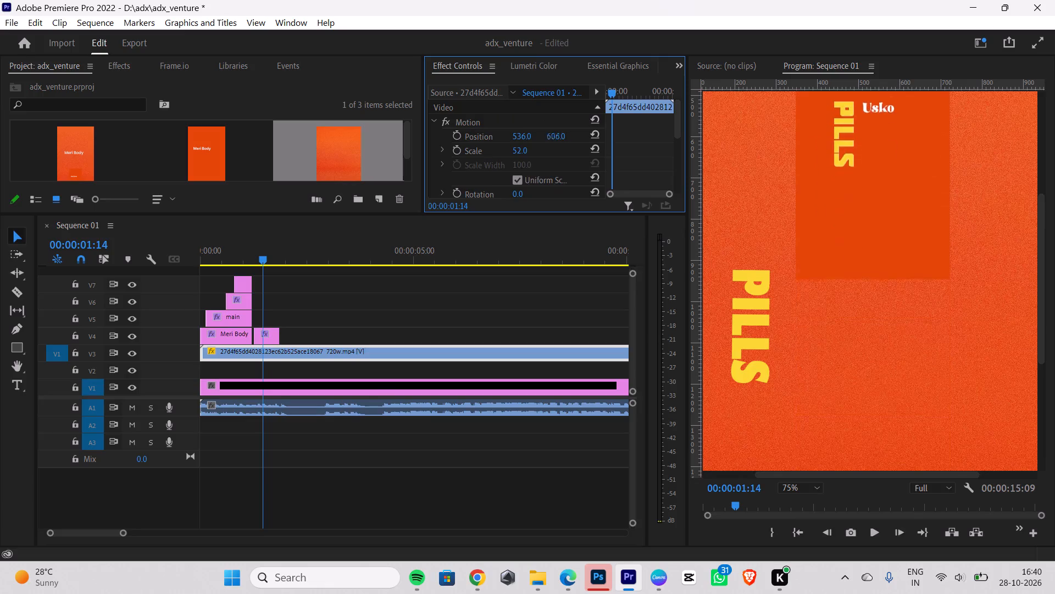
drag(587, 335, 608, 324)
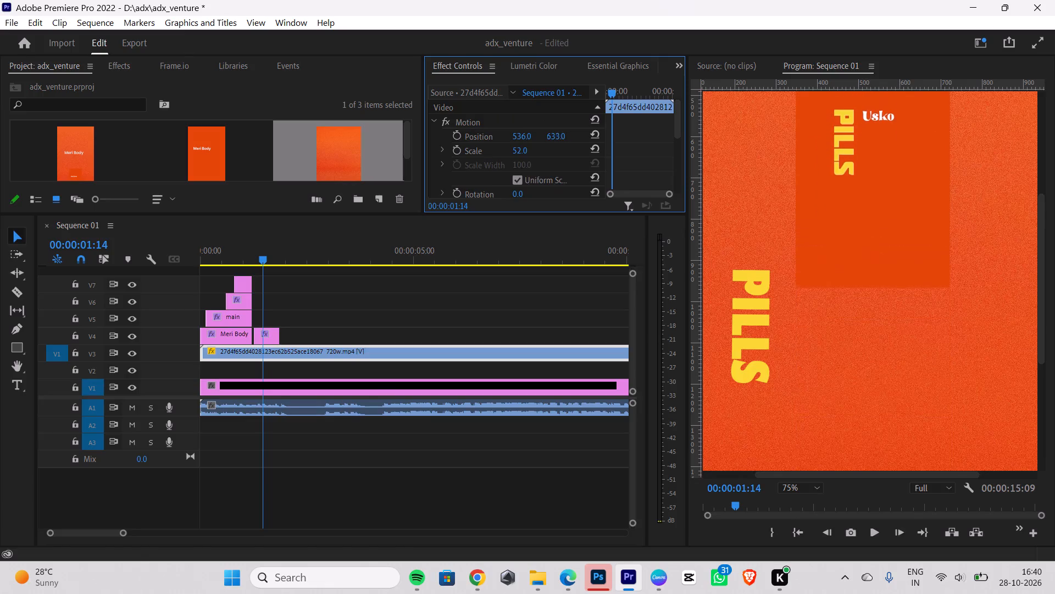
drag(608, 324, 634, 274)
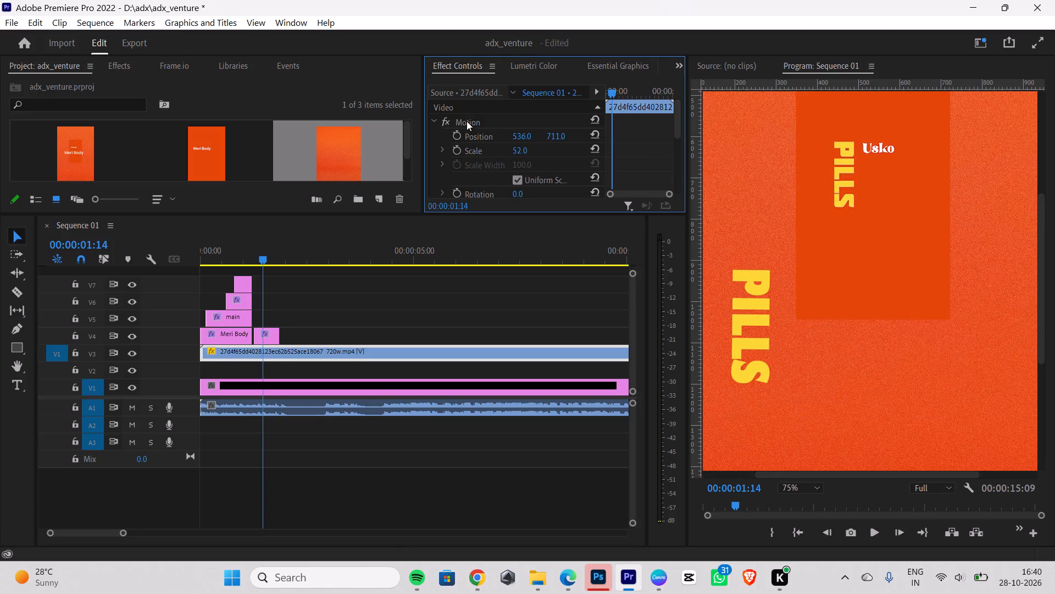
drag(527, 137, 667, 157)
Set the V4 "PILLS" graphic's vector motion scale to 110 and its position to 621, 899.
click(753, 321)
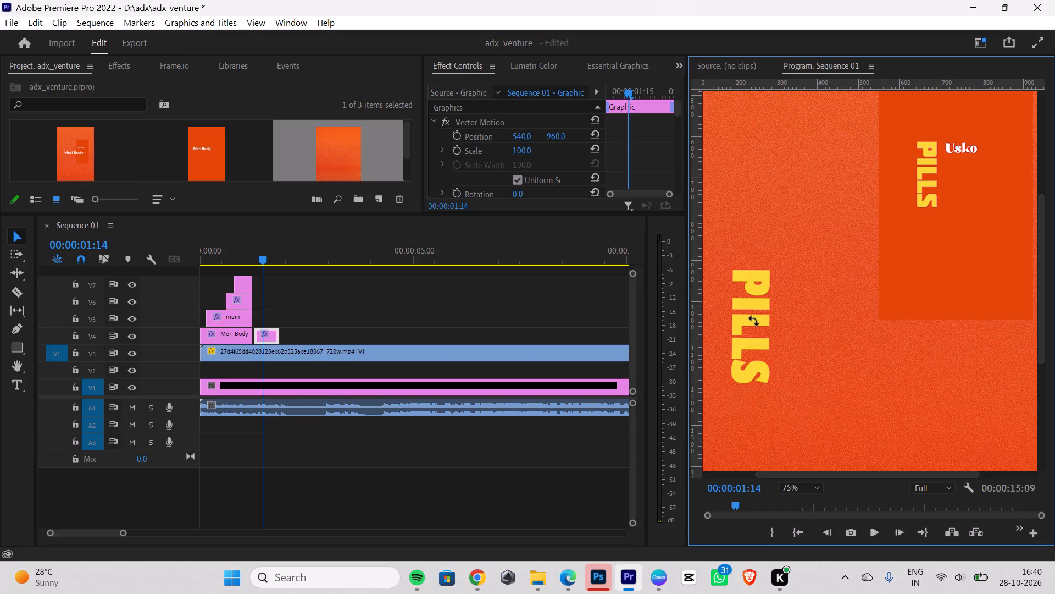
drag(526, 149, 550, 146)
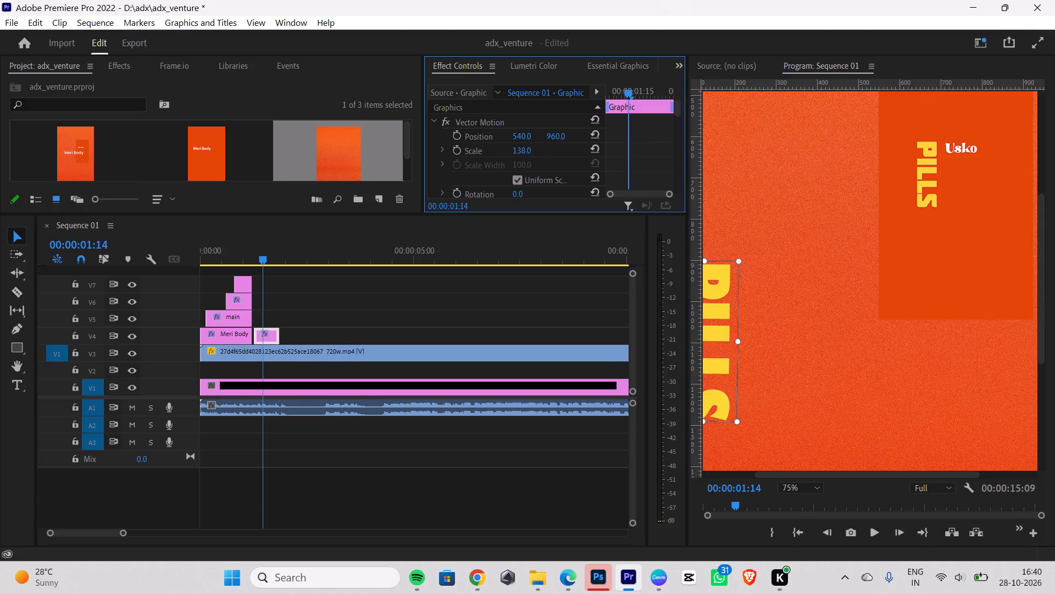
drag(550, 146, 532, 150)
drag(523, 135, 581, 137)
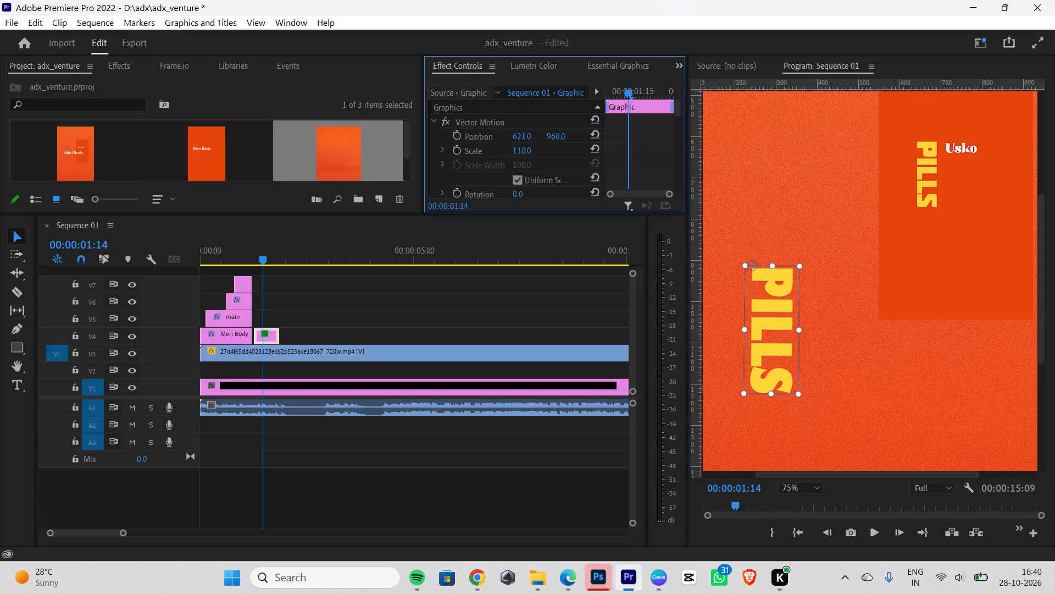
drag(581, 137, 551, 138)
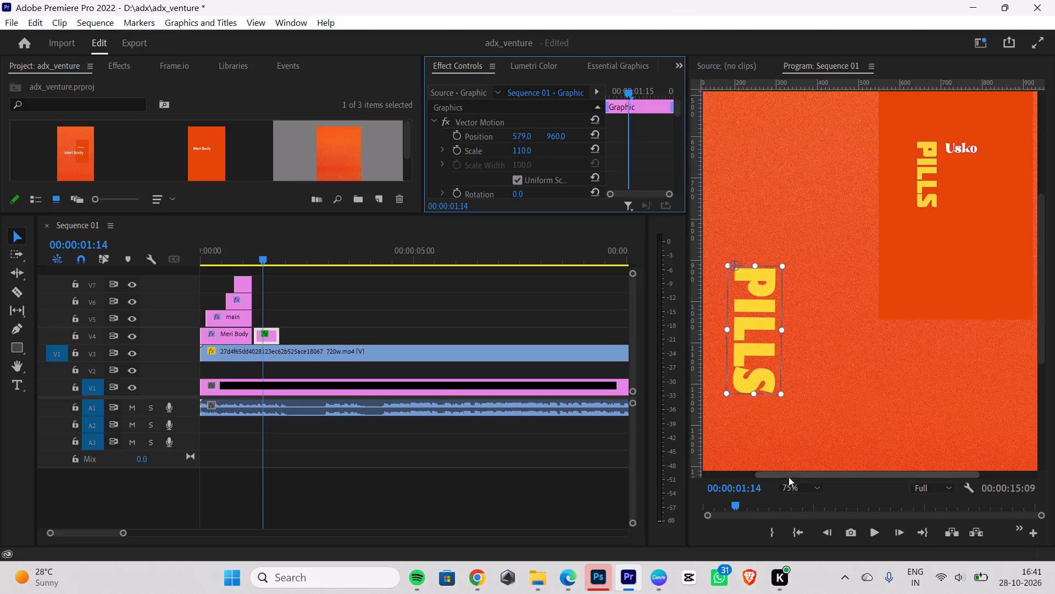
click(795, 486)
click(797, 348)
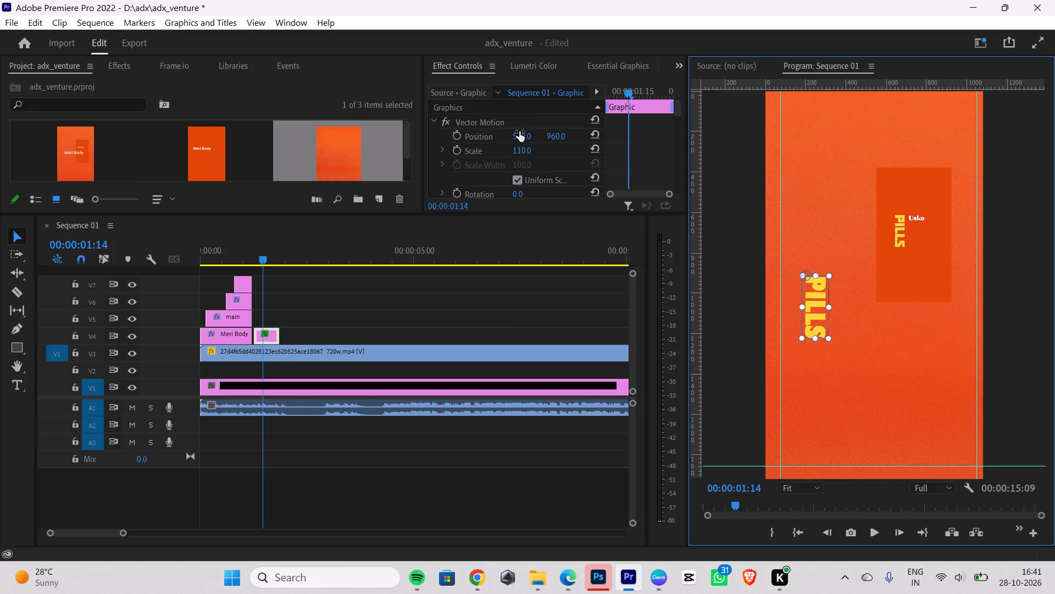
drag(519, 131, 548, 132)
drag(554, 136, 556, 168)
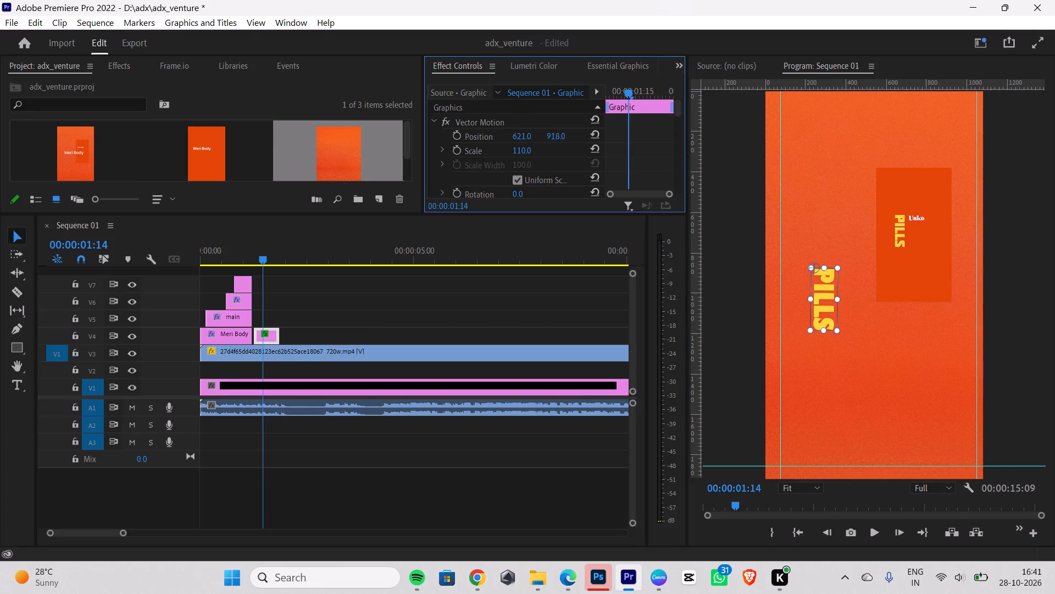
drag(556, 168, 558, 183)
click(750, 137)
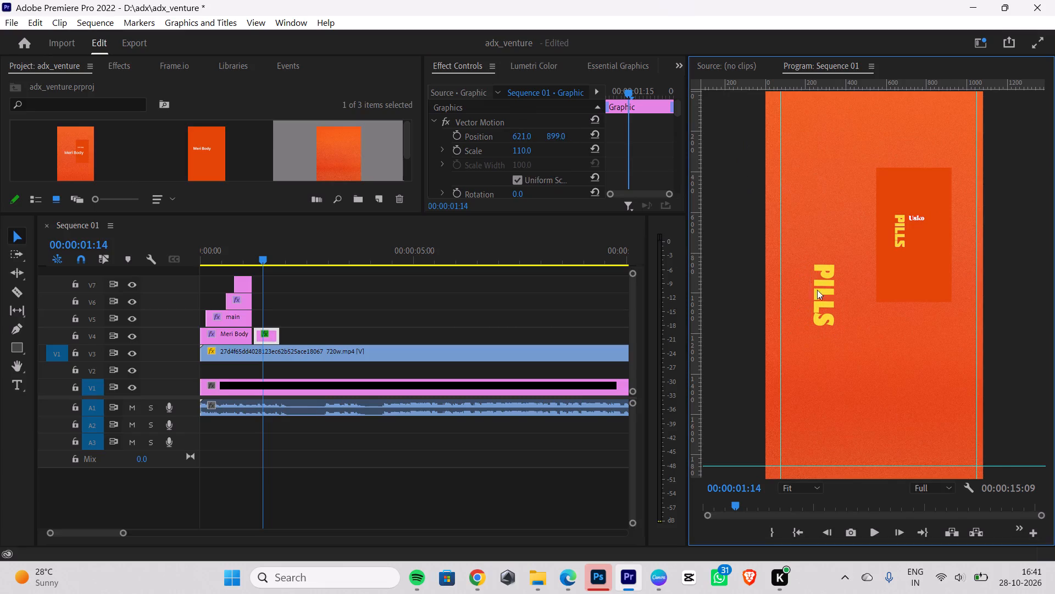
Copy the V4 "PILLS" clip and paste the duplicate at 00:00:01:24 on the same track.
click(807, 493)
click(814, 479)
click(814, 483)
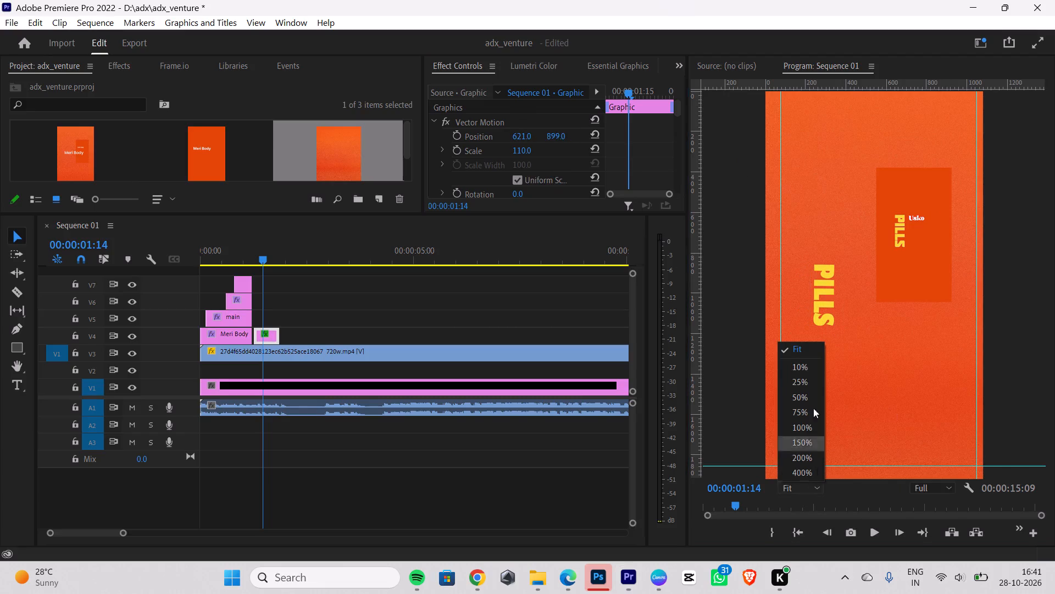
click(806, 415)
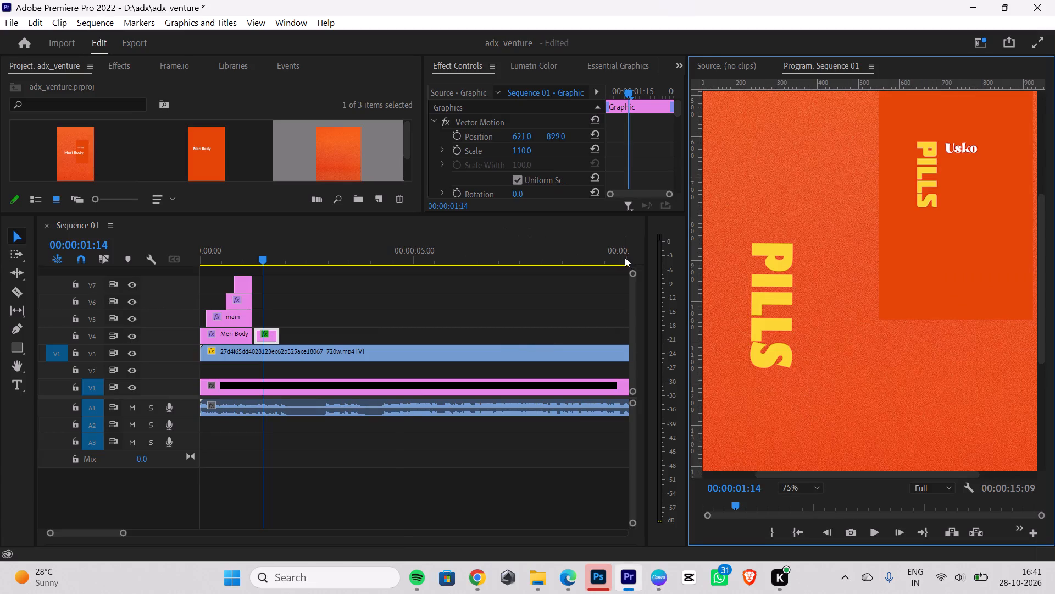
key(space)
key(space)
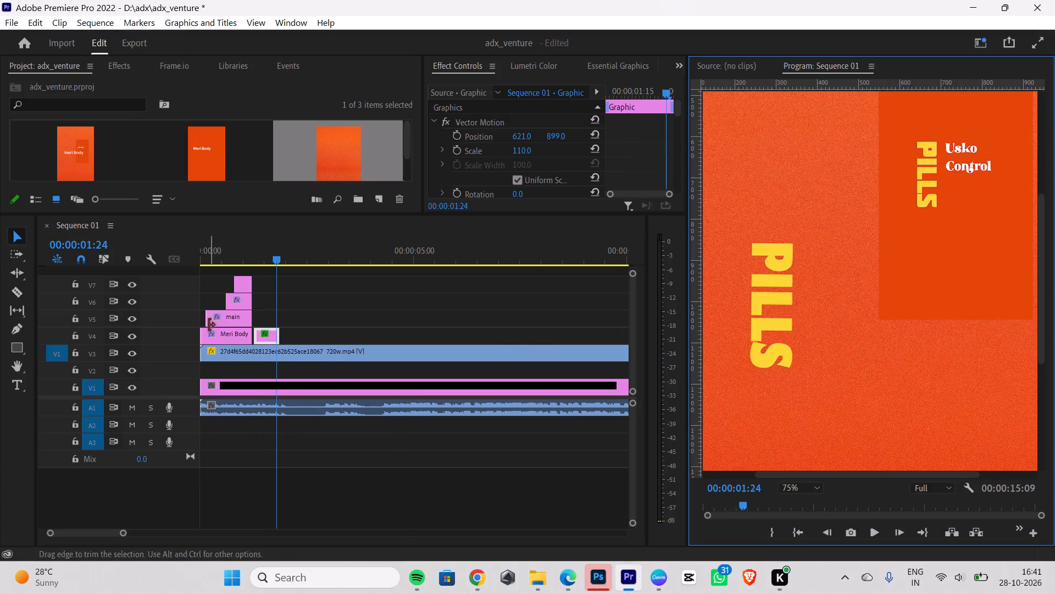
click(265, 335)
key(ctrl+c)
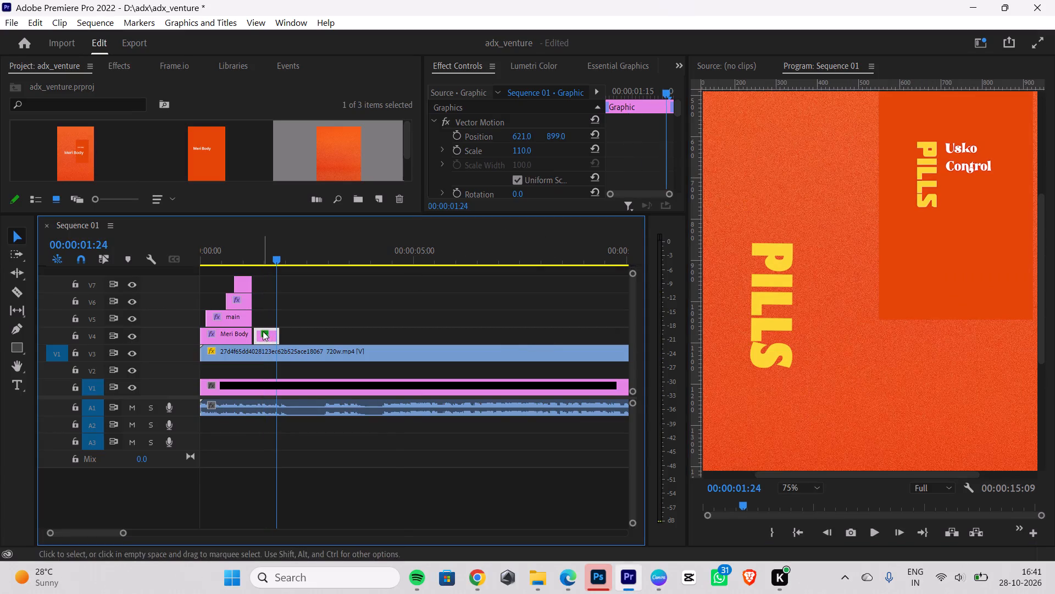
key(ctrl+v)
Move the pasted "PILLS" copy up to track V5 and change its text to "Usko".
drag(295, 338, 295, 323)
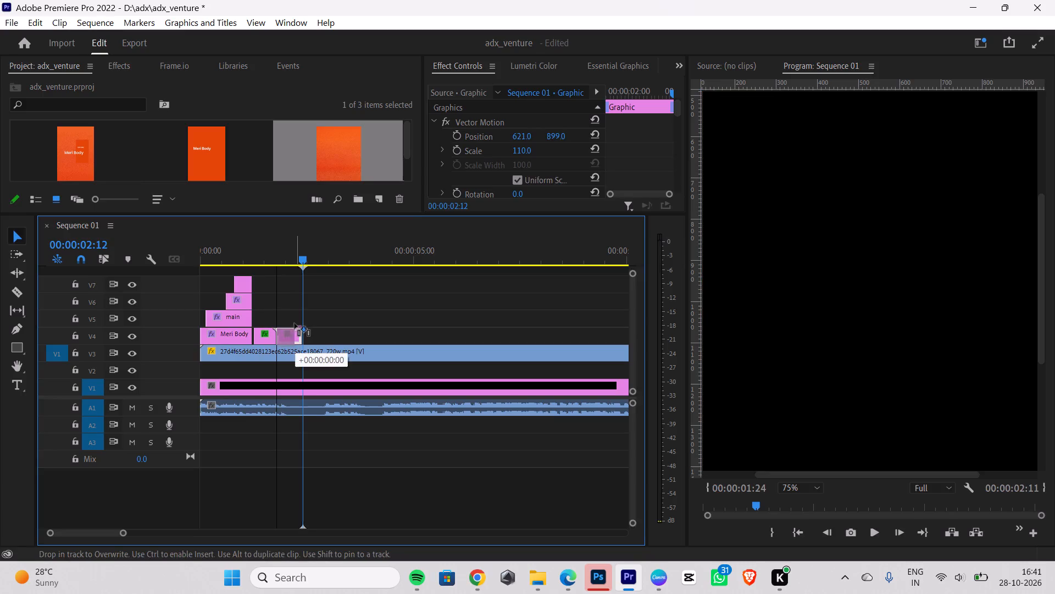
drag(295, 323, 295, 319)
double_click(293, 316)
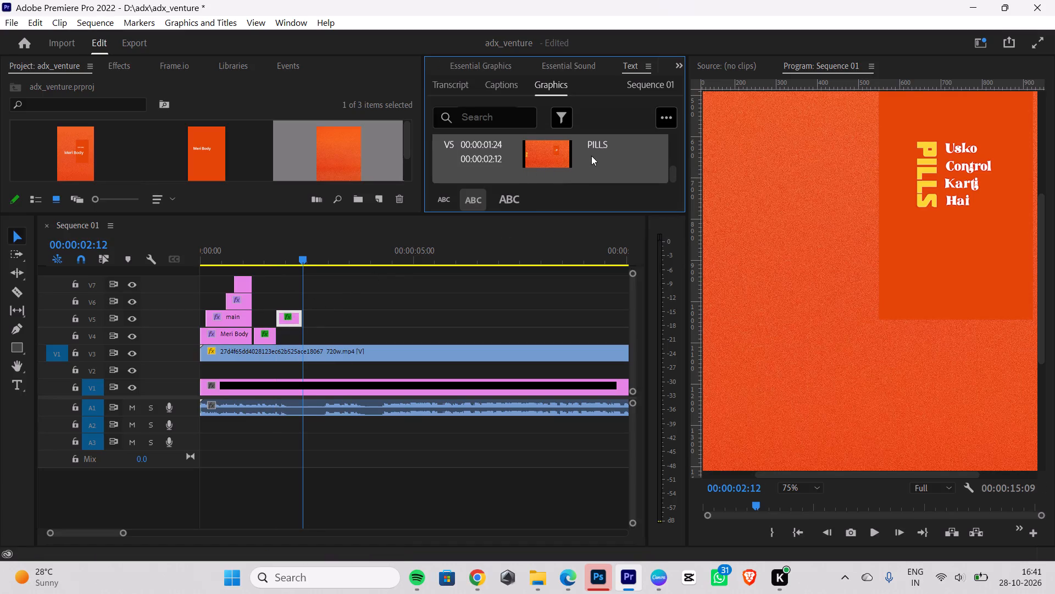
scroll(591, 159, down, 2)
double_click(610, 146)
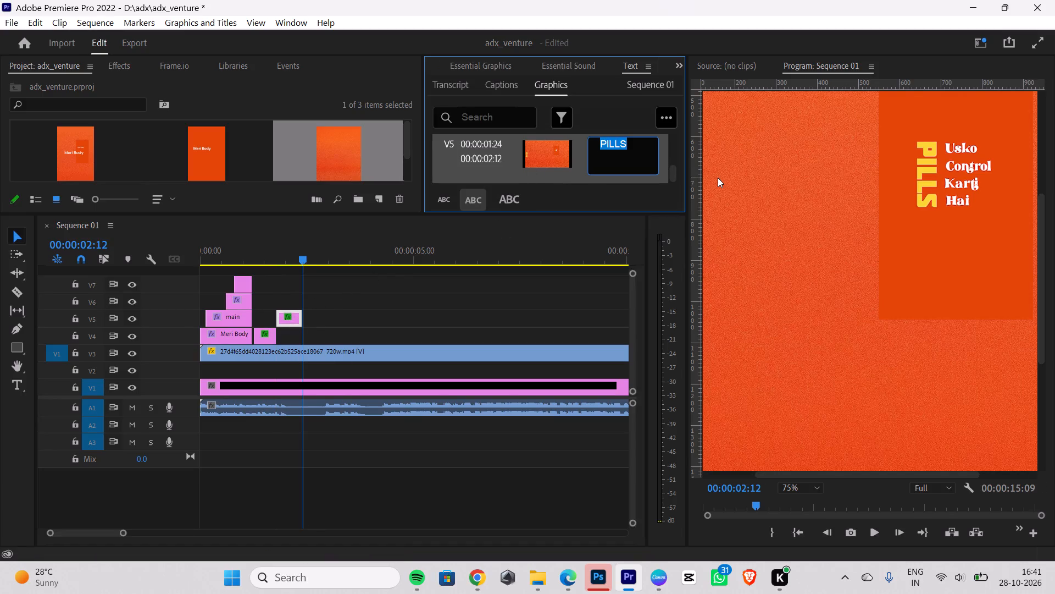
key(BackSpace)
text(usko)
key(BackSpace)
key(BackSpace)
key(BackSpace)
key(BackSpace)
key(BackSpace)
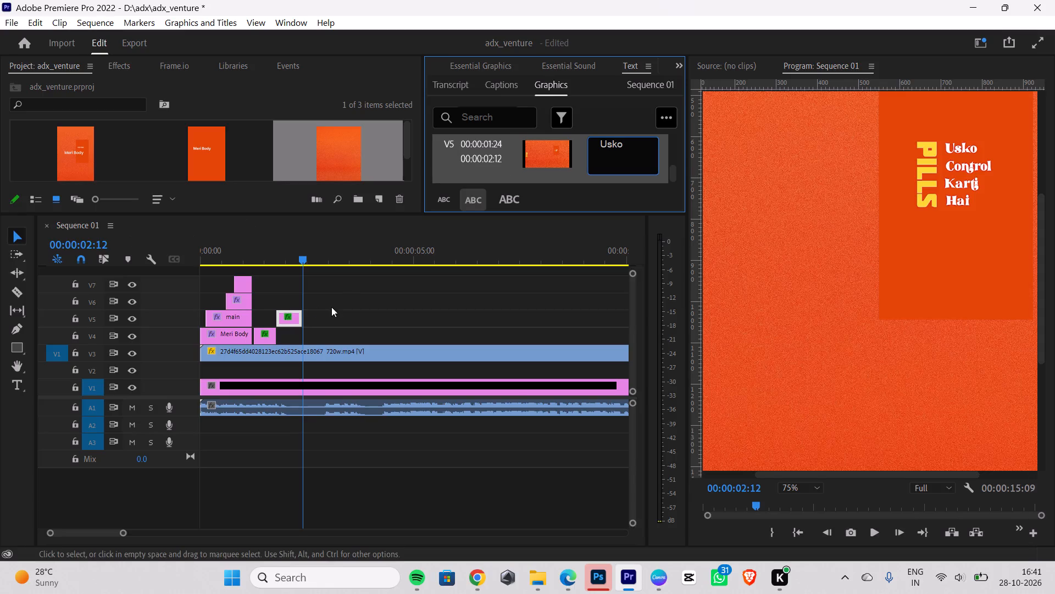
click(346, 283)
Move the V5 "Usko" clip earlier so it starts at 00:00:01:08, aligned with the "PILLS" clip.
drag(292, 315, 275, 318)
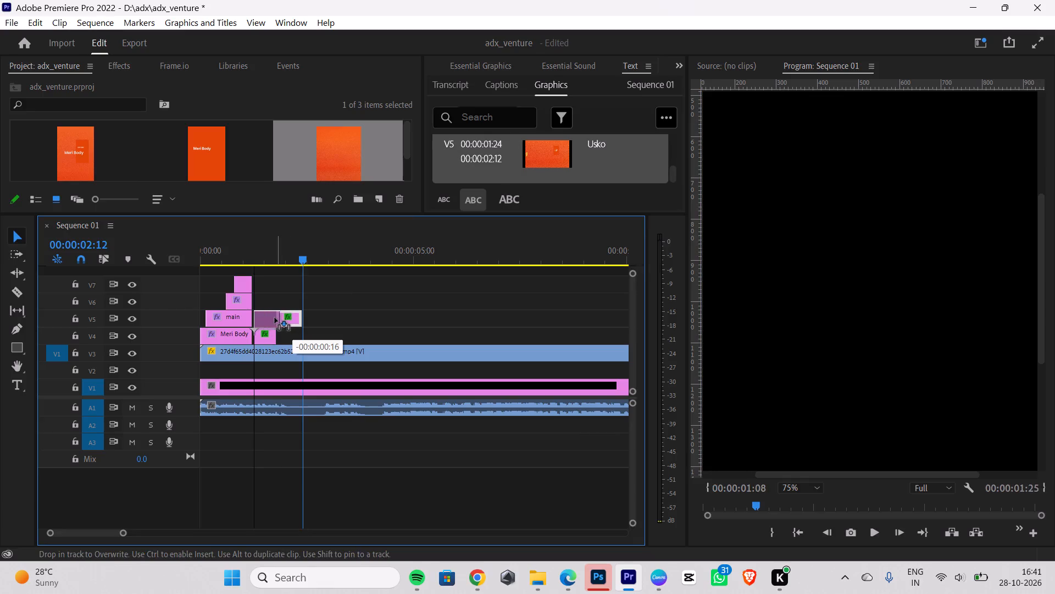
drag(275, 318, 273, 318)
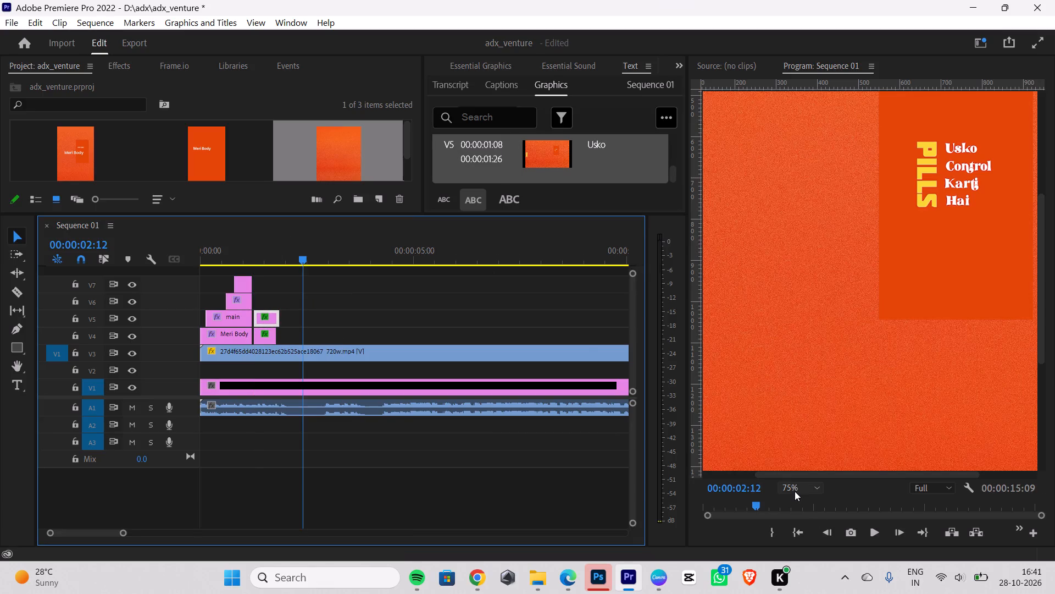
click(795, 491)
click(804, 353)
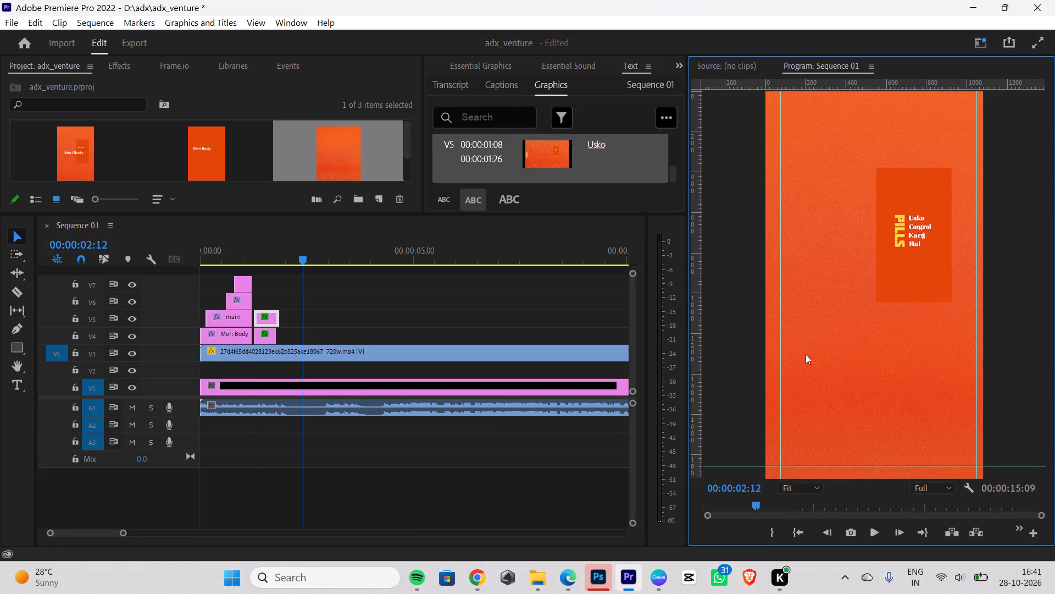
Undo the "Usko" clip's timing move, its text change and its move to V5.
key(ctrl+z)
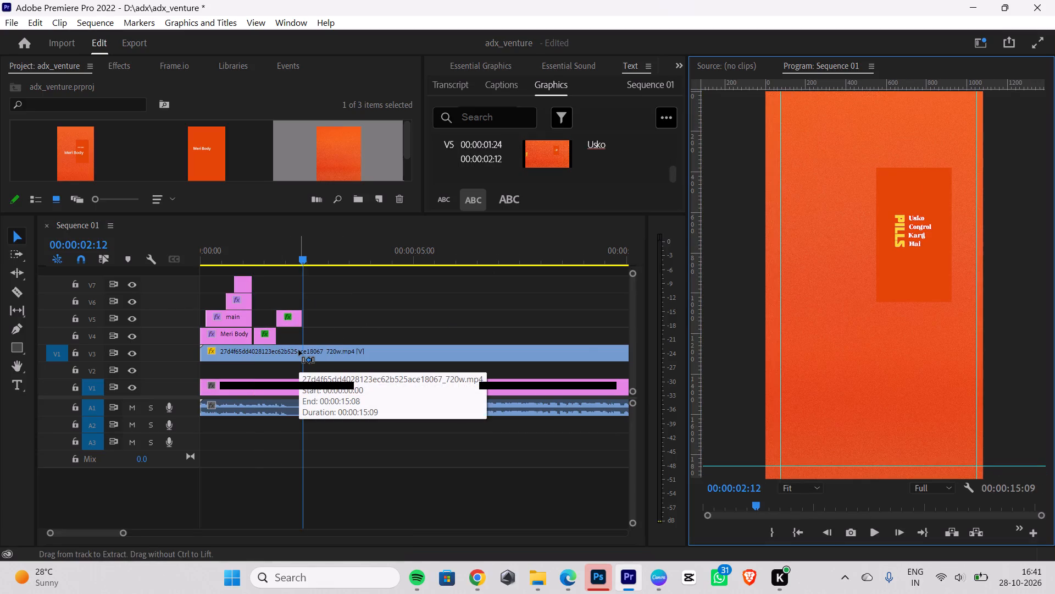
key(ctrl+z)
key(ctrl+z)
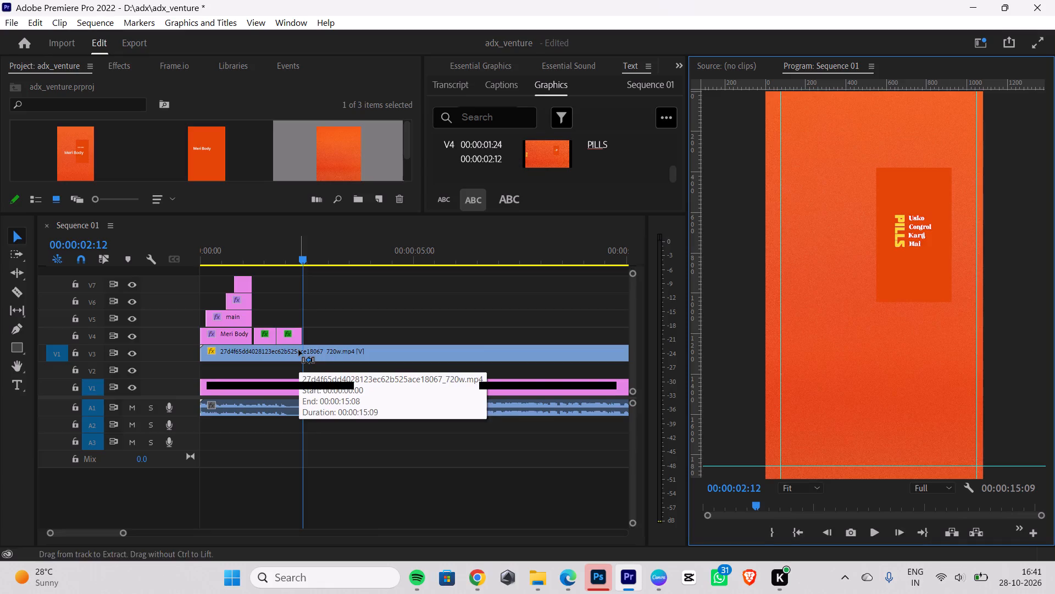
Move the second "PILLS" clip up to V5 so it starts at 00:00:01:08, and extend both "PILLS" clips to 00:00:02:11.
drag(300, 255, 228, 285)
key(space)
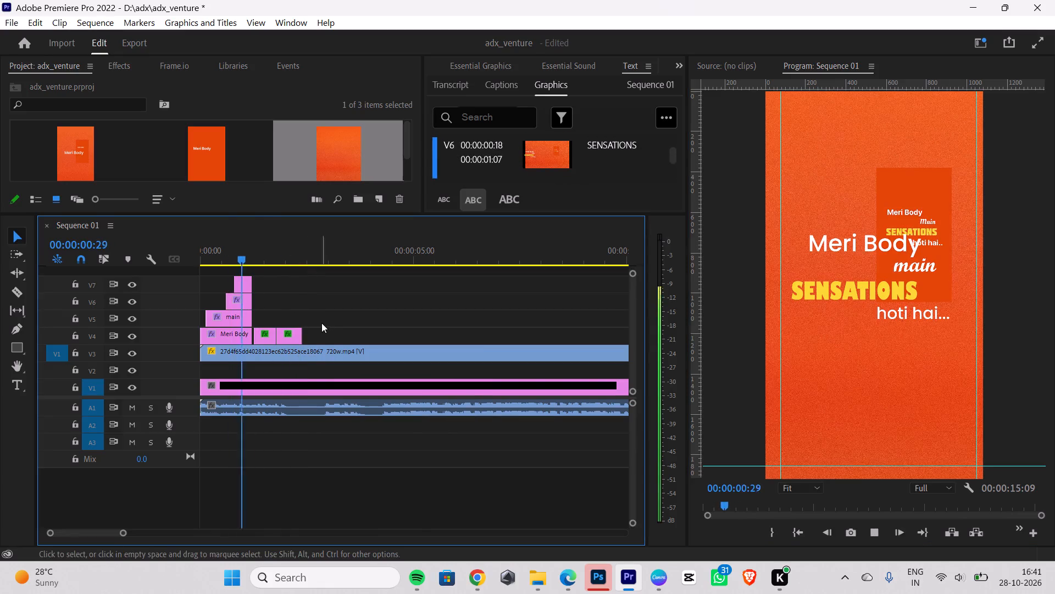
key(space)
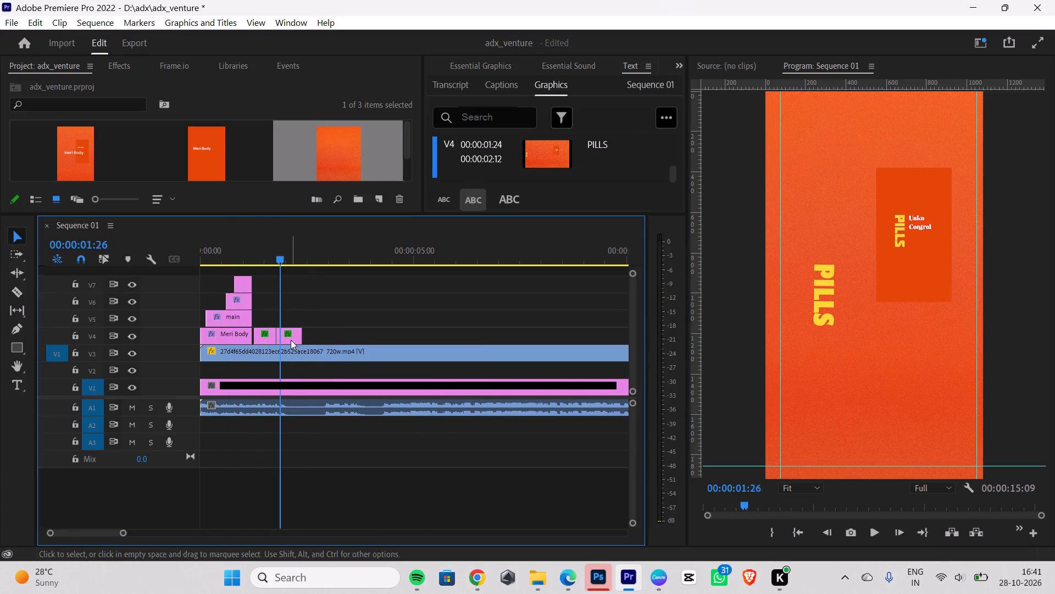
drag(291, 340, 273, 321)
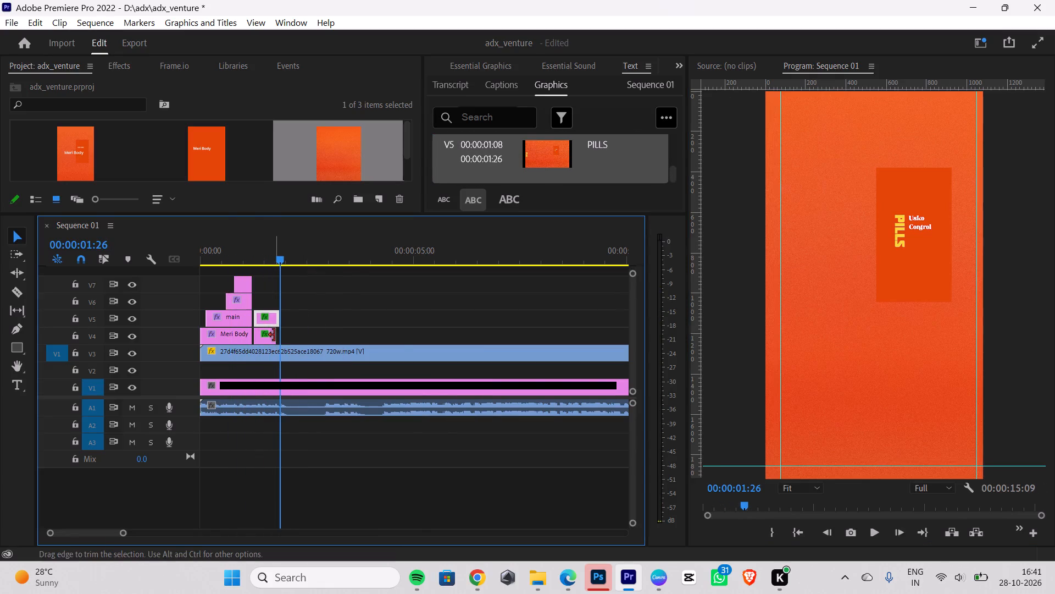
drag(273, 336, 298, 334)
drag(276, 313, 294, 312)
Change the V5 "PILLS" clip's text to "Usko".
double_click(290, 317)
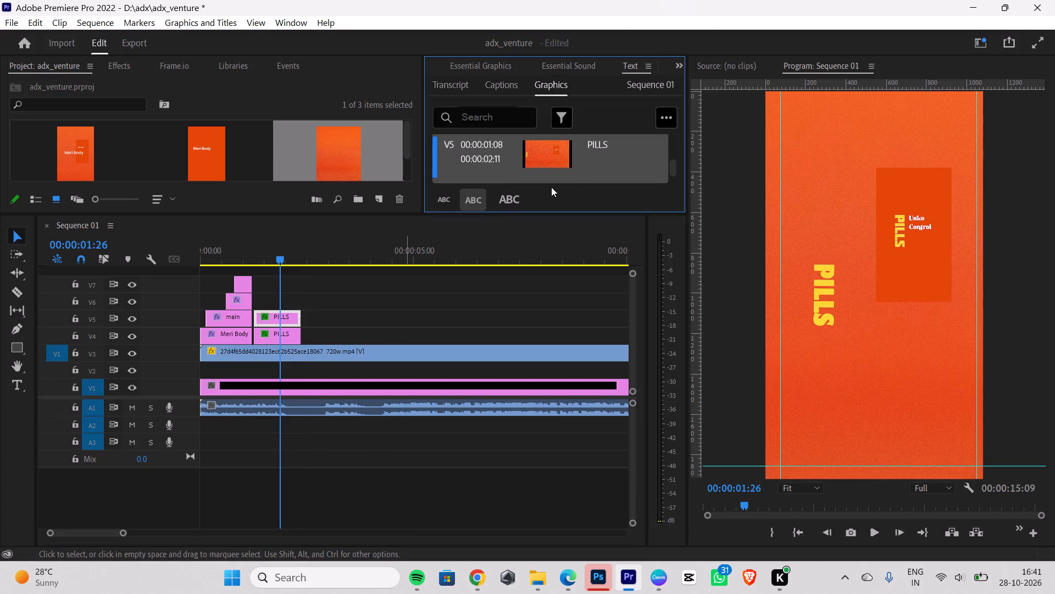
double_click(610, 148)
key(BackSpace)
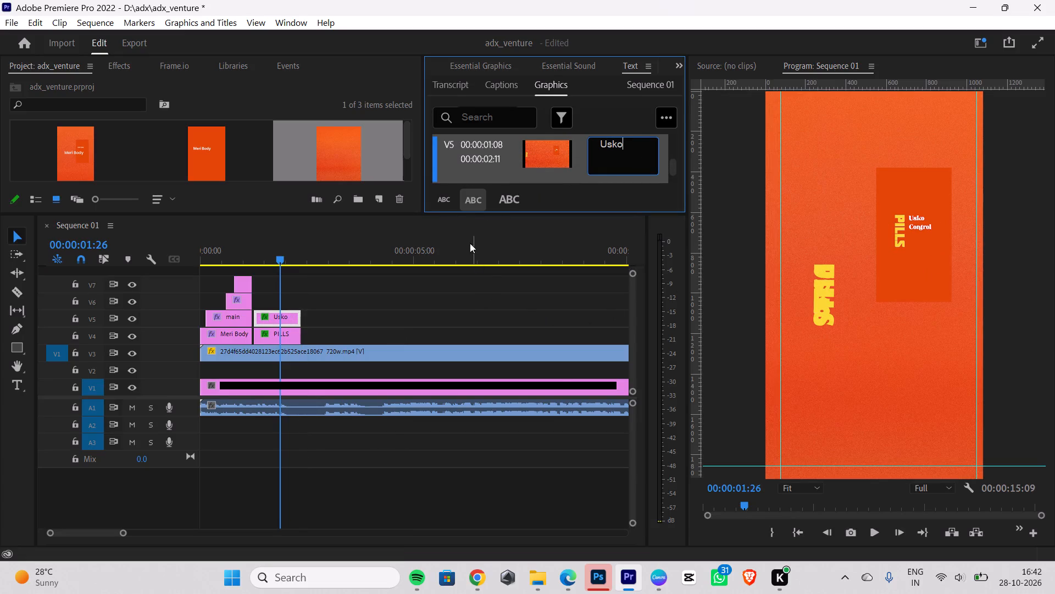
click(487, 228)
Rotate the "Usko" text to horizontal and place it just to the right of the top of the vertical "PILLS" text.
drag(825, 293, 882, 293)
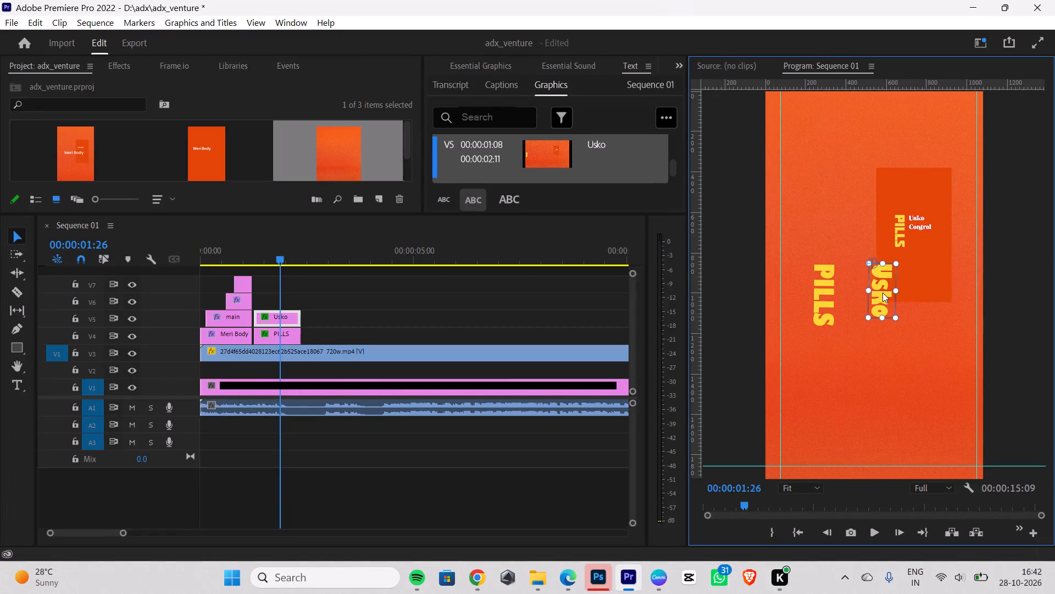
drag(882, 293, 873, 291)
drag(864, 321, 874, 322)
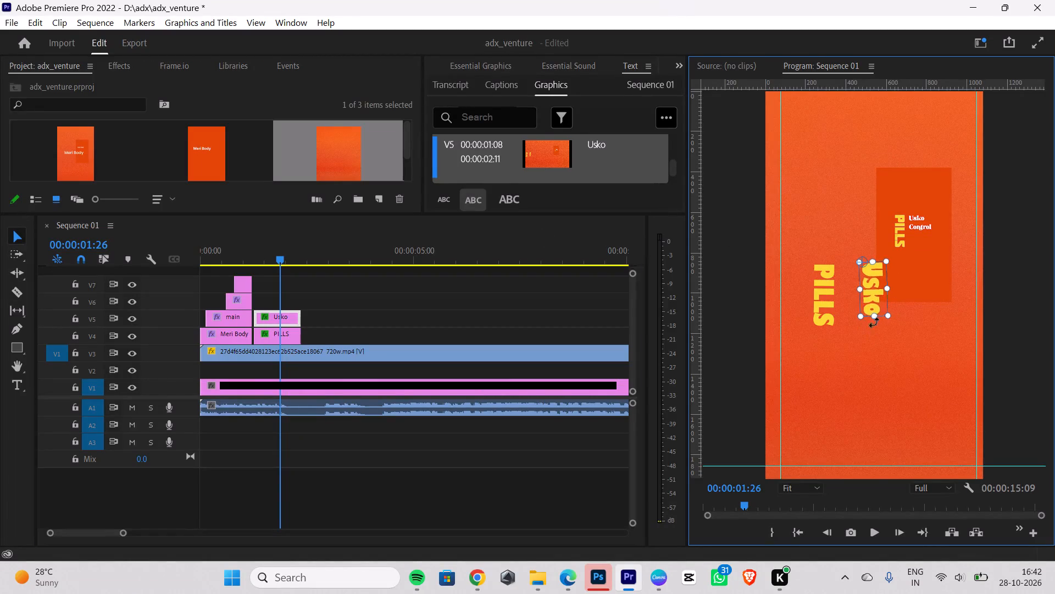
drag(874, 322, 924, 258)
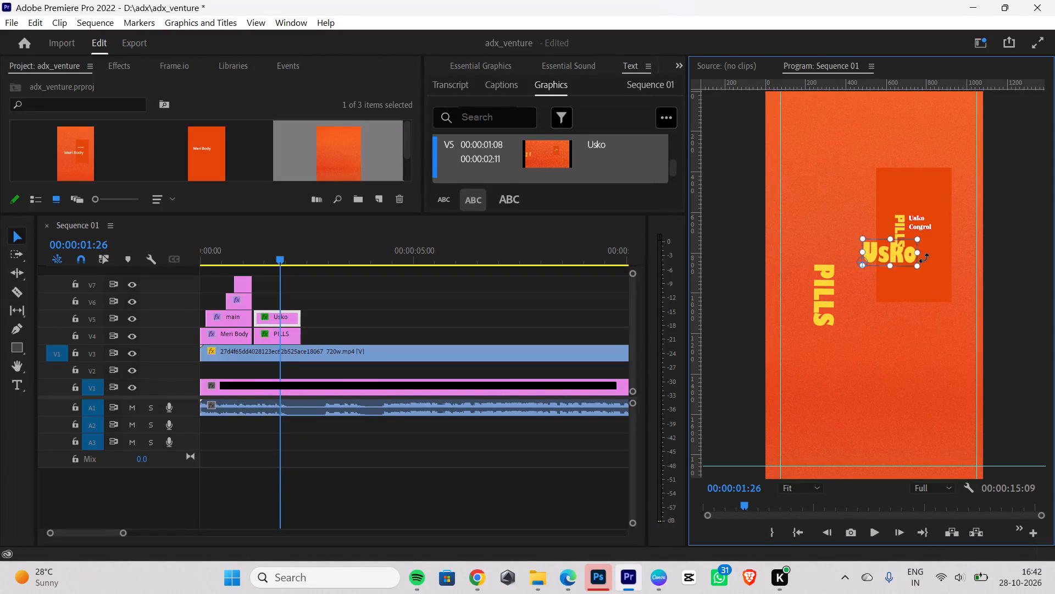
drag(924, 258, 924, 256)
drag(924, 256, 924, 255)
click(913, 309)
drag(885, 250, 880, 272)
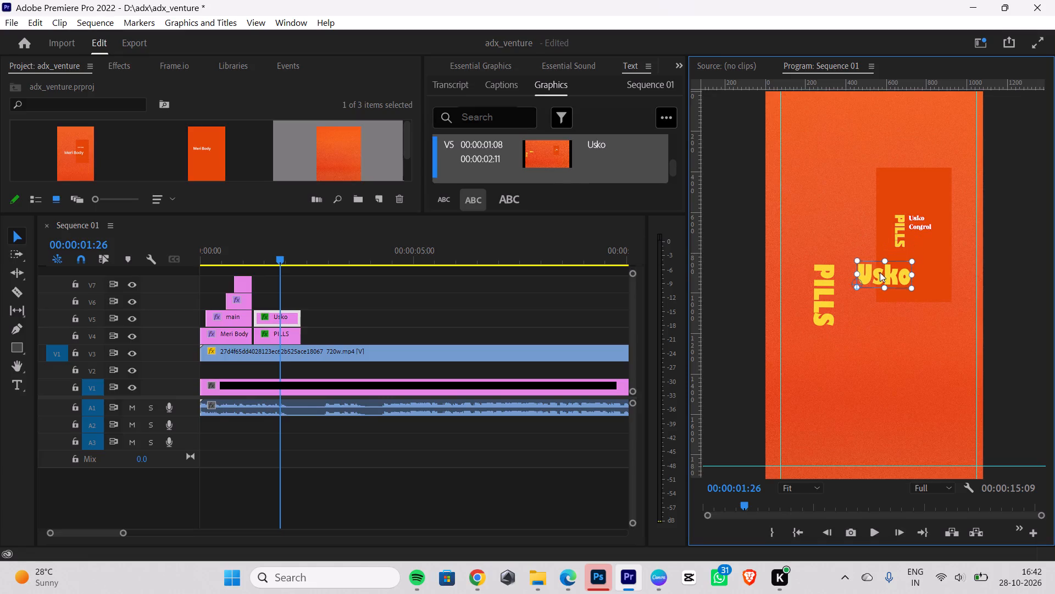
drag(880, 272, 869, 270)
click(874, 335)
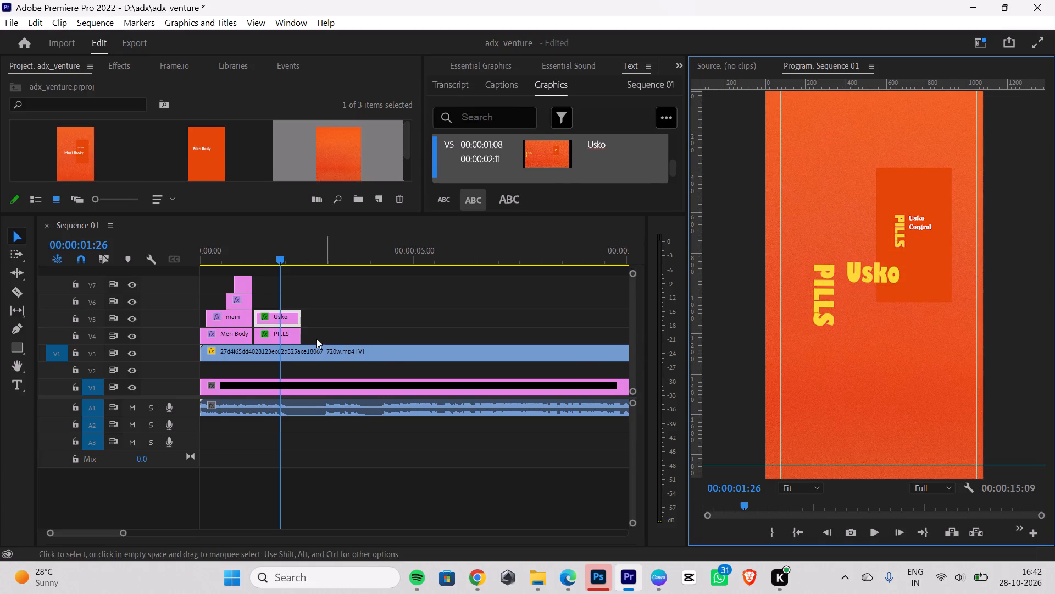
Duplicate the V5 "Usko" clip onto V6 starting at 00:00:01:08, and extend the shortened V5 original back to 00:00:02:11.
click(264, 320)
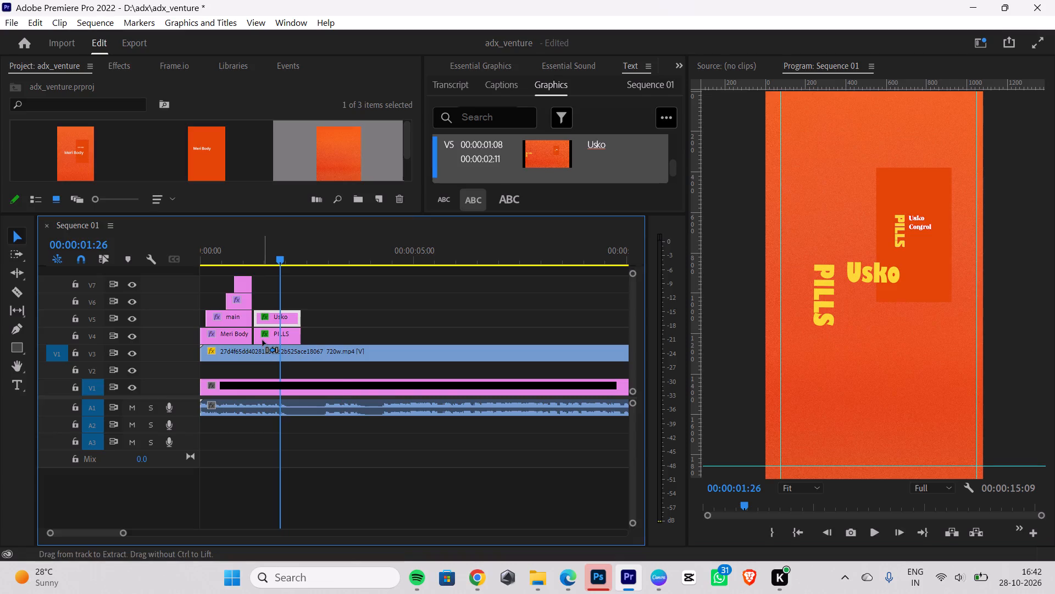
key(ctrl+c)
key(ctrl+v)
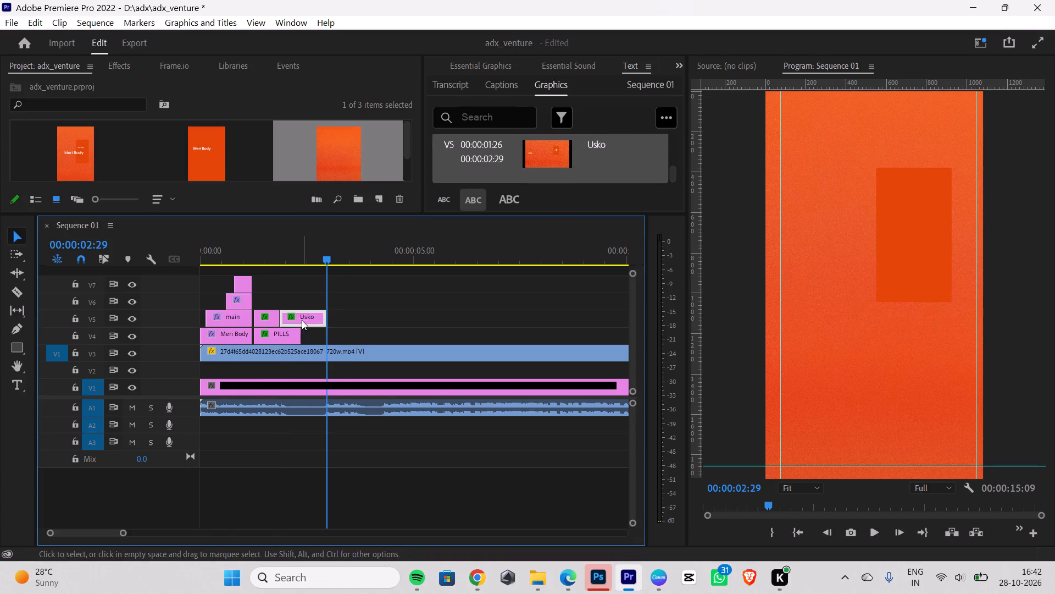
drag(302, 320, 281, 298)
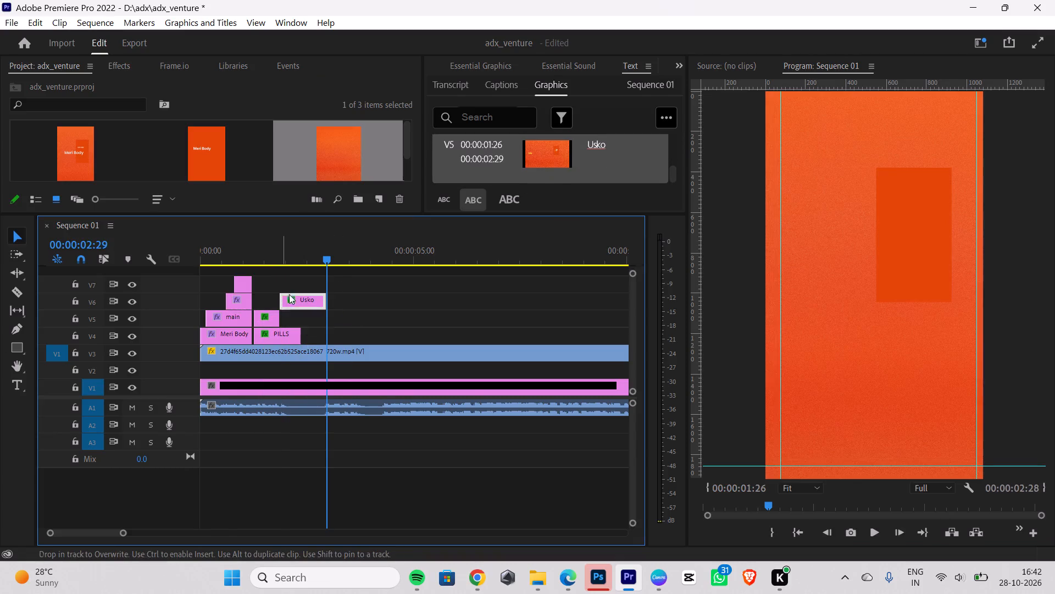
drag(298, 299, 277, 301)
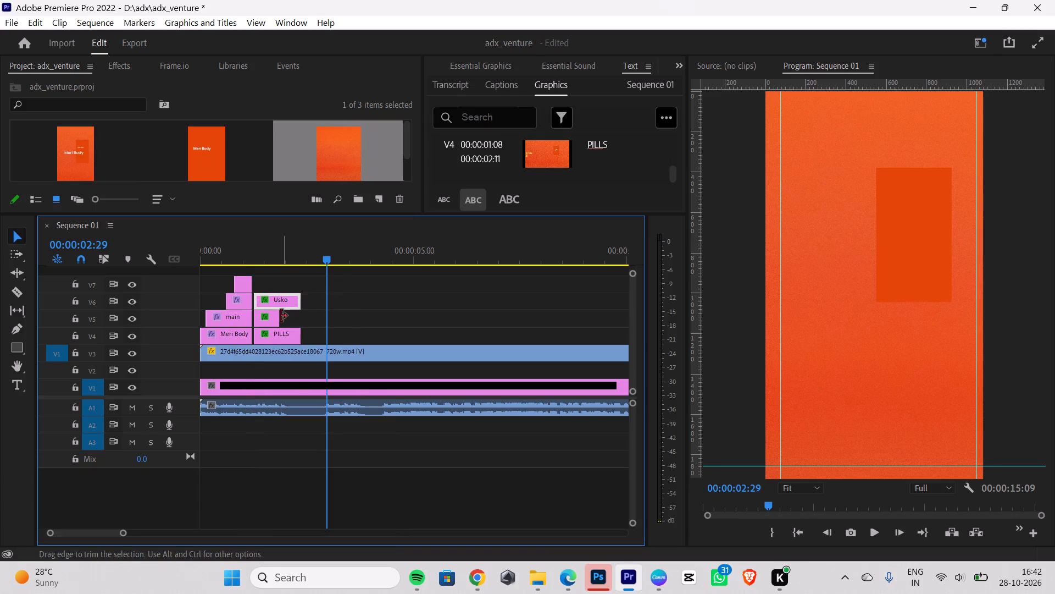
drag(281, 316, 299, 316)
Change the V5 "Usko" clip's text to "Control".
double_click(291, 299)
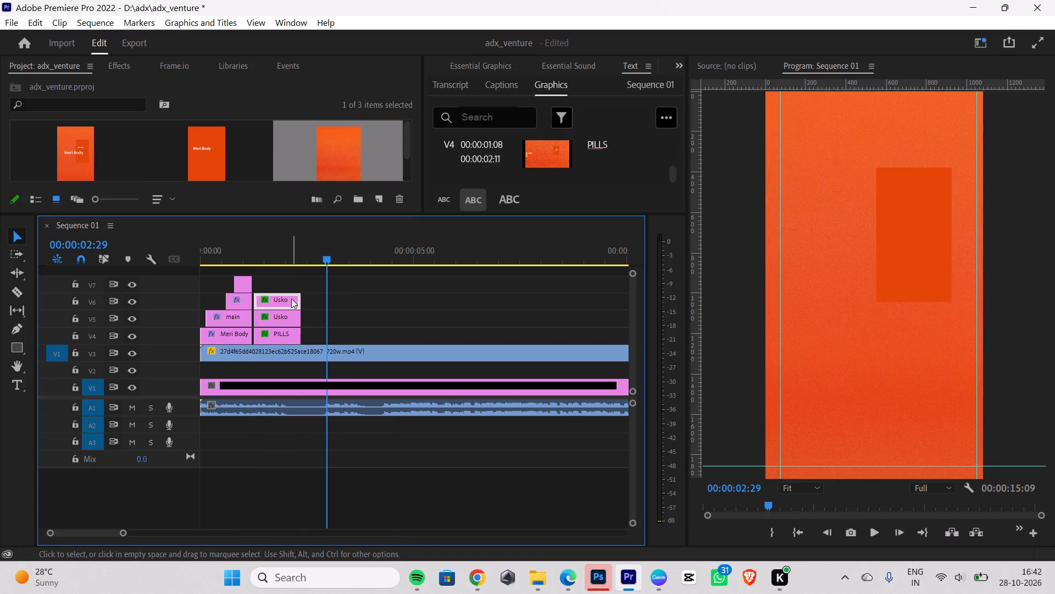
drag(325, 260, 281, 269)
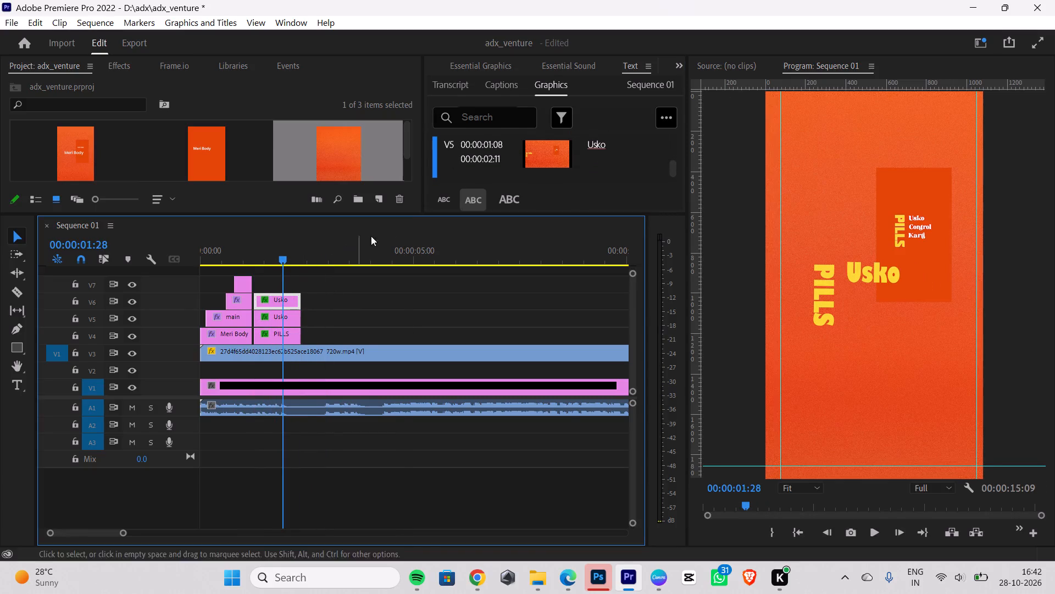
double_click(611, 143)
key(BackSpace)
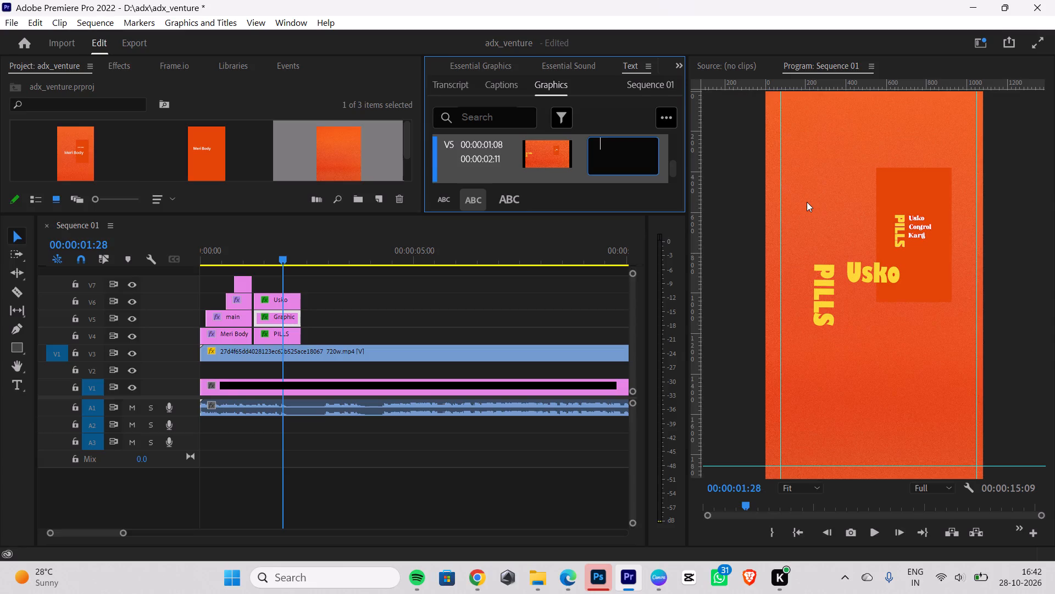
text(control)
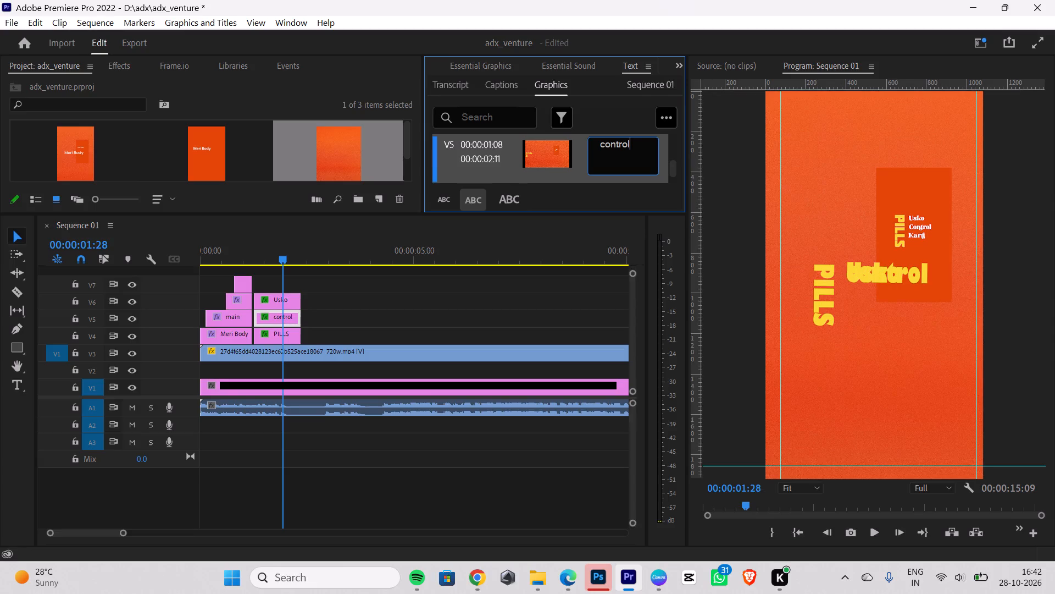
key(BackSpace)
key(BackSpace)
key(BackSpace)
key(BackSpace)
key(BackSpace)
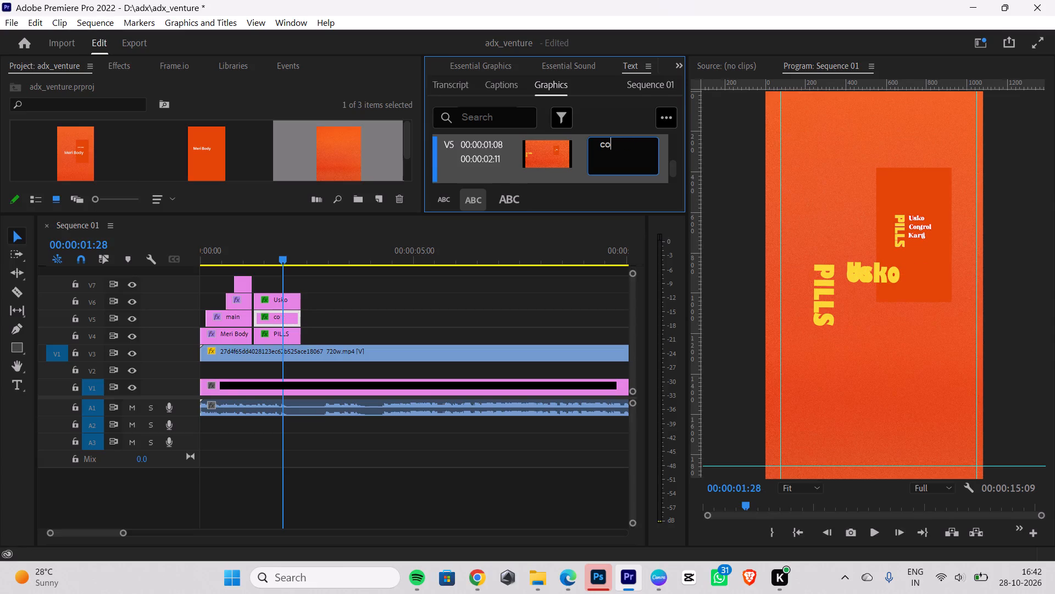
key(BackSpace)
key(BackSpace)
key(c)
text(ontrol)
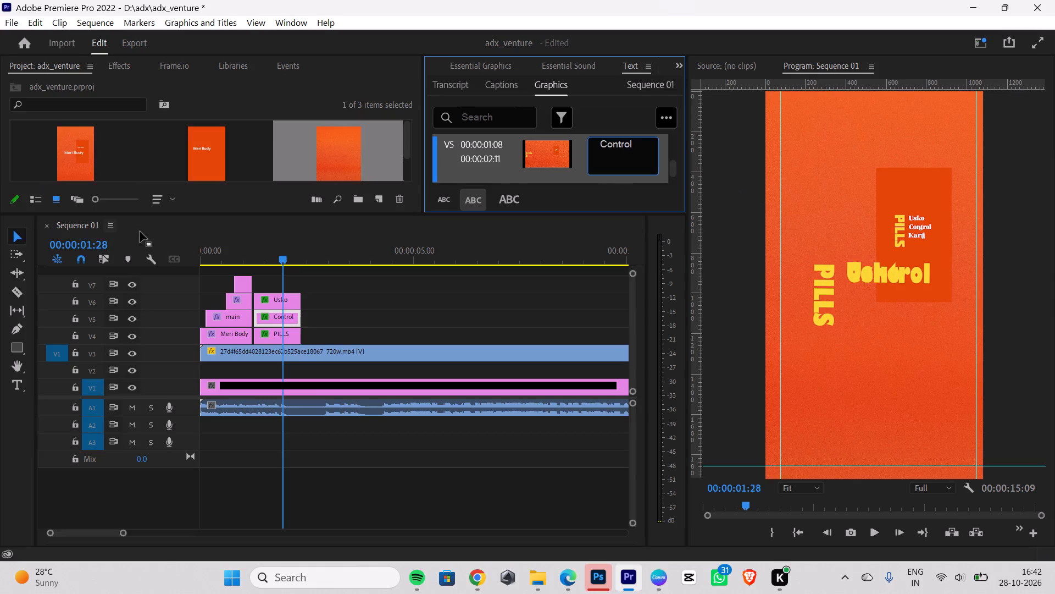
click(181, 229)
Duplicate the V6 "Usko" clip onto V7 starting at 00:00:01:08, and extend the shortened V6 original back to 00:00:02:11.
click(269, 295)
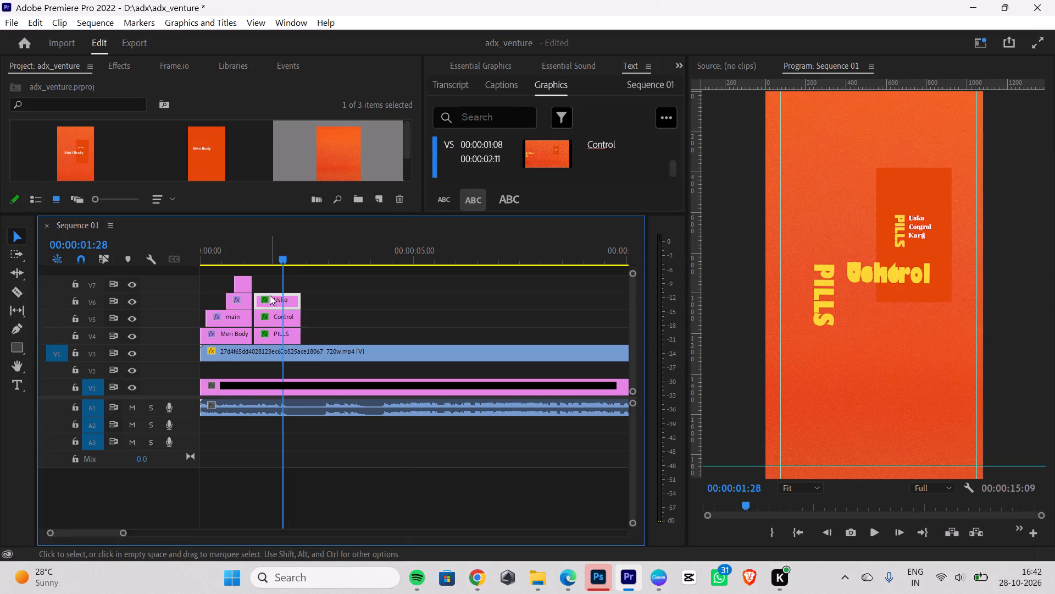
key(ctrl+c)
key(ctrl+v)
drag(298, 301, 269, 281)
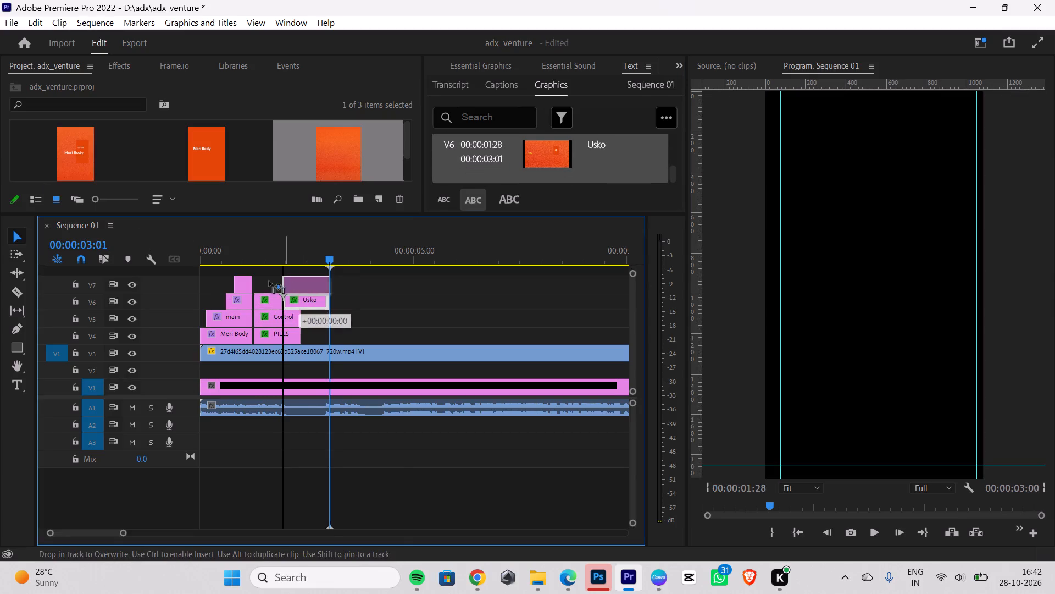
drag(269, 281, 275, 279)
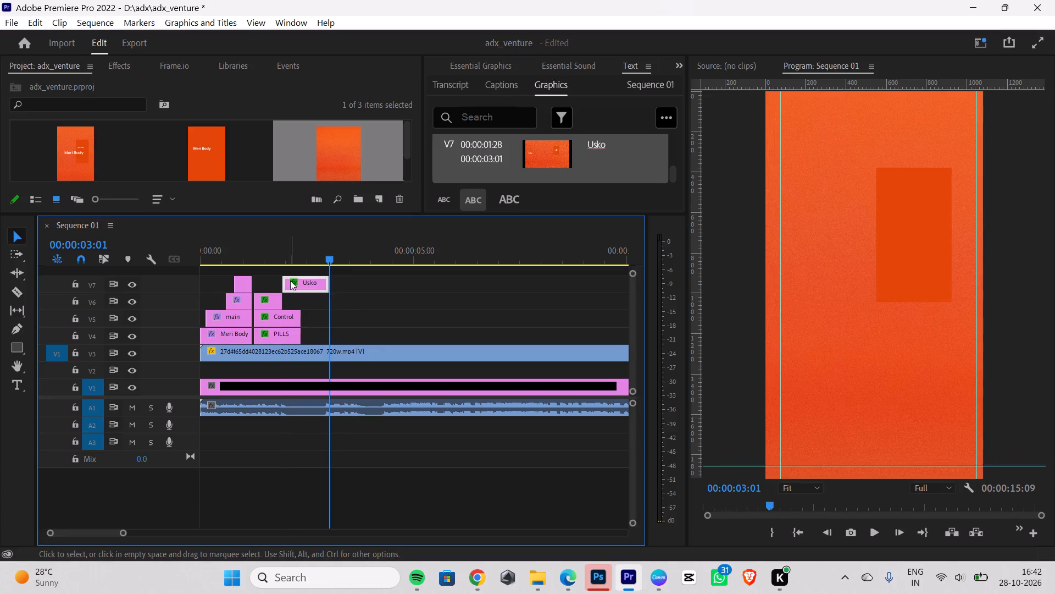
drag(301, 280, 280, 280)
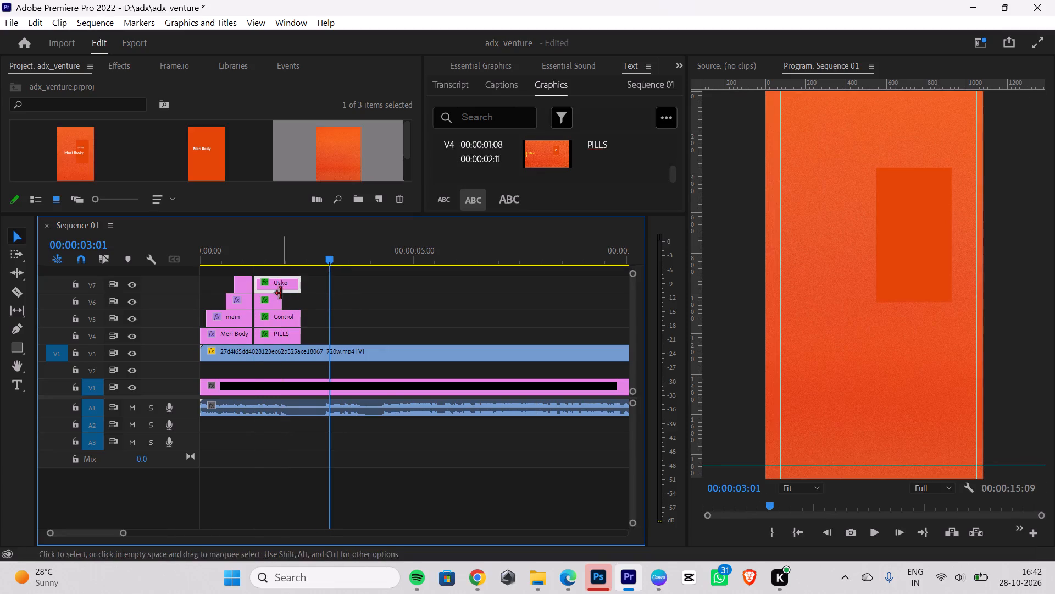
drag(281, 293, 301, 291)
Separate the overlapping captions by moving the V7 "Usko" text below "Control" and the V6 "Usko" text above it.
drag(326, 259, 292, 265)
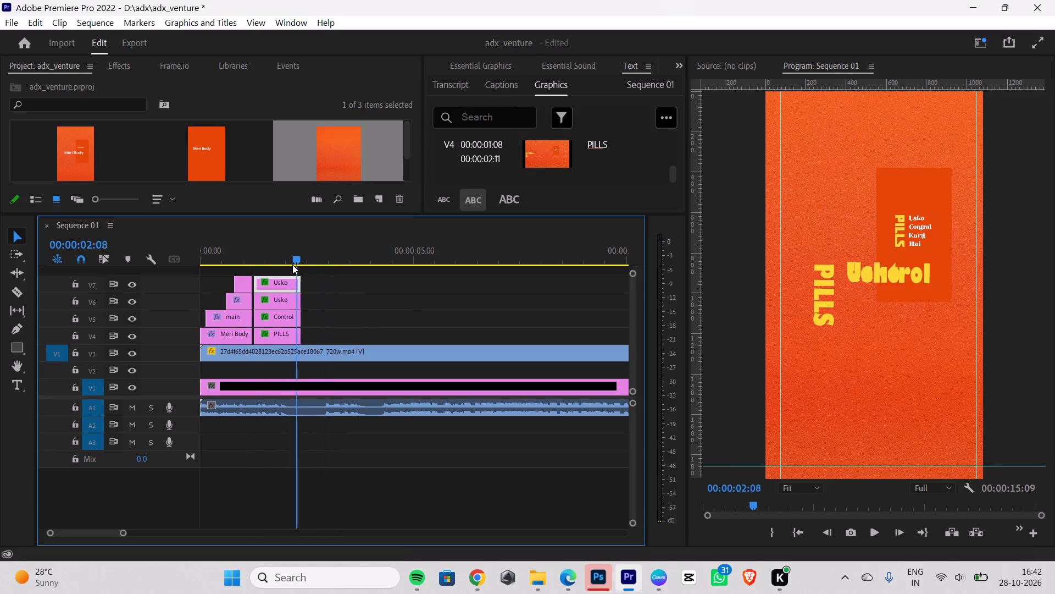
drag(292, 265, 274, 267)
drag(882, 276, 876, 280)
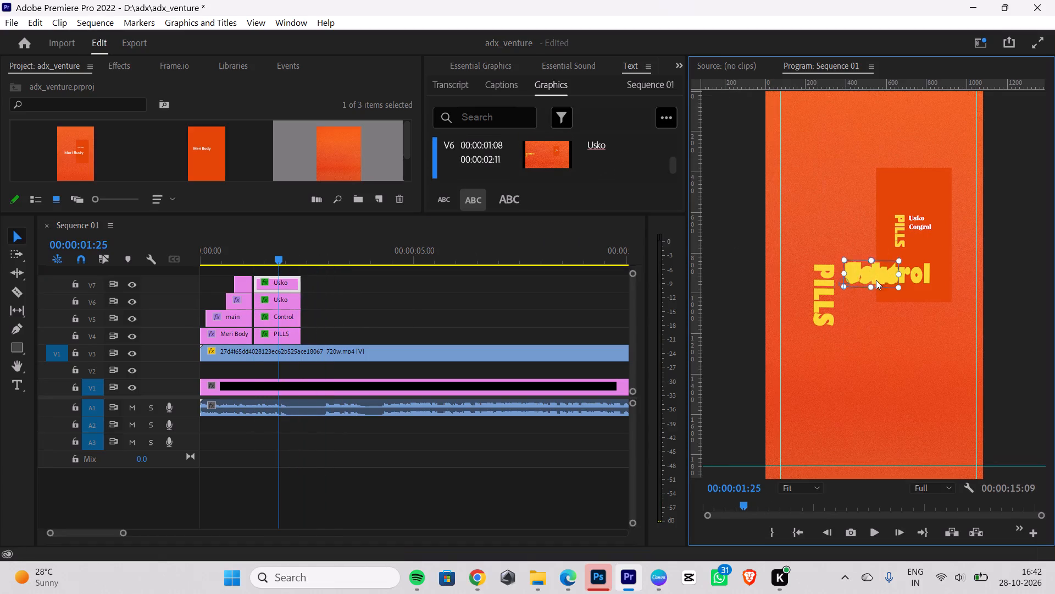
drag(876, 280, 878, 338)
drag(880, 274, 861, 221)
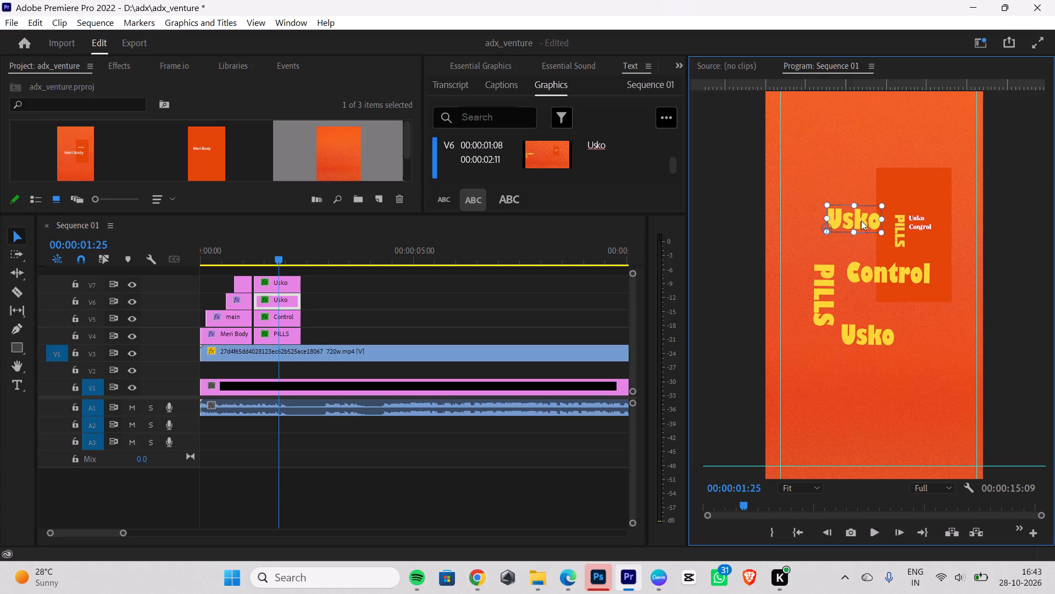
Change the "Usko" text below "Control" to "Karti".
double_click(878, 328)
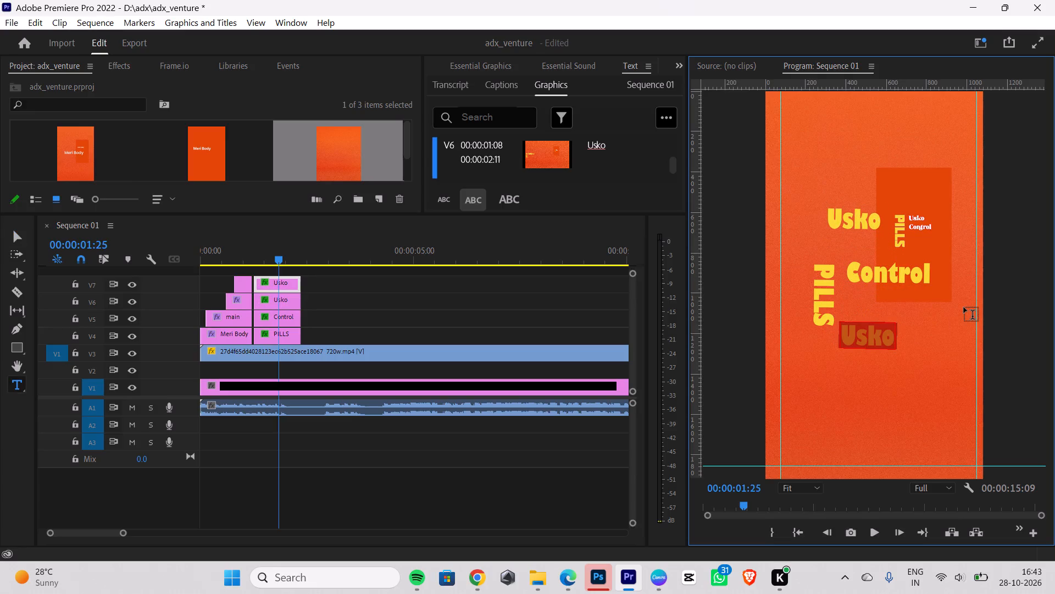
key(BackSpace)
text(ka)
key(BackSpace)
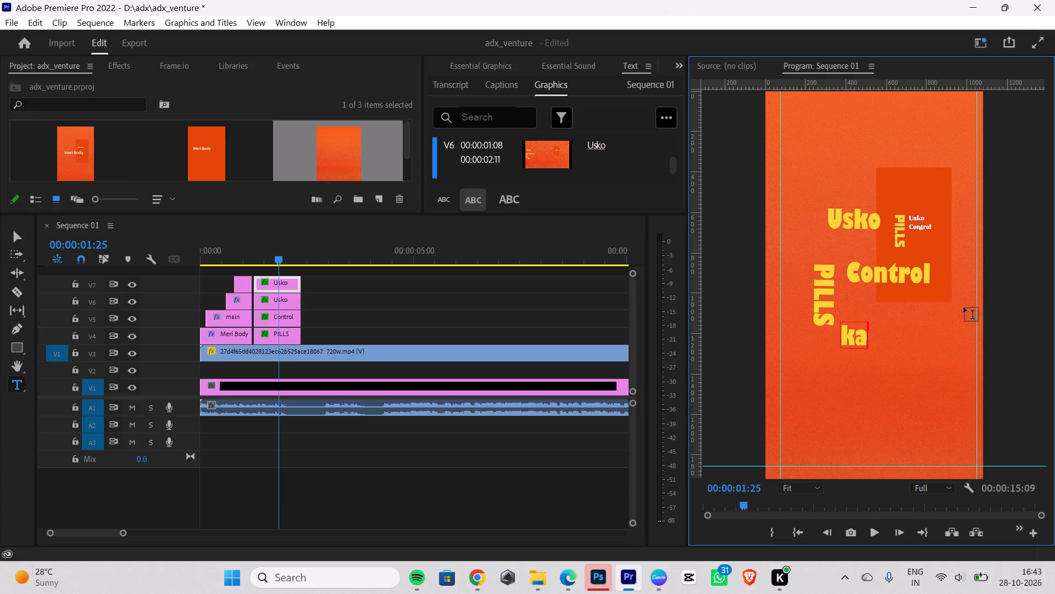
key(BackSpace)
key(k)
text(arti)
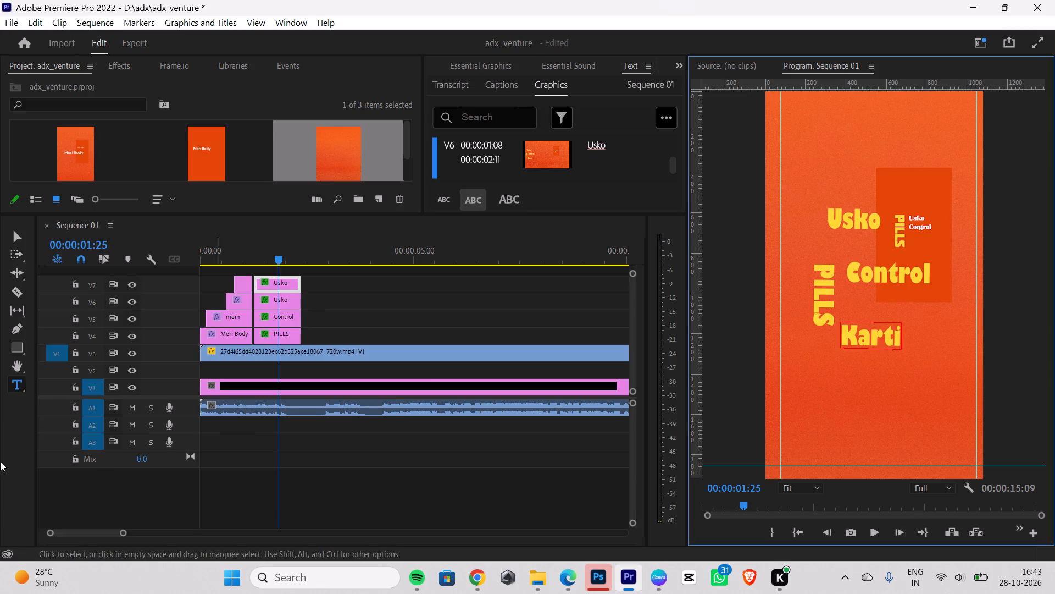
click(10, 237)
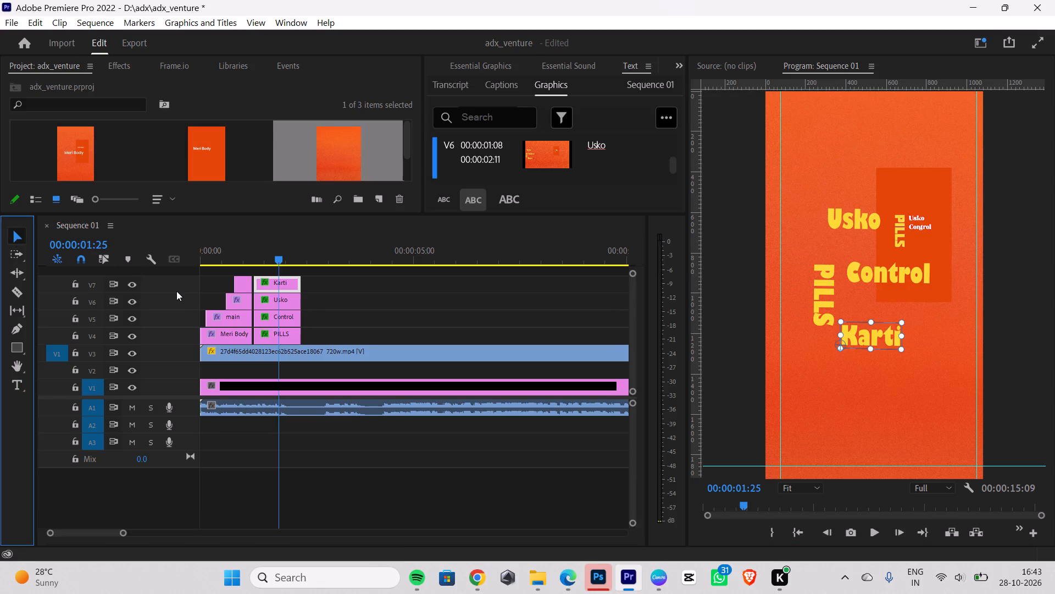
Paste a copy of the V7 "Karti" clip at 00:00:02:12 and move it above V7, over the stacked caption clips.
key(Right)
key(Right)
key(Right)
key(Right)
key(Right)
key(space)
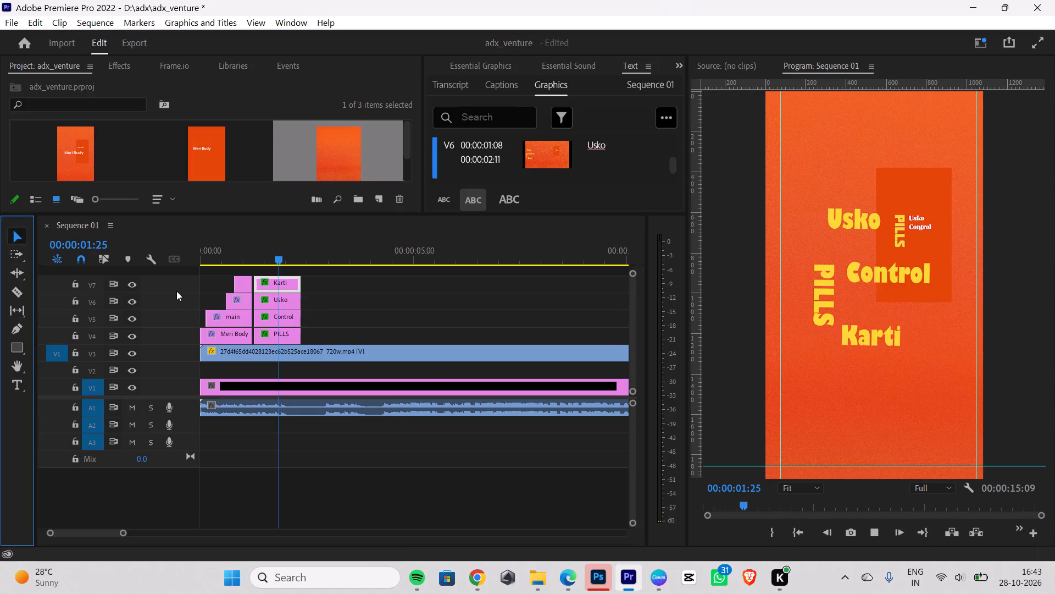
key(space)
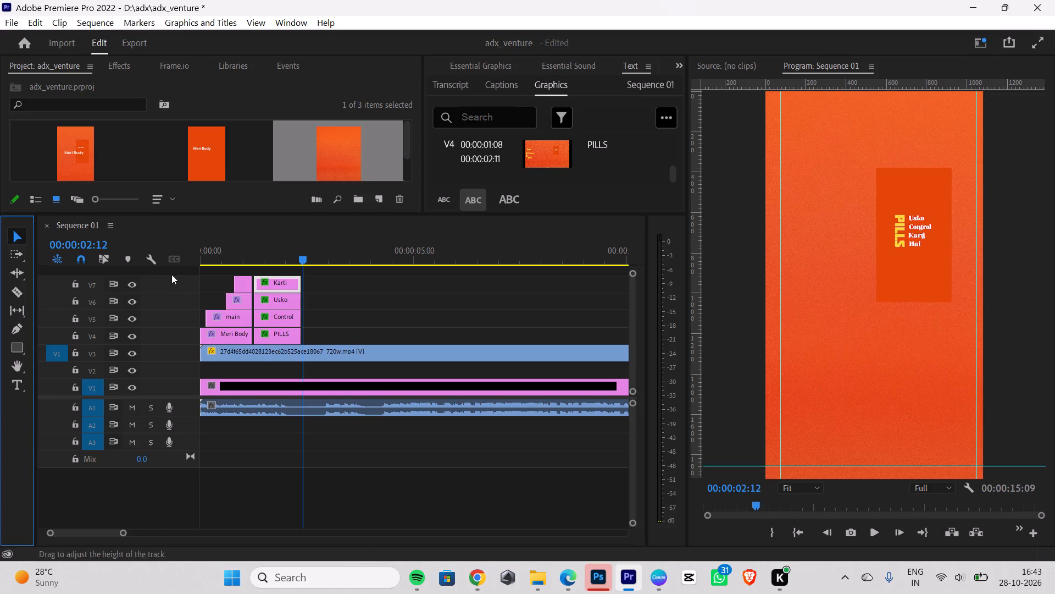
click(274, 282)
key(ctrl+c)
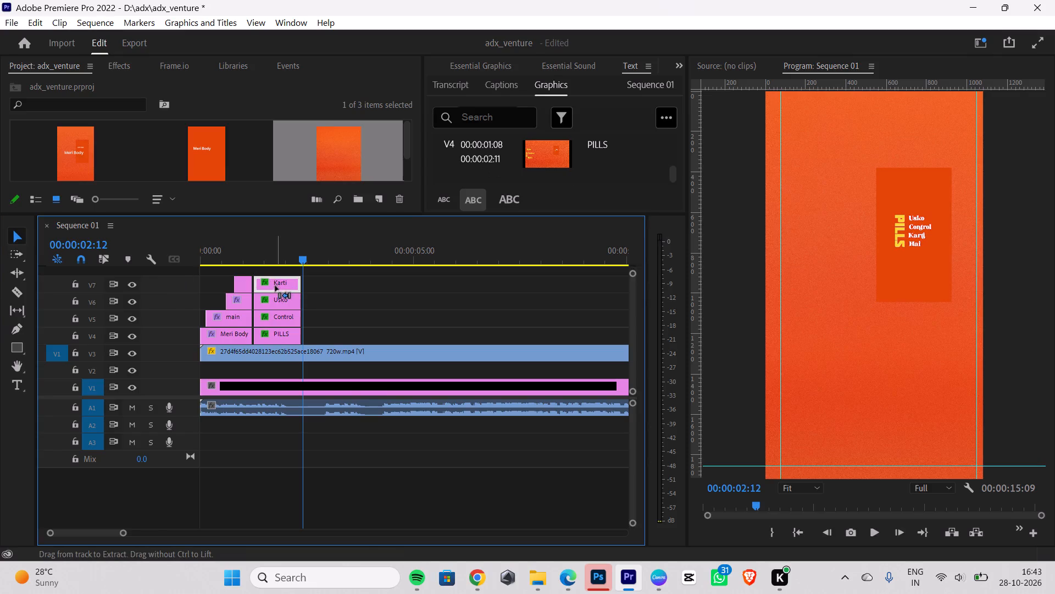
key(ctrl+v)
drag(310, 284, 284, 266)
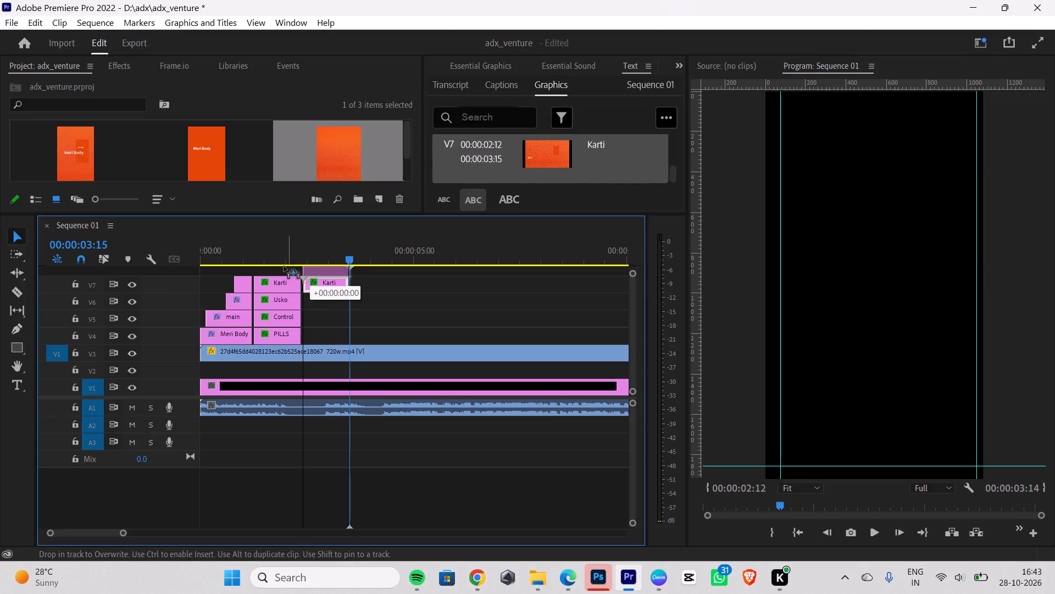
drag(284, 266, 276, 267)
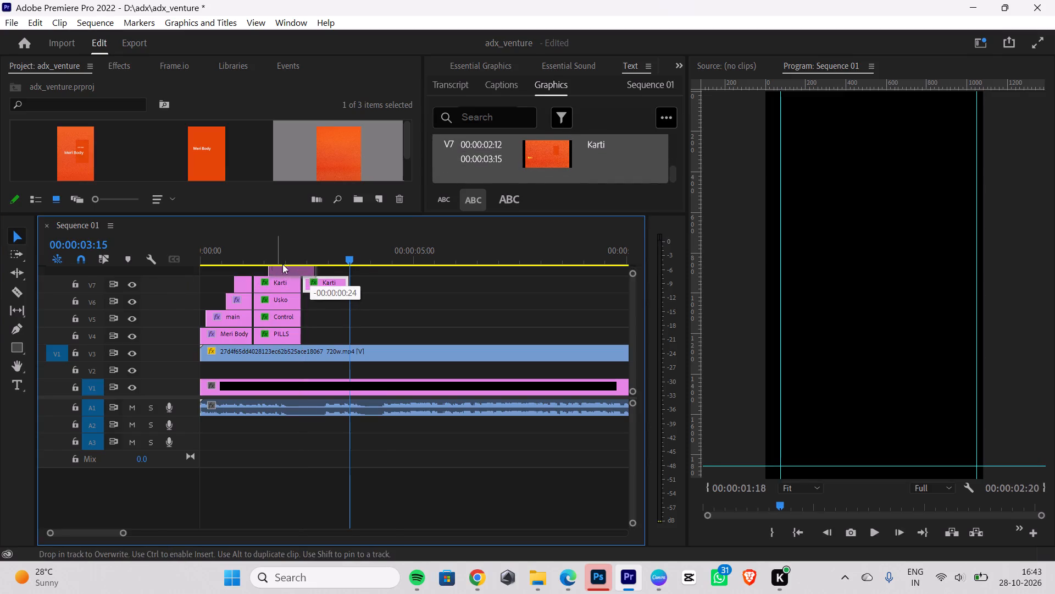
Align the duplicated Karti clip on V8 so it starts at 00:00:01:08, level with the clips stacked below it.
drag(346, 260, 248, 264)
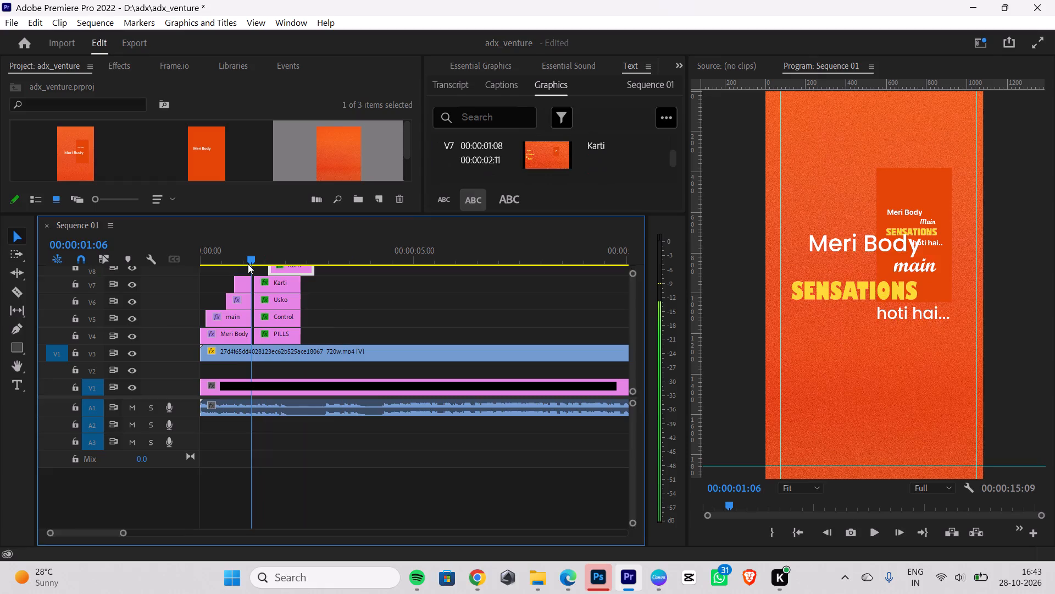
drag(248, 264, 251, 262)
drag(286, 267, 277, 269)
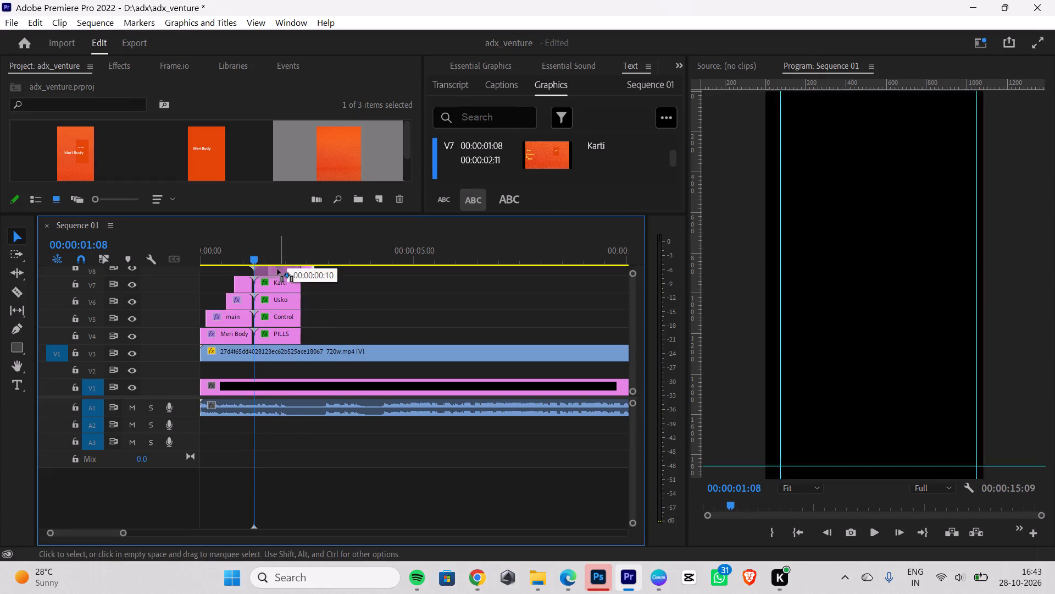
drag(277, 269, 276, 269)
Change the text of the duplicated clip on V8 from Karti to "Hai....".
double_click(276, 269)
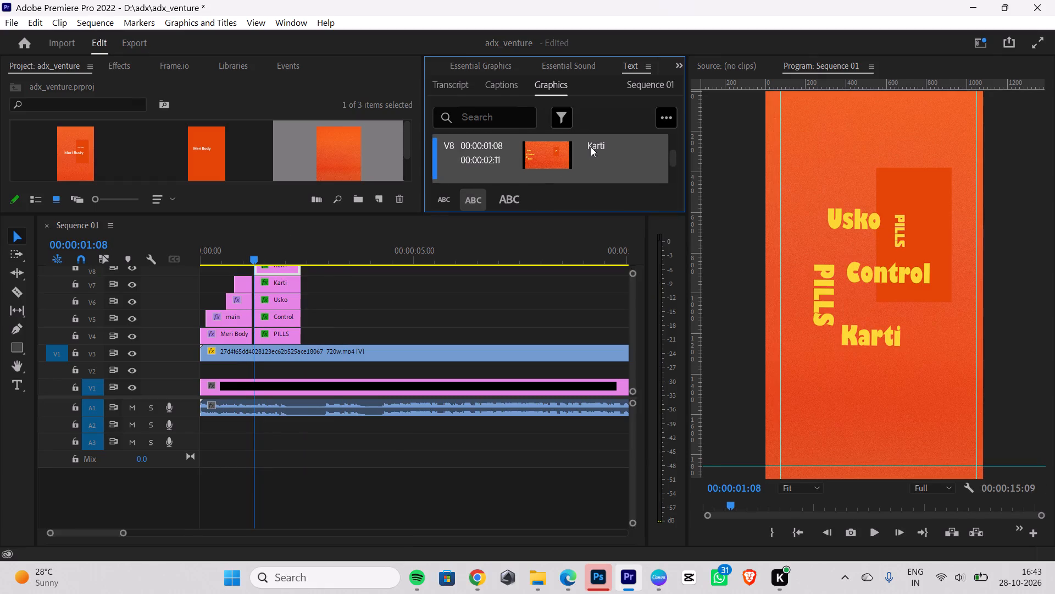
double_click(599, 146)
key(BackSpace)
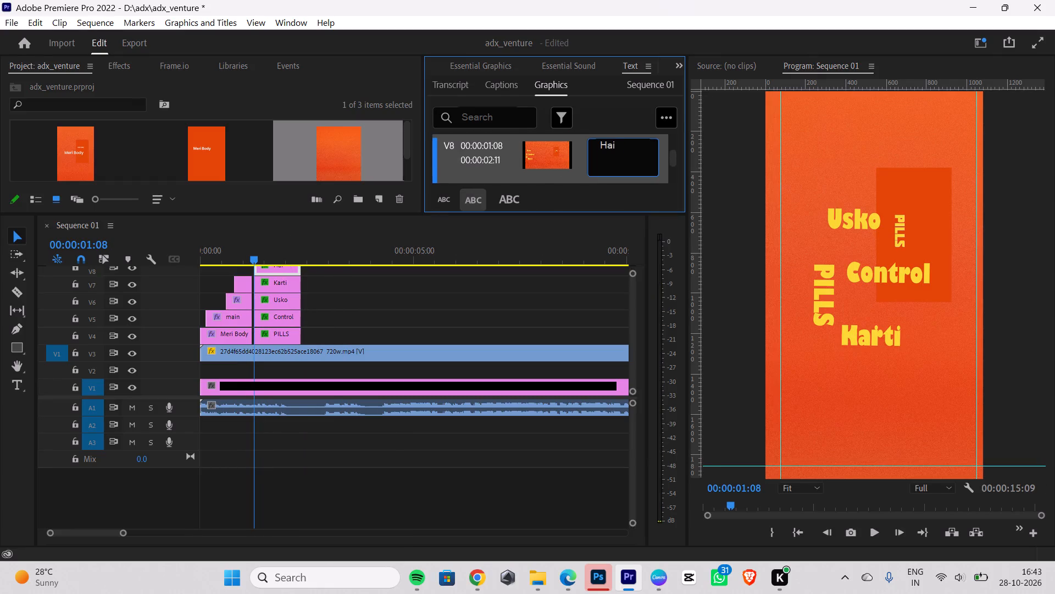
text(....)
click(208, 224)
Move the "Hai...." text to just below the Karti line, offset slightly to its right.
drag(887, 343, 906, 381)
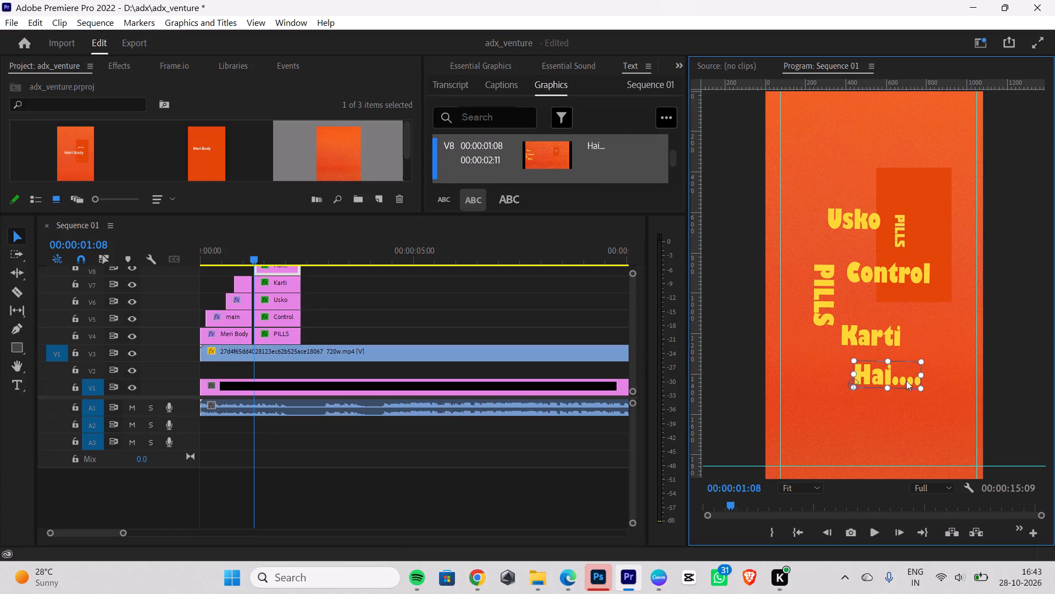
drag(906, 381, 912, 378)
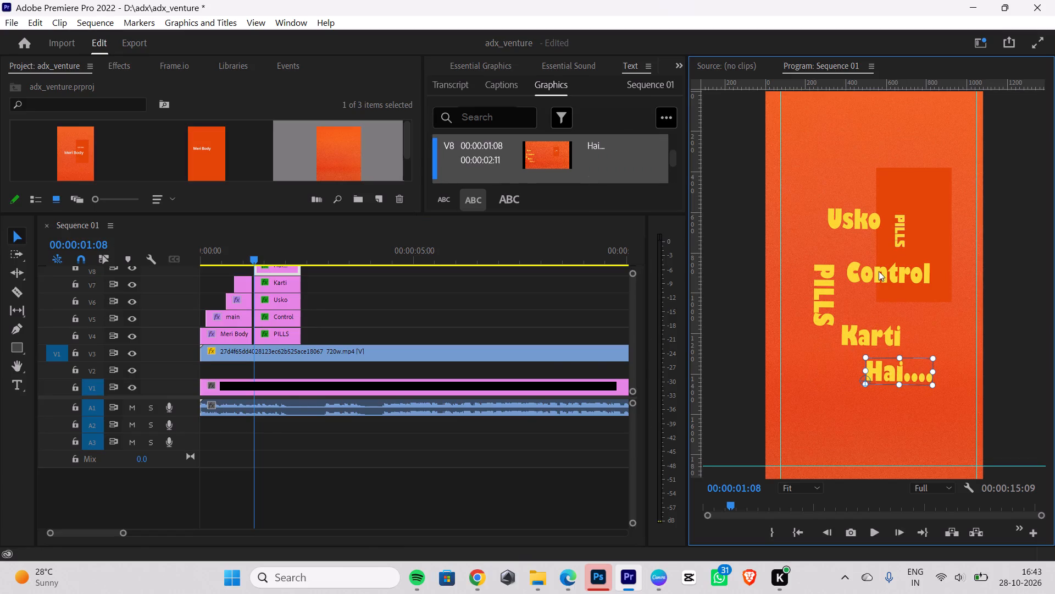
Play the sequence to 00:00:01:27, where the reference video shows its Usko Control Karti wording.
key(space)
key(space)
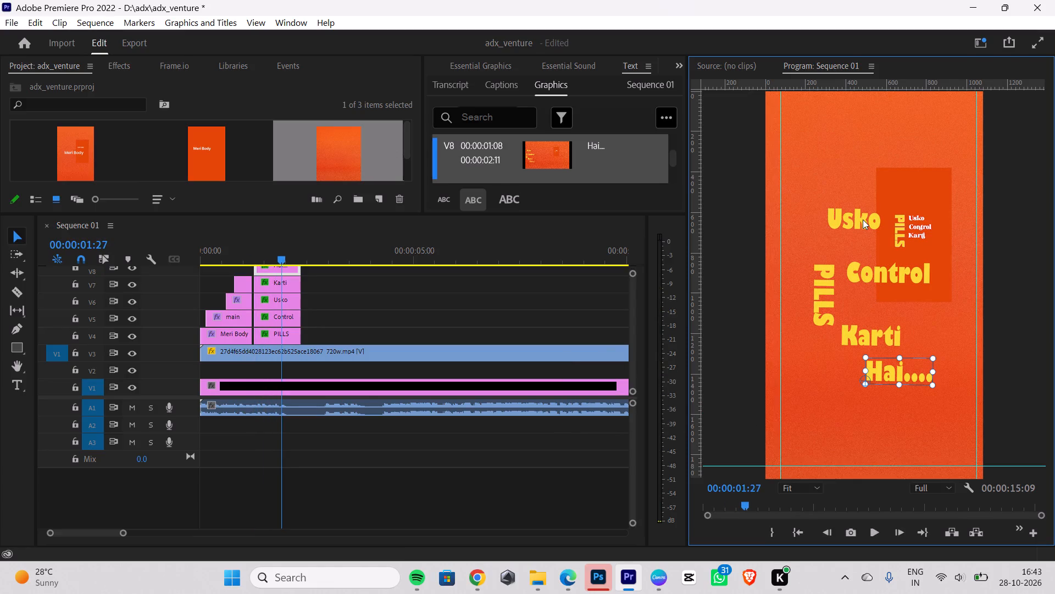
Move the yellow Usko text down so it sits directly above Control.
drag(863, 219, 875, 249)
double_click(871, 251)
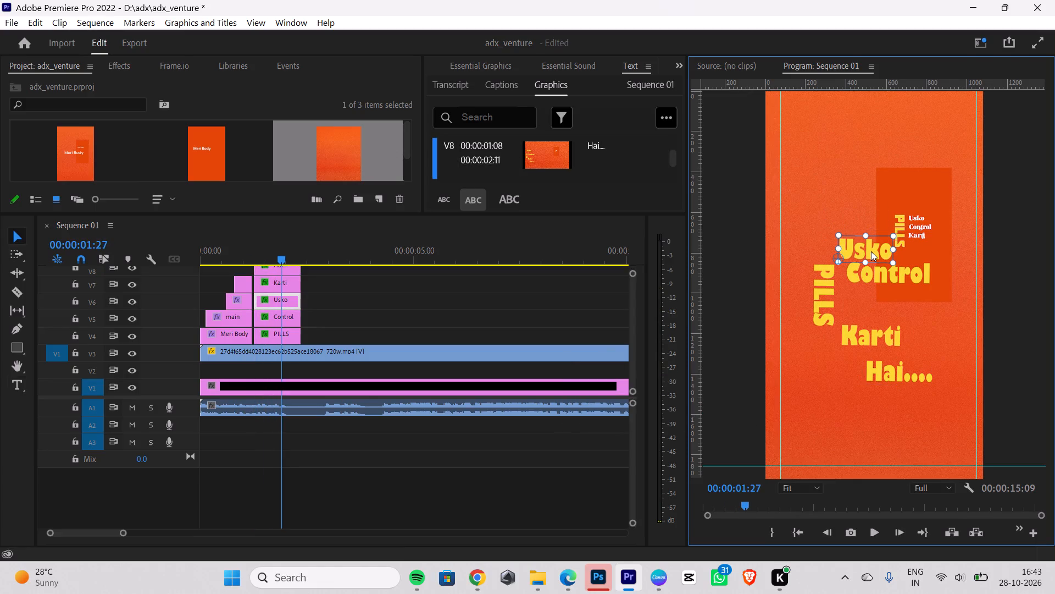
Show the effect controls and enlarge the reference video clip on V3 to a scale of 160.
click(681, 63)
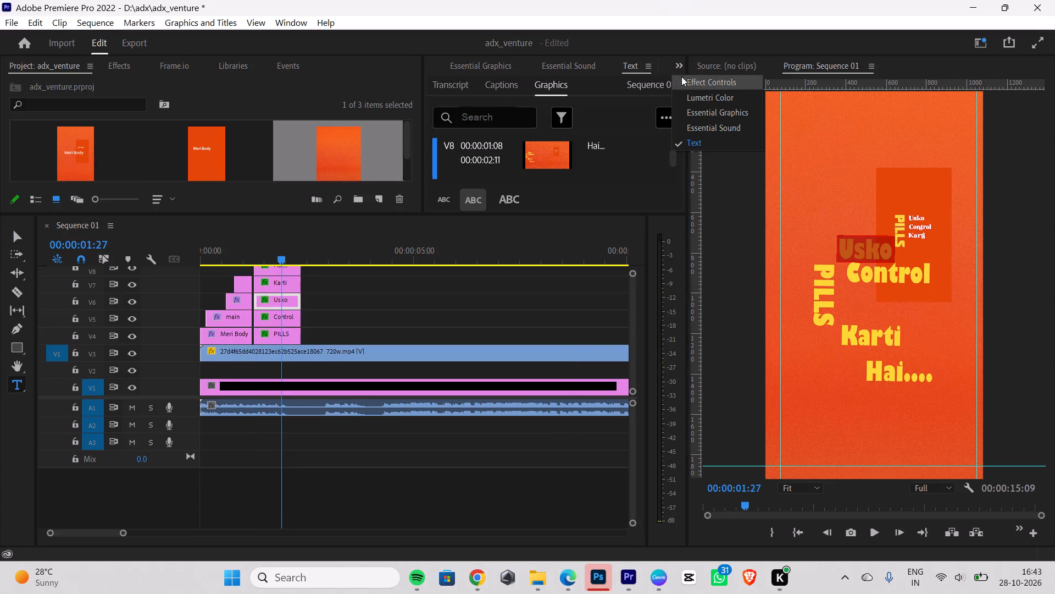
click(703, 81)
scroll(525, 160, down, 8)
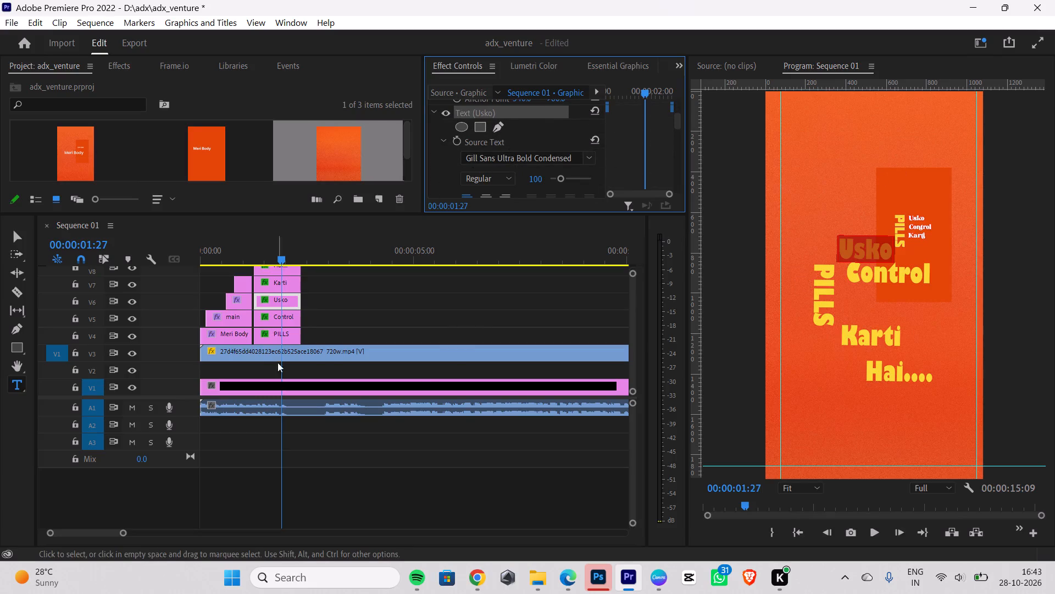
click(321, 351)
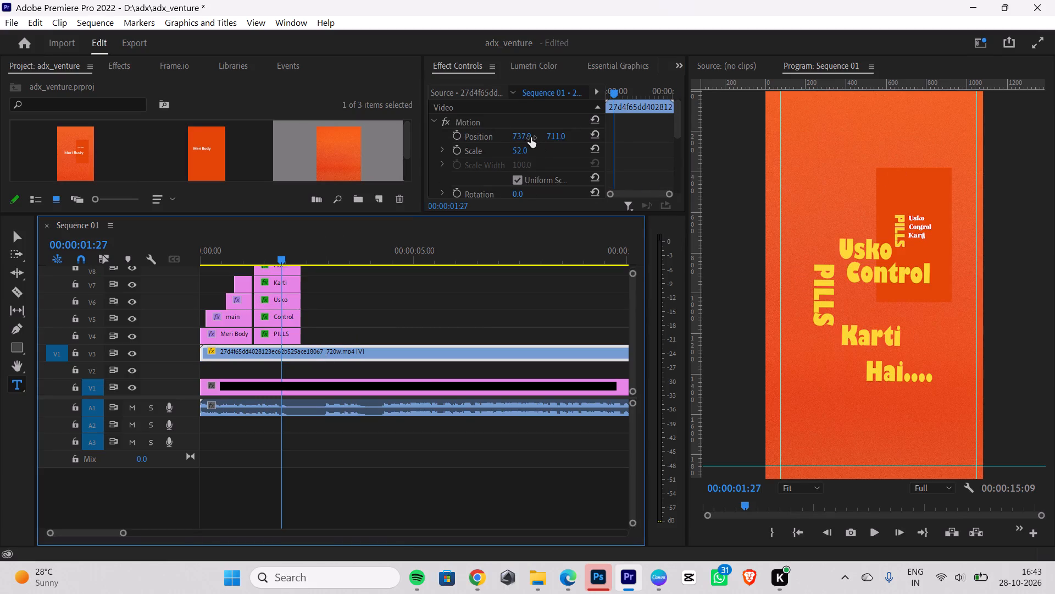
drag(518, 153, 569, 152)
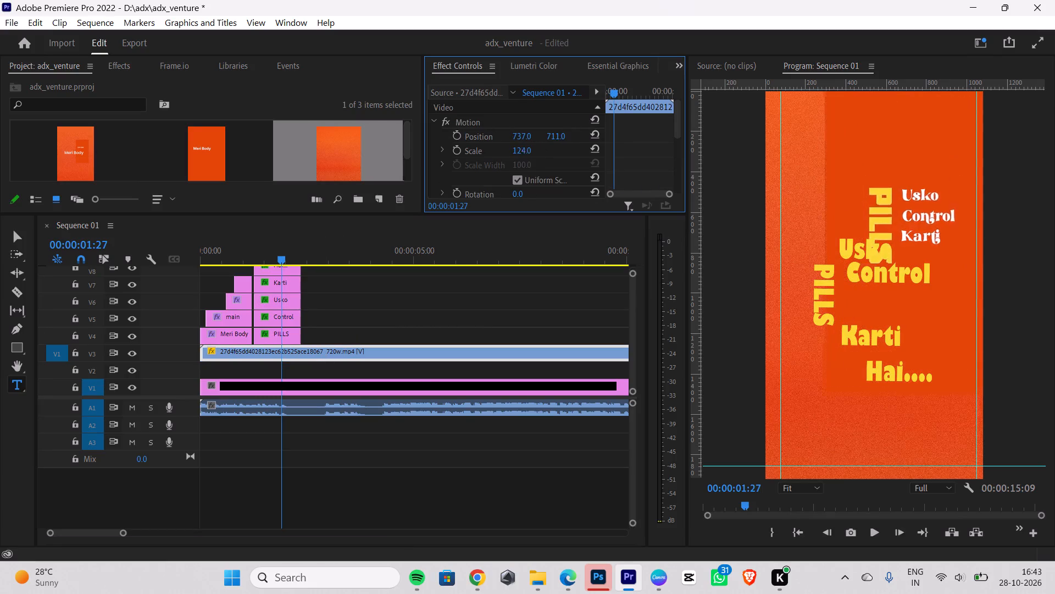
drag(569, 152, 591, 147)
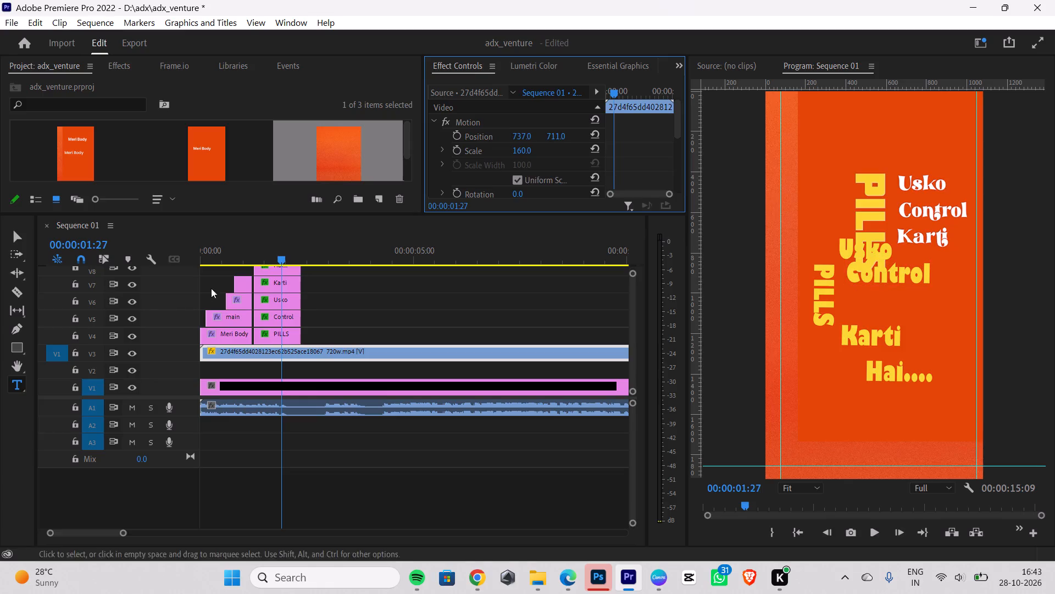
Move the yellow Control text down, and place the yellow Usko text above it, clear of the enlarged reference lettering.
click(22, 239)
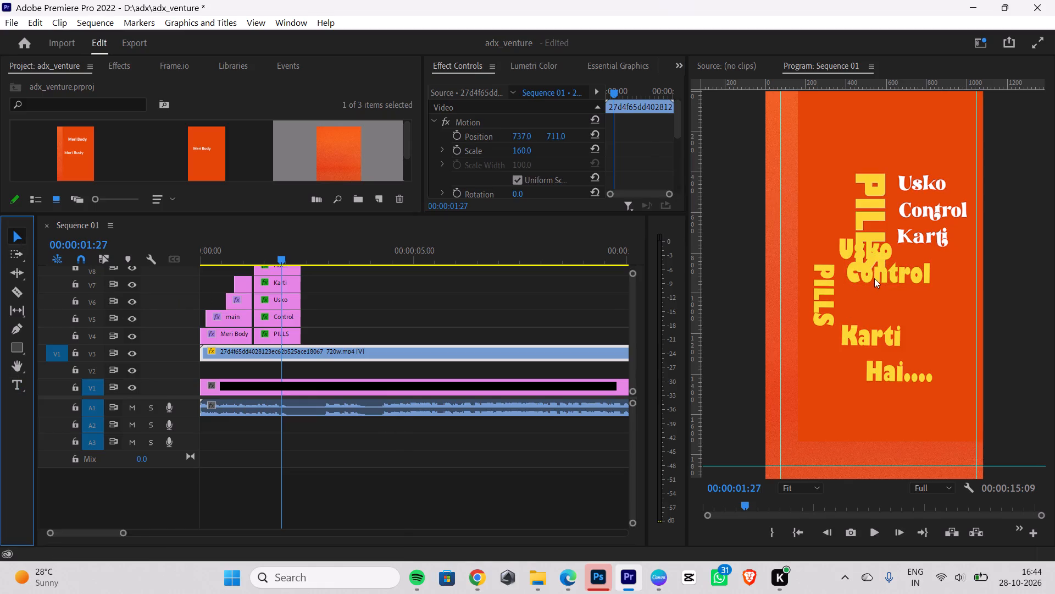
drag(874, 278, 906, 331)
drag(864, 247, 910, 264)
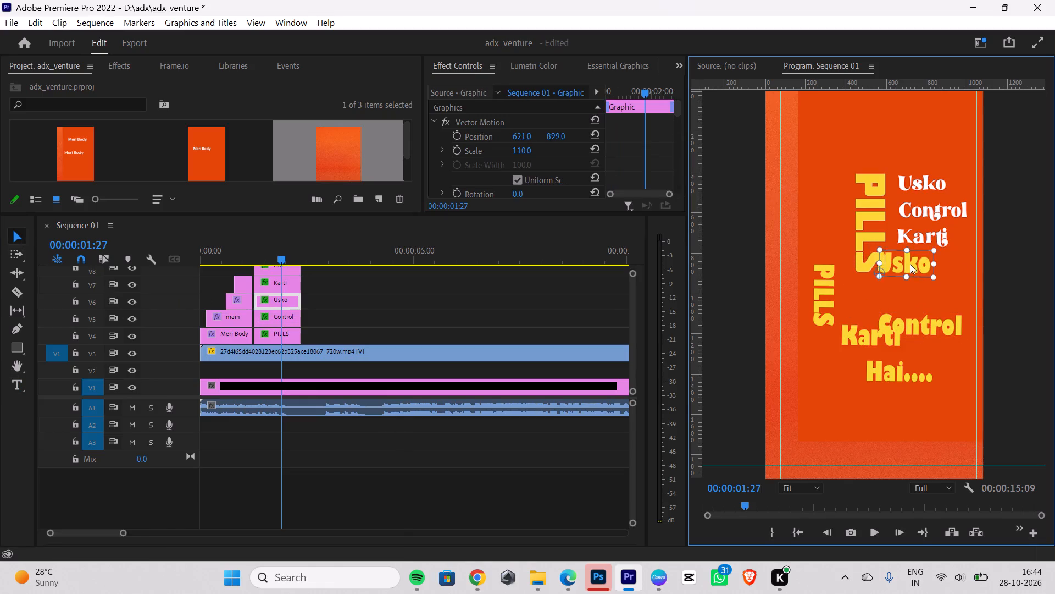
drag(910, 264, 926, 279)
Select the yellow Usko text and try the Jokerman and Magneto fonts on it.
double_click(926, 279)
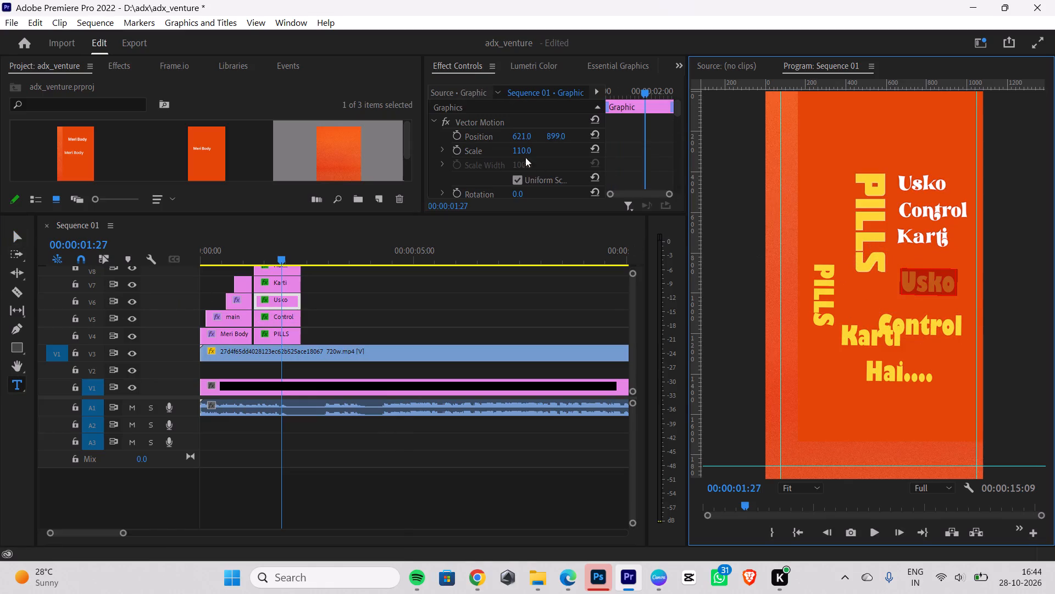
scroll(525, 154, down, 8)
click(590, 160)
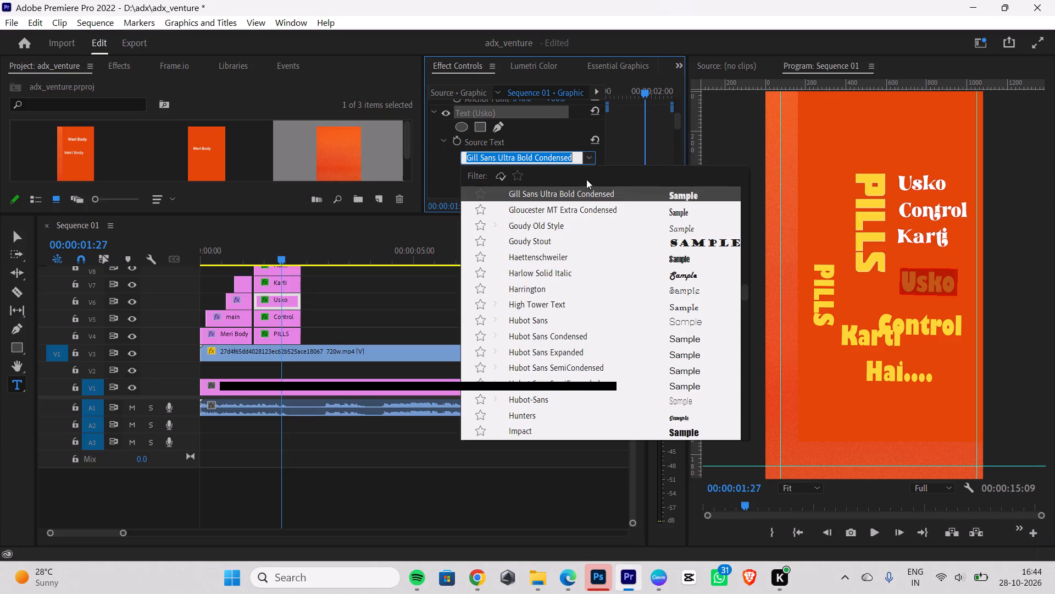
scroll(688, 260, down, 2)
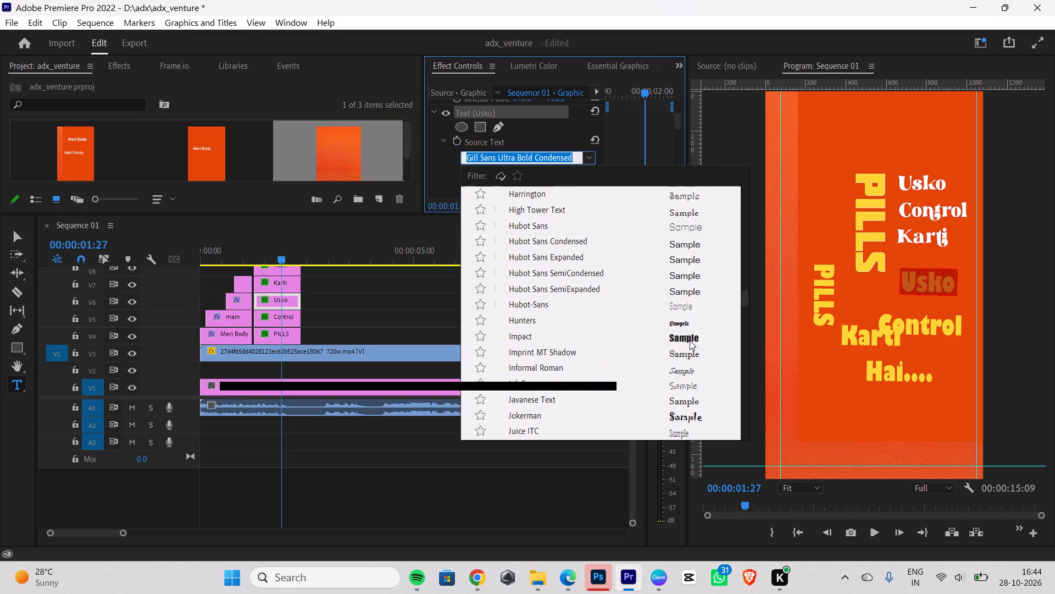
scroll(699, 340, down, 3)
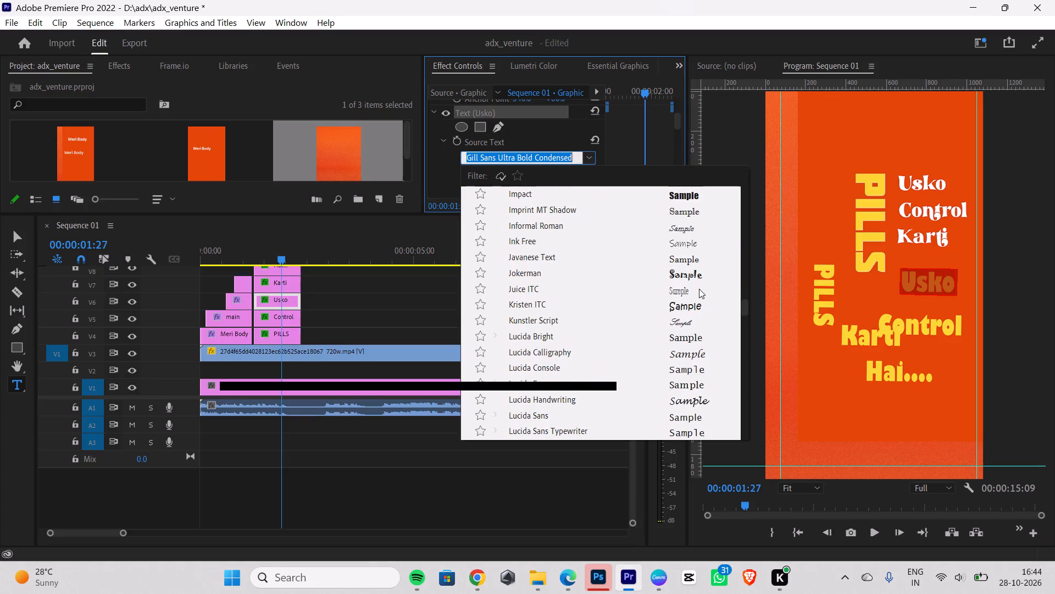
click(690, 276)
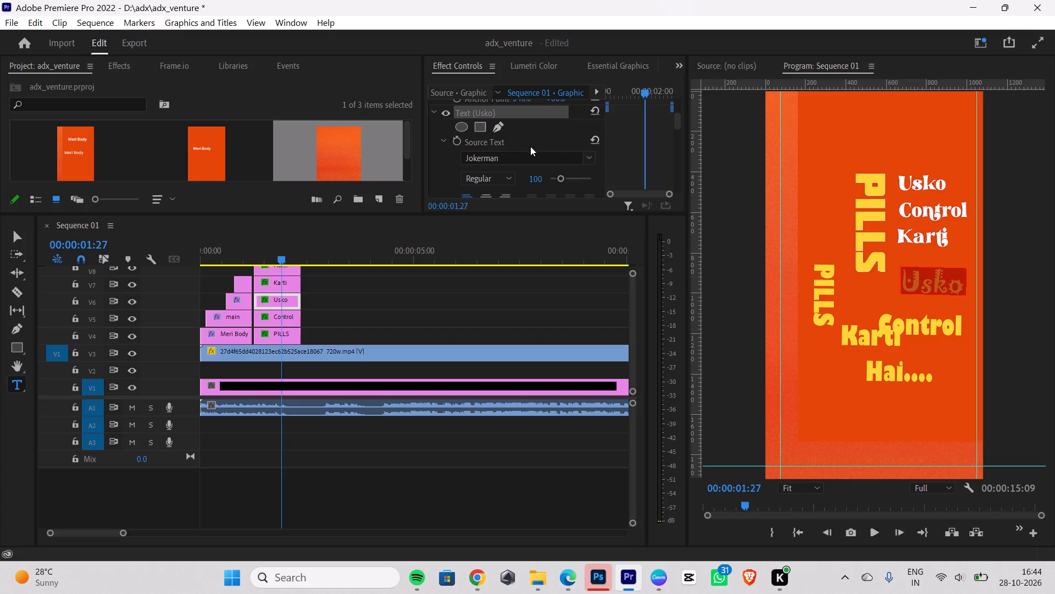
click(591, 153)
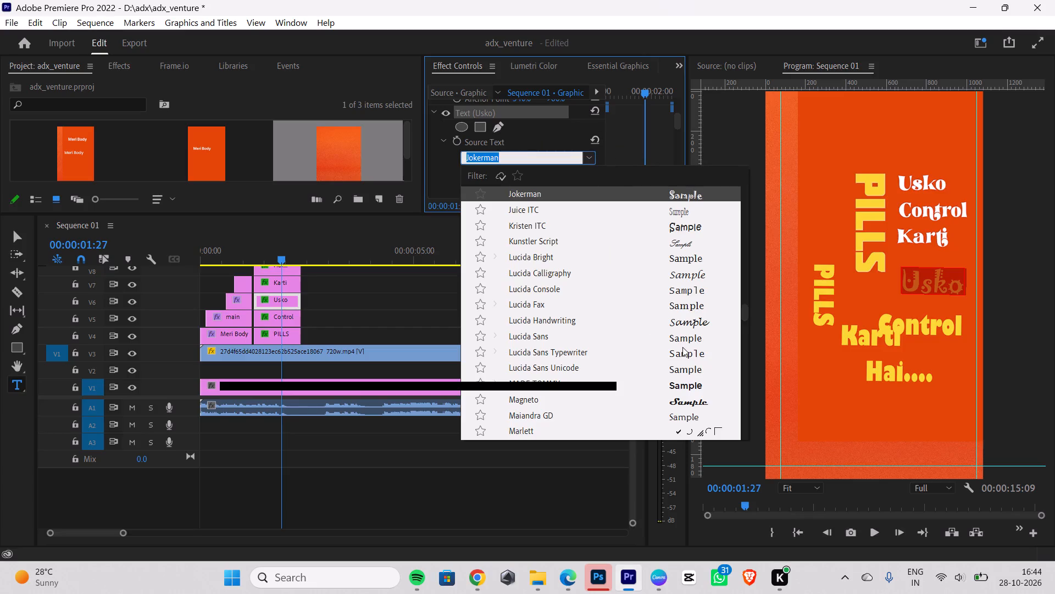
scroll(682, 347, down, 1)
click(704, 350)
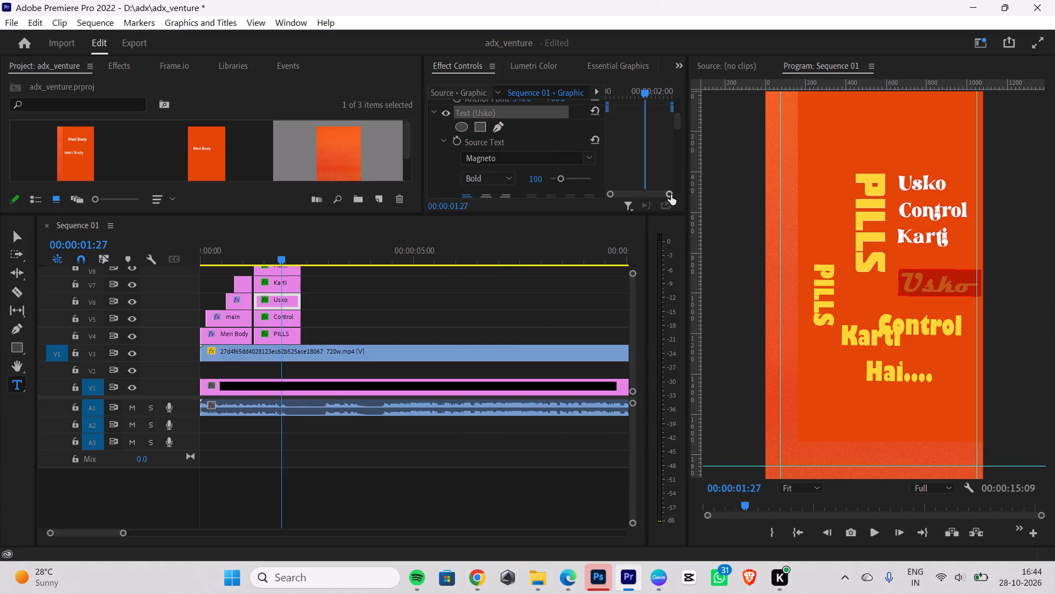
Set the font of the Usko text to Script MT Bold.
click(595, 159)
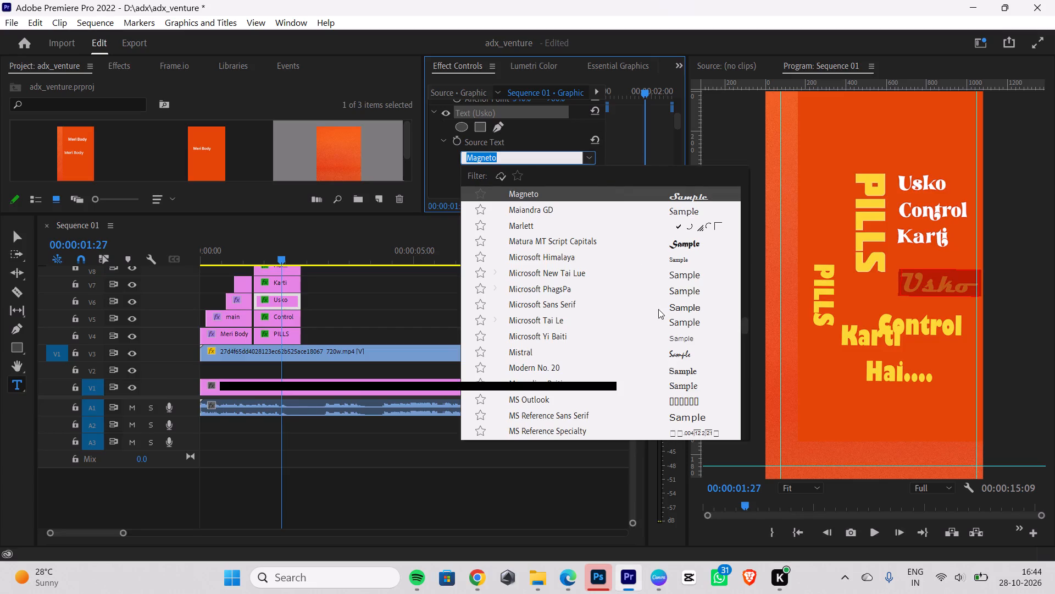
scroll(676, 316, down, 2)
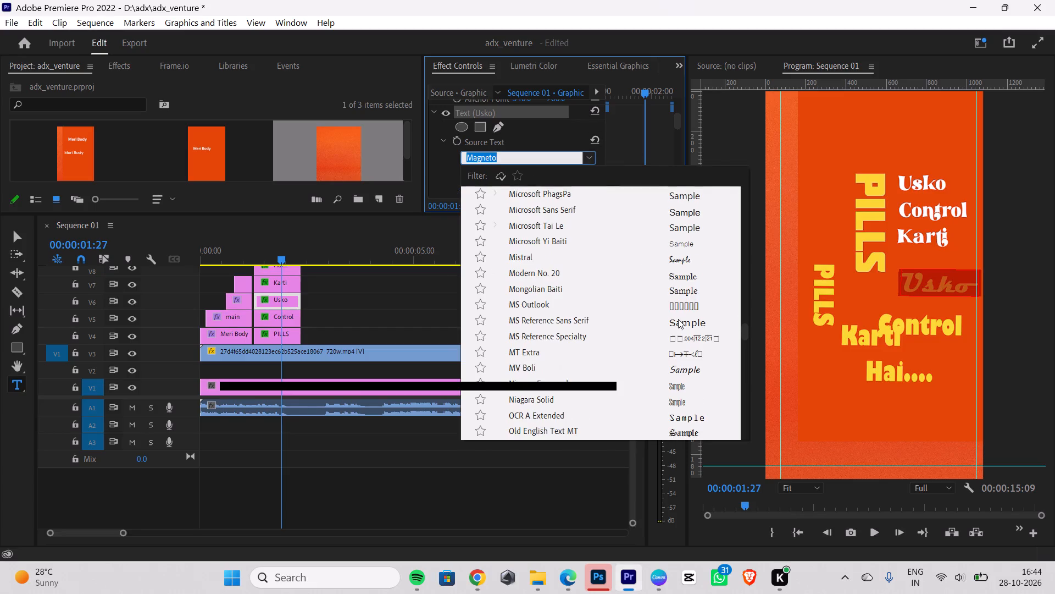
scroll(678, 319, down, 4)
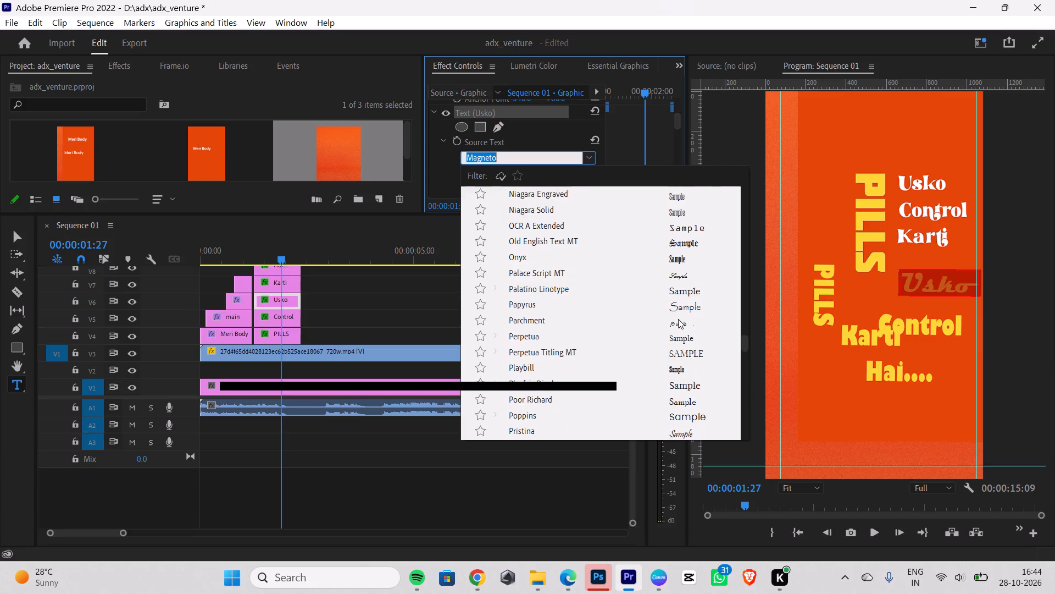
scroll(678, 319, down, 1)
scroll(698, 363, down, 3)
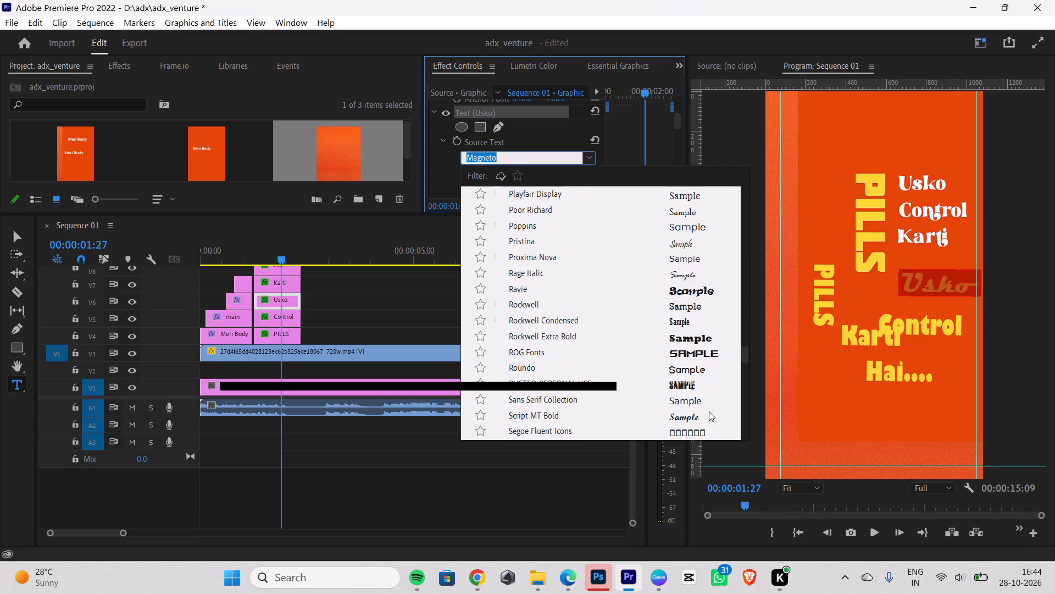
click(703, 416)
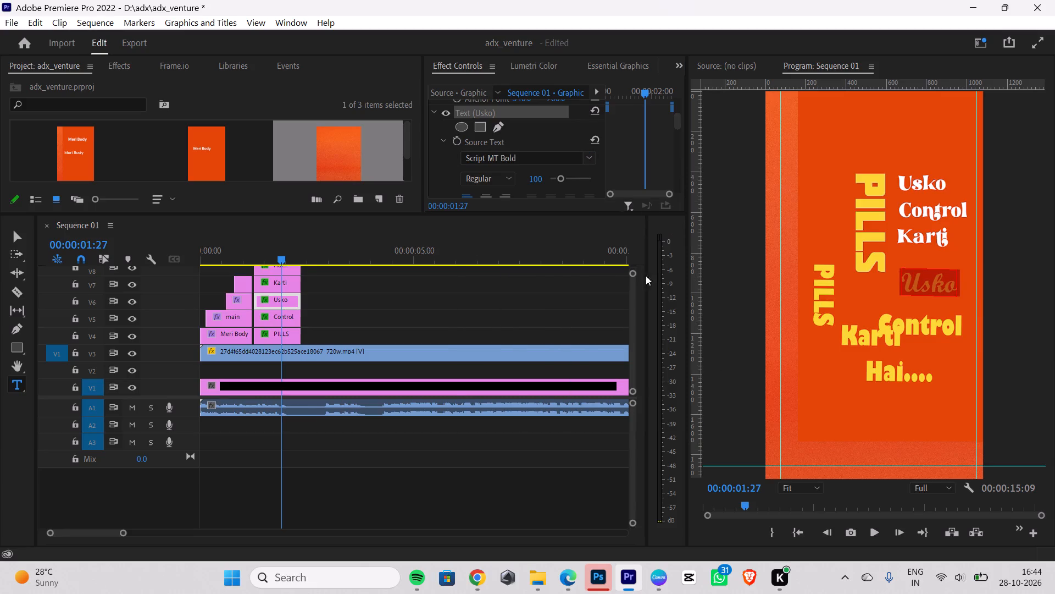
Change the fill colour of the Usko text to white (FFFFFF).
scroll(525, 142, down, 5)
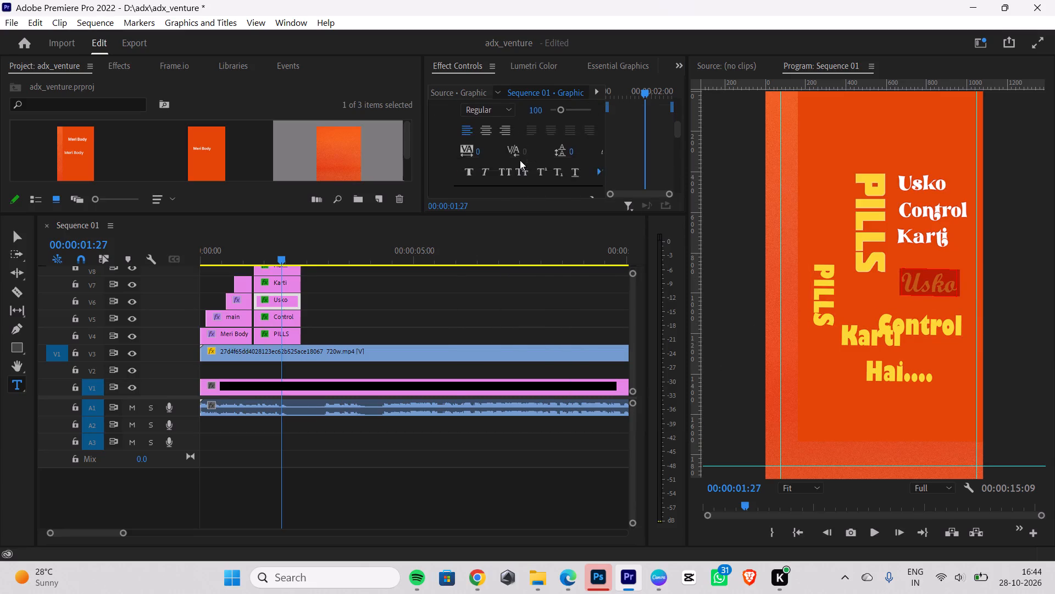
scroll(520, 160, down, 3)
click(498, 177)
drag(404, 257, 286, 428)
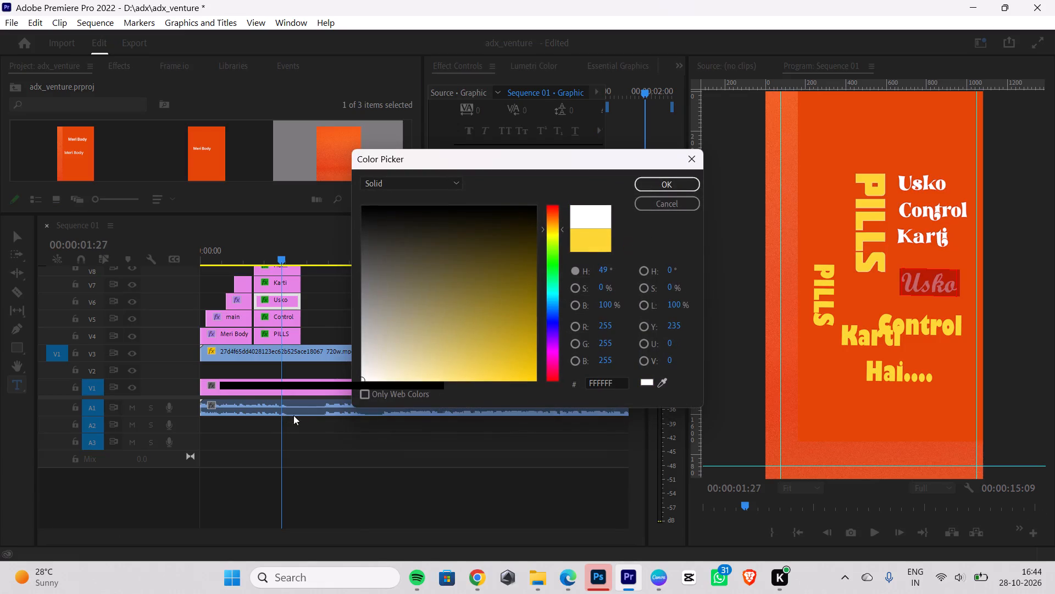
click(676, 181)
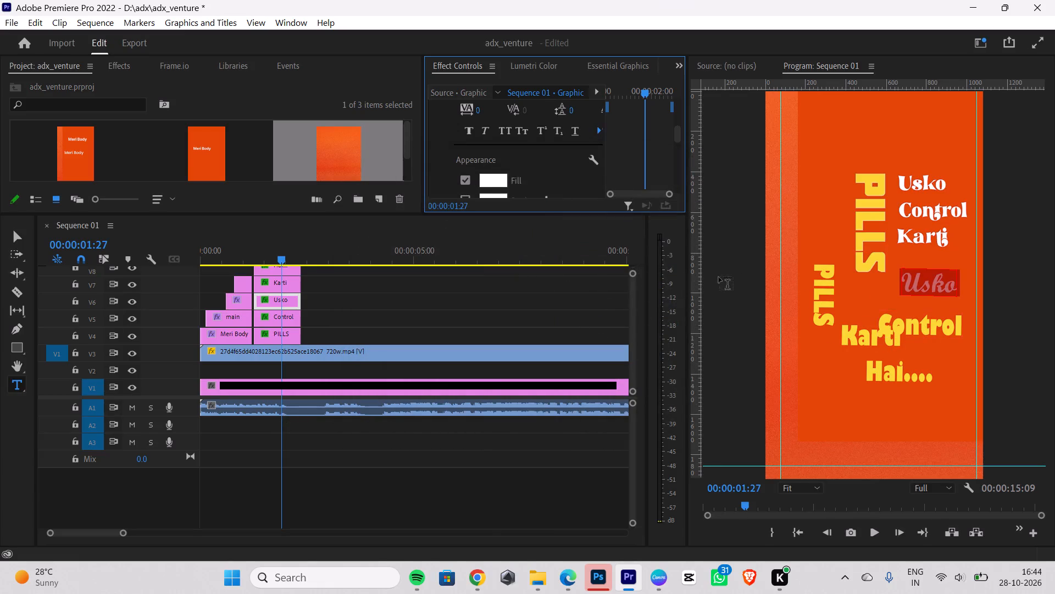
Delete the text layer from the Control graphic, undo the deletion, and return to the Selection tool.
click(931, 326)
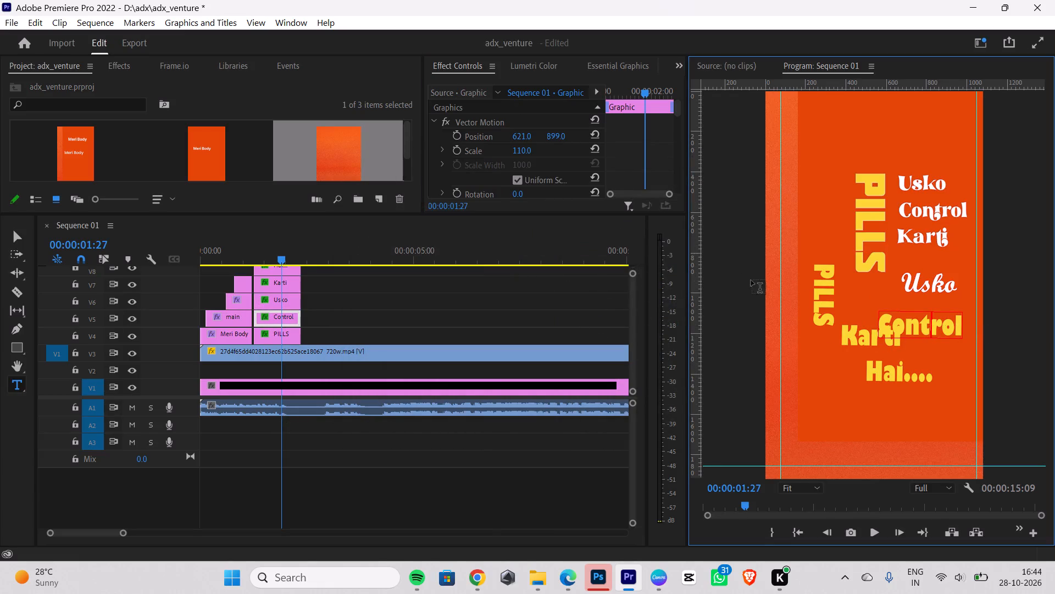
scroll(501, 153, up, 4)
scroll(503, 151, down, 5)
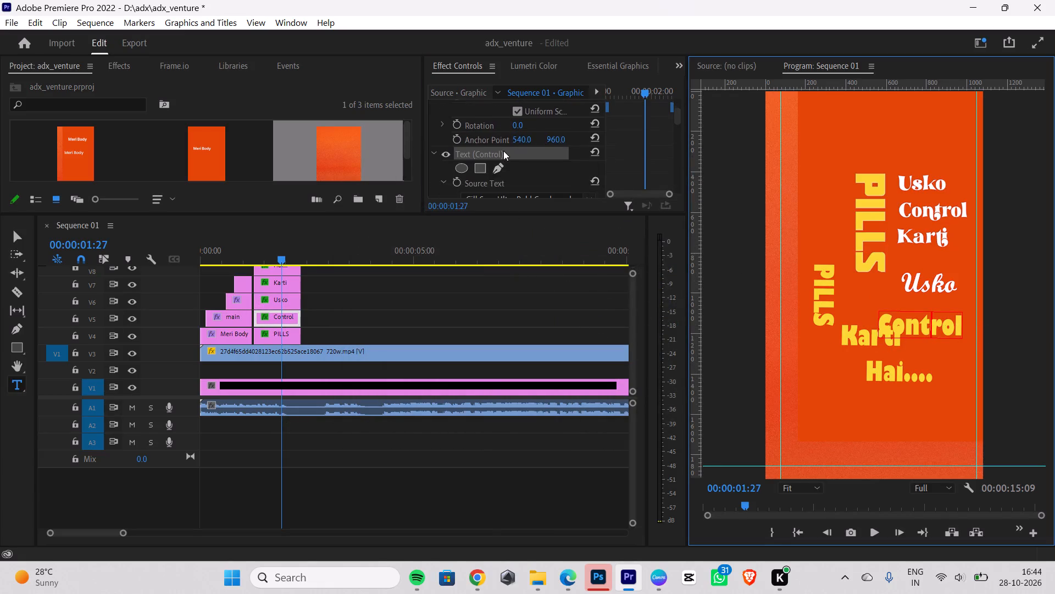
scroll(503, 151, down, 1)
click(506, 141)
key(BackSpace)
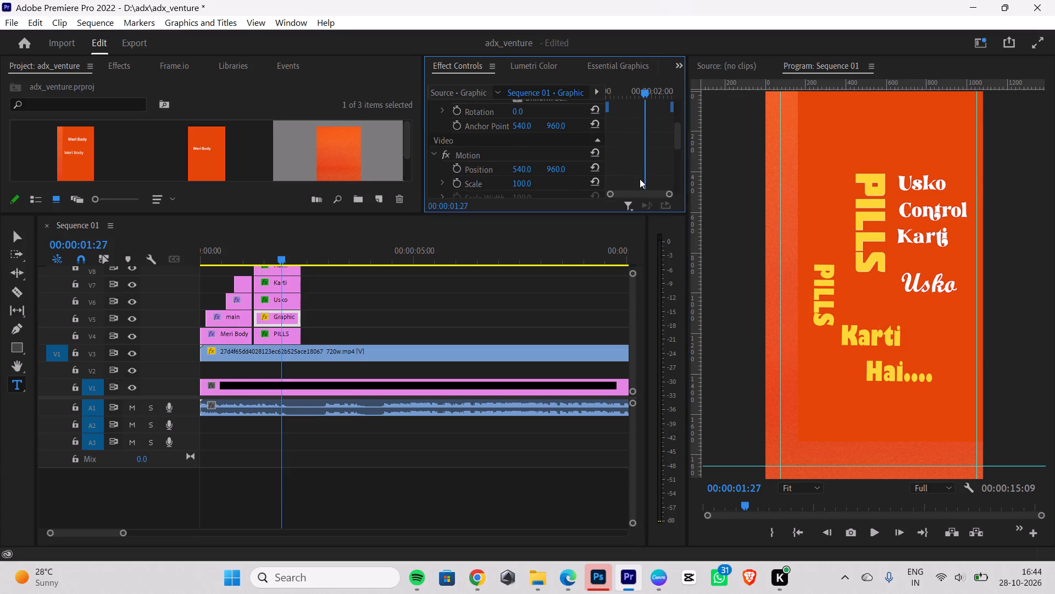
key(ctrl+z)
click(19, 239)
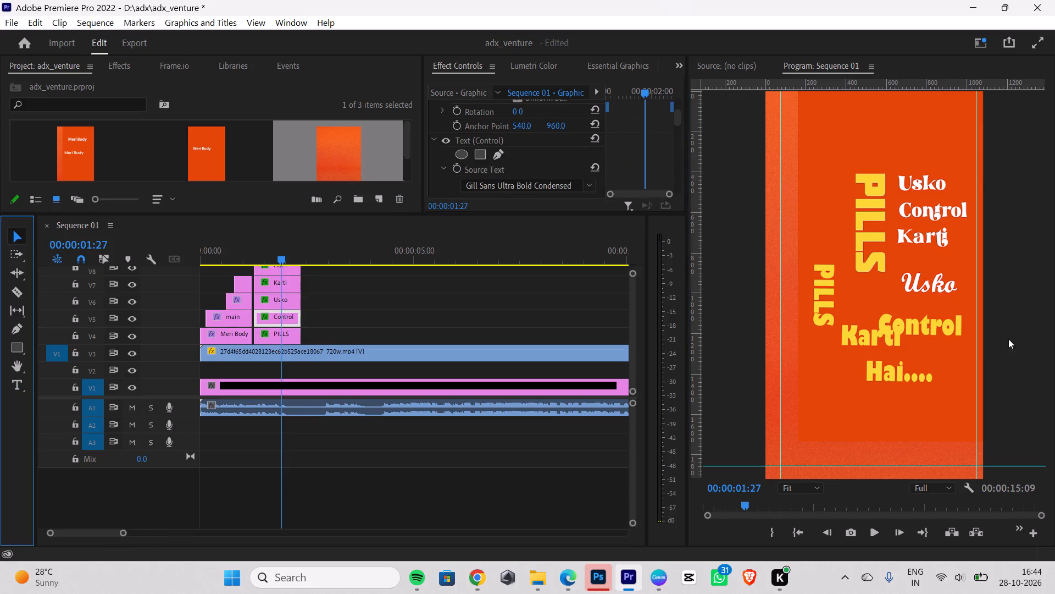
Set the font of the yellow Control text to Script MT Bold, matching the Usko text.
click(937, 284)
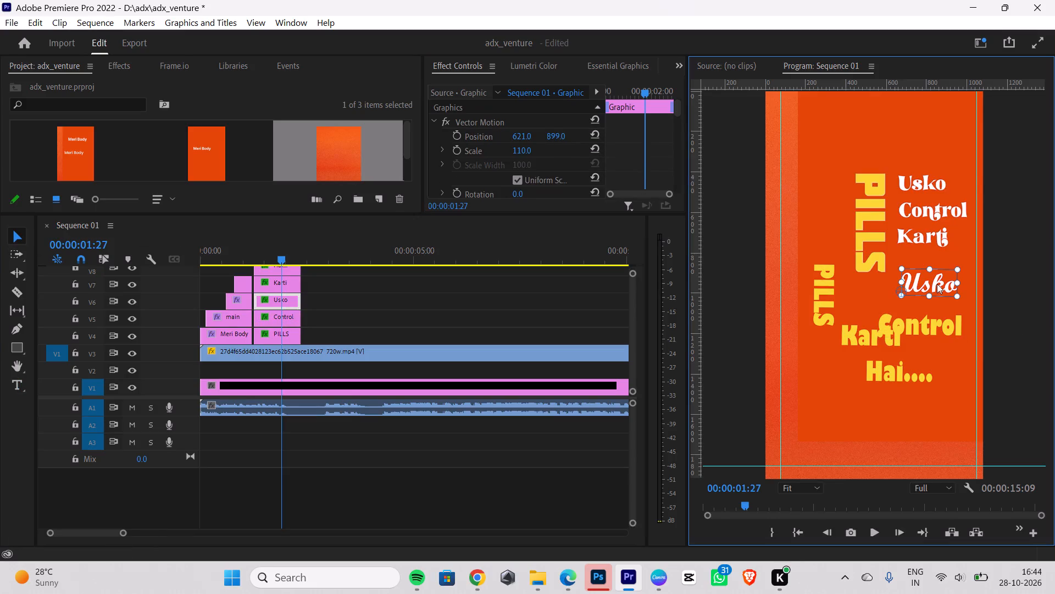
scroll(558, 177, down, 4)
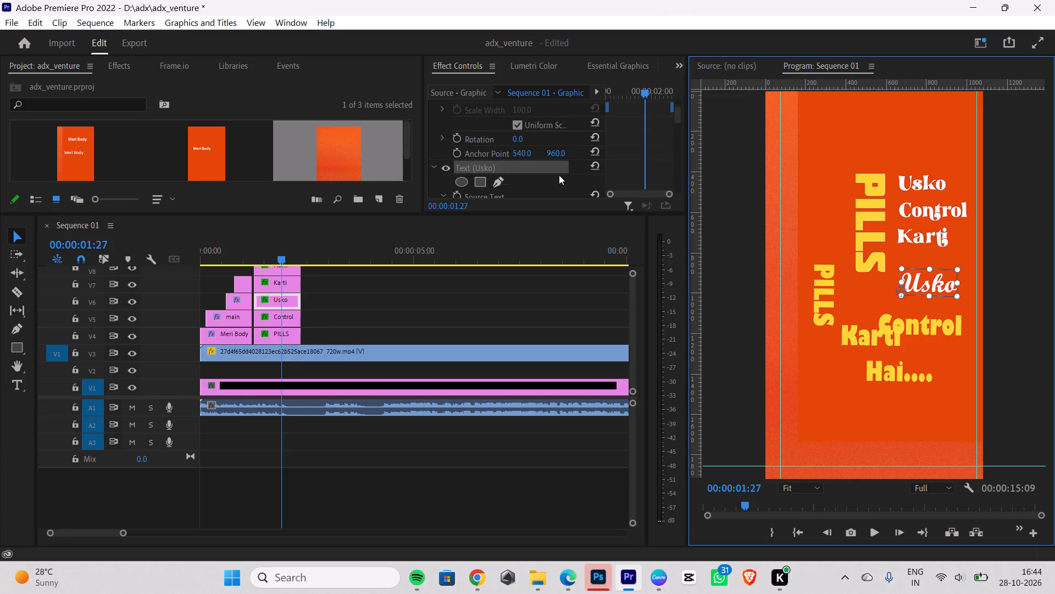
scroll(559, 175, down, 3)
click(939, 328)
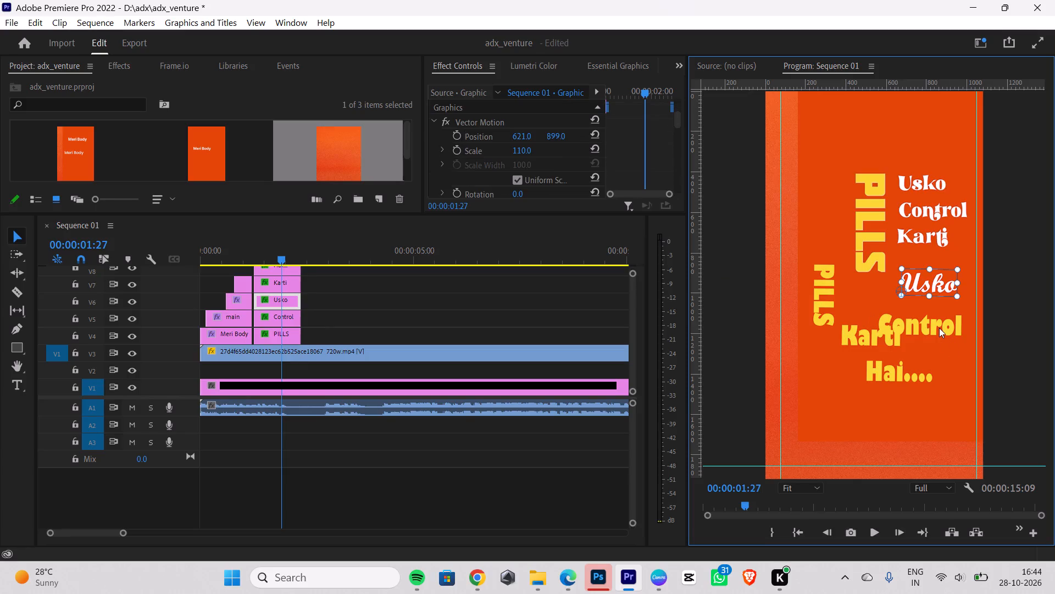
scroll(562, 169, down, 6)
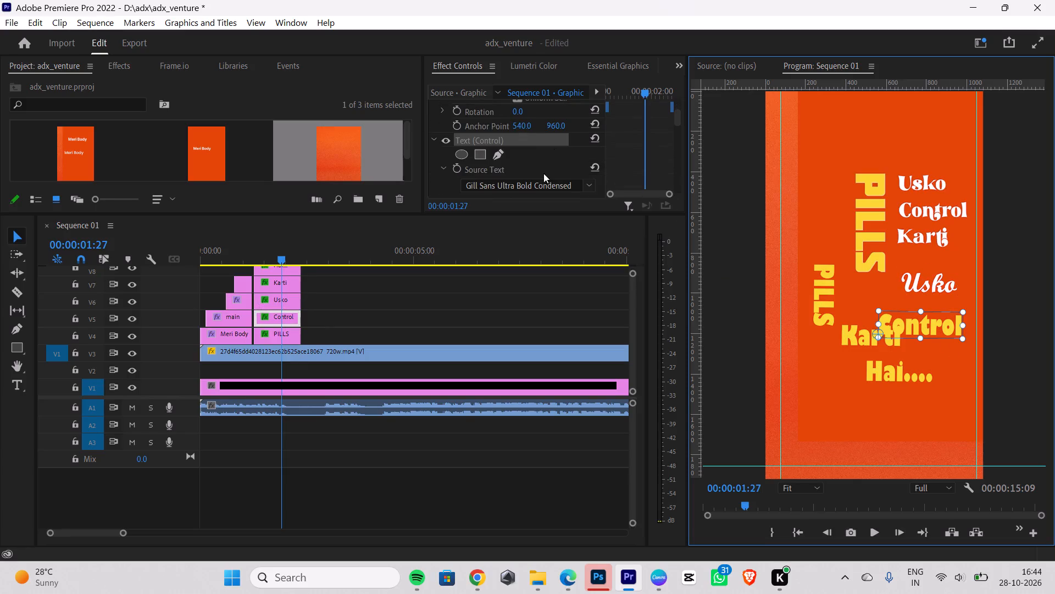
scroll(546, 176, down, 2)
click(575, 162)
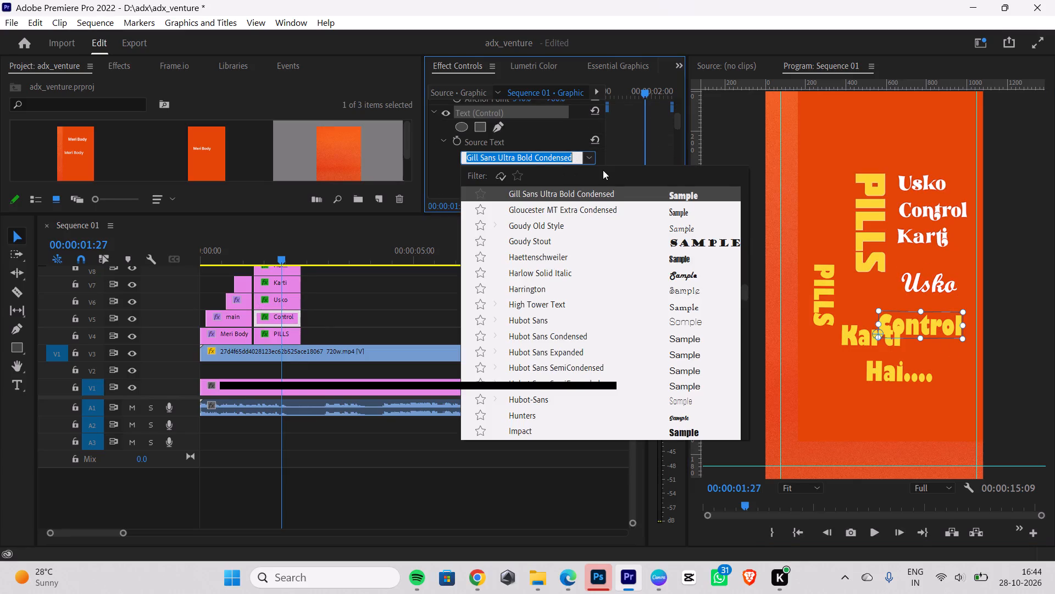
key(BackSpace)
text(script)
key(space)
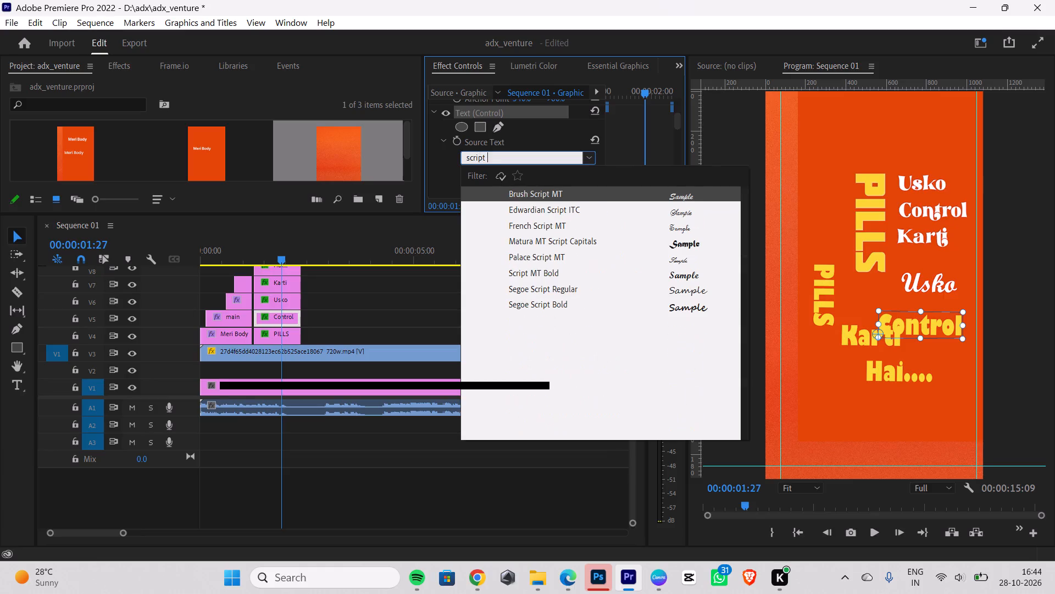
click(671, 273)
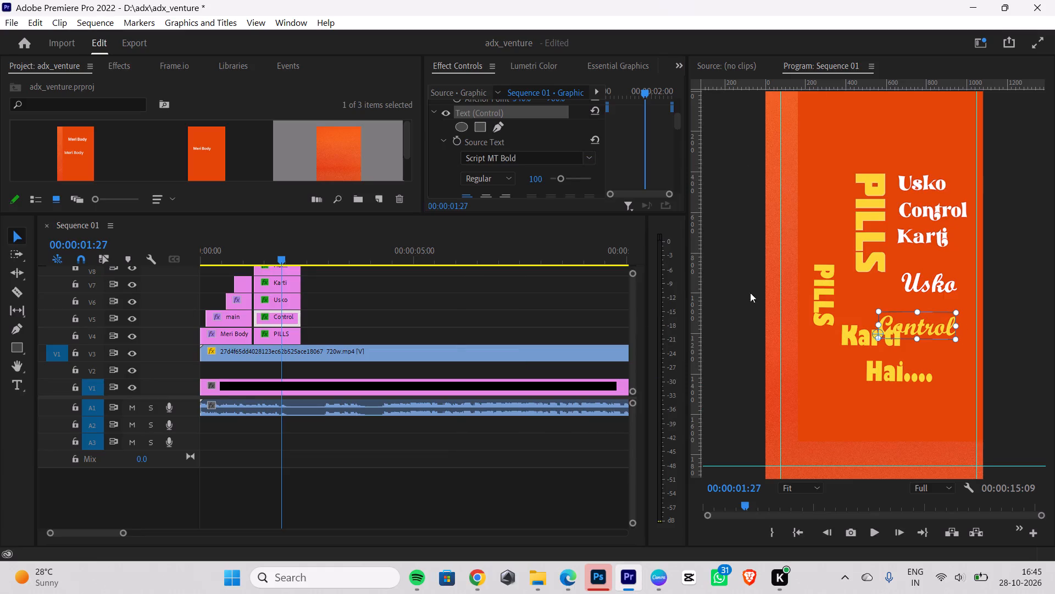
Set the font of the yellow Karti text to Script MT Bold.
click(854, 339)
scroll(522, 150, down, 3)
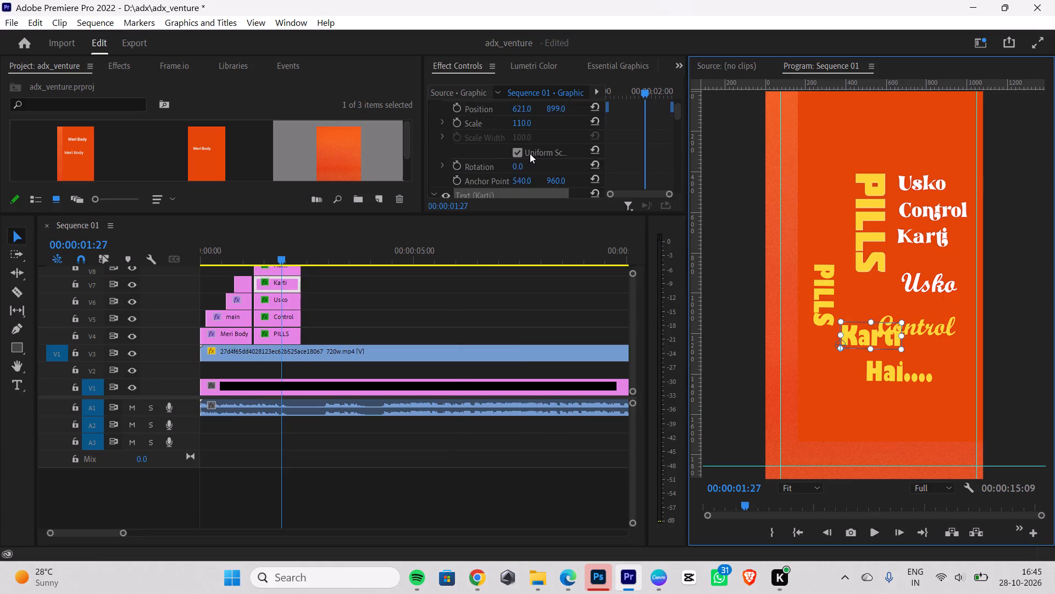
scroll(530, 153, down, 4)
click(569, 171)
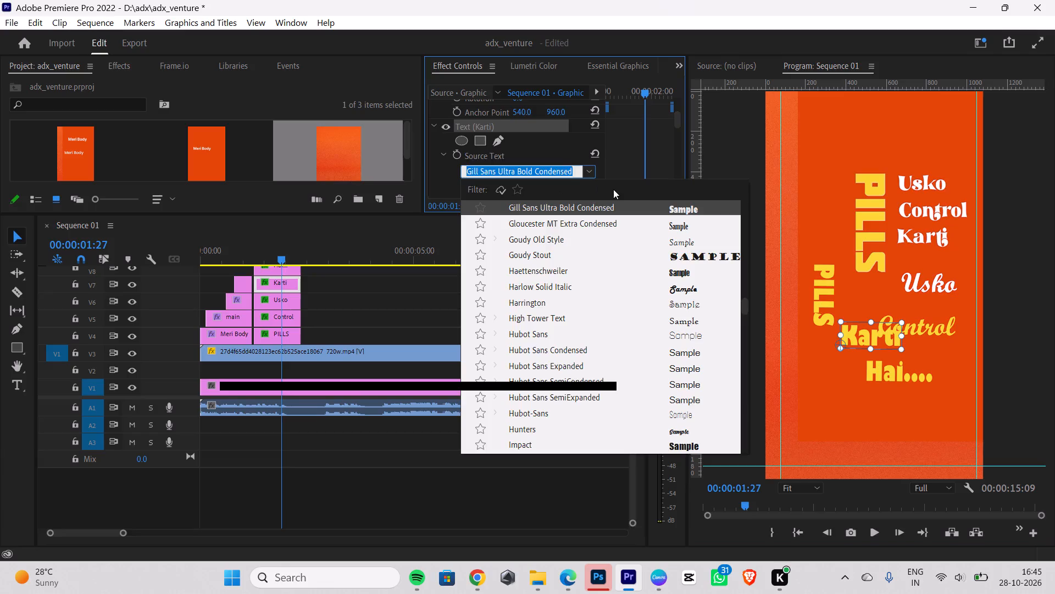
key(BackSpace)
text(script)
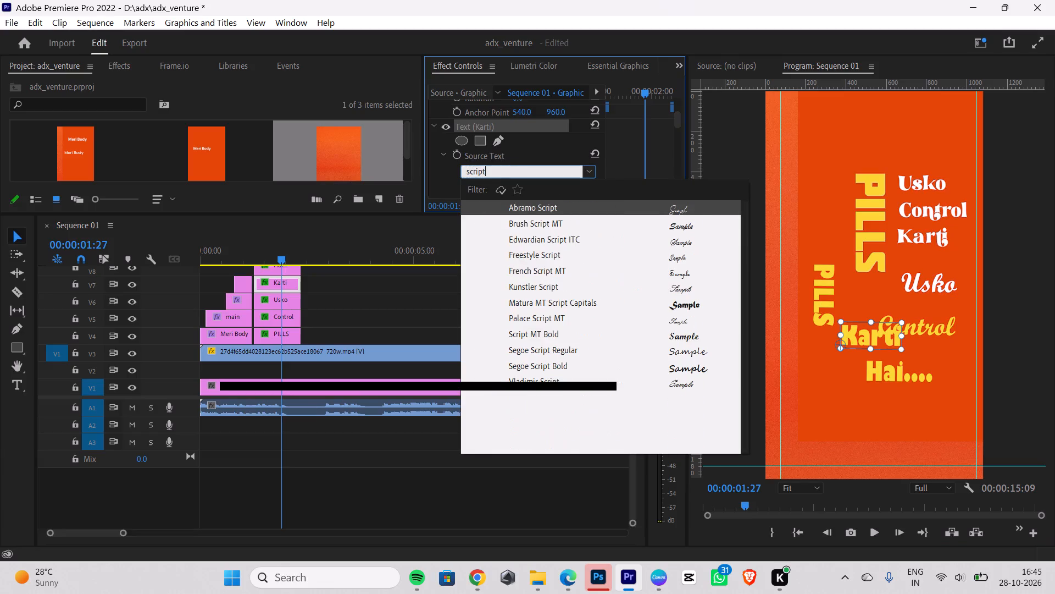
click(572, 335)
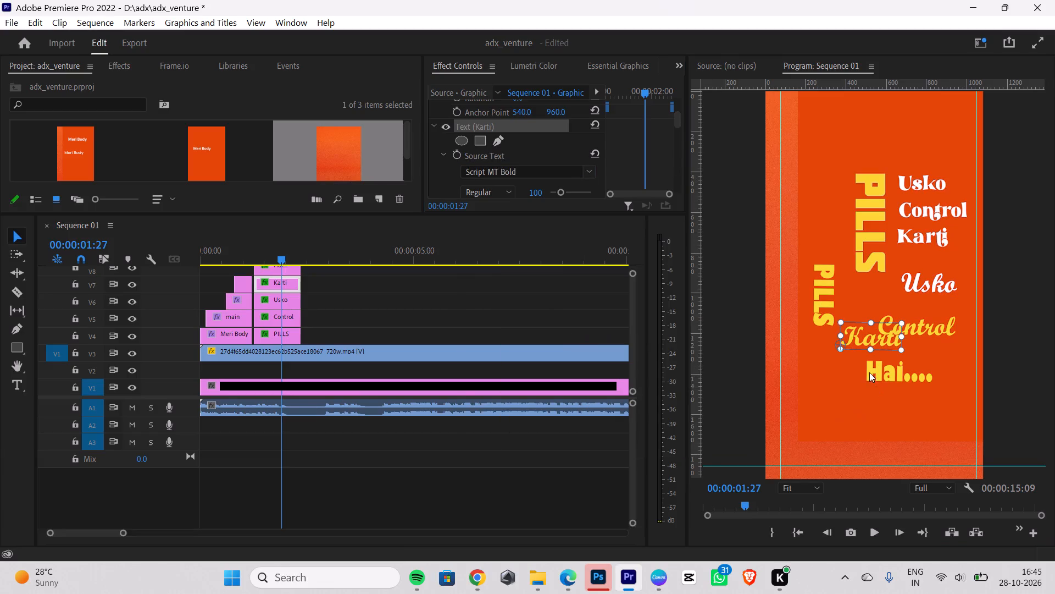
Set the font of the yellow Hai.... text to Script MT Bold, keep its Regular style, and deselect it.
click(871, 372)
scroll(519, 182, down, 8)
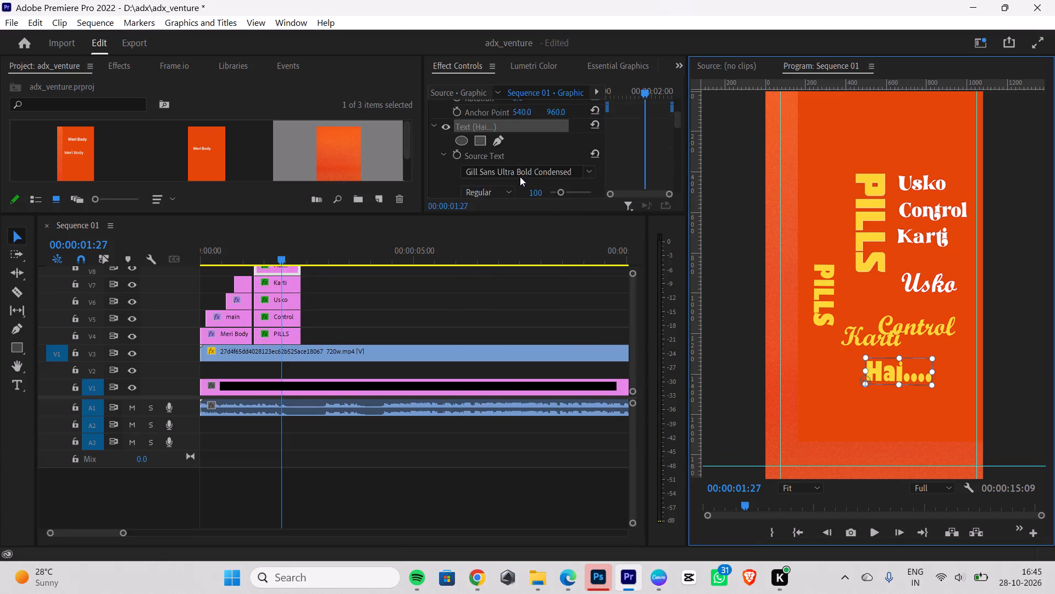
click(589, 160)
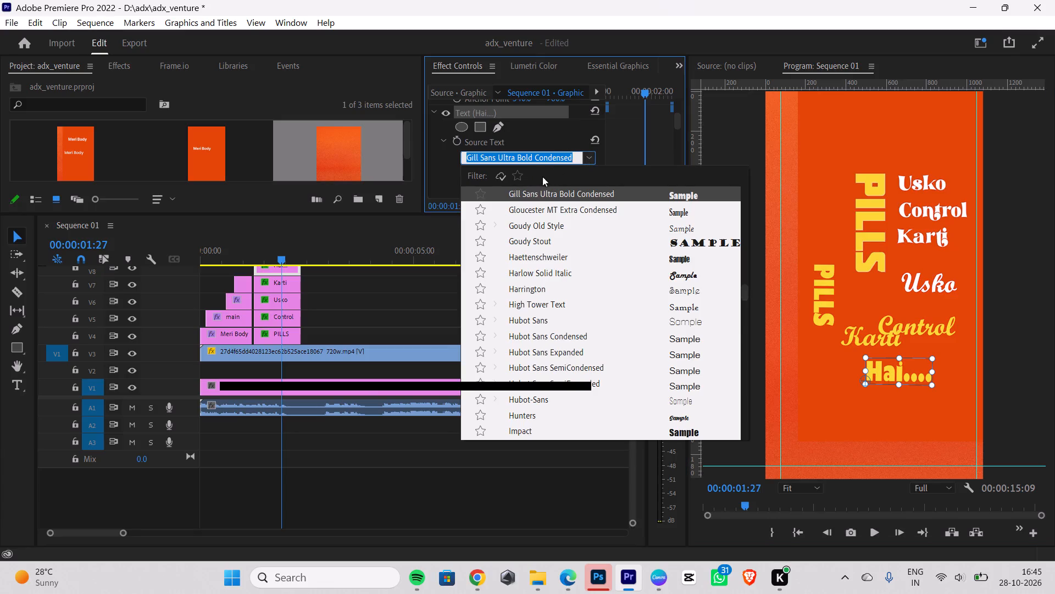
key(BackSpace)
text(script mt bold)
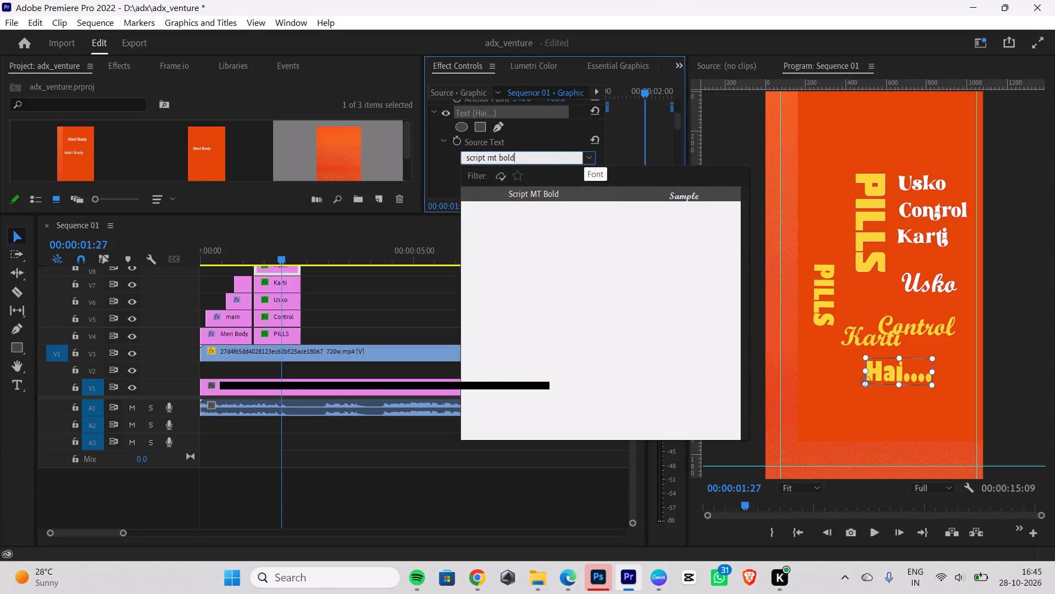
click(681, 195)
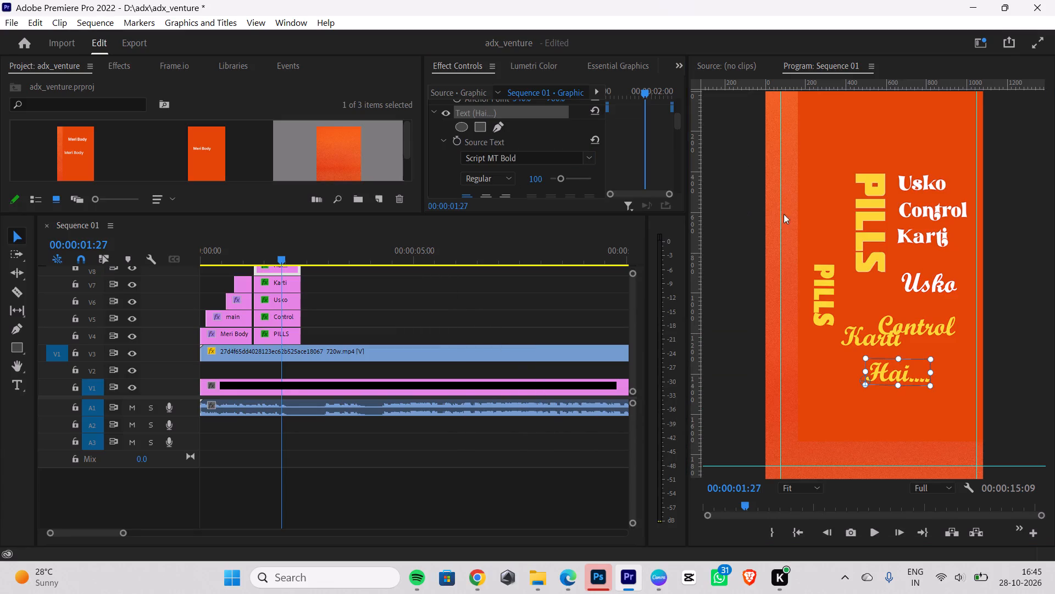
click(510, 178)
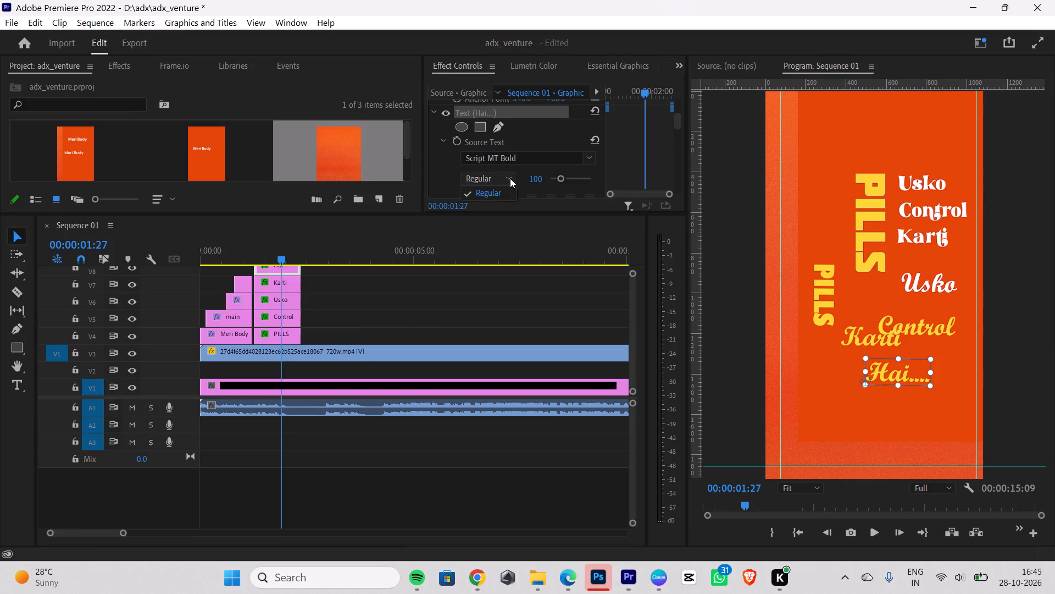
scroll(605, 190, down, 2)
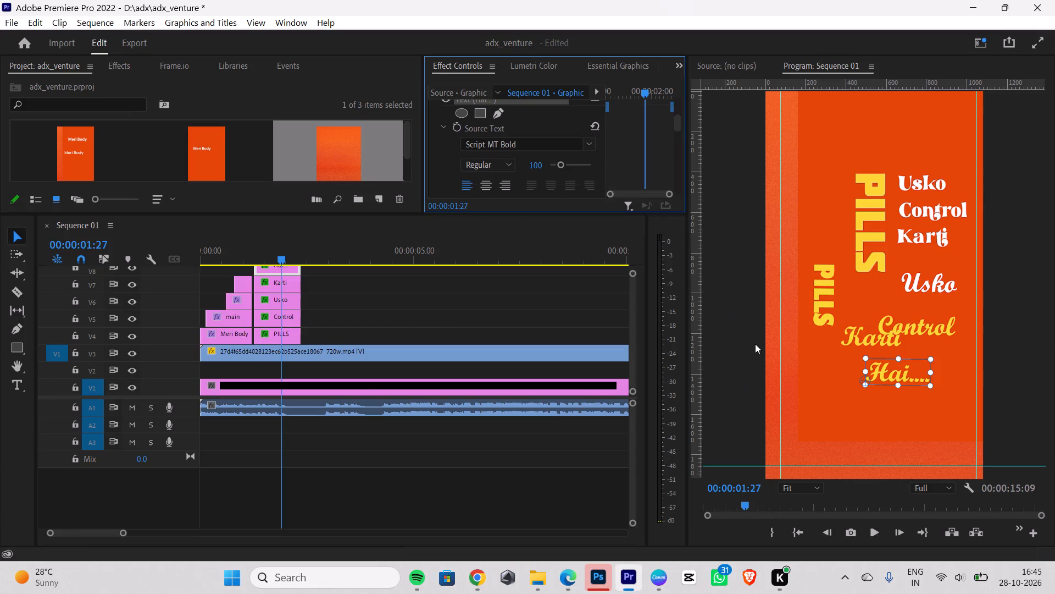
click(813, 351)
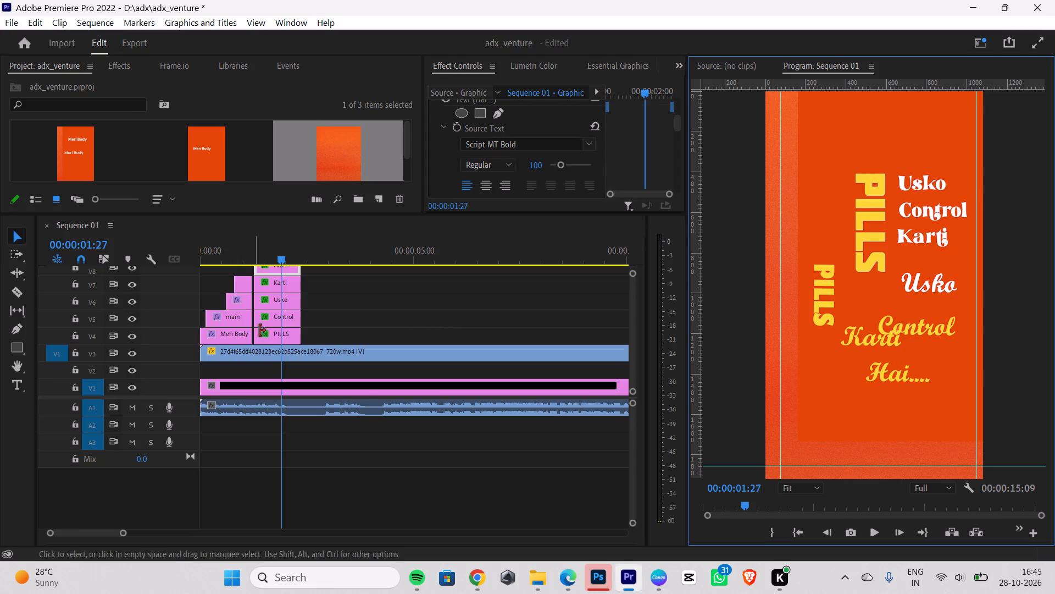
Scale the reference video clip on V3 down to 29.
click(297, 350)
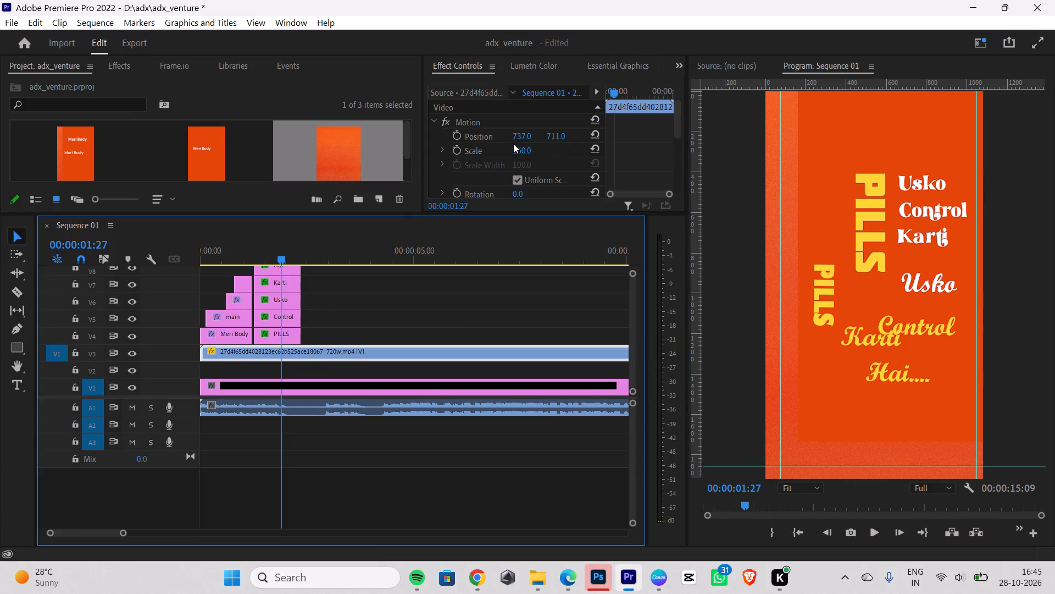
drag(521, 149, 430, 152)
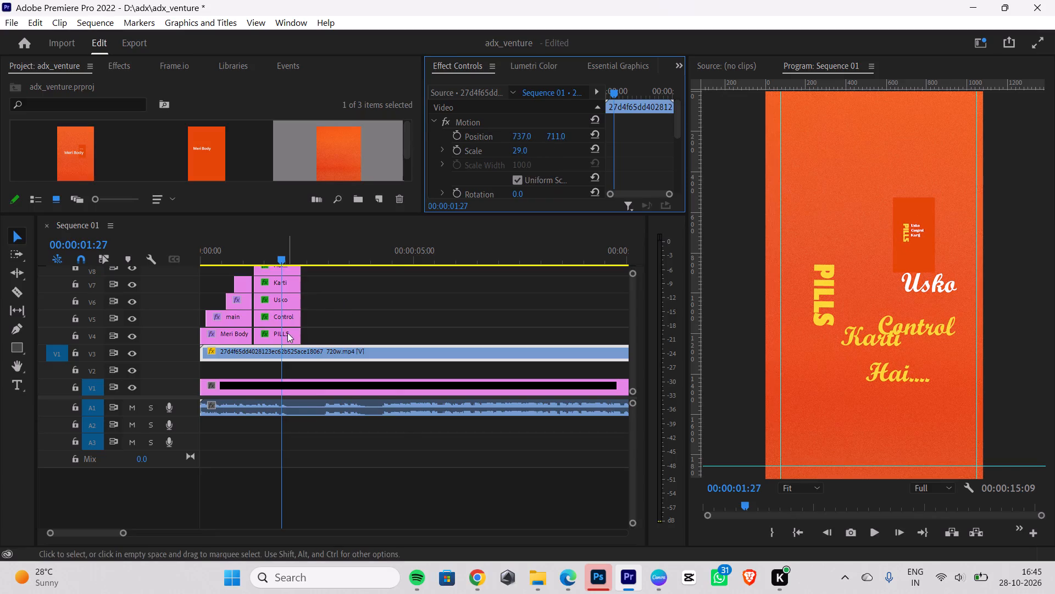
Swap the Control and Usko clips in the timeline so that Usko sits on V5 and Control on V6.
click(287, 336)
click(293, 313)
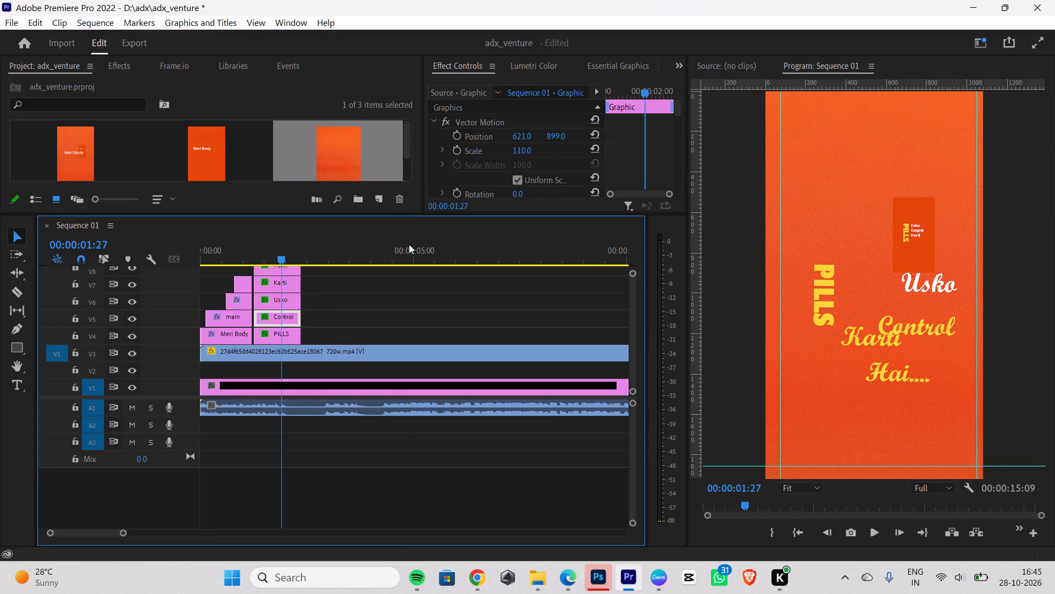
drag(293, 318, 346, 303)
drag(284, 300, 279, 315)
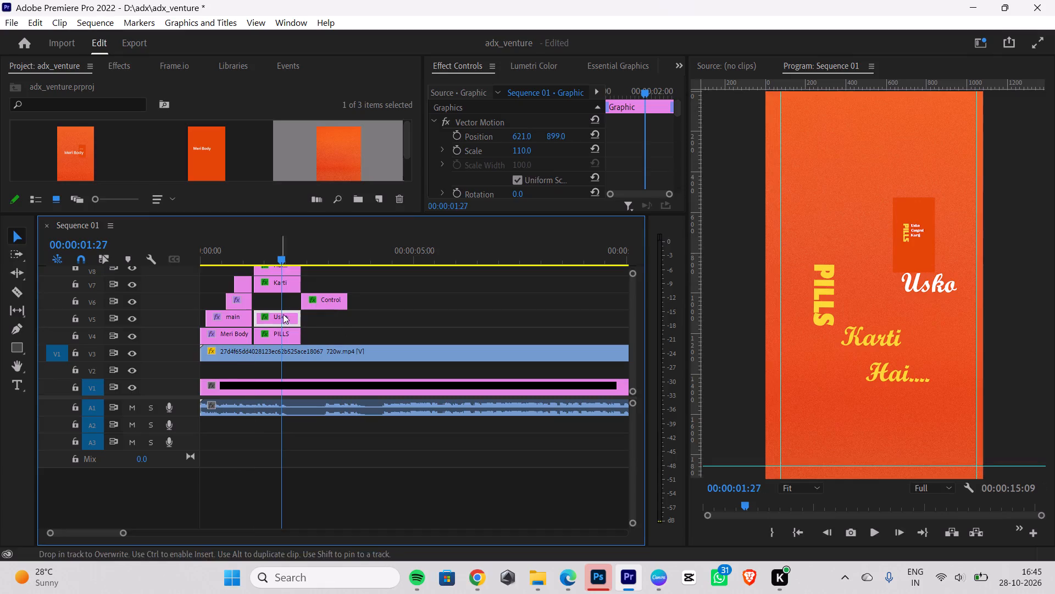
drag(322, 296, 280, 299)
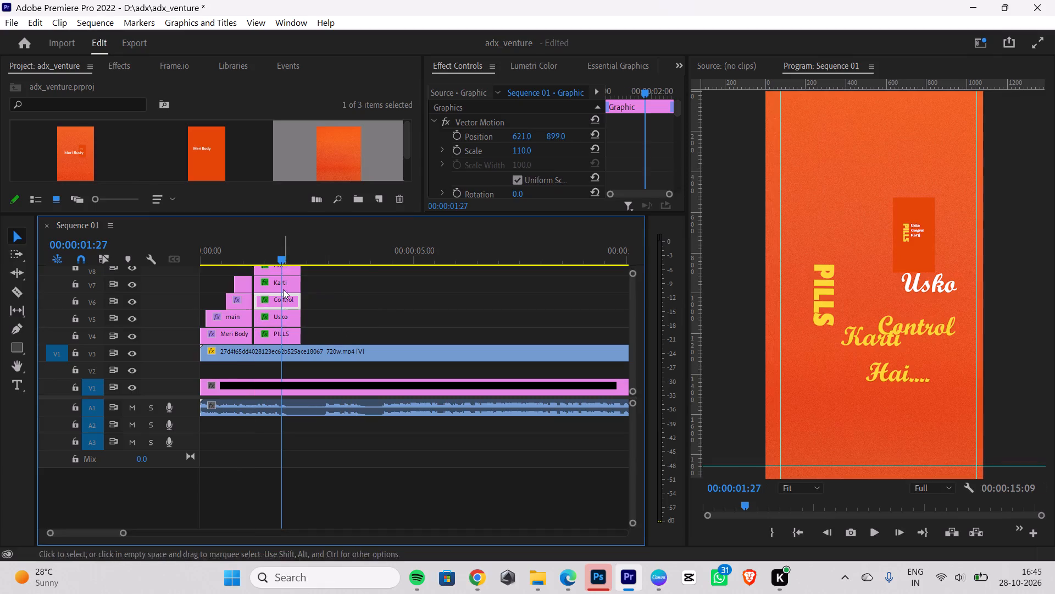
Play the sequence from the start through the PILLS caption to compare its timing with the reference video.
drag(280, 252, 26, 274)
key(space)
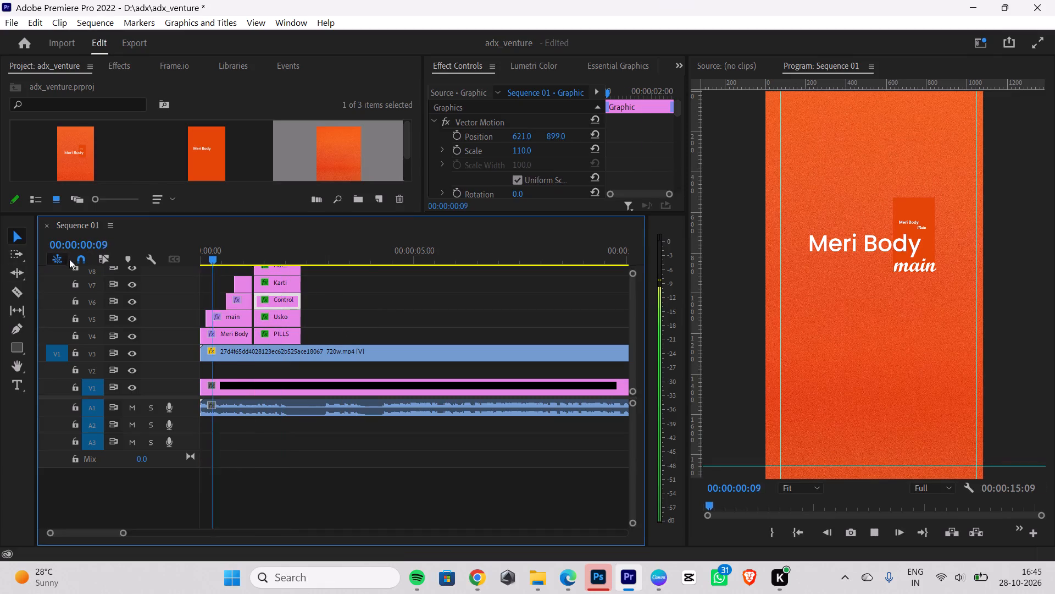
key(space)
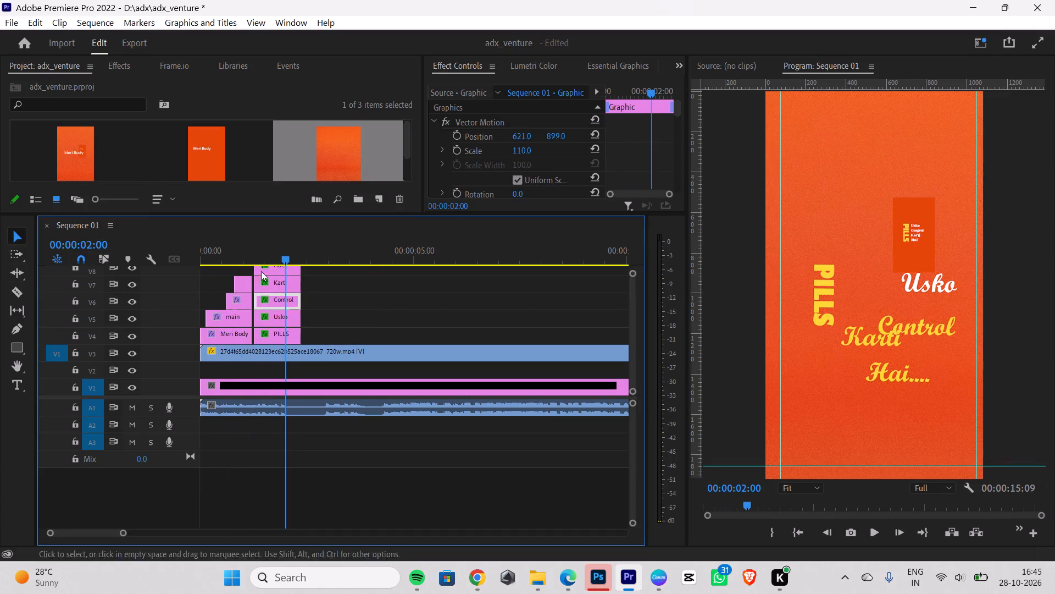
Find the frame where Usko appears in the reference video and shift the Usko clip on V5 to start there, at 00:00:01:14.
drag(286, 260, 257, 267)
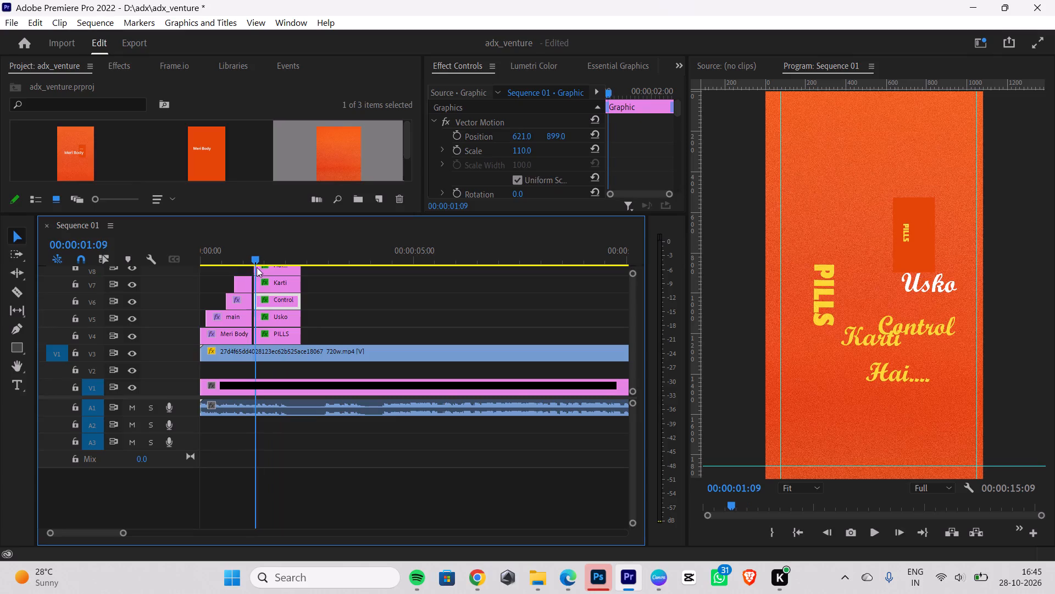
drag(257, 267, 249, 271)
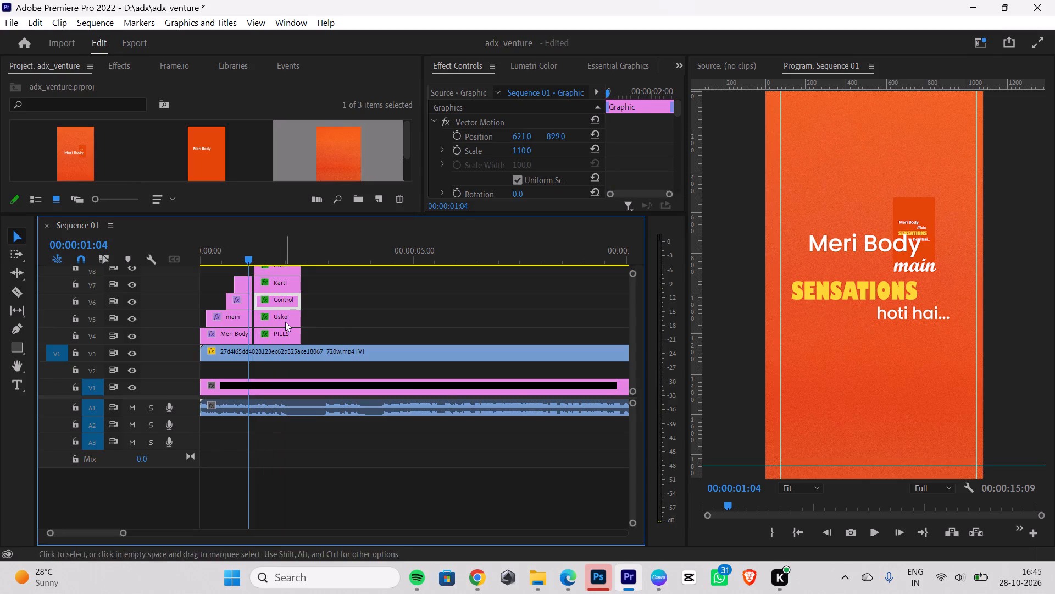
key(Right)
key(Right)
key(Right)
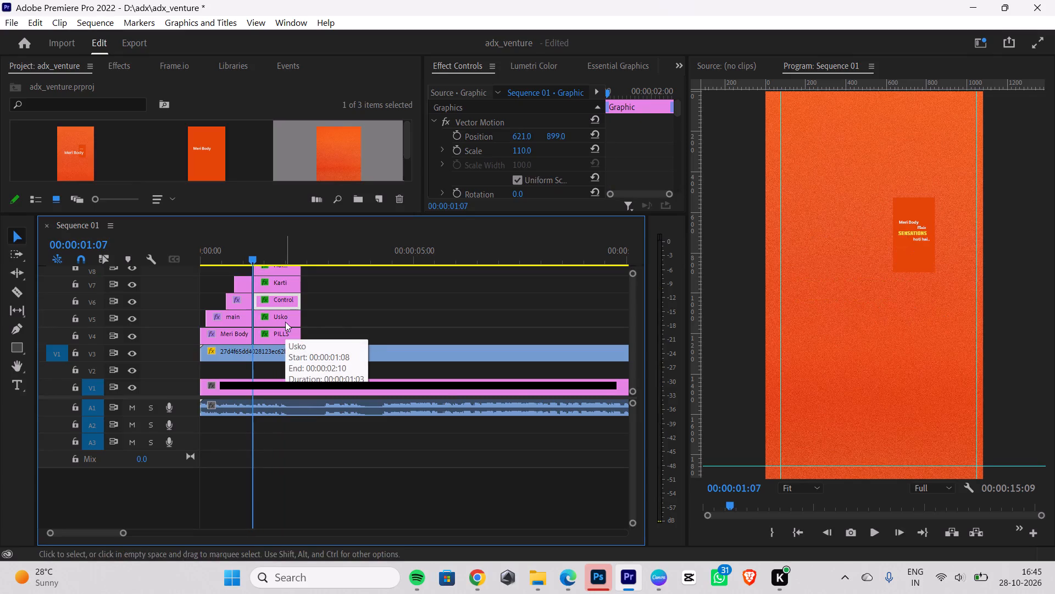
key(Right)
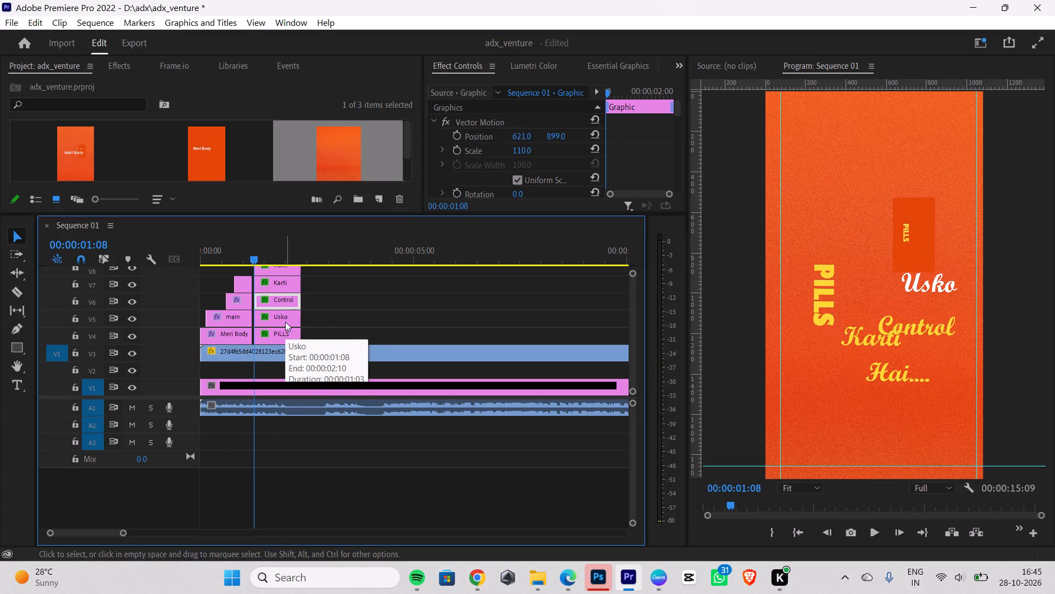
key(Right)
key(Right)
key(Right)
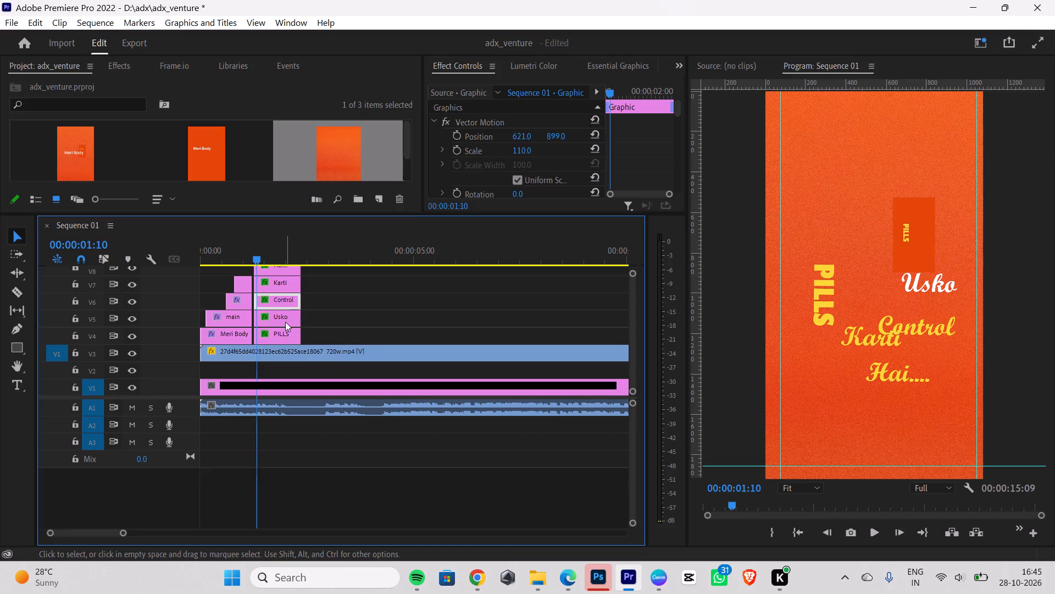
key(Right)
key(Right)
key(Right)
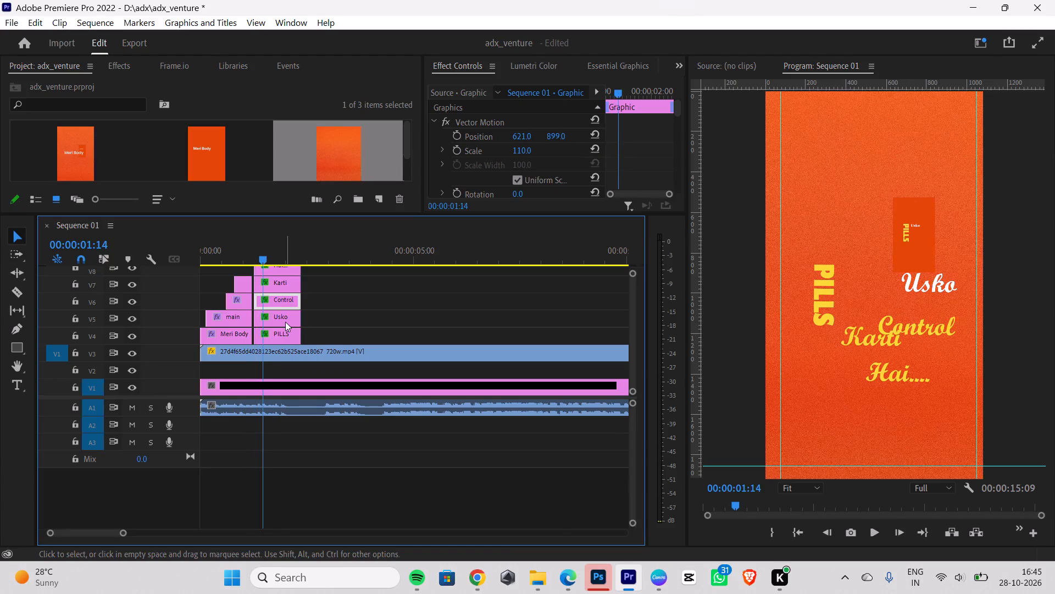
key(Right)
key(Left)
key(Left)
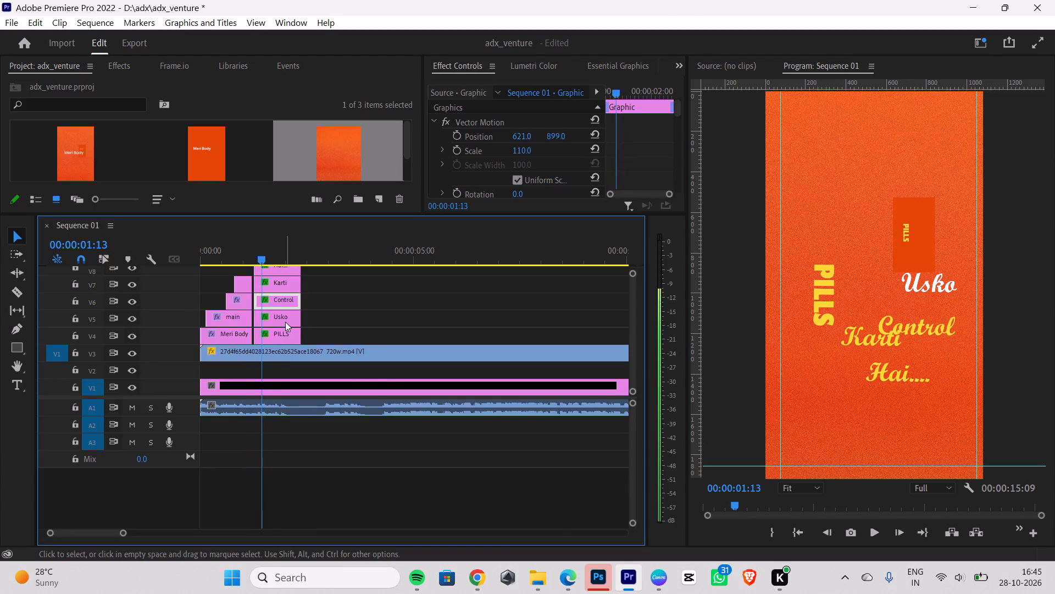
key(Right)
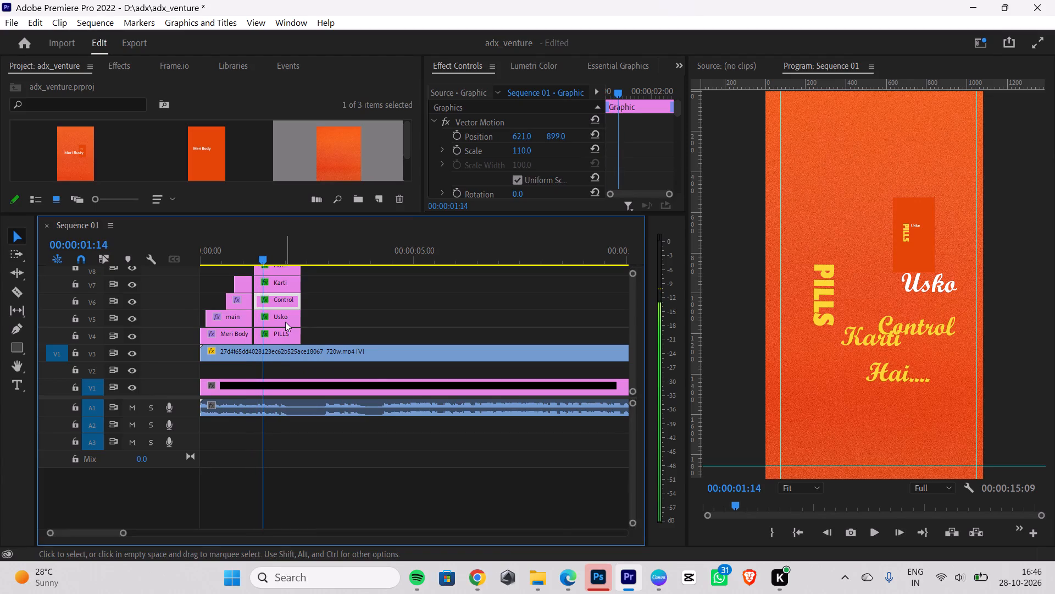
drag(276, 320, 282, 317)
Move the Usko caption beside the top of PILLS by setting its position to 339, 832.
click(935, 290)
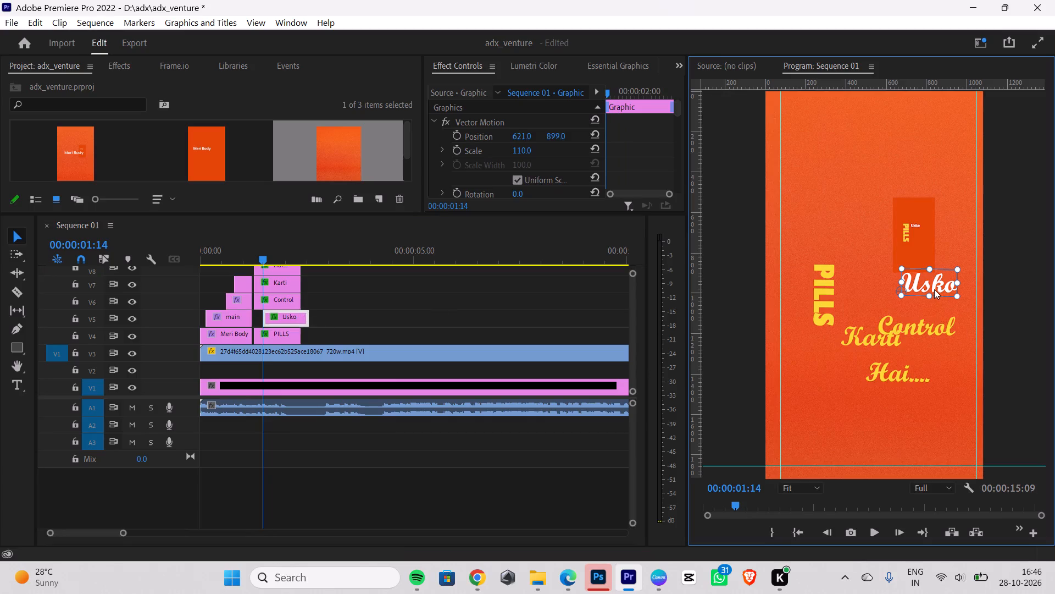
drag(525, 133, 361, 141)
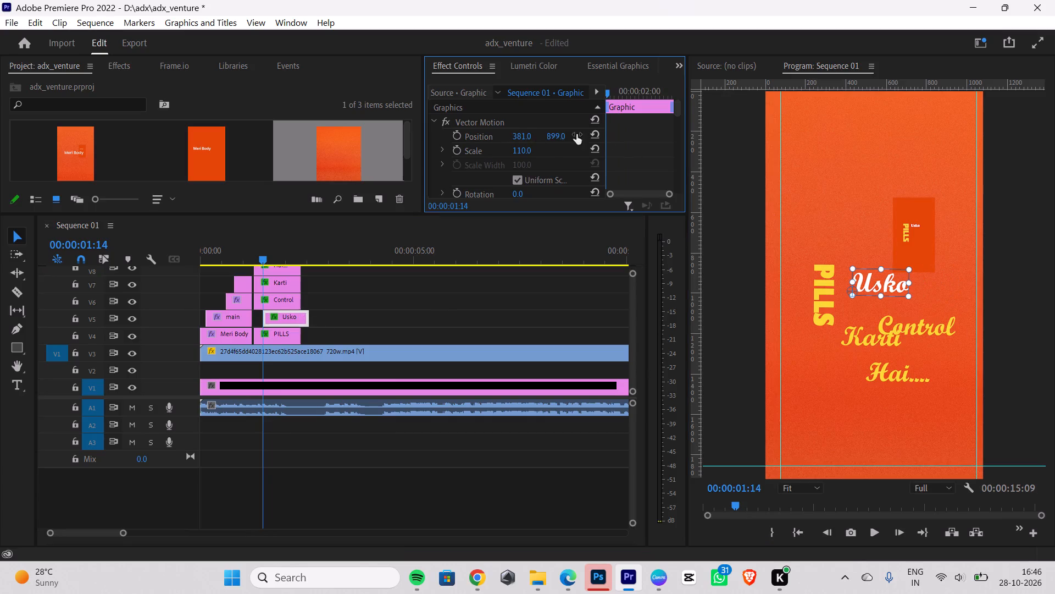
drag(557, 134, 556, 182)
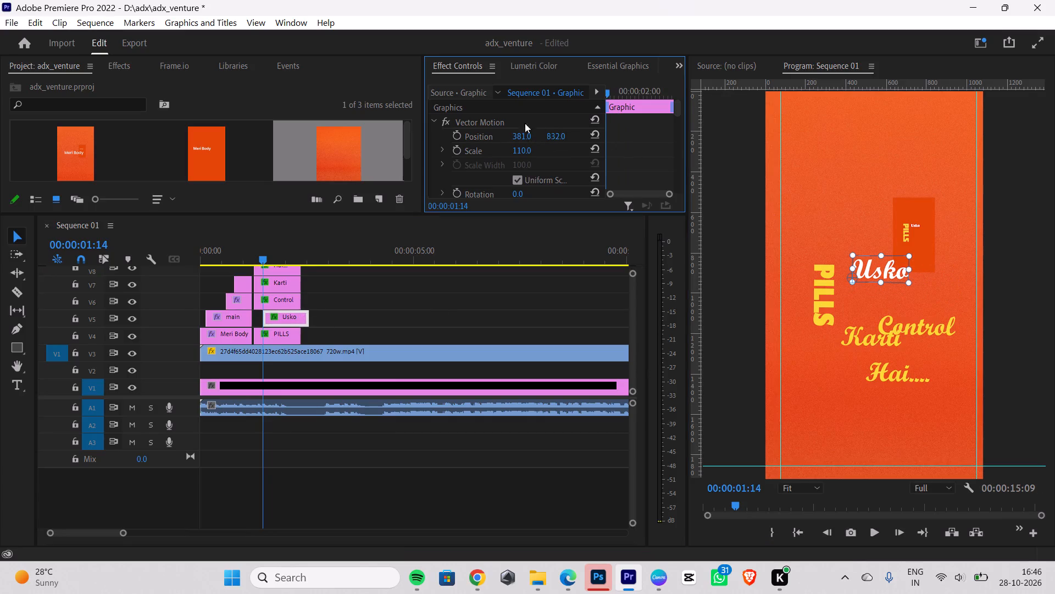
drag(527, 131, 495, 130)
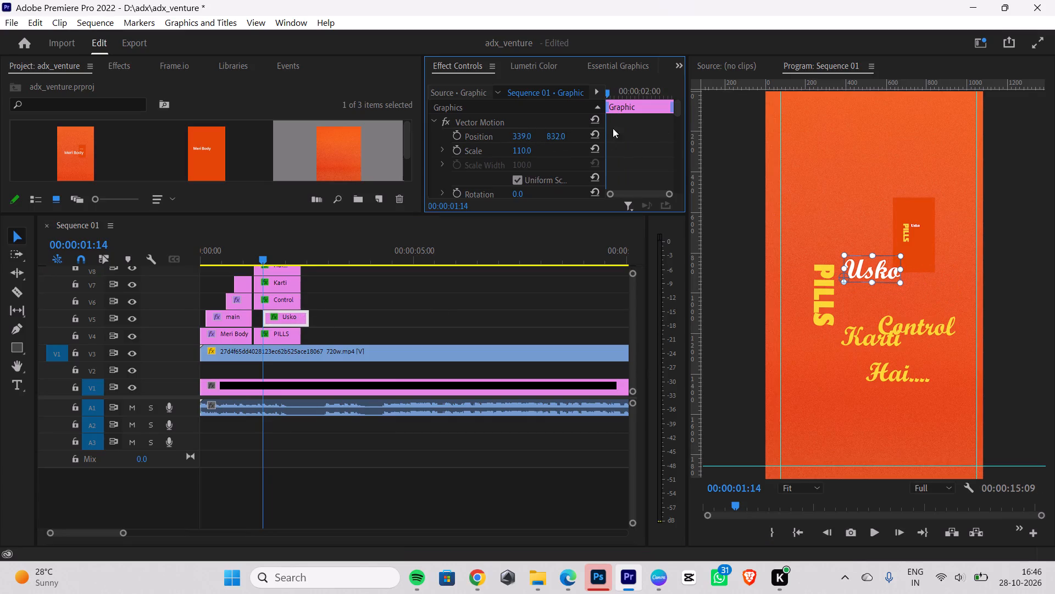
click(864, 148)
Look through the available fonts for the Usko caption, starting from Script MT Bold.
click(853, 267)
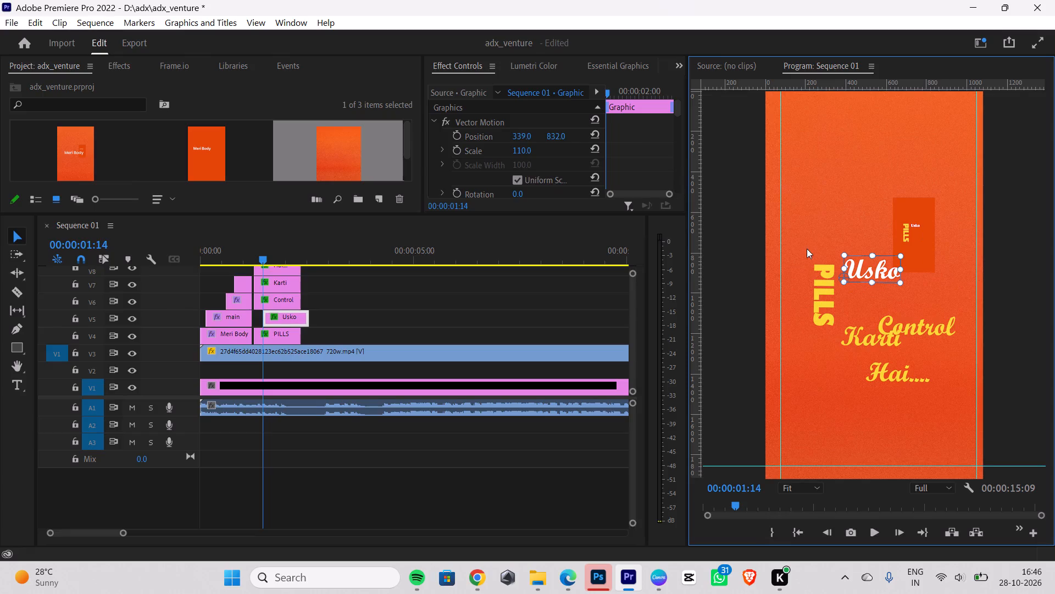
scroll(538, 130, down, 4)
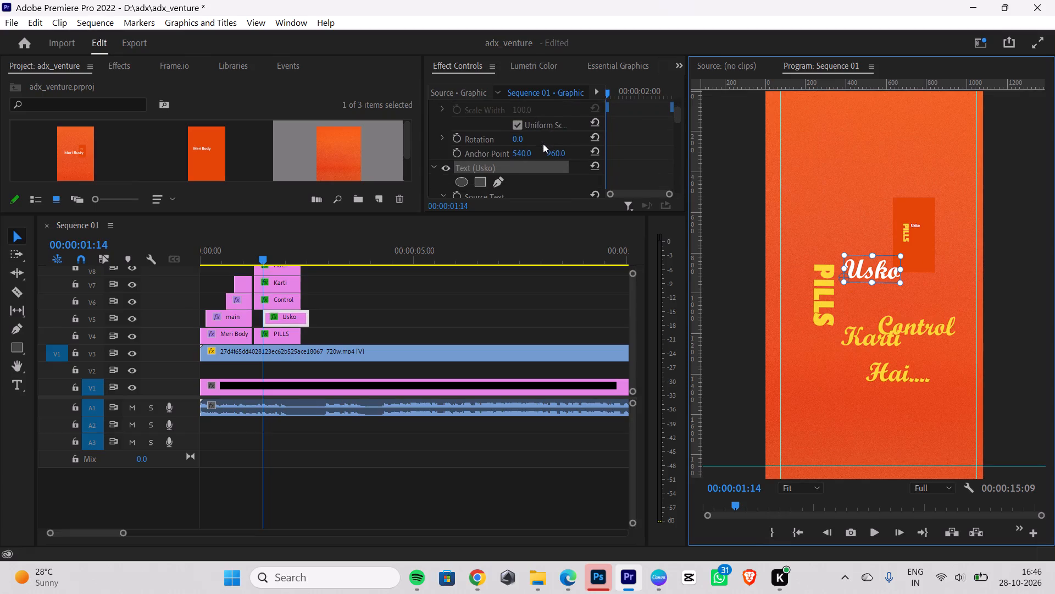
scroll(543, 144, down, 2)
click(585, 183)
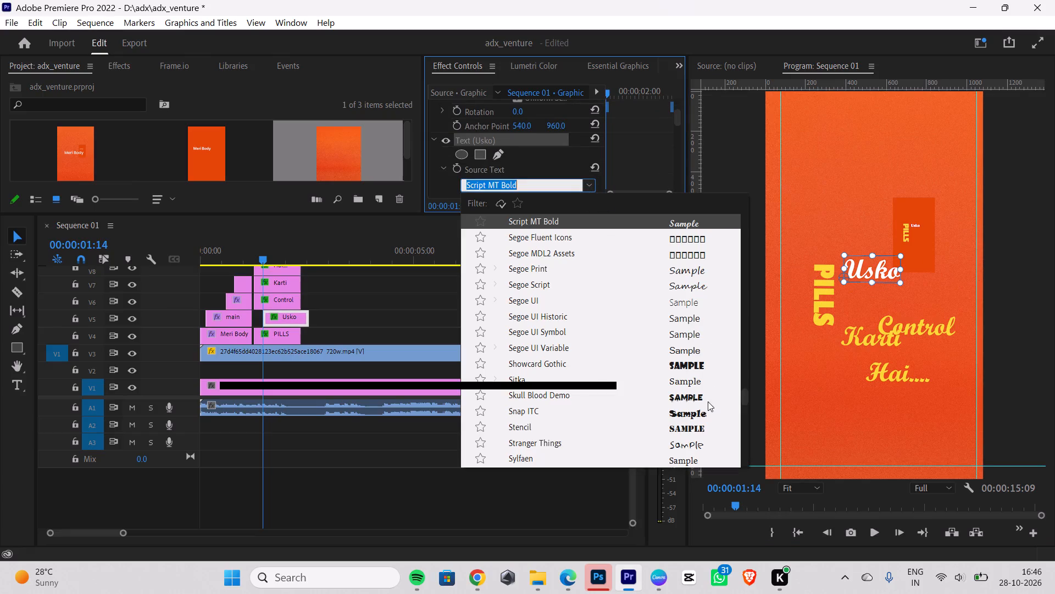
scroll(704, 409, down, 1)
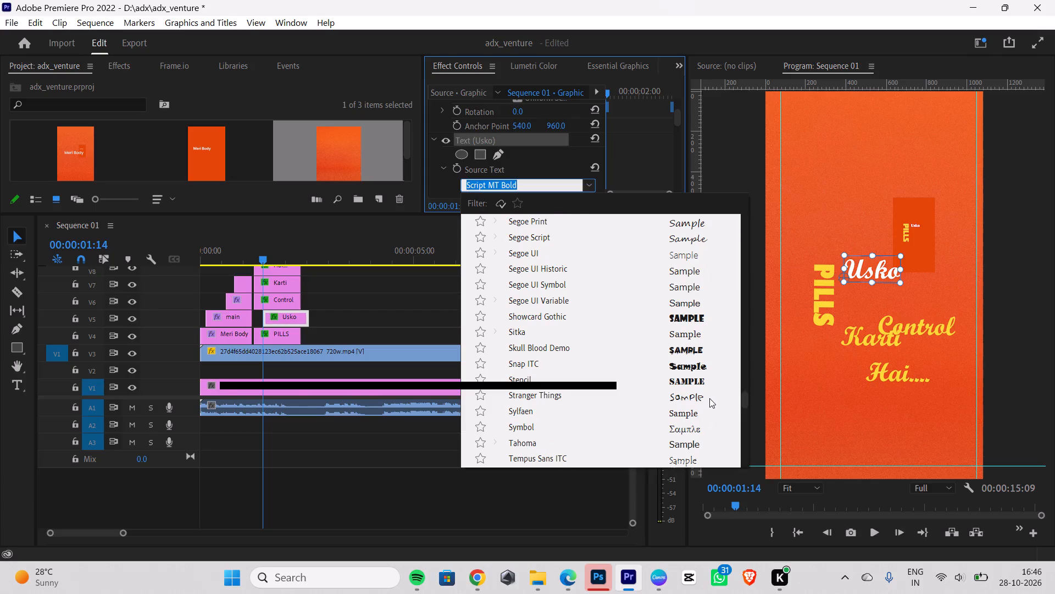
scroll(709, 398, down, 3)
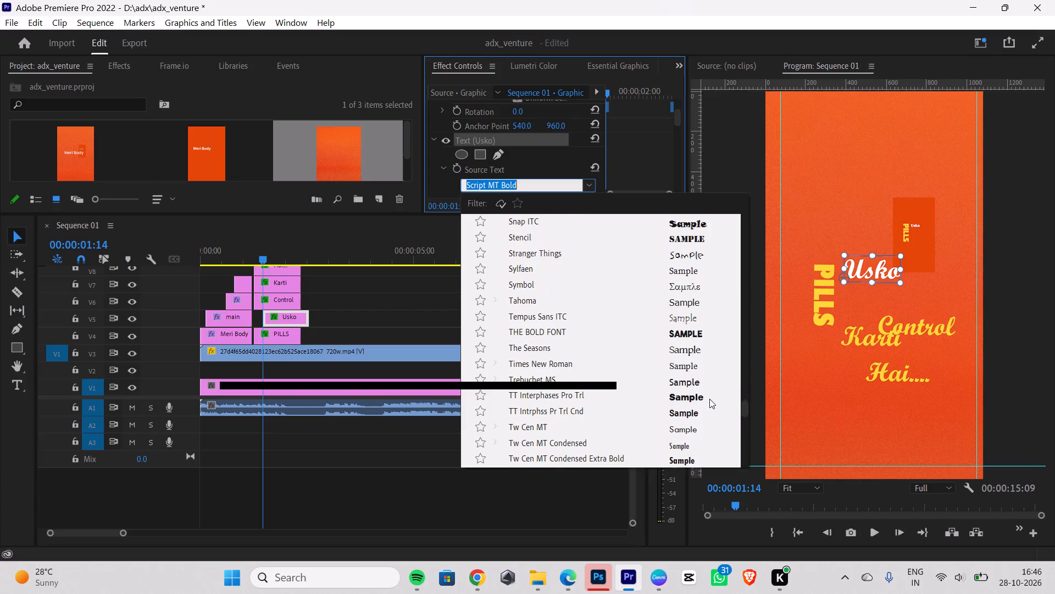
scroll(709, 399, down, 1)
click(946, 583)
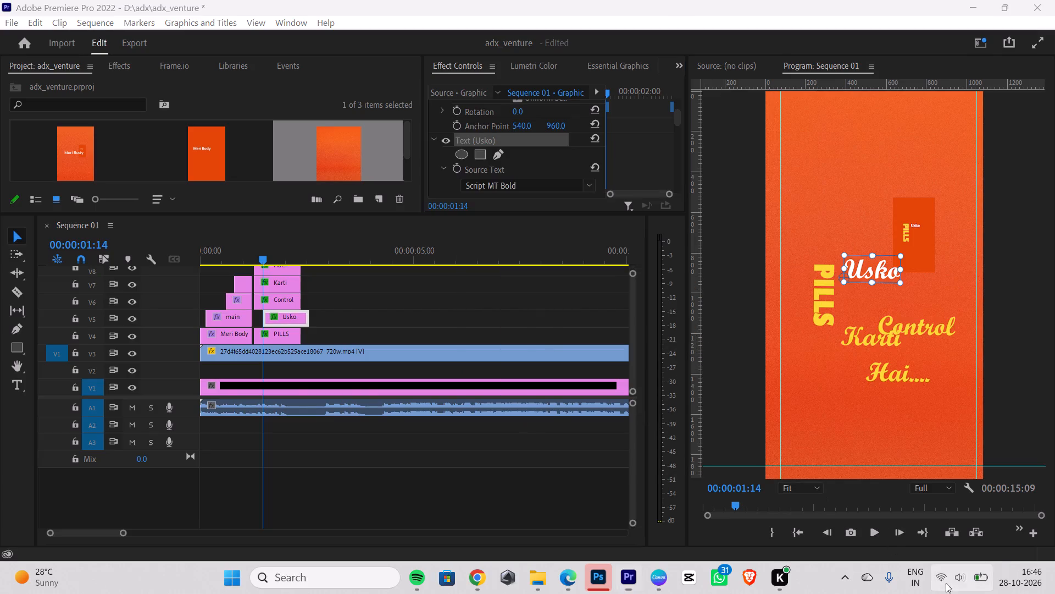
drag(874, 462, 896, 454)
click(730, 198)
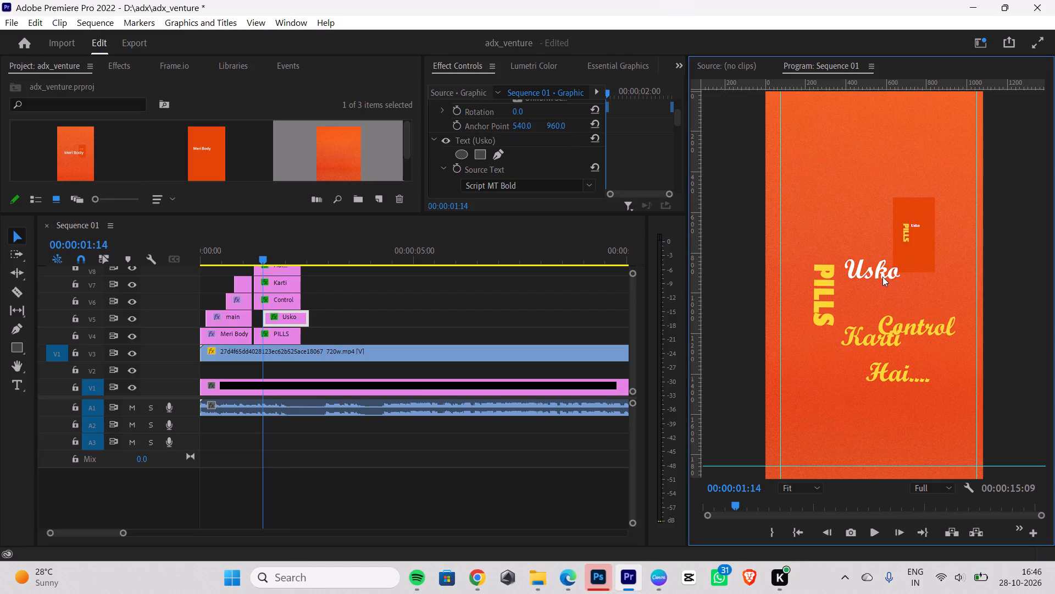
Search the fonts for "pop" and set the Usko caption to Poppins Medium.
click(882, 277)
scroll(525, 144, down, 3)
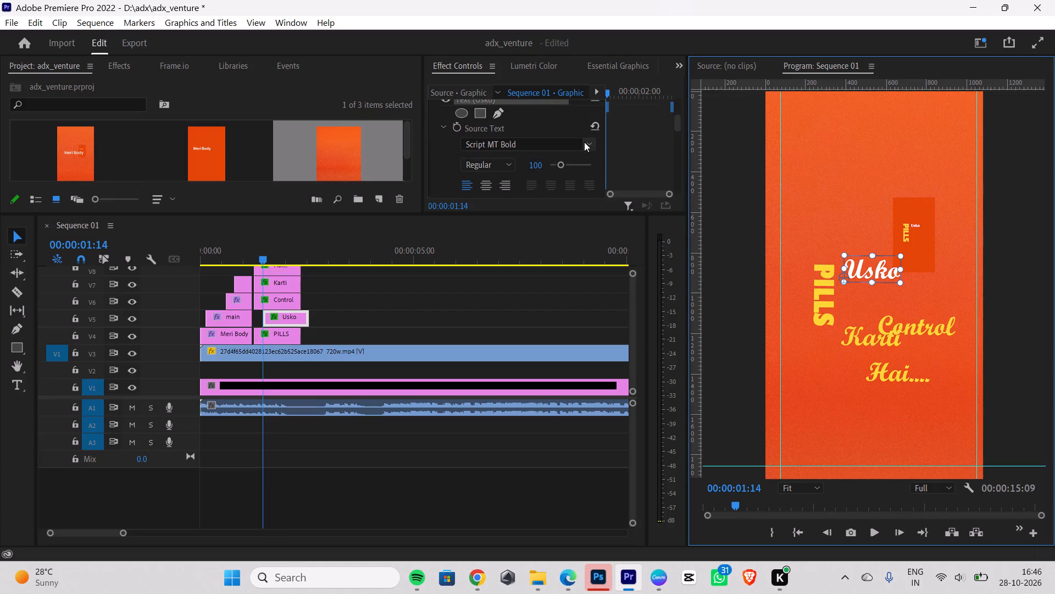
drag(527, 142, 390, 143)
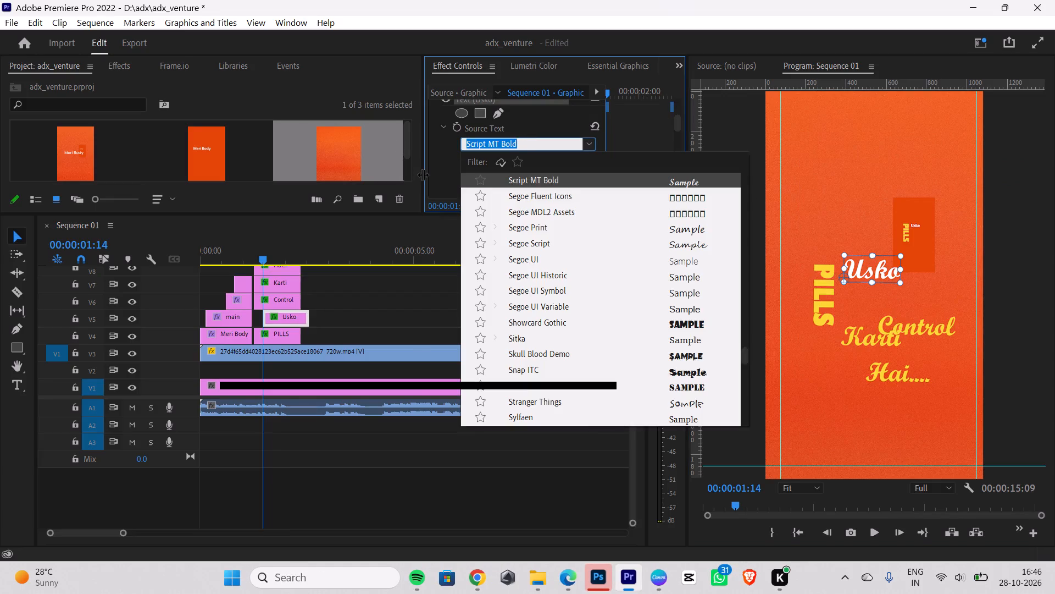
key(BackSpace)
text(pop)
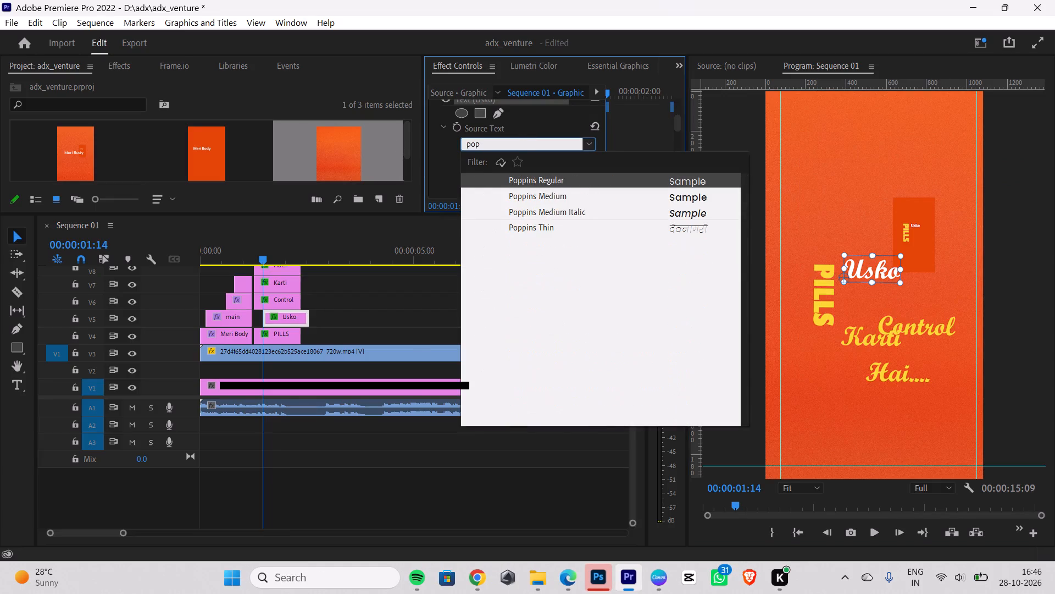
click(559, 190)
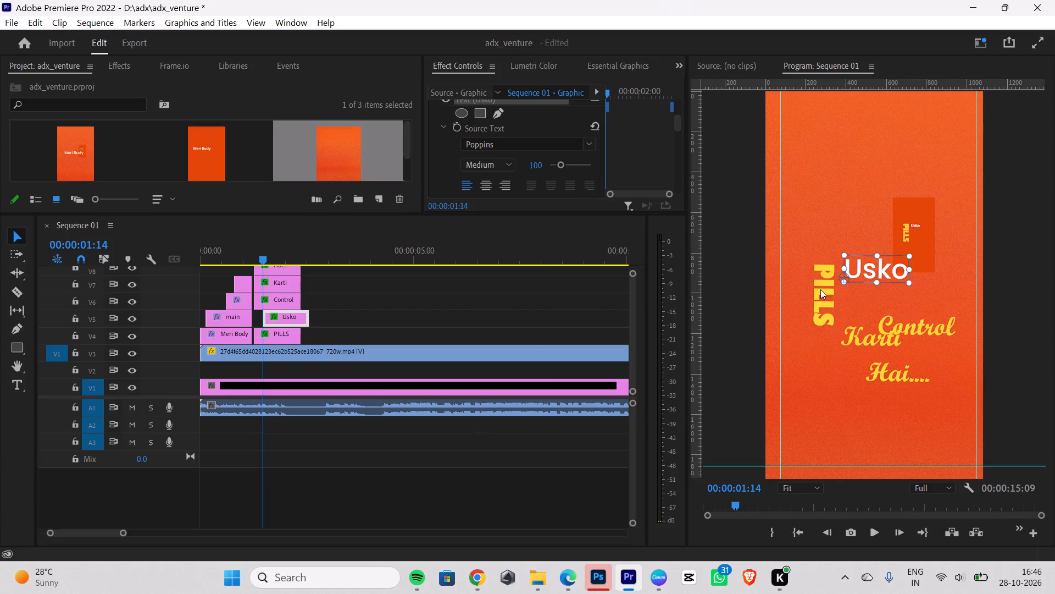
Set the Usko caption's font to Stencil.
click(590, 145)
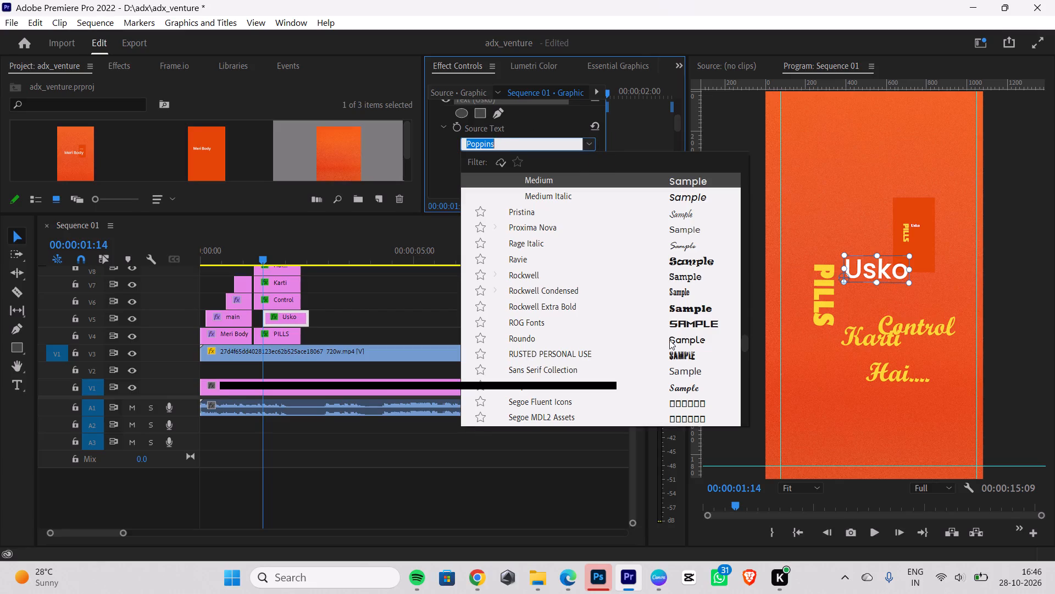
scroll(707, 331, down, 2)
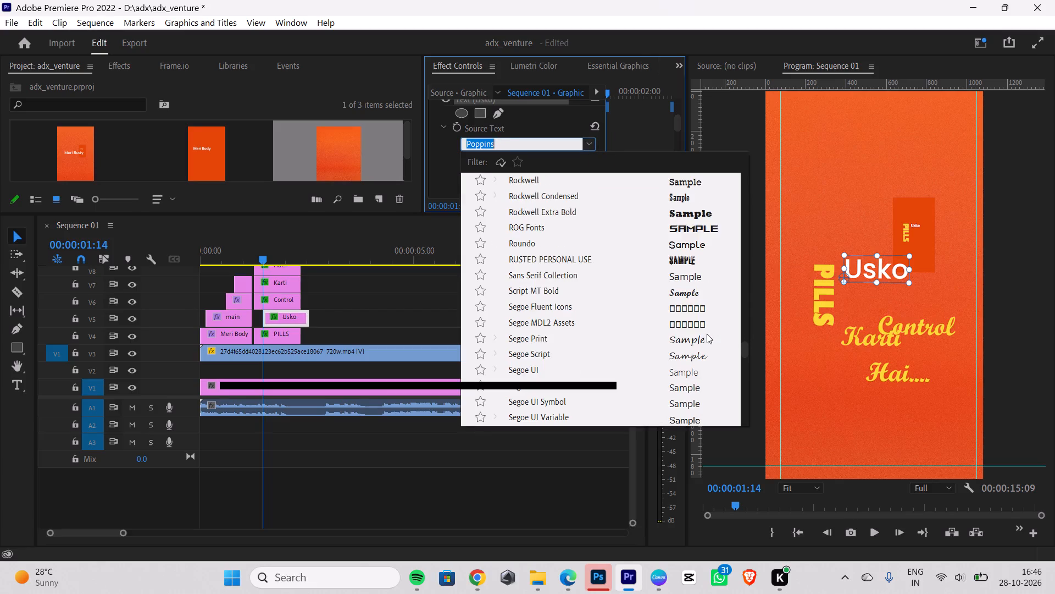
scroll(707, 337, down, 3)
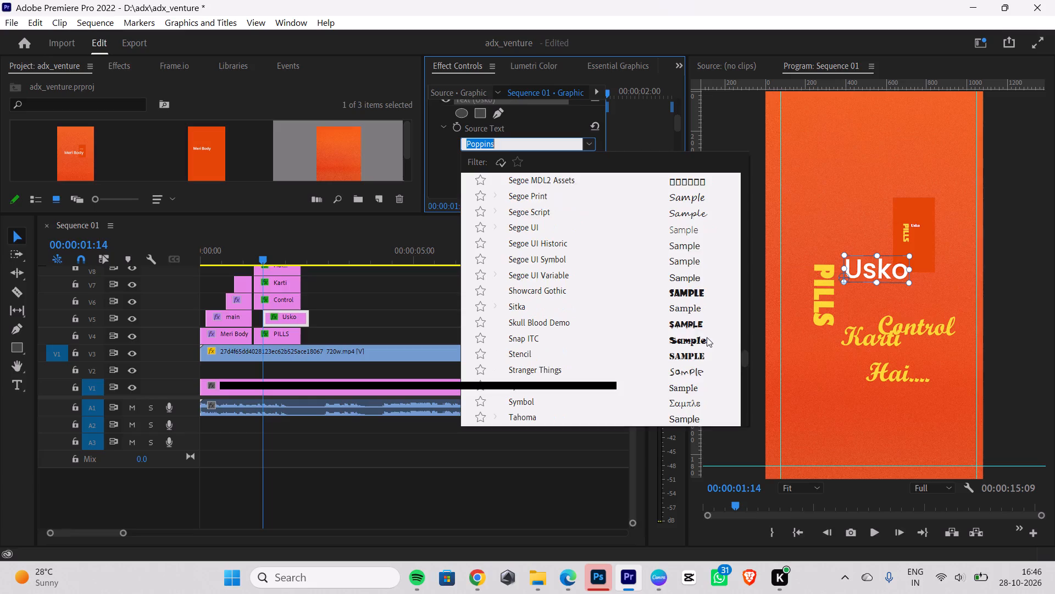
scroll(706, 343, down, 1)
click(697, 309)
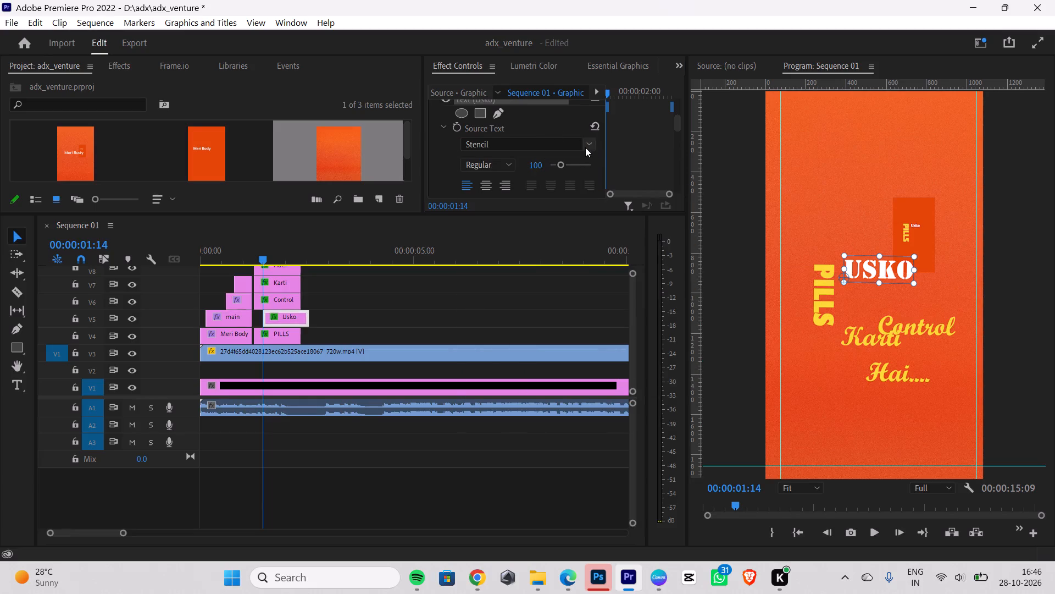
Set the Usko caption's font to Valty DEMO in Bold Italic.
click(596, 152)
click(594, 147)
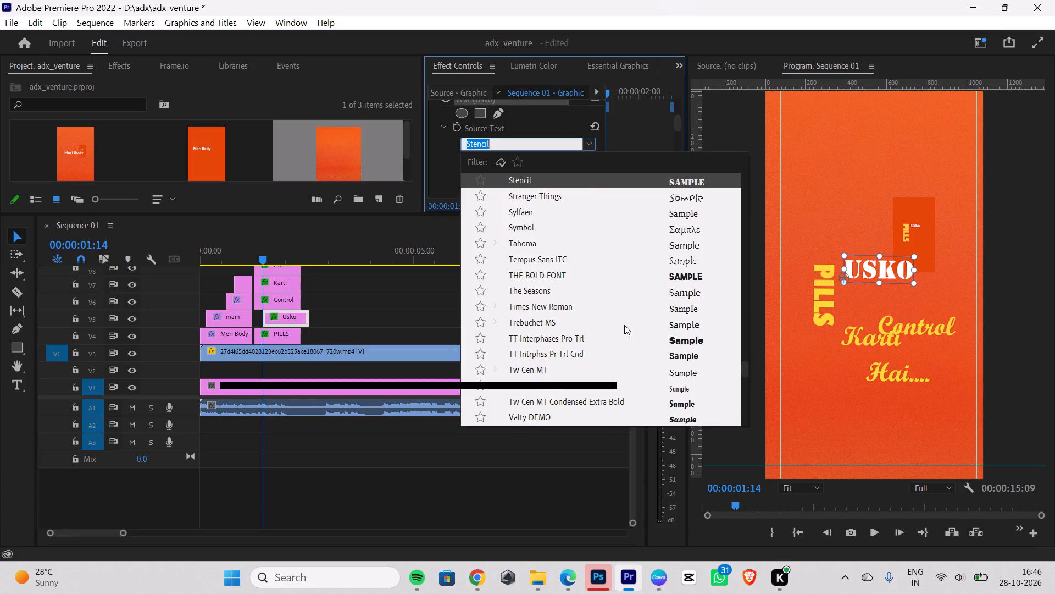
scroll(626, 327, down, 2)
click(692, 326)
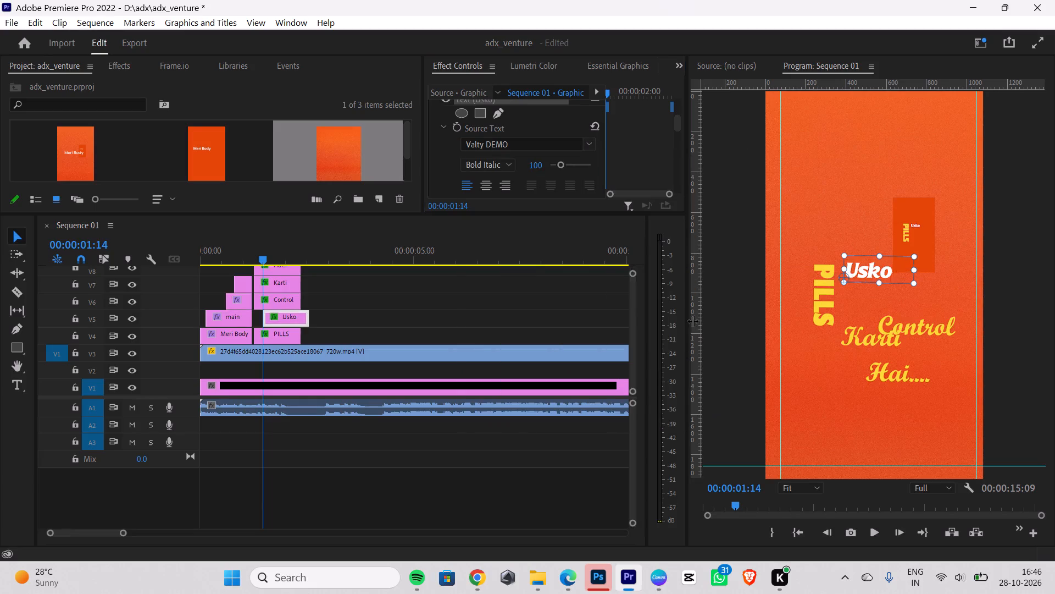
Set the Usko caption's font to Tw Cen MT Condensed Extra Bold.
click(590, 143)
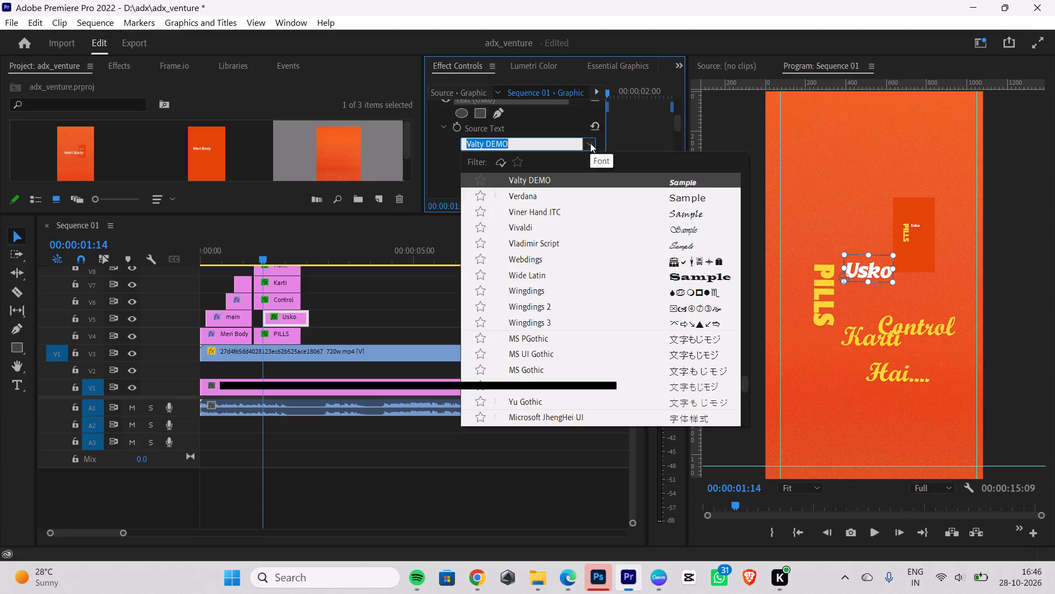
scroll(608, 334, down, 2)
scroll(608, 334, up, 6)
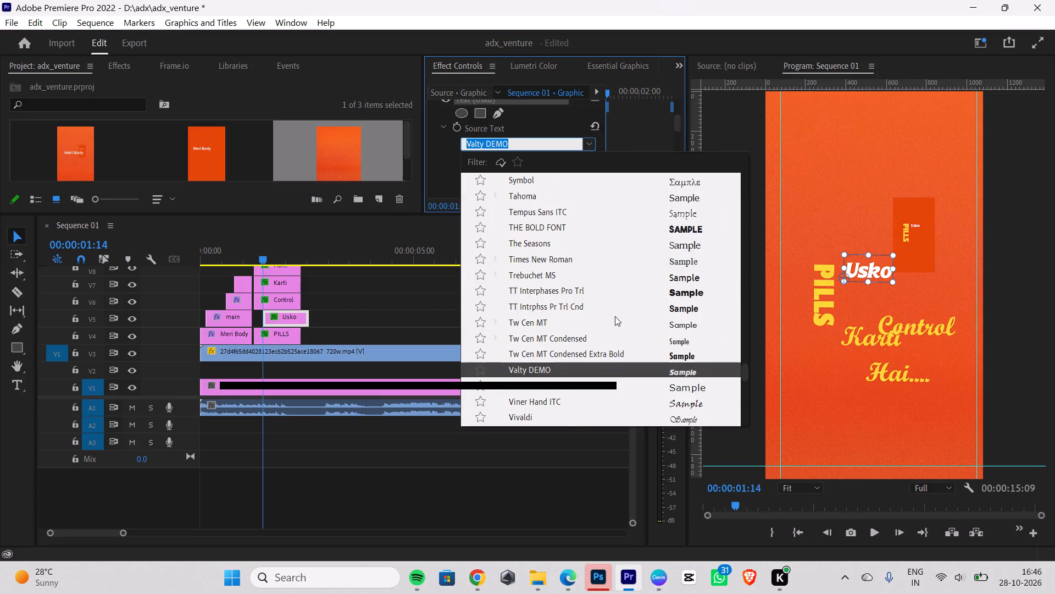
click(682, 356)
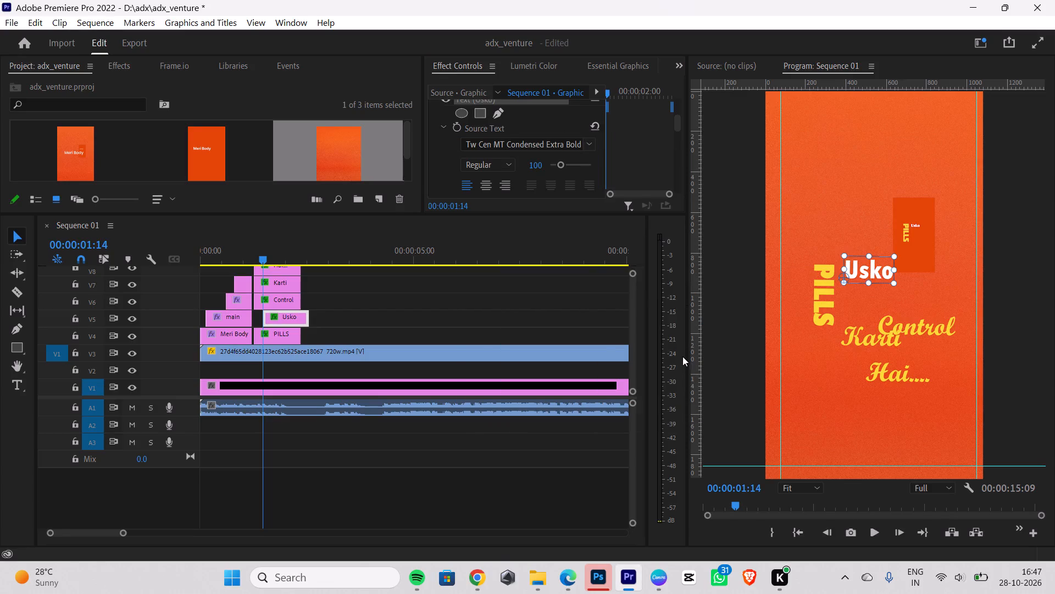
Search the fonts for "cinzel" and set the Usko caption to Cinzel Bold.
click(586, 146)
scroll(661, 296, up, 2)
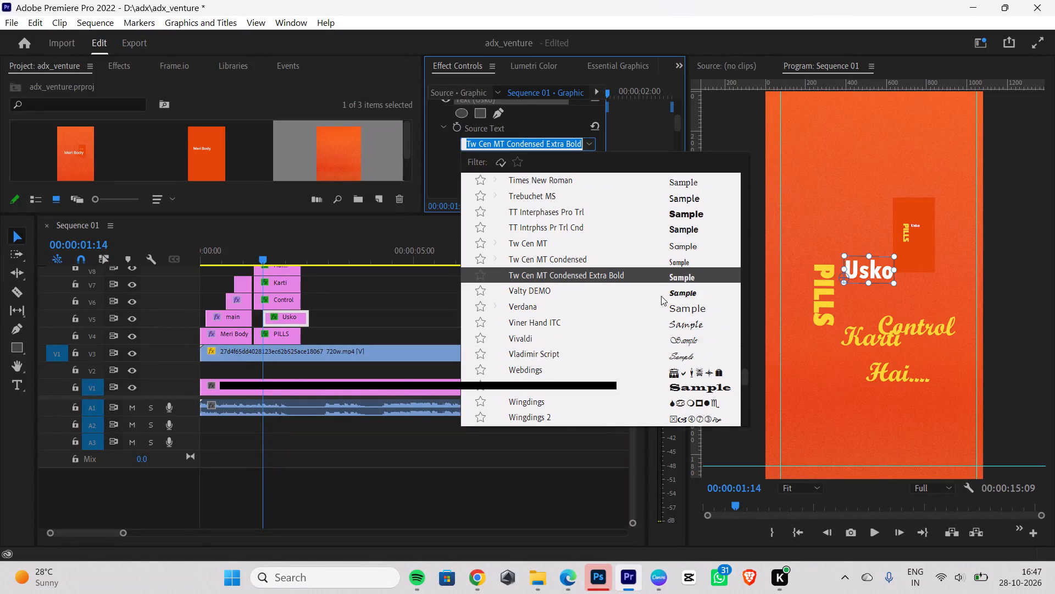
scroll(661, 296, up, 2)
key(BackSpace)
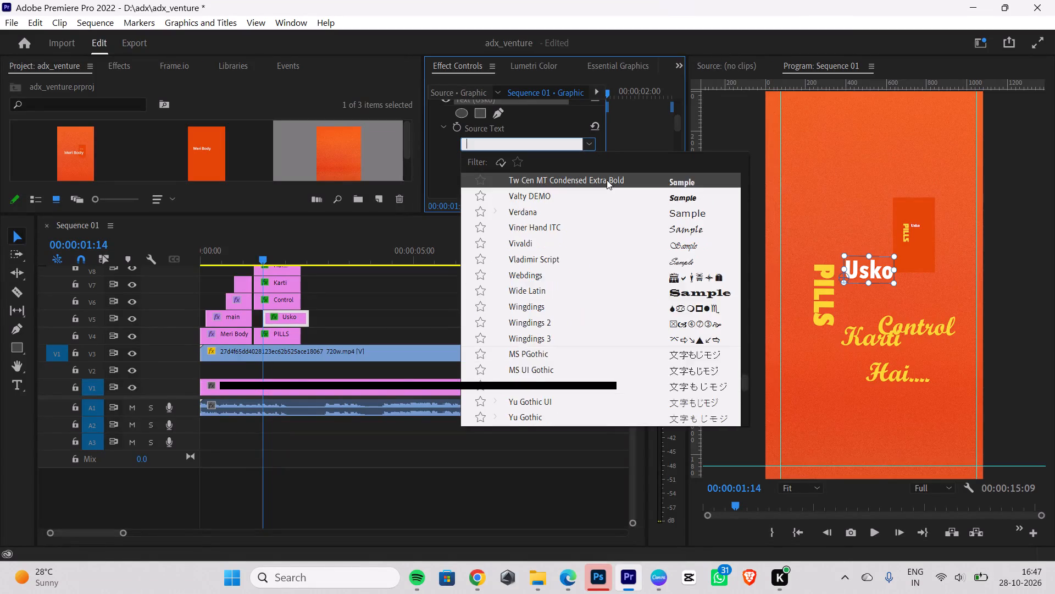
text(cinx)
key(BackSpace)
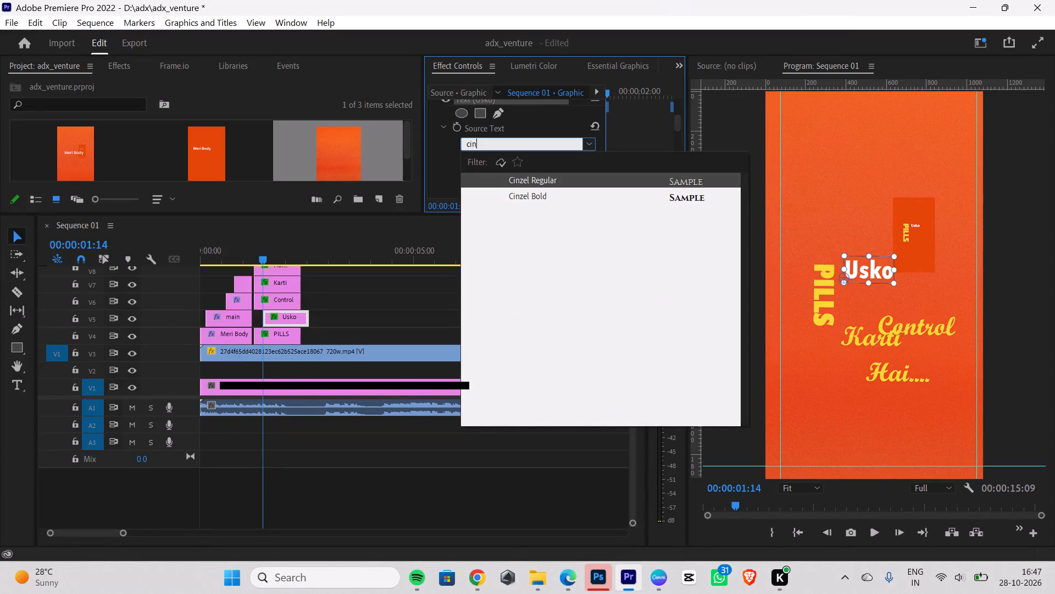
text(zel)
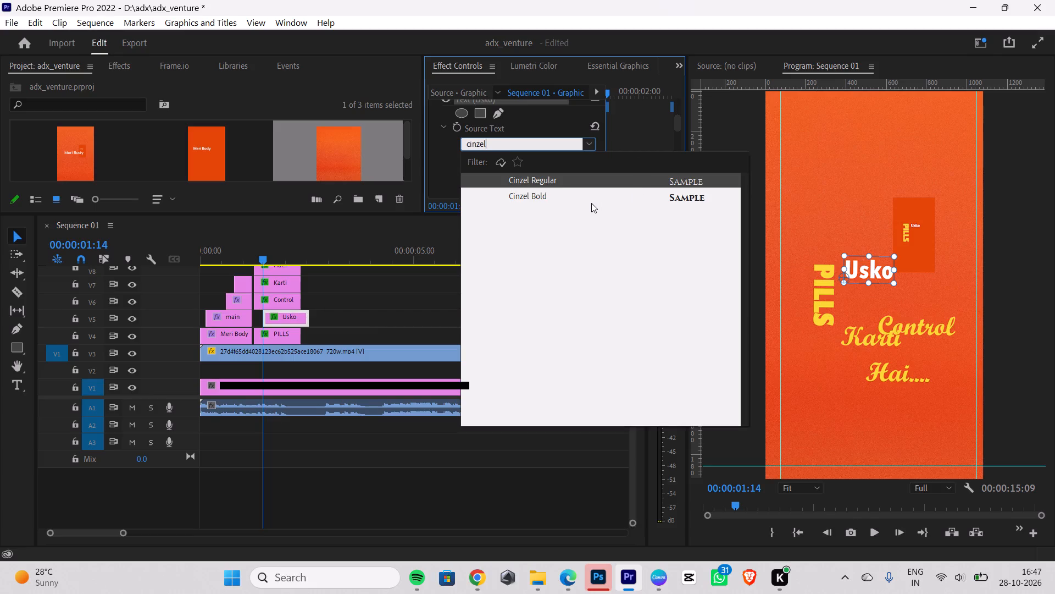
click(591, 203)
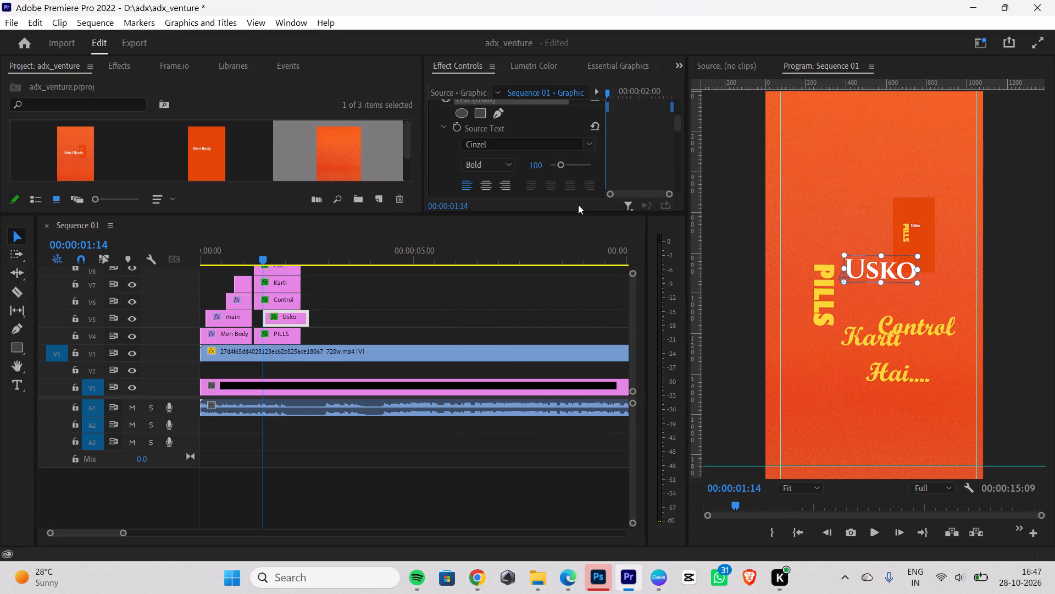
Delete the ending of the Usko caption and retype it as lowercase "sko".
double_click(913, 270)
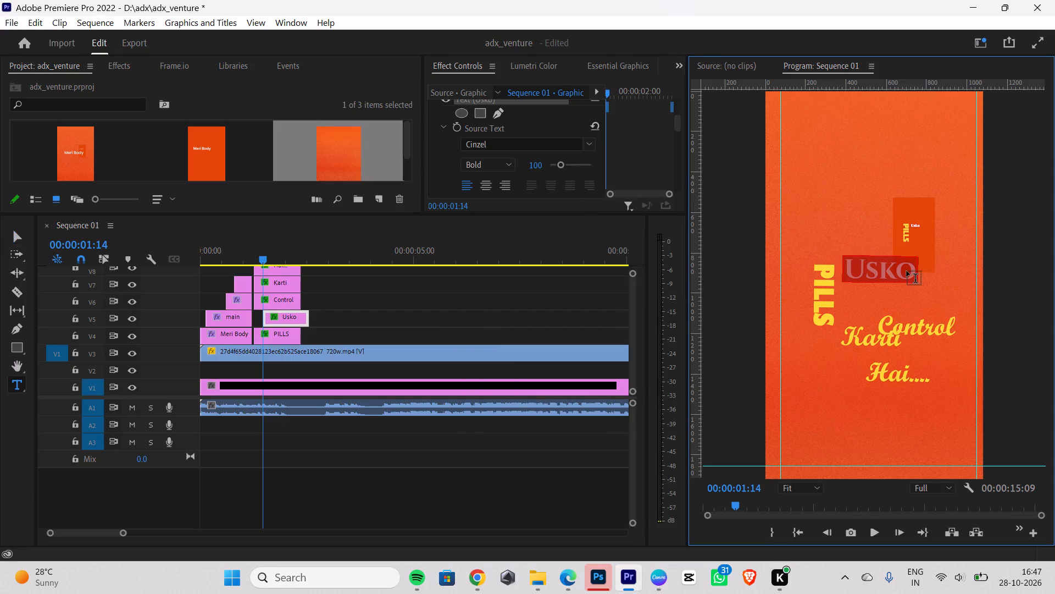
click(907, 271)
drag(876, 273, 937, 260)
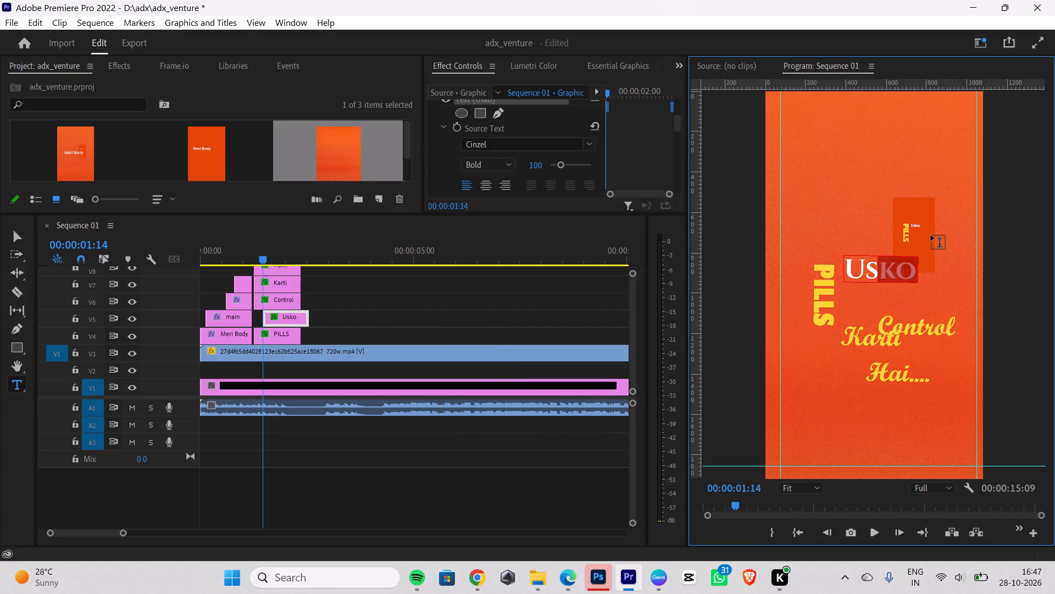
key(BackSpace)
key(BackSpace)
key(s)
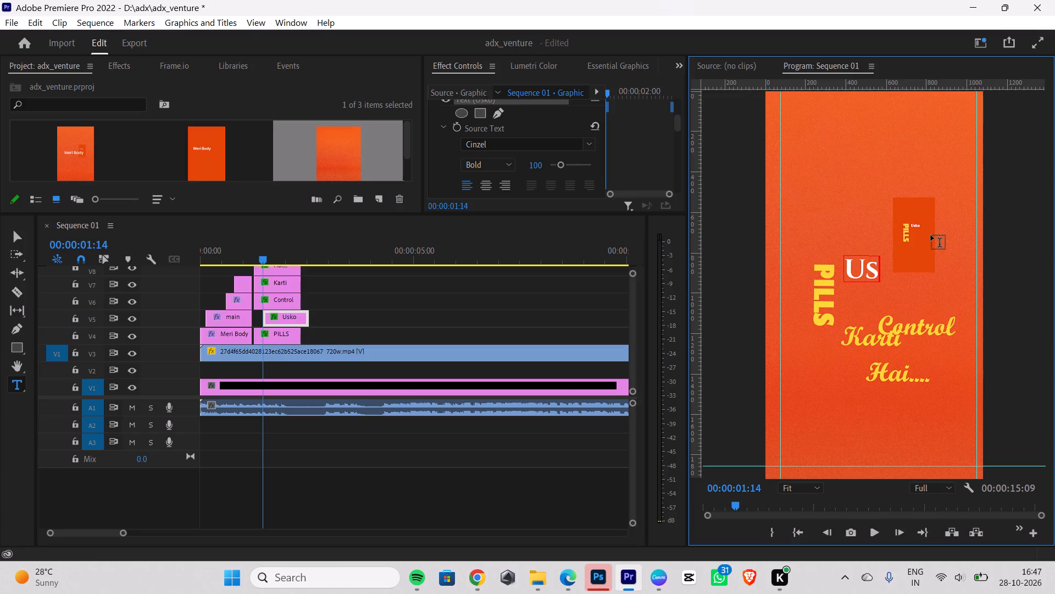
text(ko)
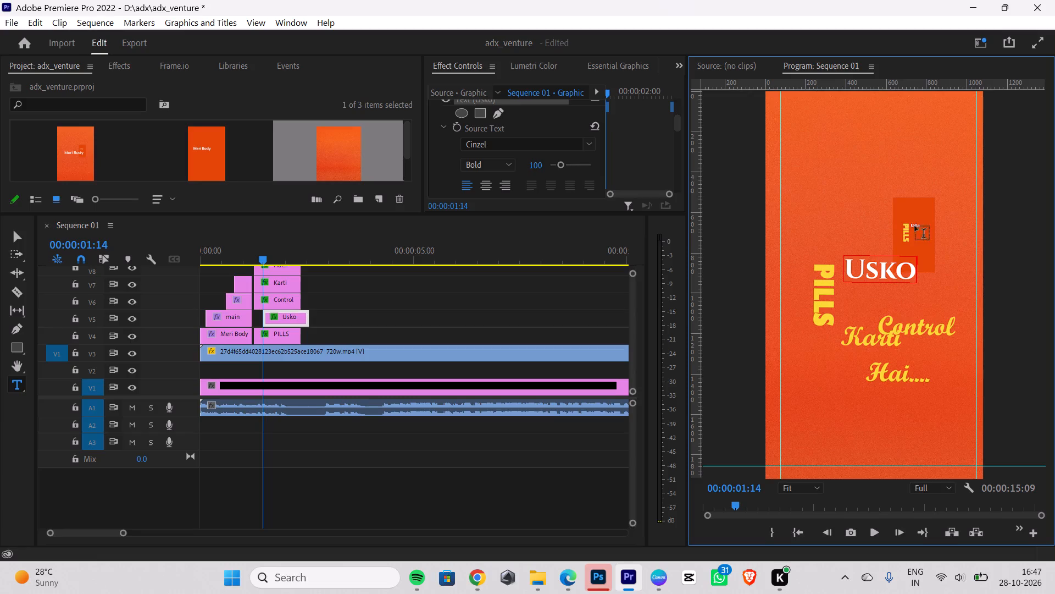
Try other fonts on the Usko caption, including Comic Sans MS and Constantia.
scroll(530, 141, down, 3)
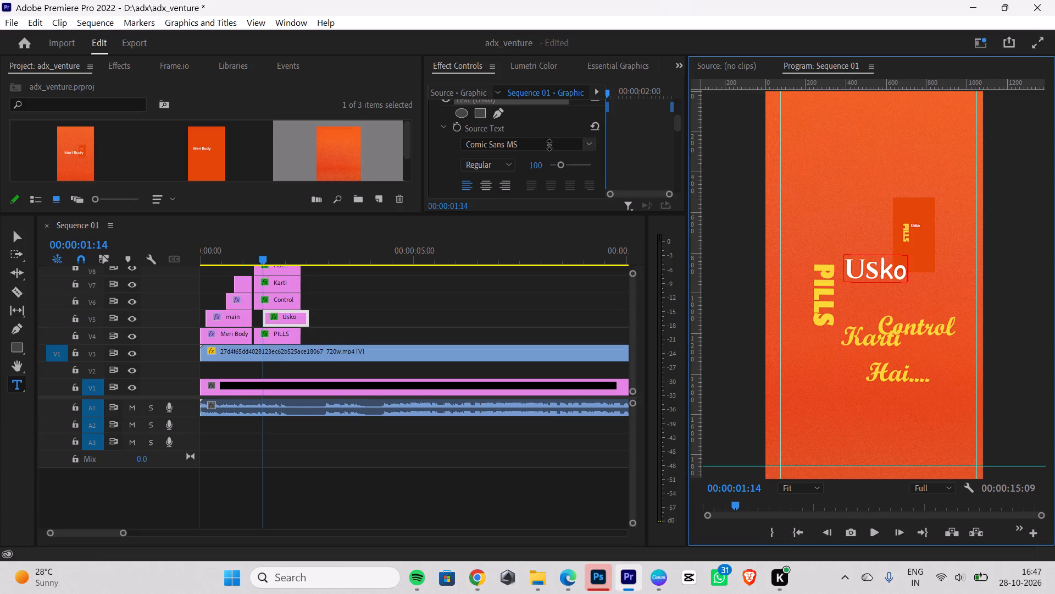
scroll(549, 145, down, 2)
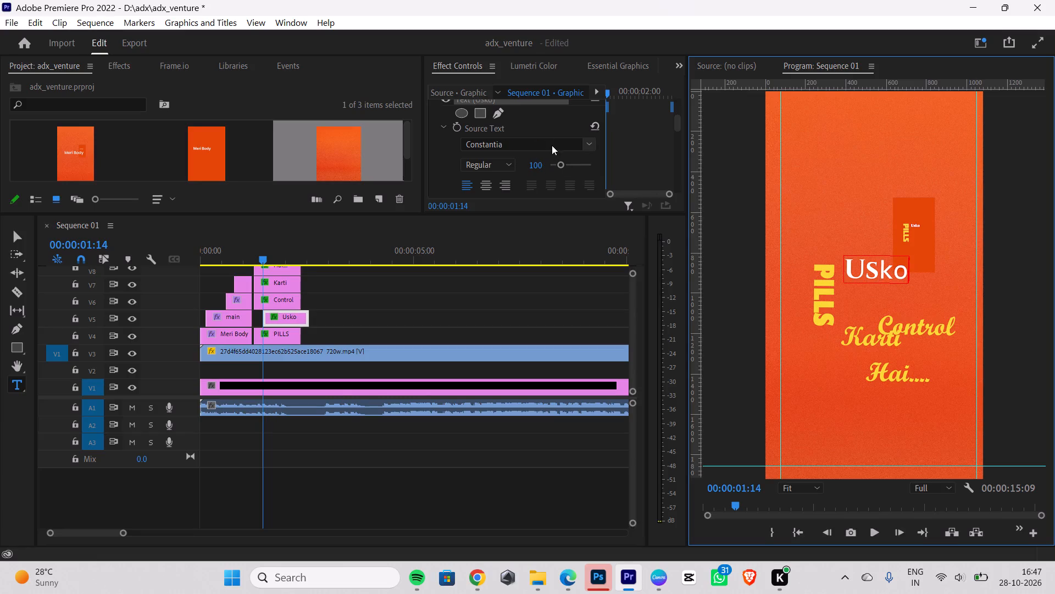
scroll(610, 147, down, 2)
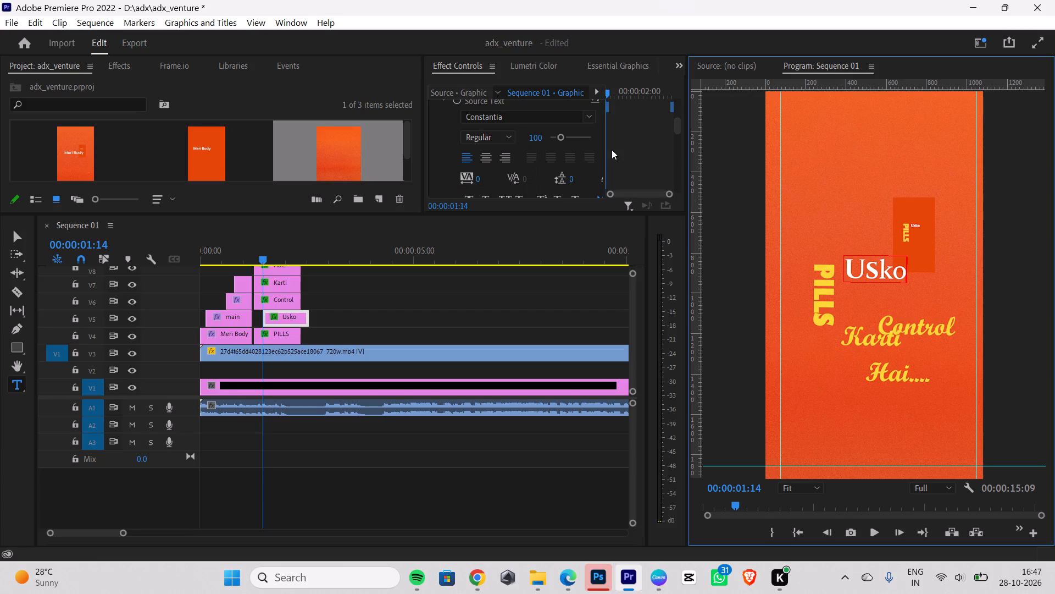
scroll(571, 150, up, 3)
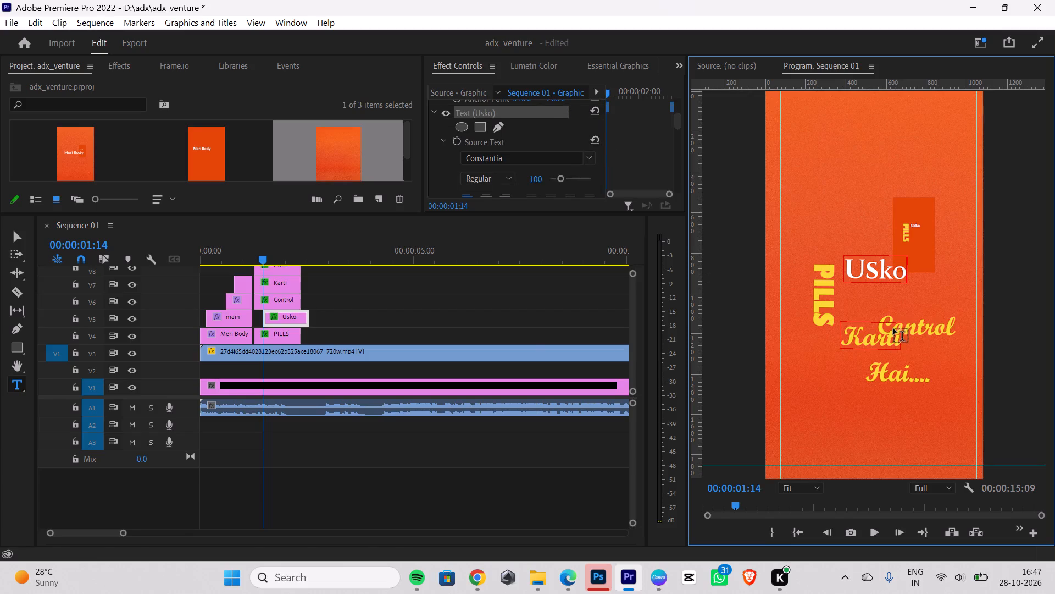
Change the Control caption's fill colour to white (FFFFFF).
click(282, 300)
scroll(552, 118, down, 2)
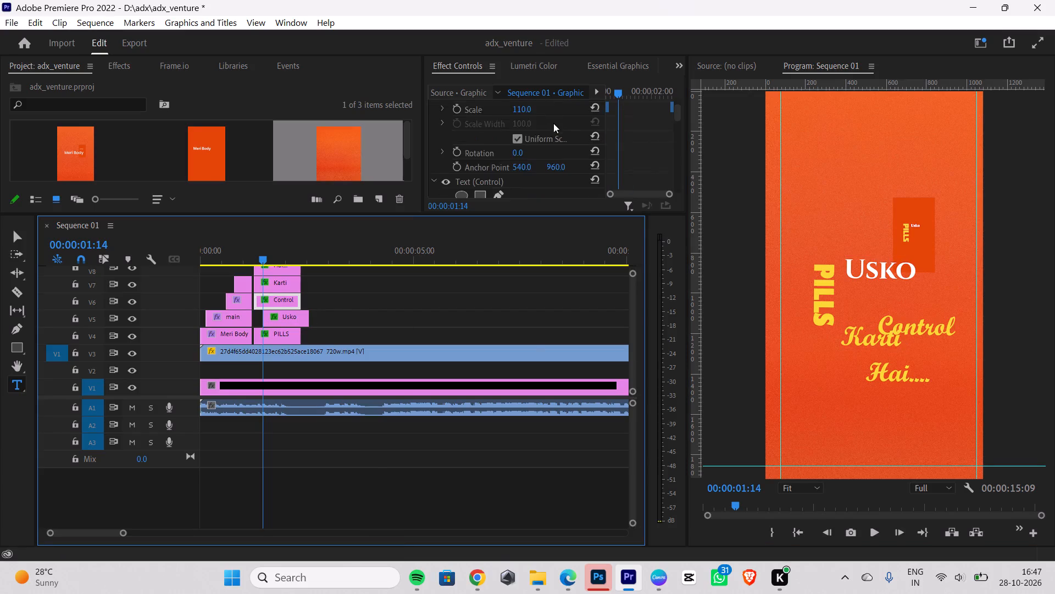
scroll(553, 123, down, 17)
click(485, 135)
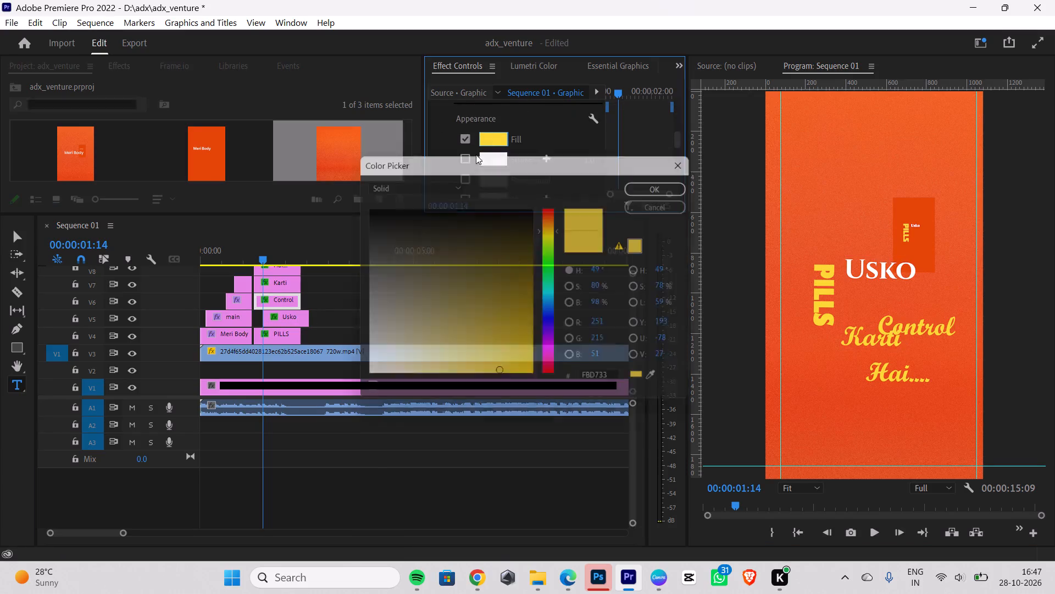
drag(406, 300, 296, 523)
click(679, 175)
click(669, 189)
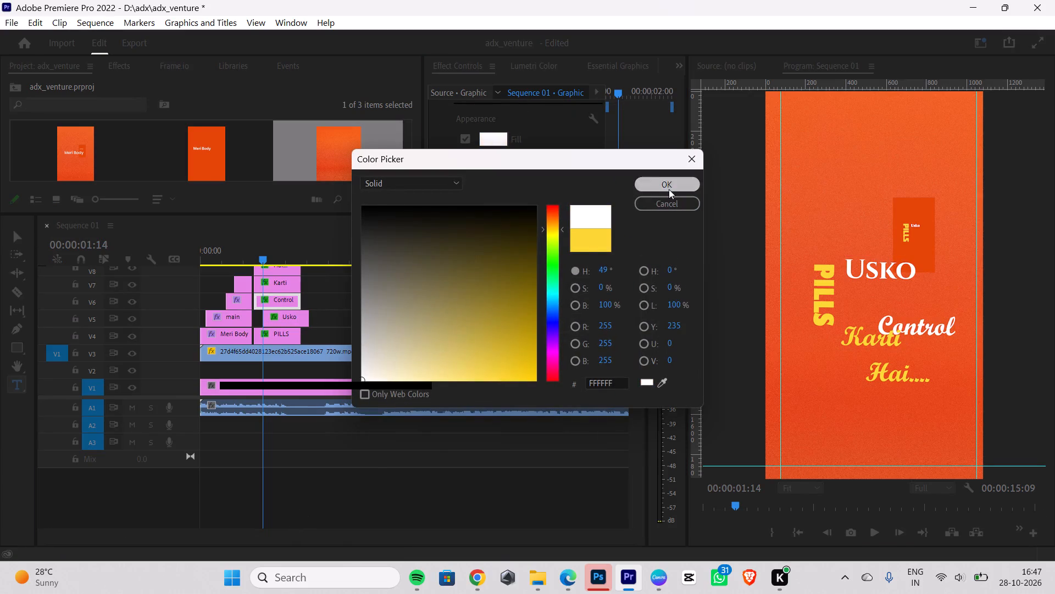
Select the Karti caption's whole text and change its fill colour to white.
click(275, 282)
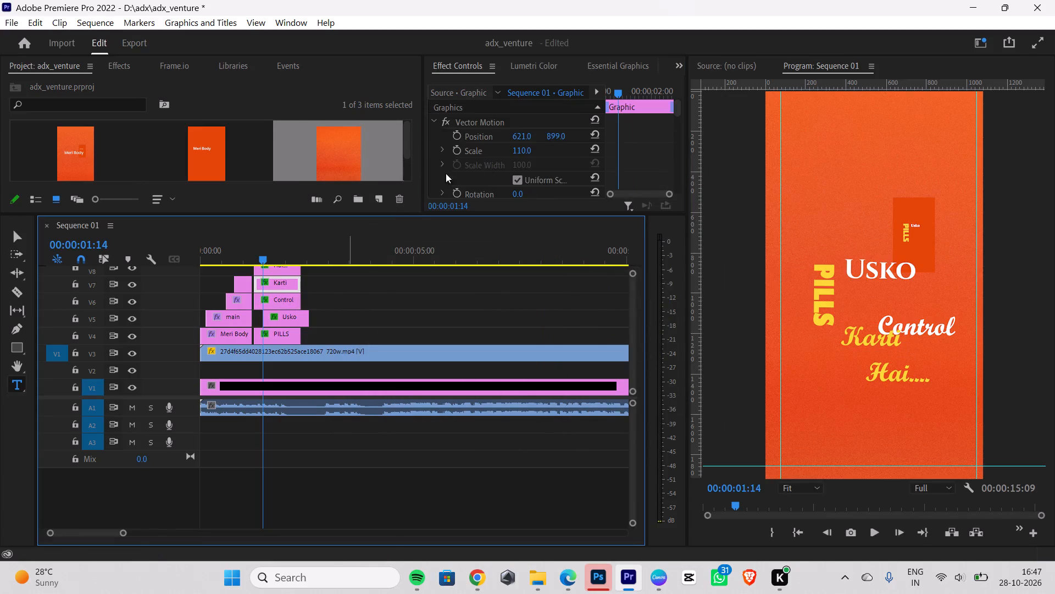
scroll(480, 159, down, 20)
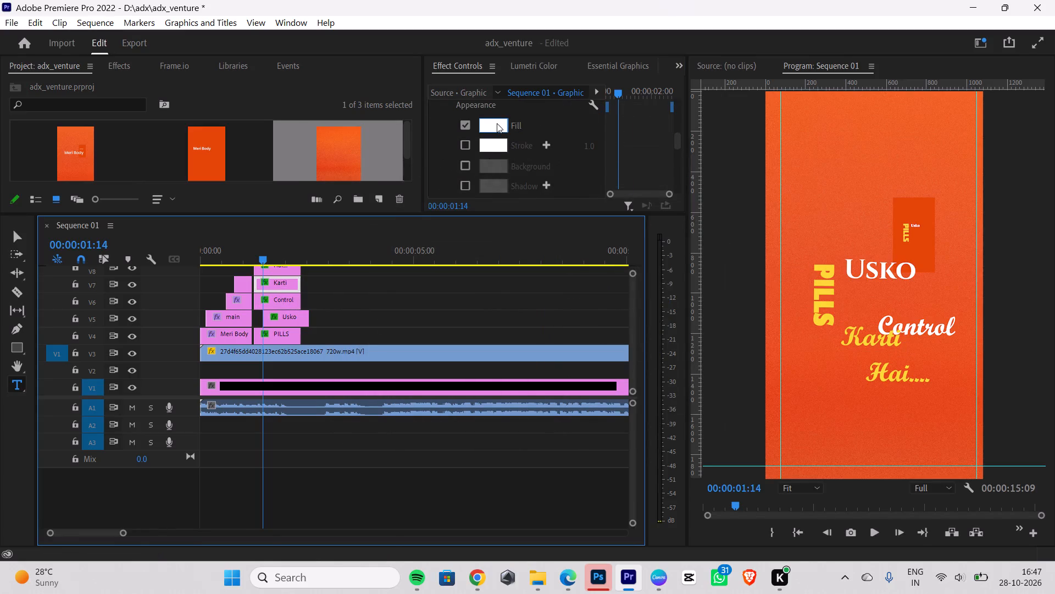
click(853, 337)
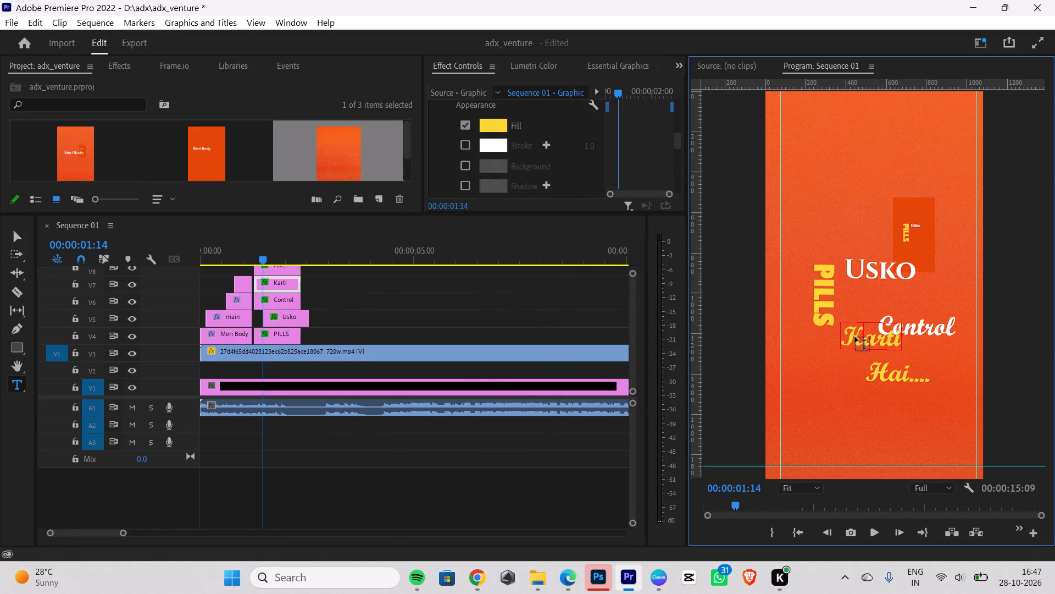
drag(855, 337, 910, 333)
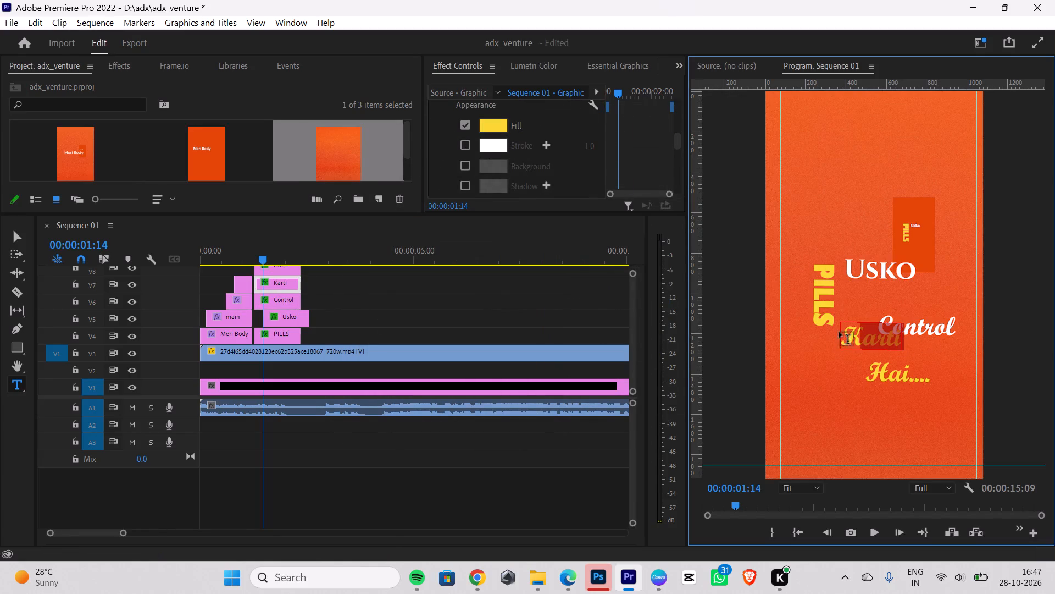
drag(845, 329, 906, 335)
click(488, 131)
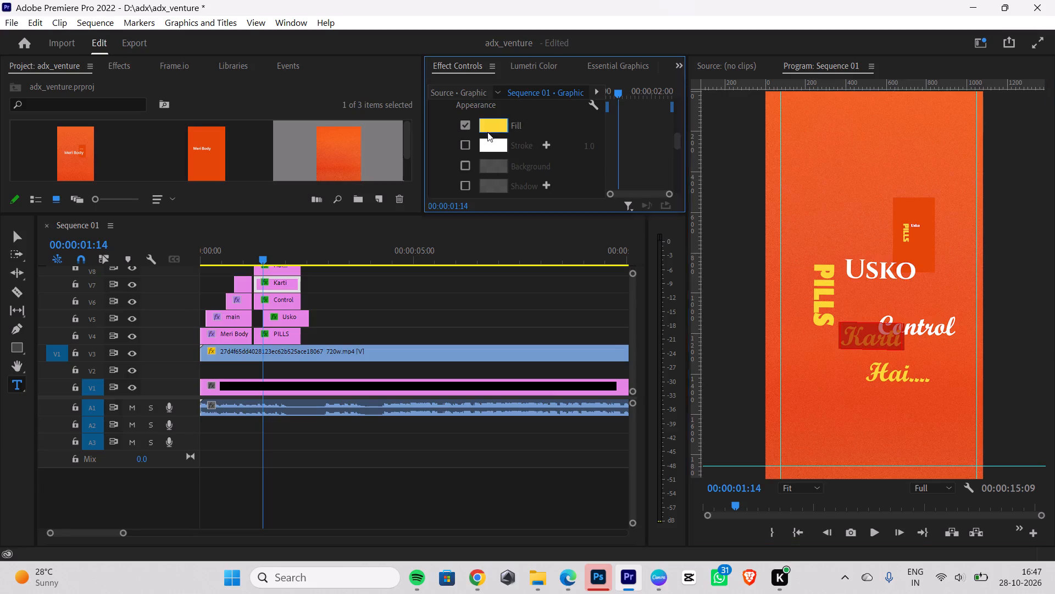
drag(445, 302, 188, 446)
click(650, 178)
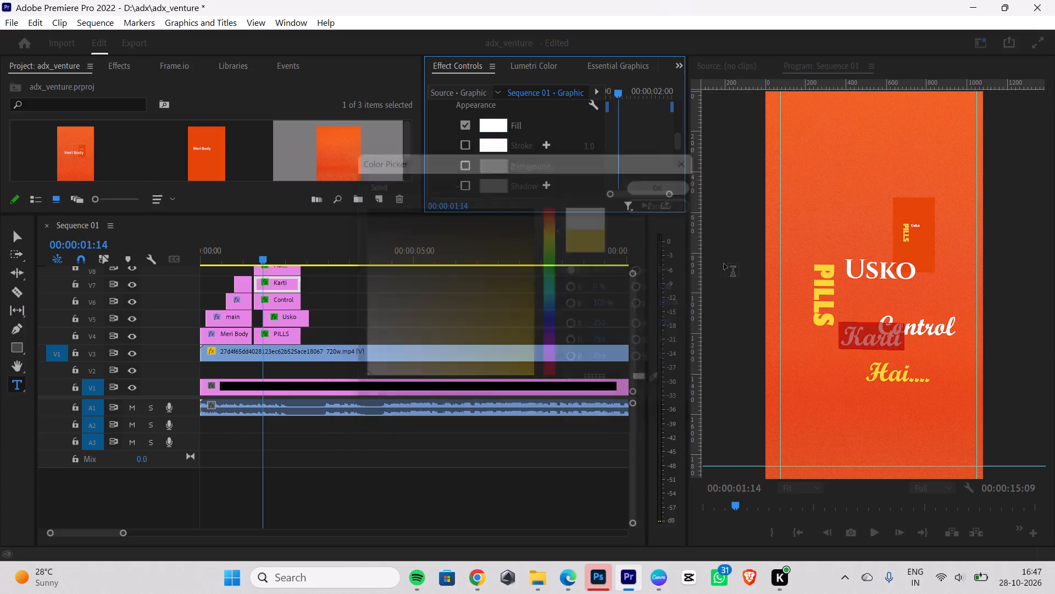
Select the text of the "Hai...." caption and change its fill colour to white (FFFFFF).
drag(879, 368, 922, 376)
drag(924, 376, 846, 380)
scroll(496, 143, down, 6)
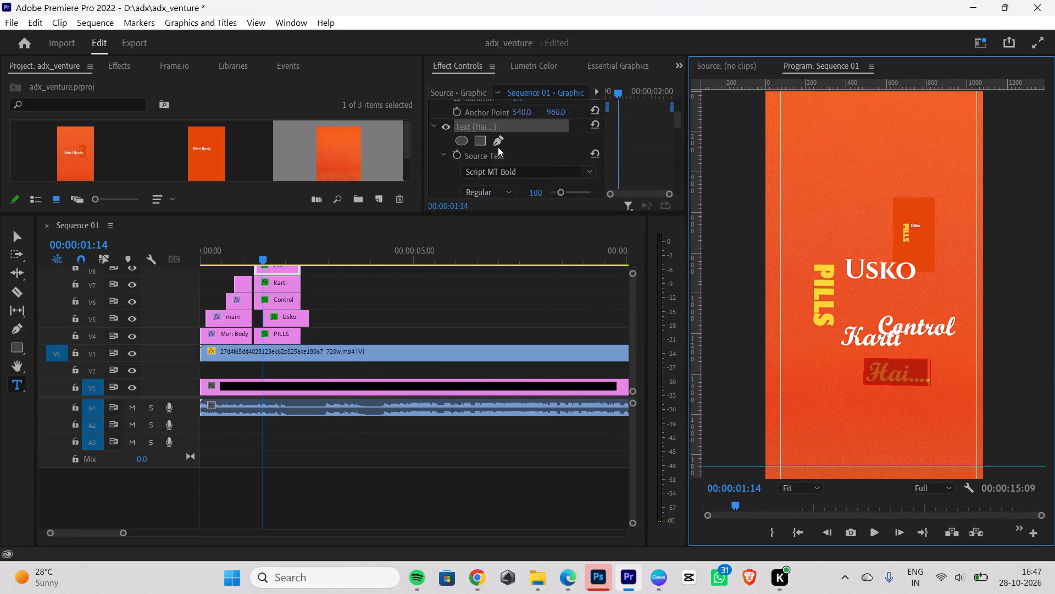
scroll(498, 147, down, 13)
click(496, 137)
drag(448, 201, 445, 212)
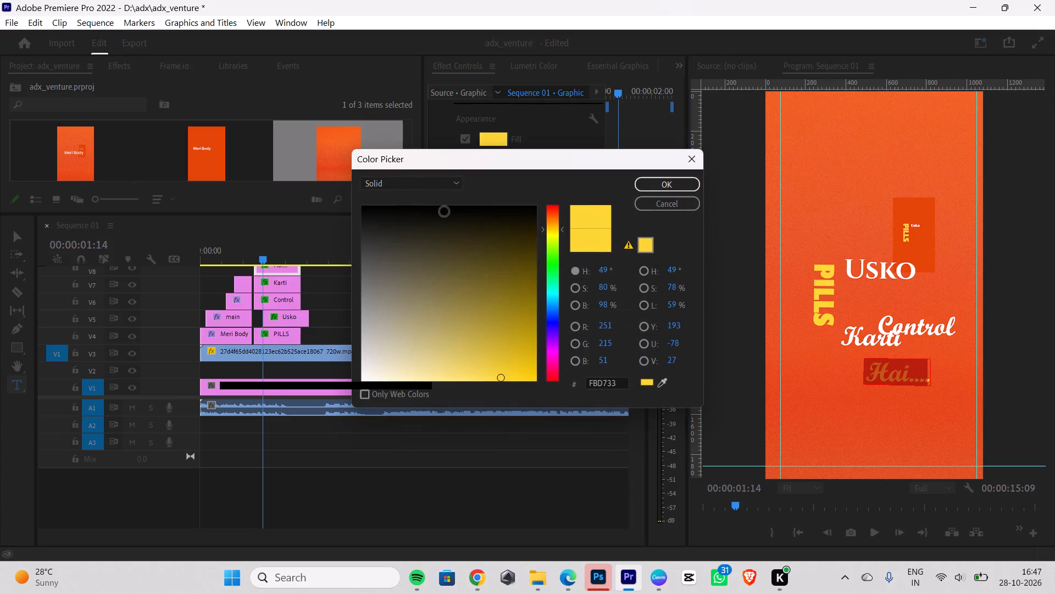
drag(445, 212, 77, 577)
drag(375, 343, 324, 436)
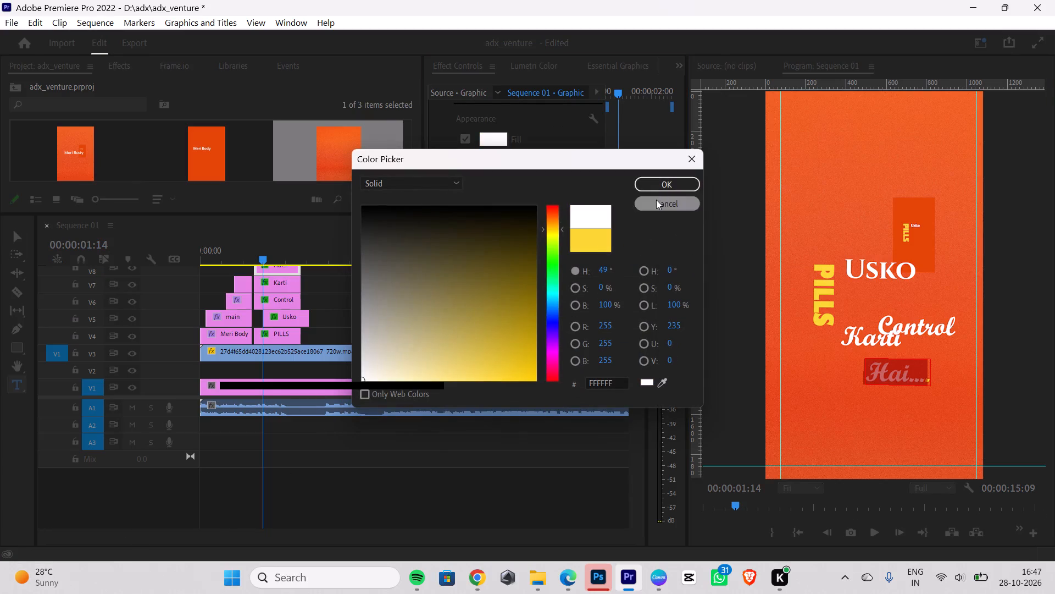
click(663, 182)
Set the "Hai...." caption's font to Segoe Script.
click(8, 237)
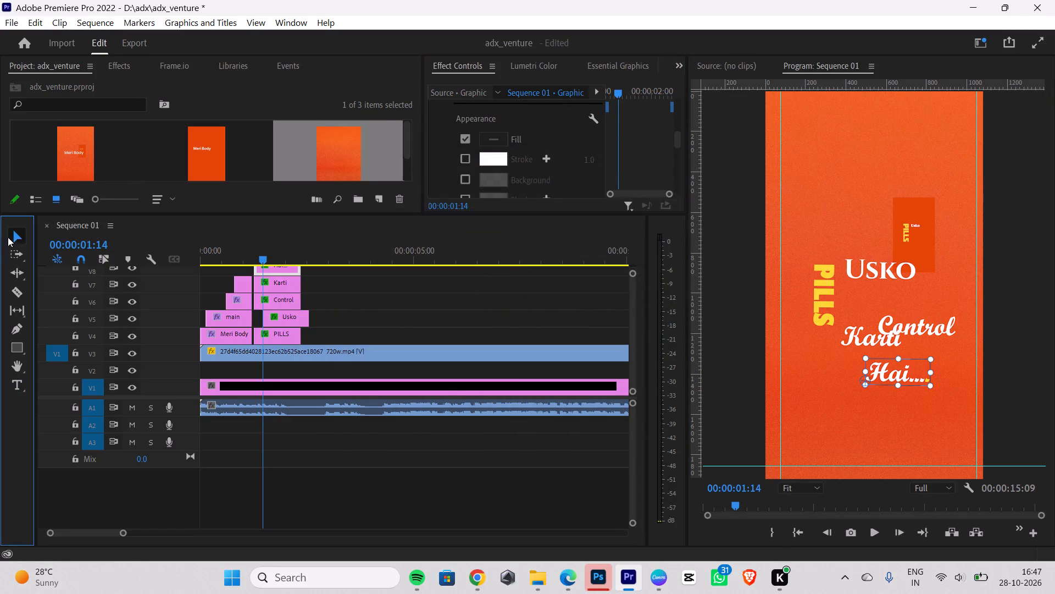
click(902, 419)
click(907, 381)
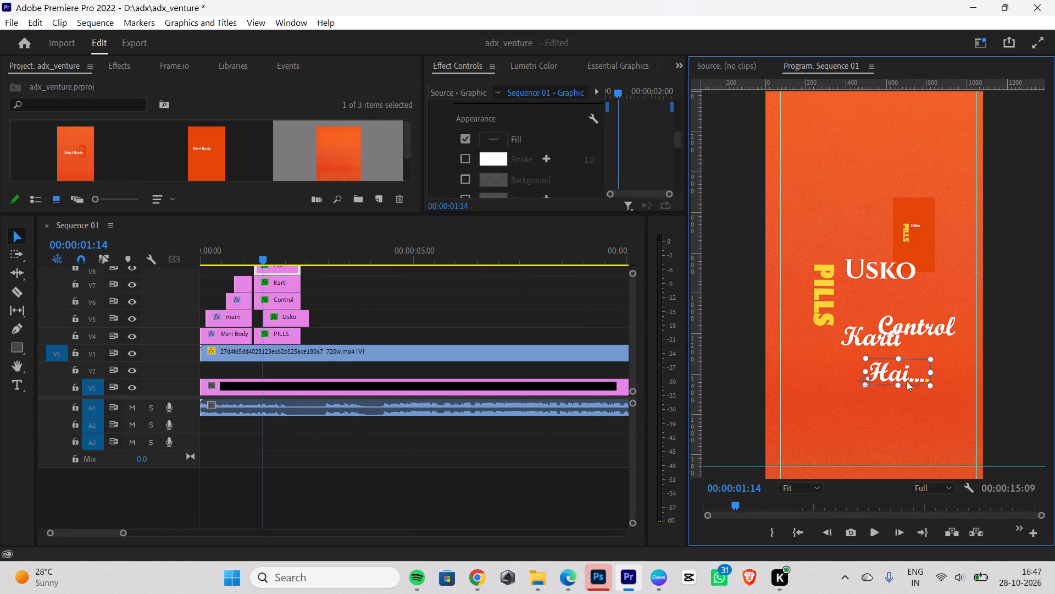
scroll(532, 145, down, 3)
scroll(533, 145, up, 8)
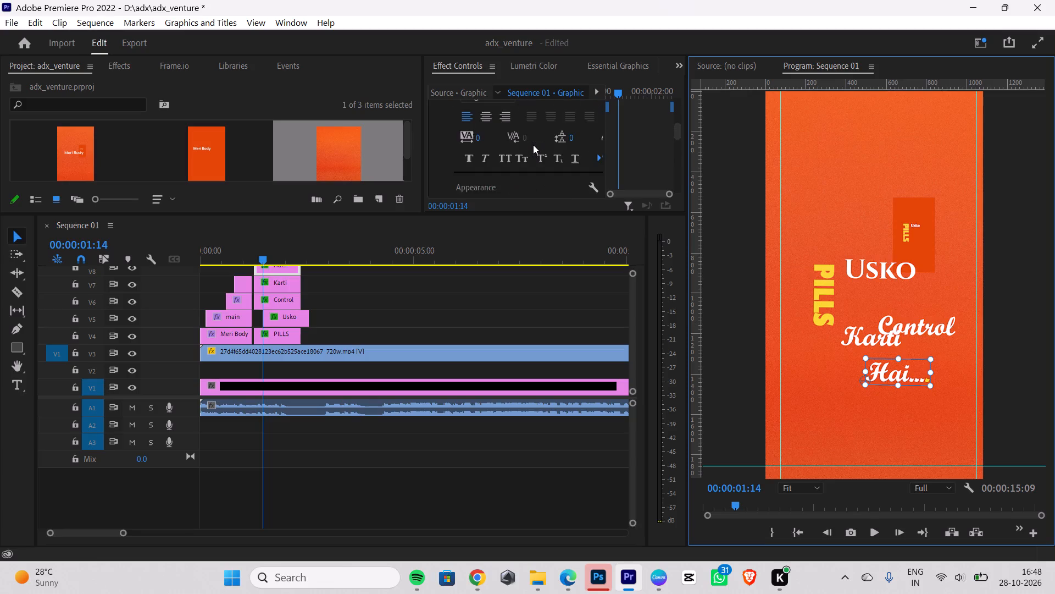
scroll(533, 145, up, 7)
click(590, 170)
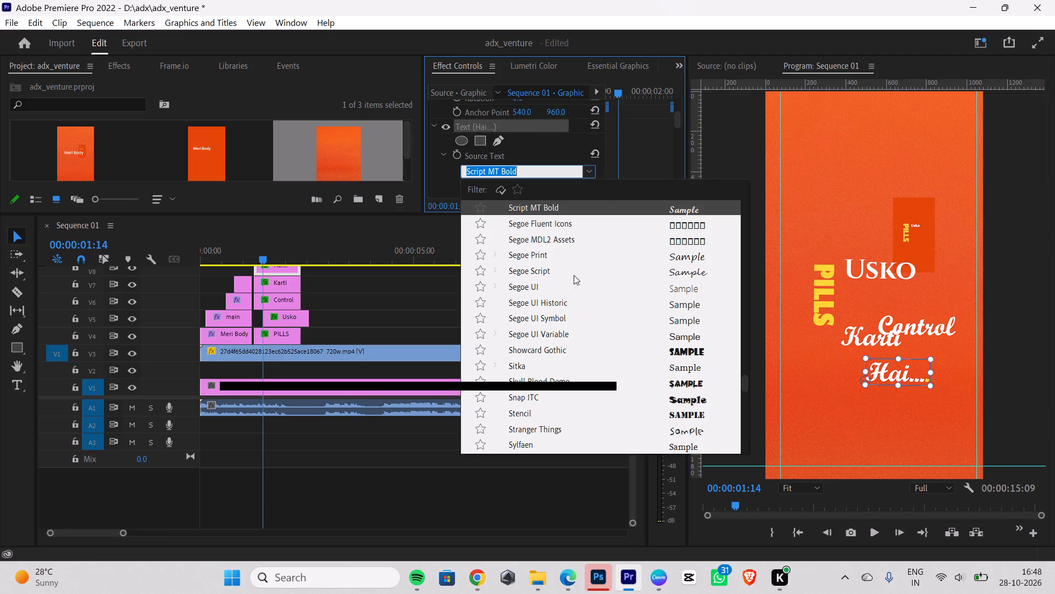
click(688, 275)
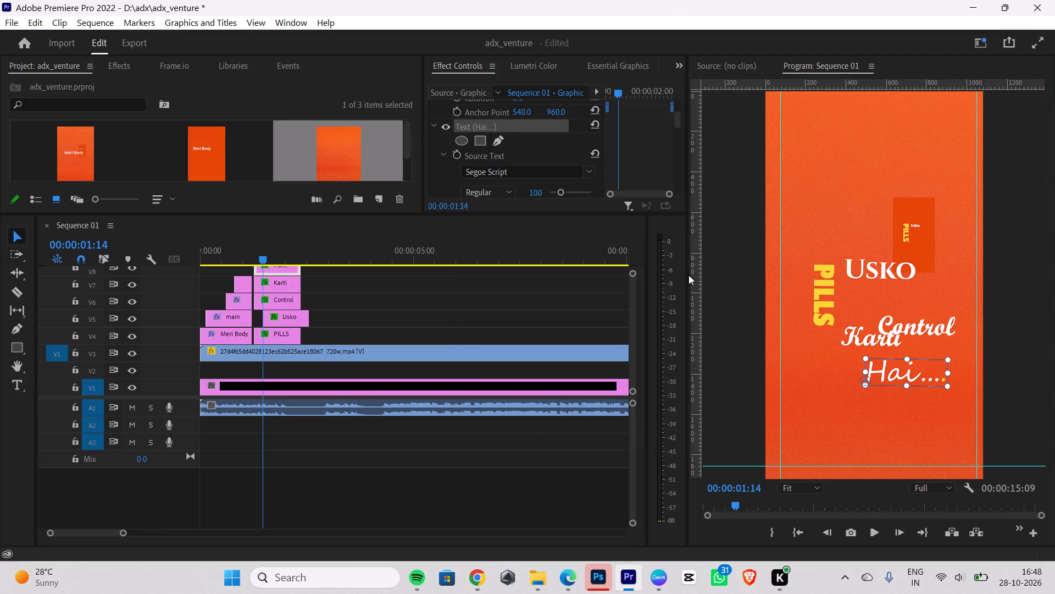
Search the fonts for "po" and set the "Hai...." caption to Poor Richard, then deselect it.
click(588, 170)
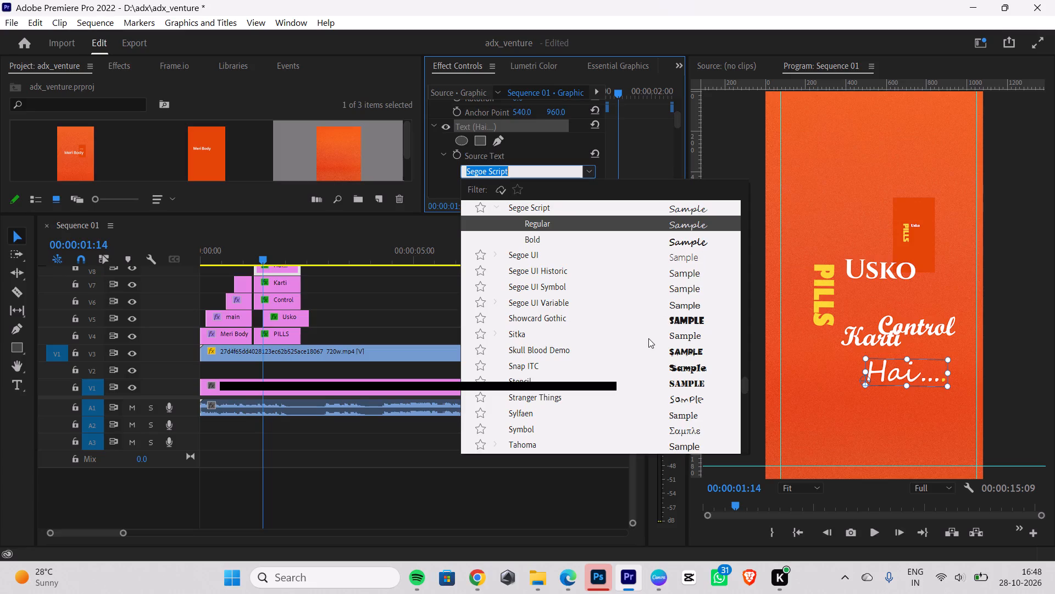
scroll(756, 387, up, 2)
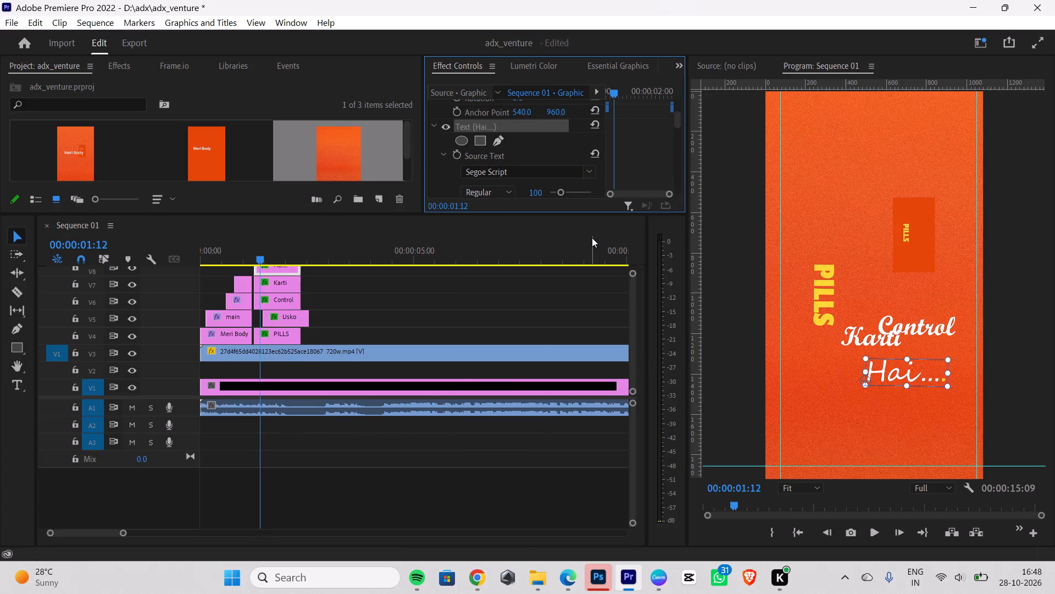
click(539, 174)
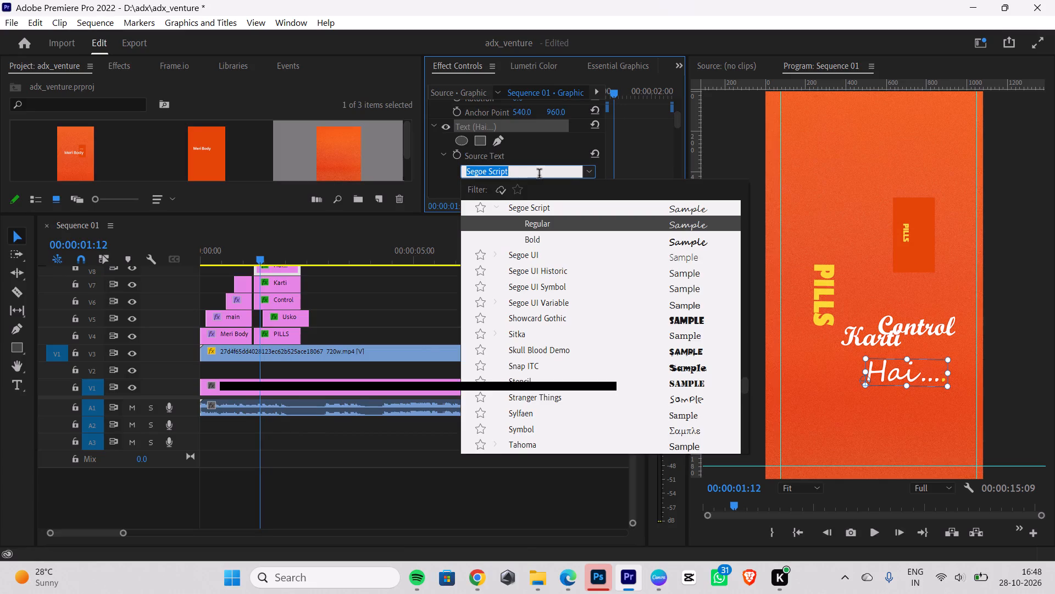
key(BackSpace)
text(po)
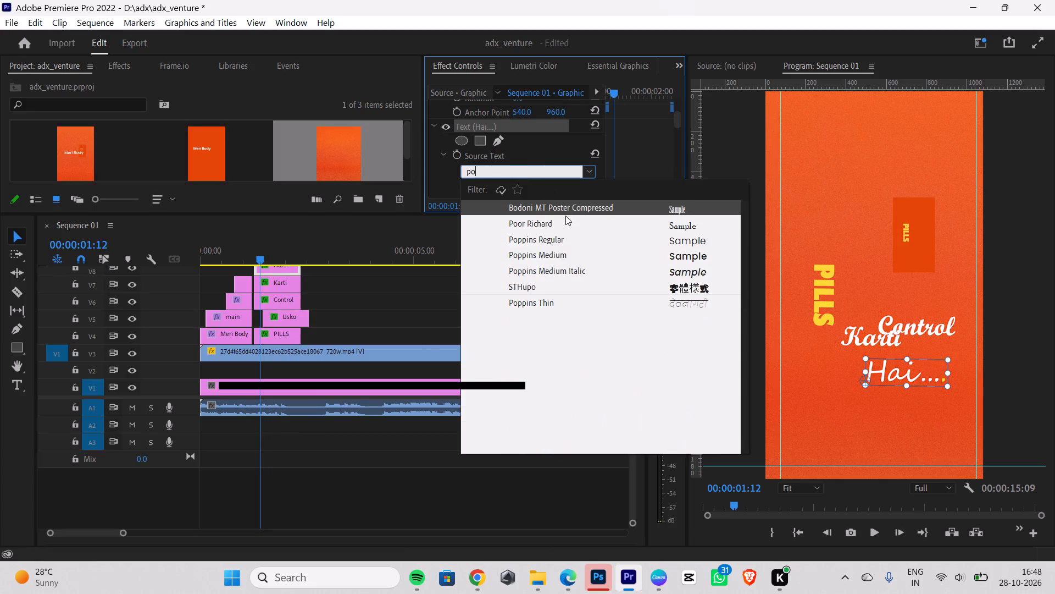
click(568, 221)
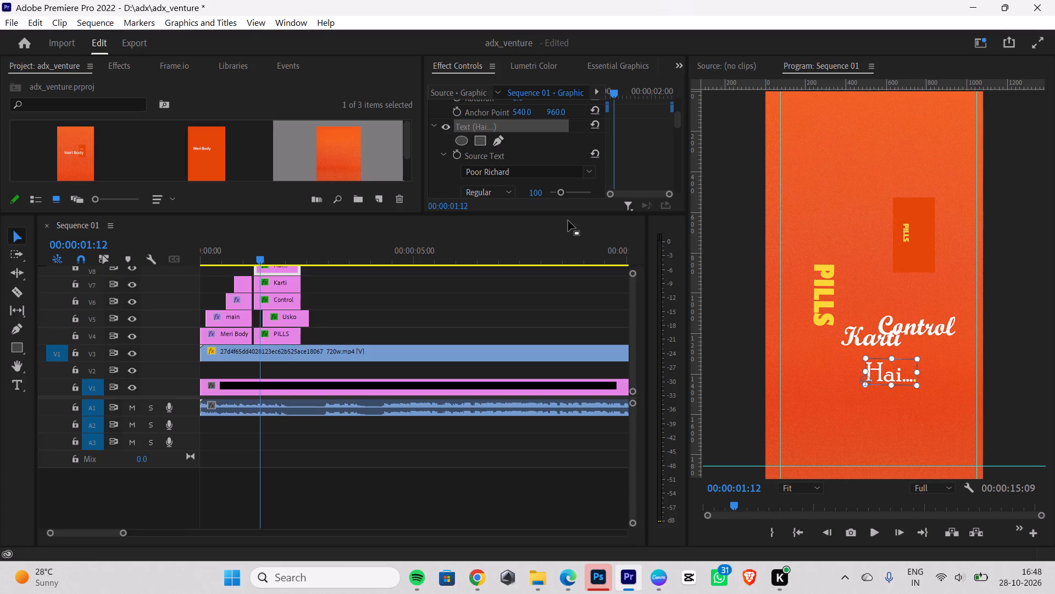
click(846, 410)
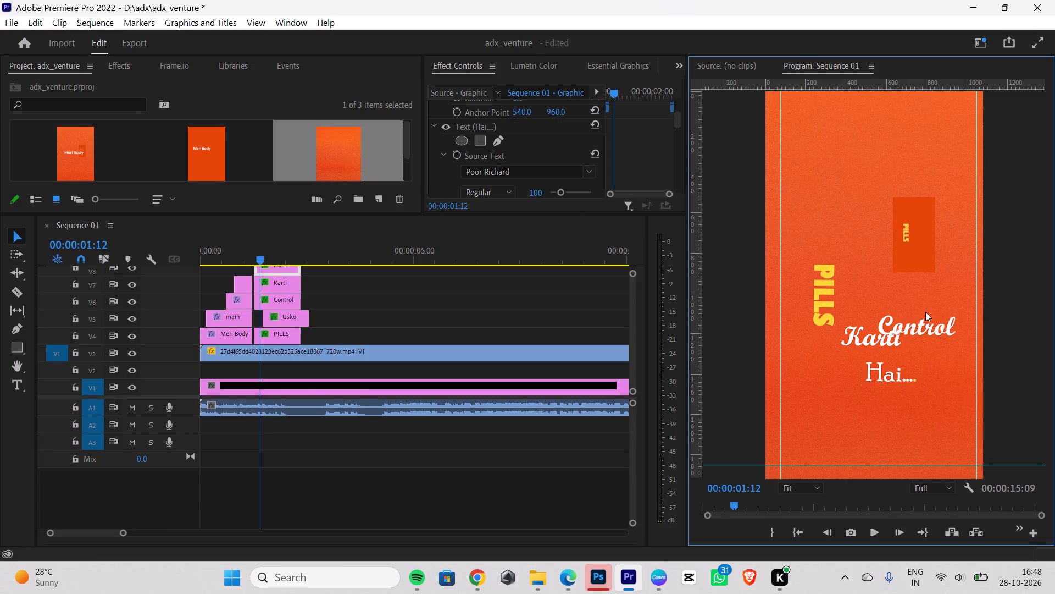
Stack the Control, Karti and "Hai...." captions one below another beside the vertical PILLS caption.
drag(929, 323, 904, 254)
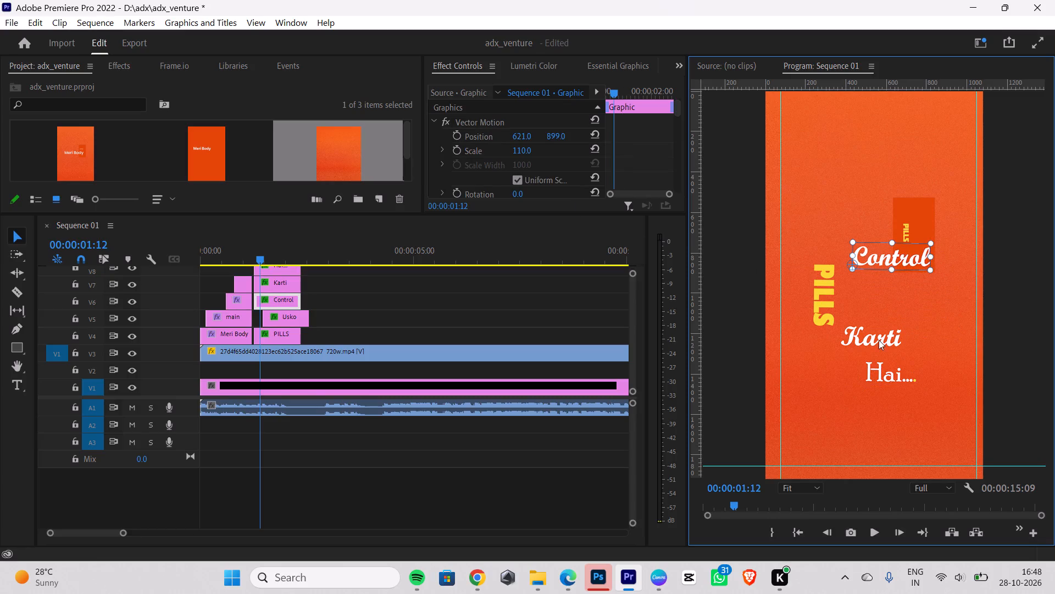
drag(879, 340, 896, 290)
drag(894, 375, 895, 329)
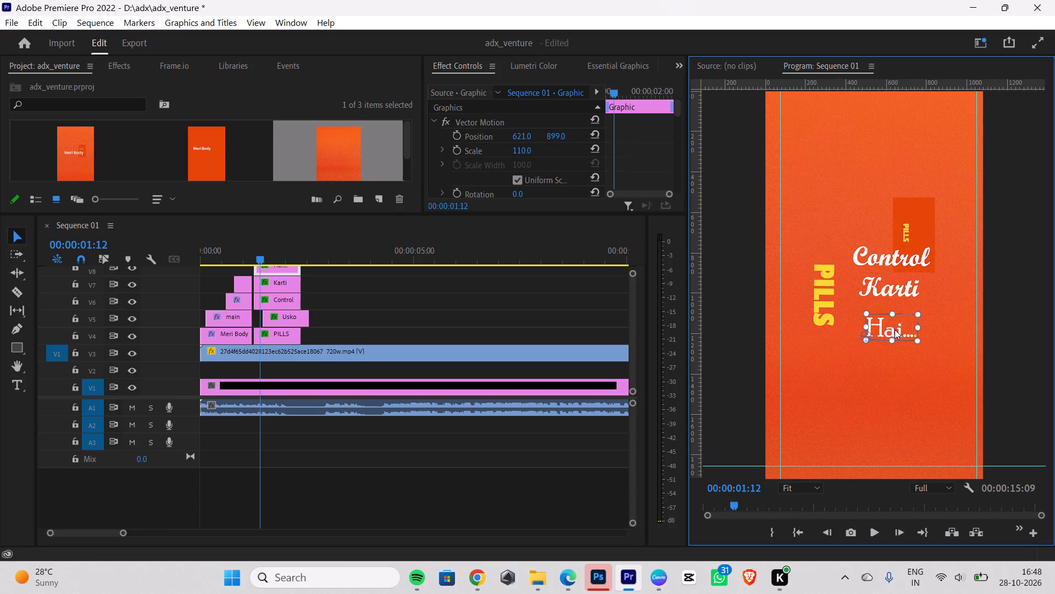
drag(895, 329, 887, 331)
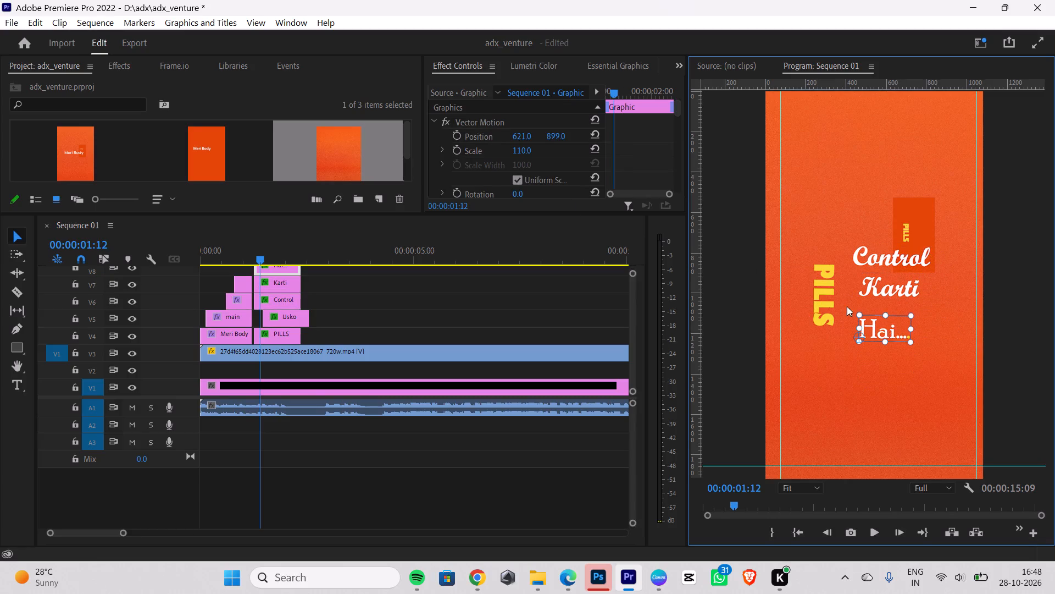
Enlarge the vertical PILLS caption and move it up so it spans the height of the Control, Karti and "Hai...." stack.
click(838, 309)
click(825, 313)
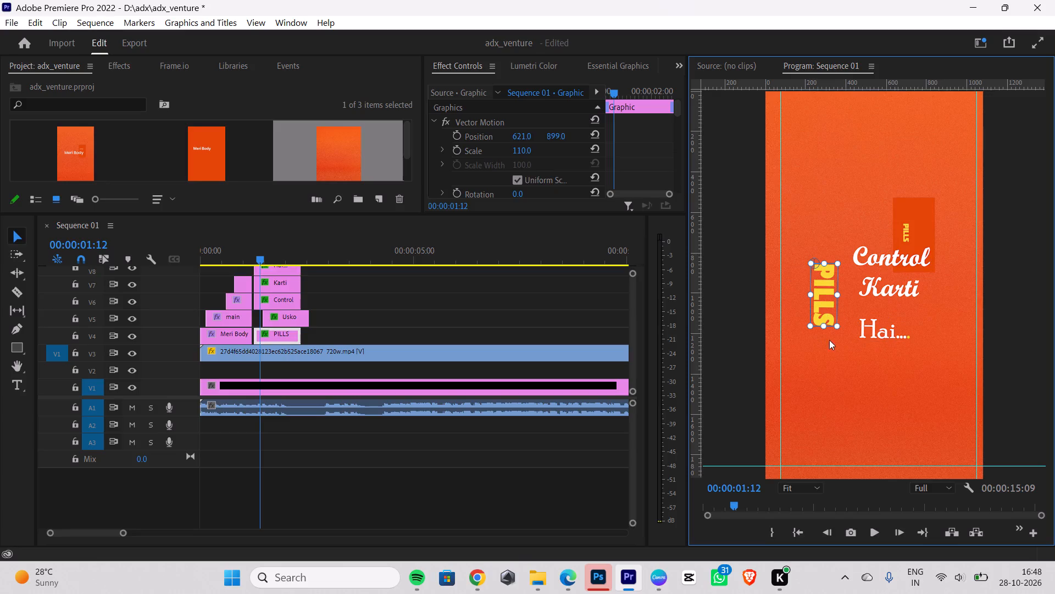
drag(823, 328, 822, 353)
click(823, 394)
drag(834, 322, 834, 319)
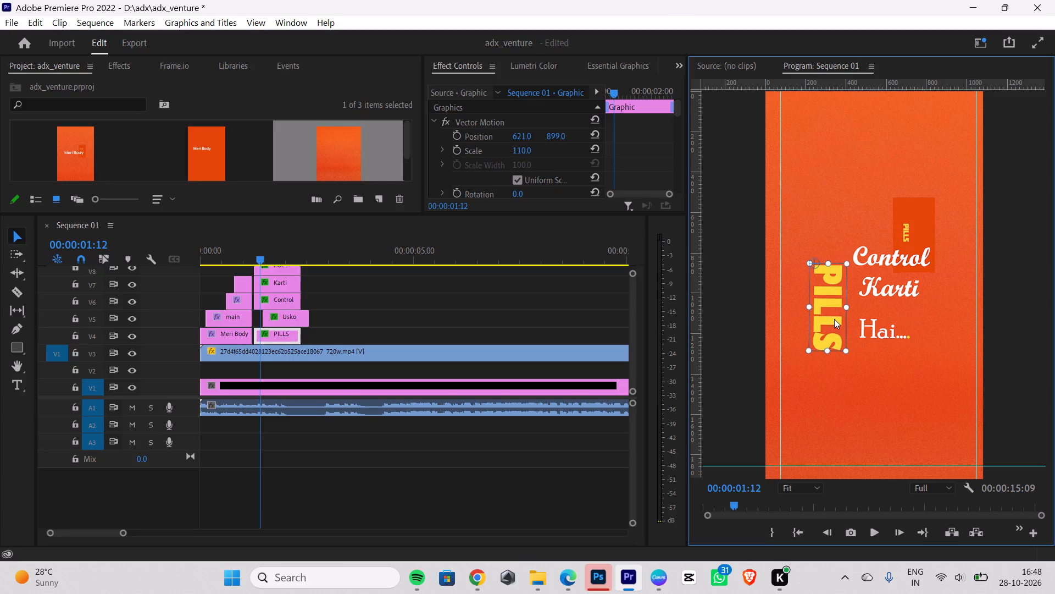
drag(834, 319, 827, 307)
click(832, 415)
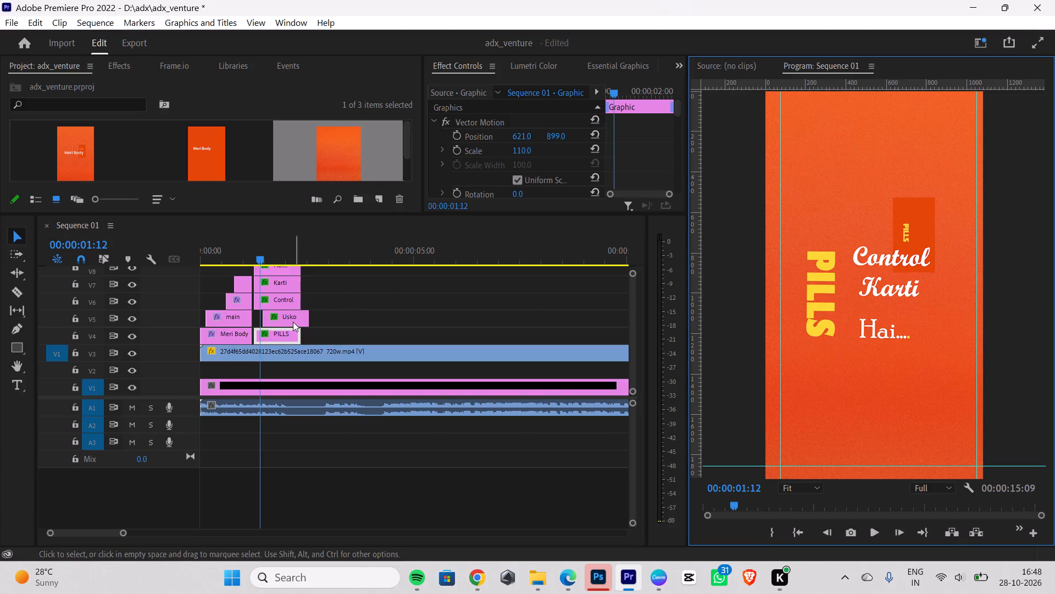
Move the Karti and Control captions down below "Hai....", clear of the overlapping USKO caption.
key(space)
key(space)
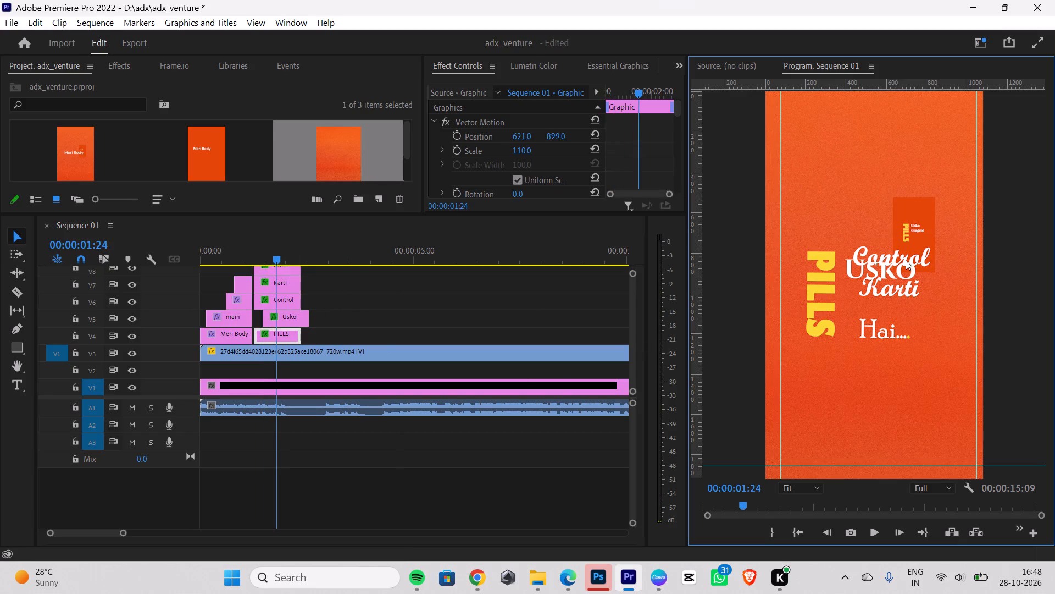
click(864, 276)
click(865, 402)
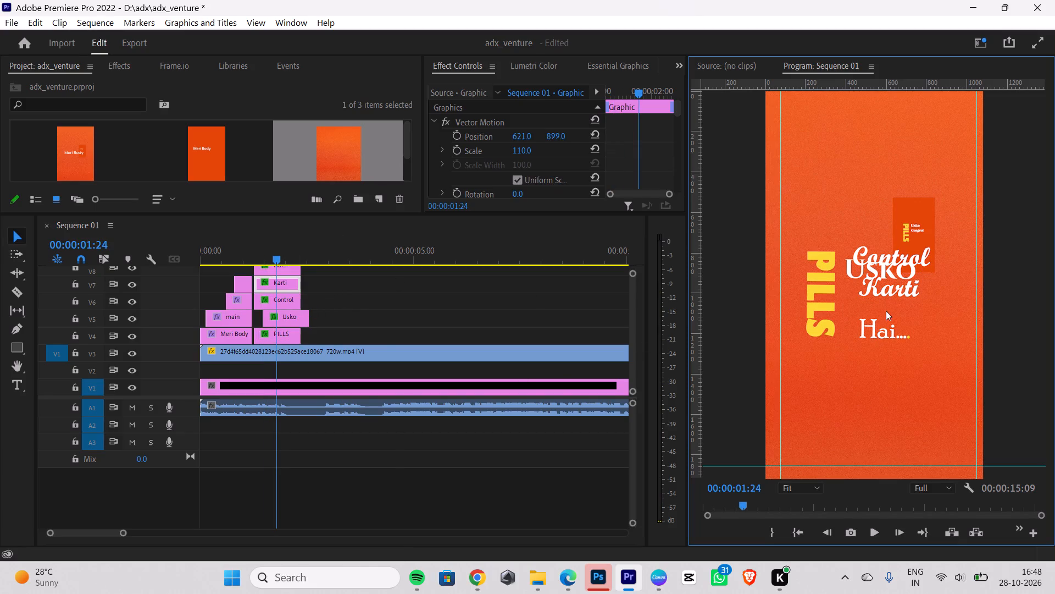
drag(894, 295, 861, 299)
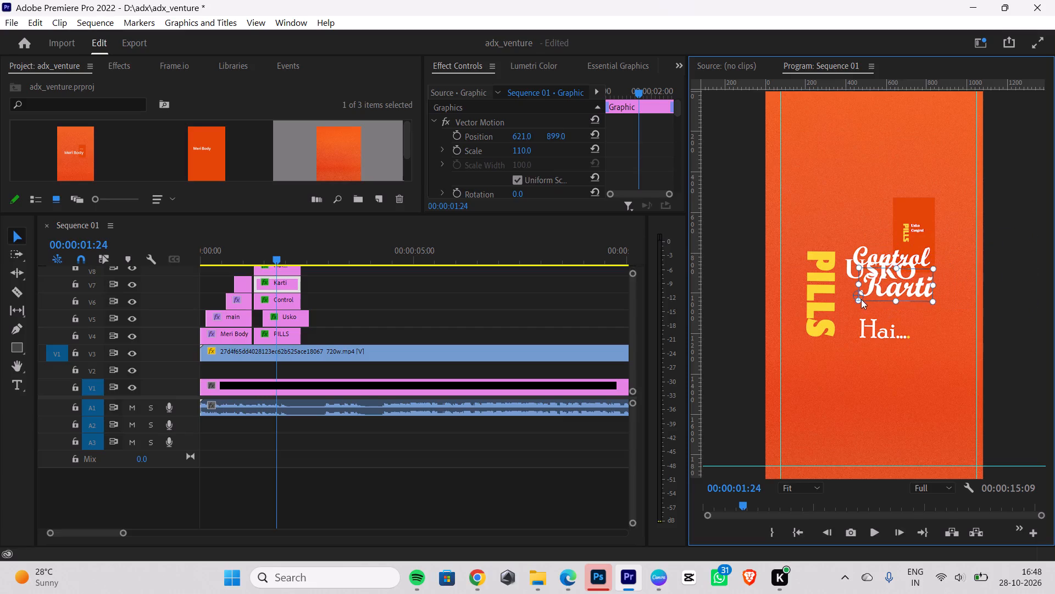
drag(861, 299, 860, 298)
drag(856, 430, 855, 422)
drag(893, 285, 882, 348)
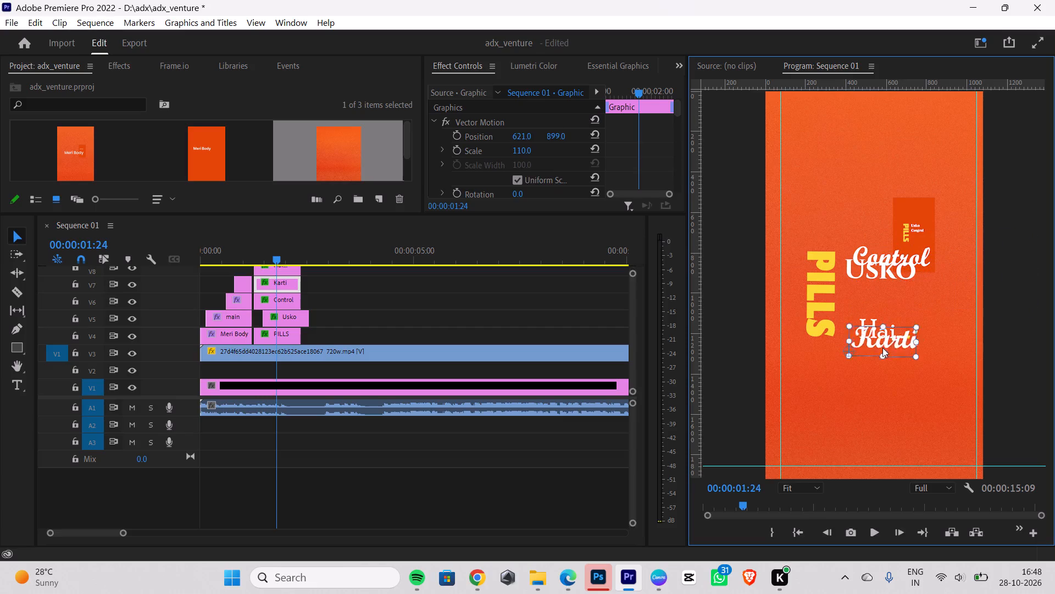
drag(882, 348, 874, 378)
drag(892, 255, 917, 395)
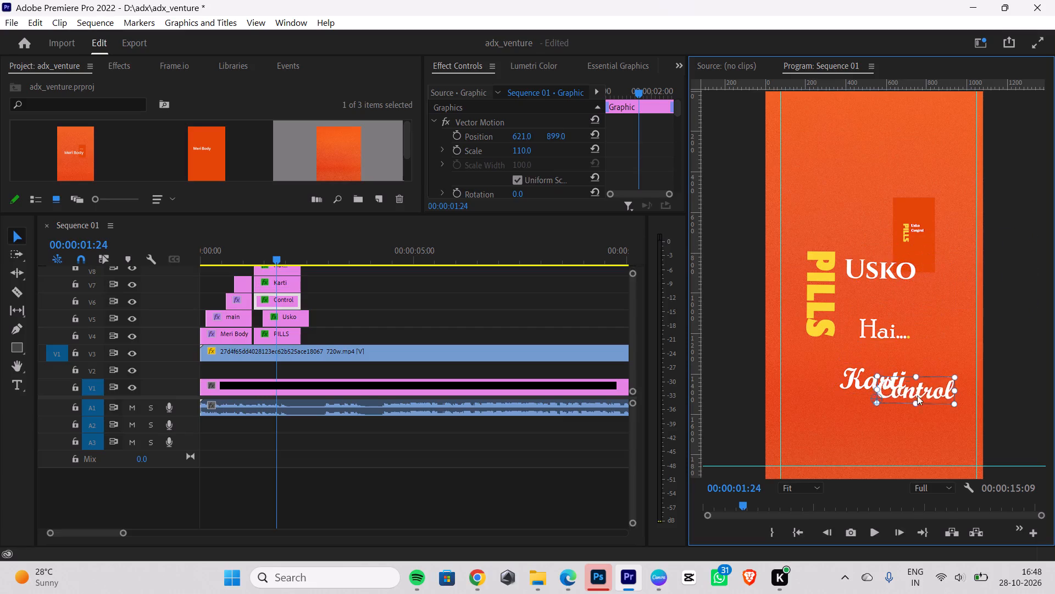
drag(917, 395, 920, 411)
Nudge the USKO caption up beside the top of PILLS and retype its text as "usko".
drag(886, 269, 882, 261)
double_click(882, 261)
key(BackSpace)
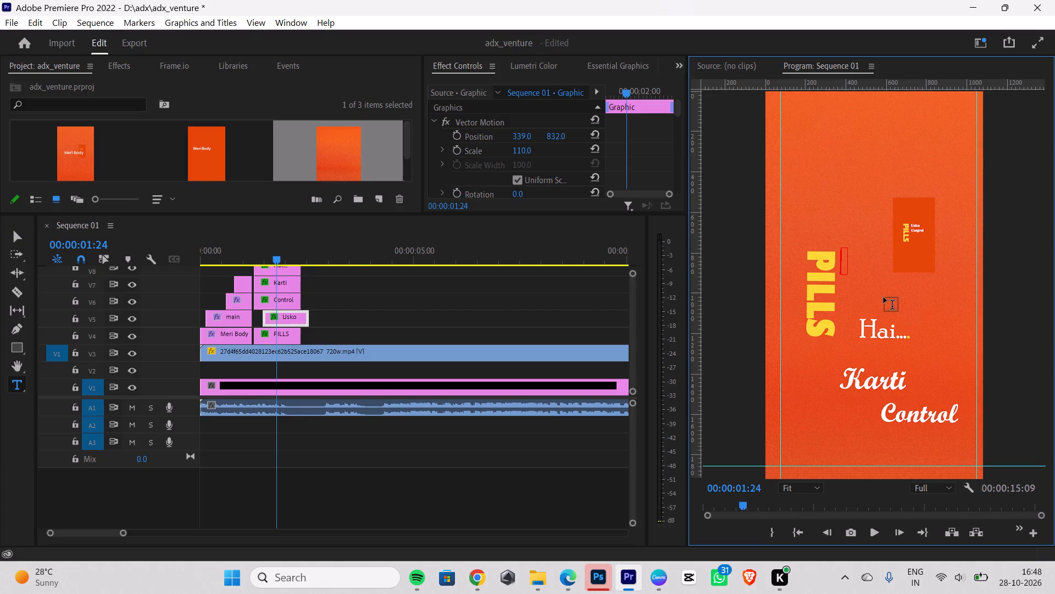
text(usko)
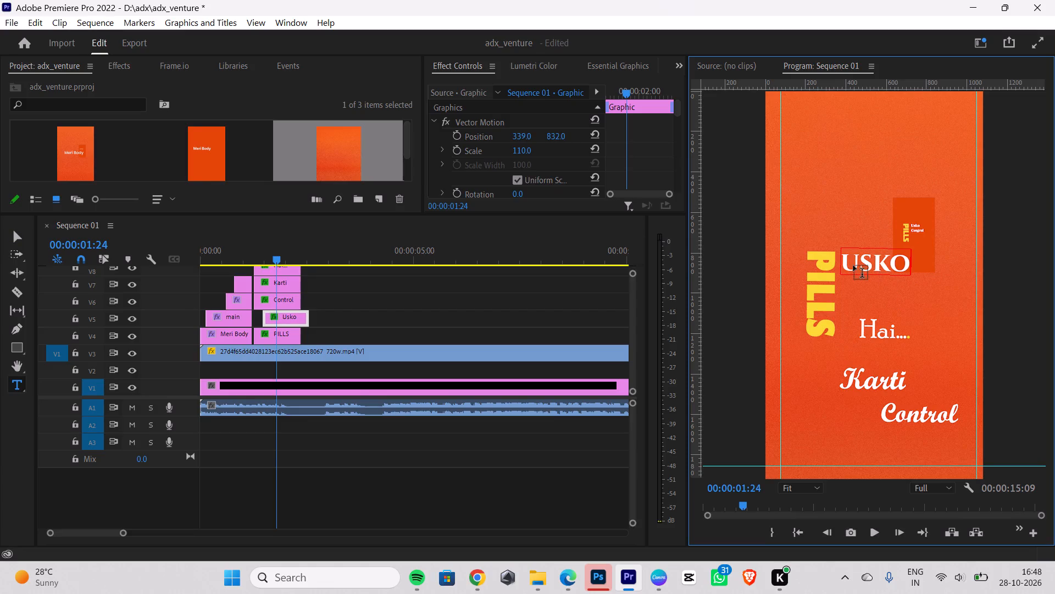
Search the fonts for "pop" and set the usko caption to Poppins Medium, then deselect it.
drag(846, 267, 919, 263)
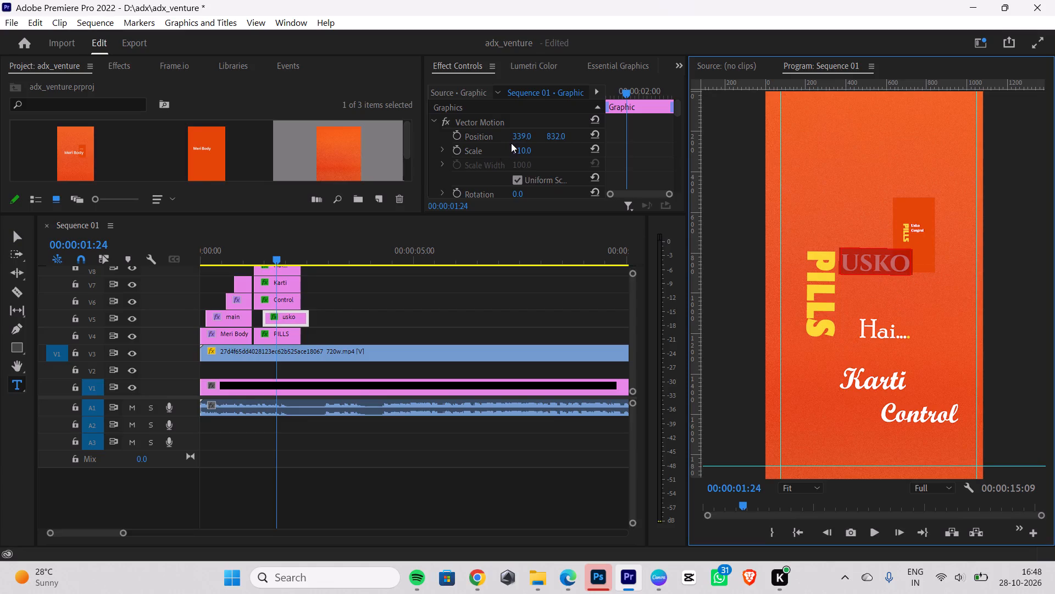
scroll(513, 142, down, 10)
click(591, 125)
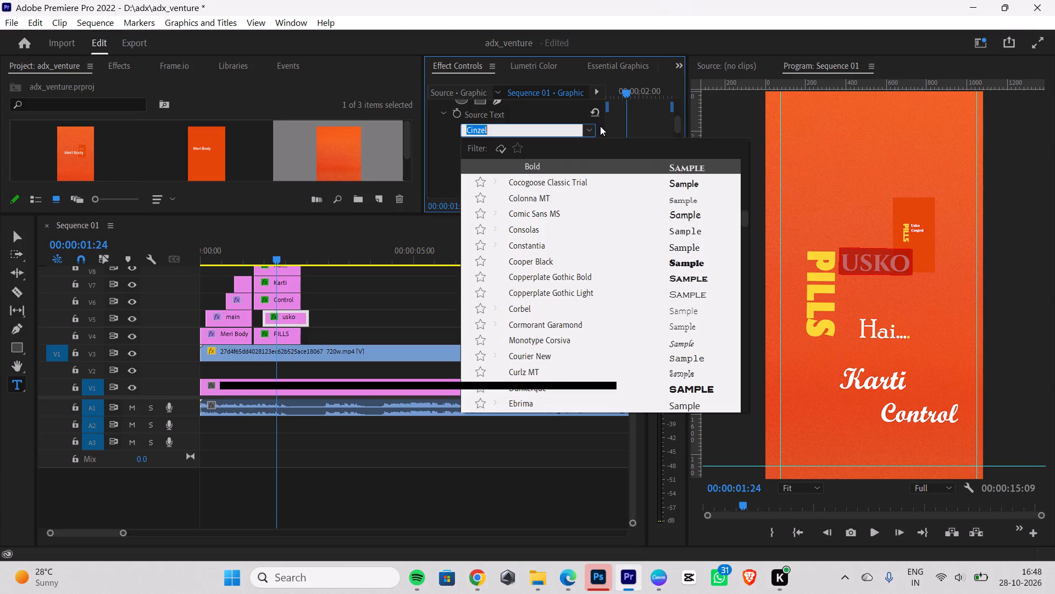
text(pop)
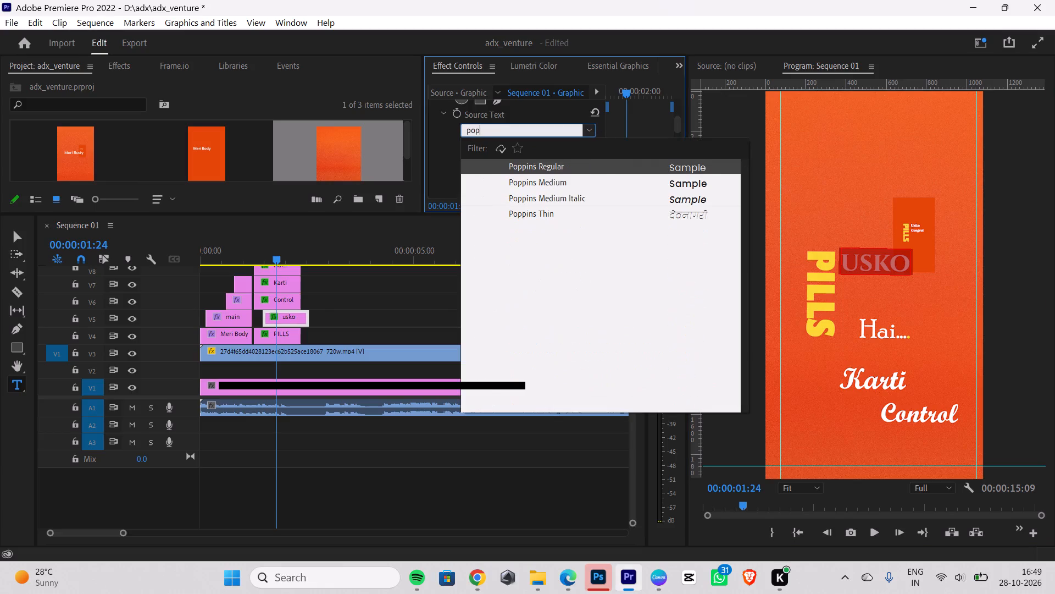
click(574, 185)
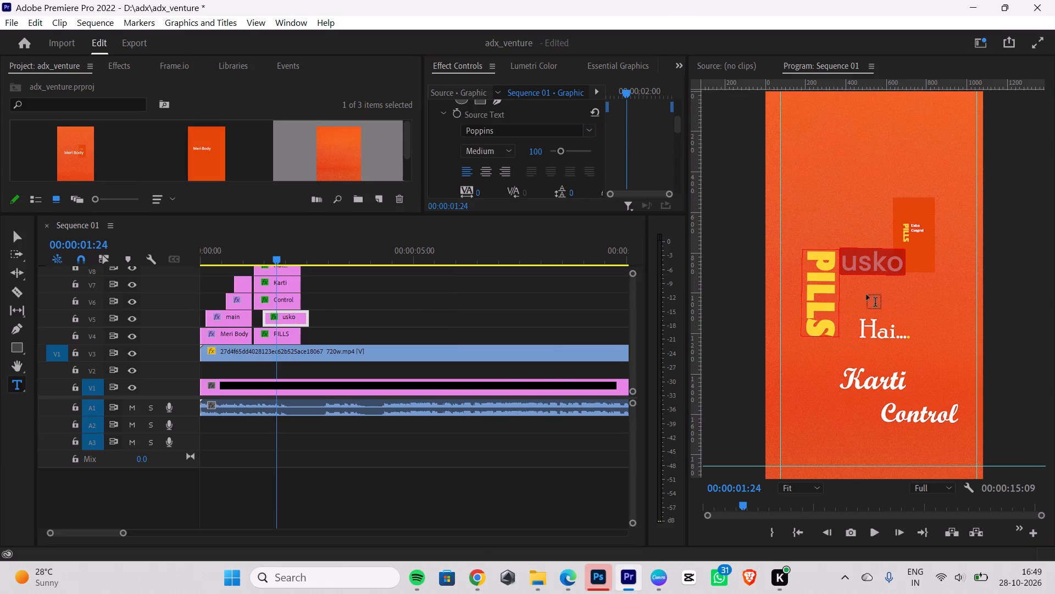
click(15, 231)
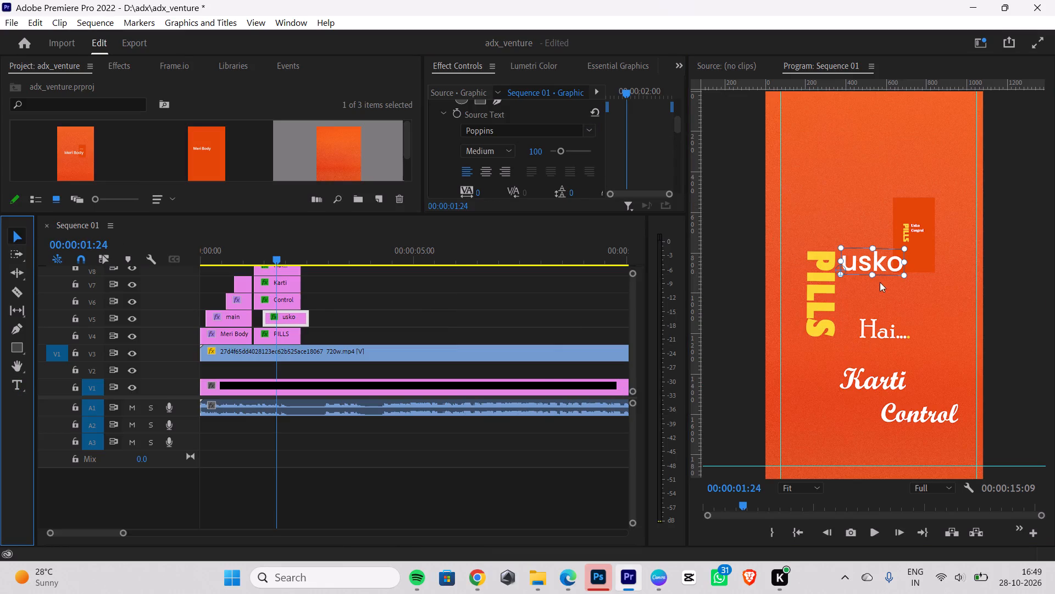
click(888, 266)
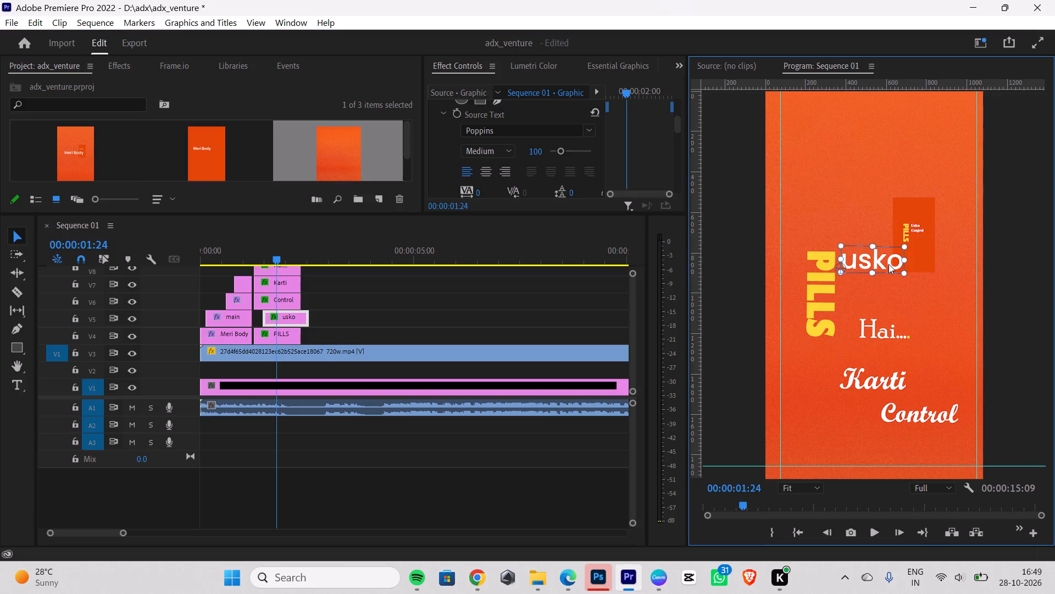
click(902, 299)
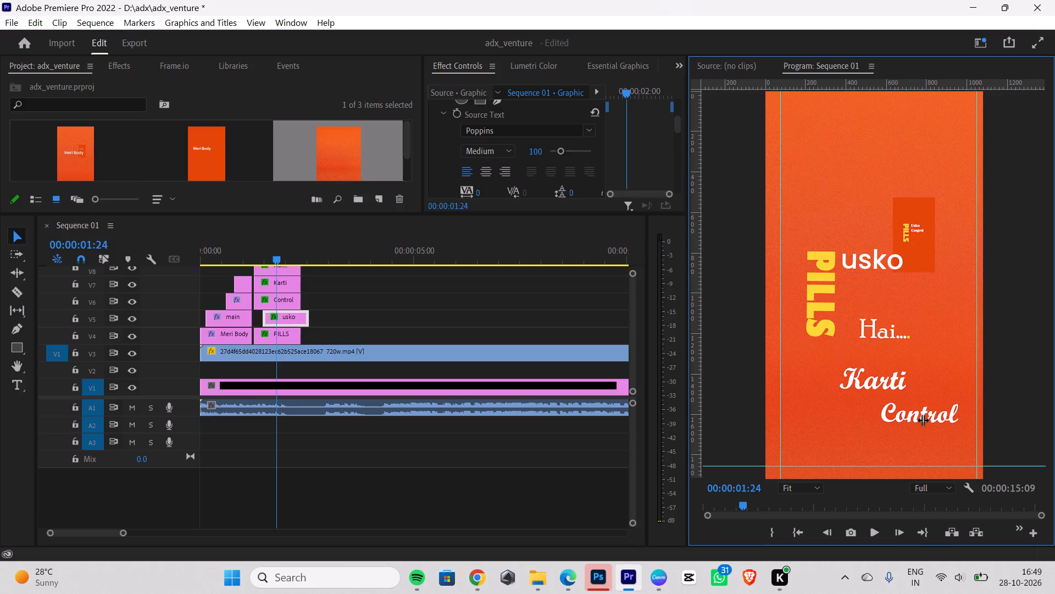
Stack the Control, Karti and "Hai...." captions one below another under the usko caption, beside the vertical PILLS.
drag(907, 418, 865, 286)
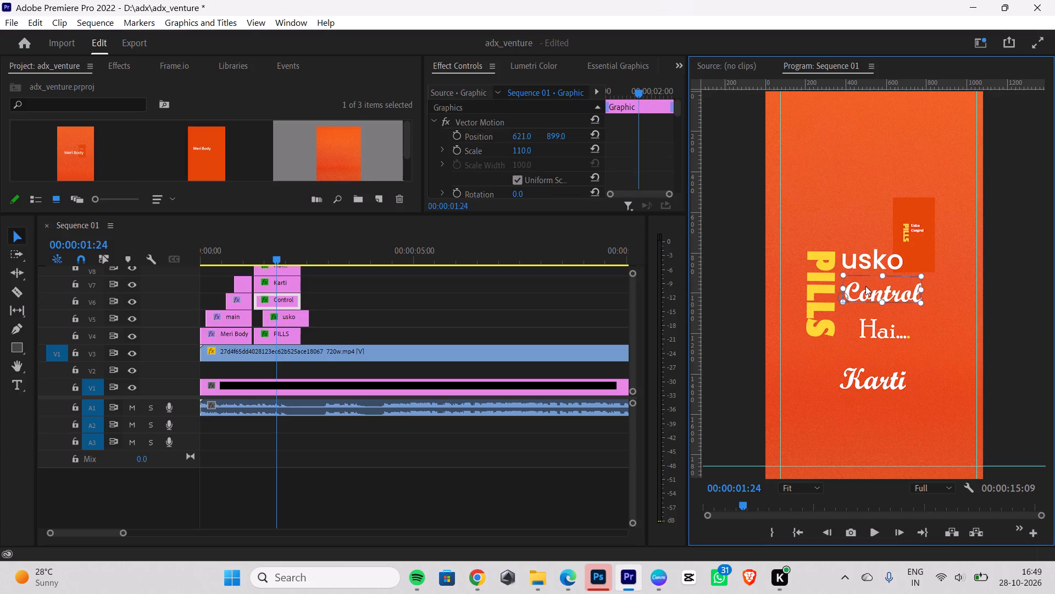
drag(865, 286, 865, 293)
click(927, 322)
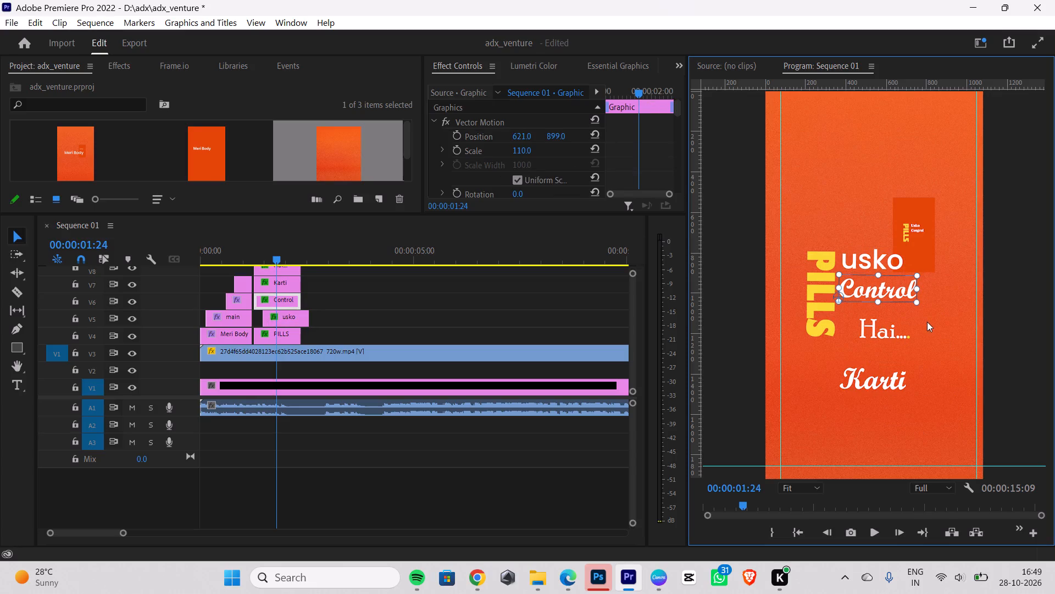
drag(876, 335, 874, 413)
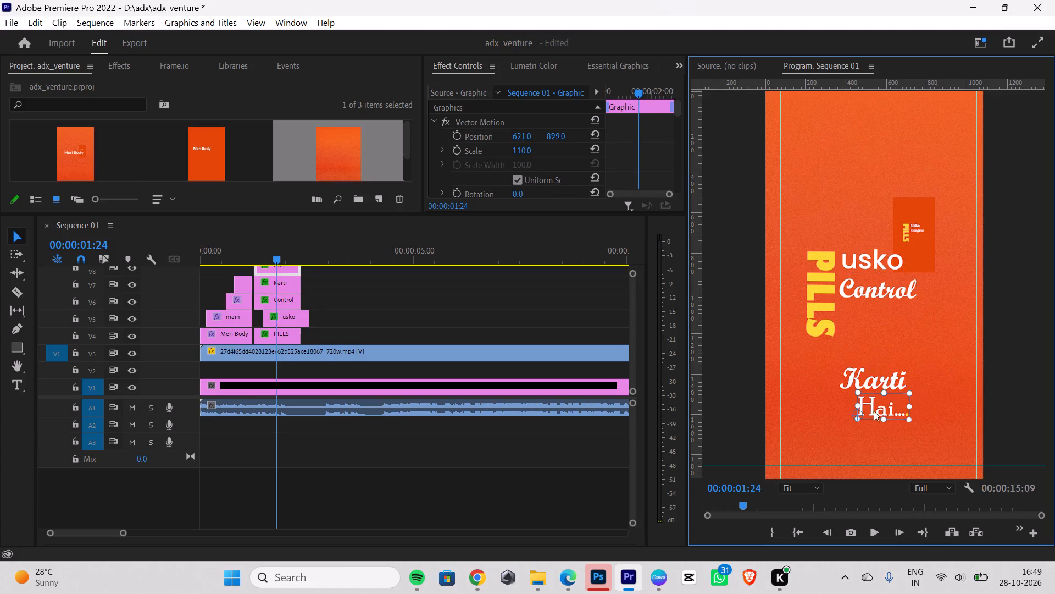
drag(880, 377, 884, 314)
drag(879, 413, 878, 363)
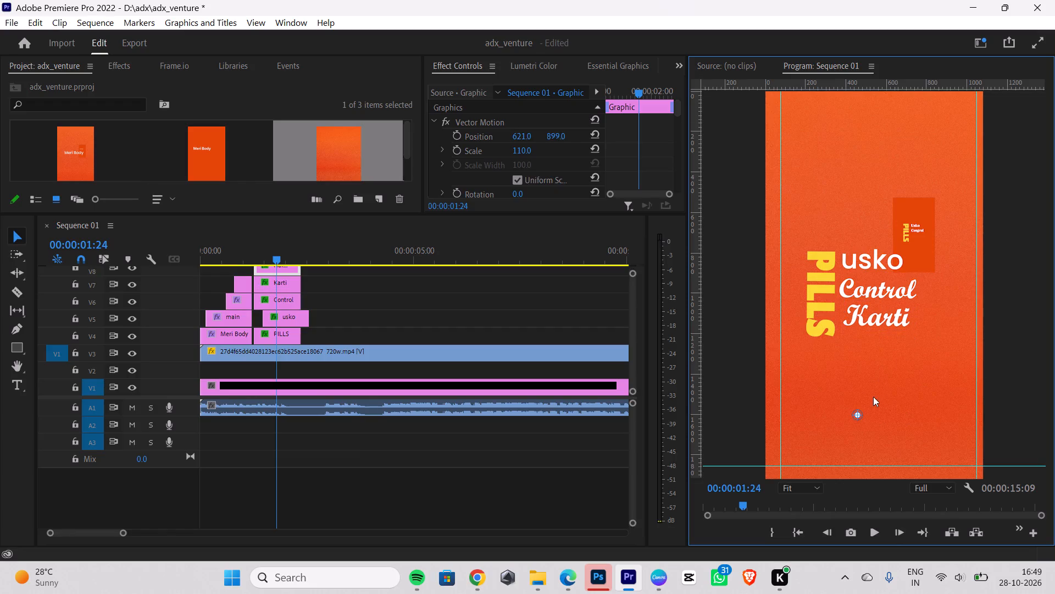
key(ctrl+z)
drag(882, 410, 876, 397)
drag(876, 397, 876, 404)
key(ctrl+z)
drag(876, 411, 875, 407)
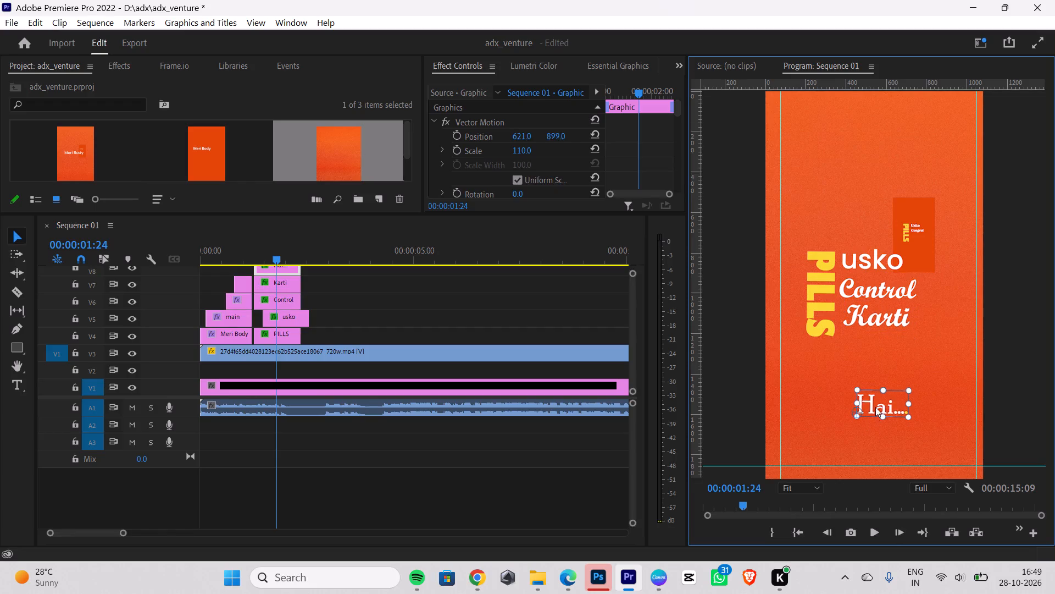
drag(875, 407, 873, 352)
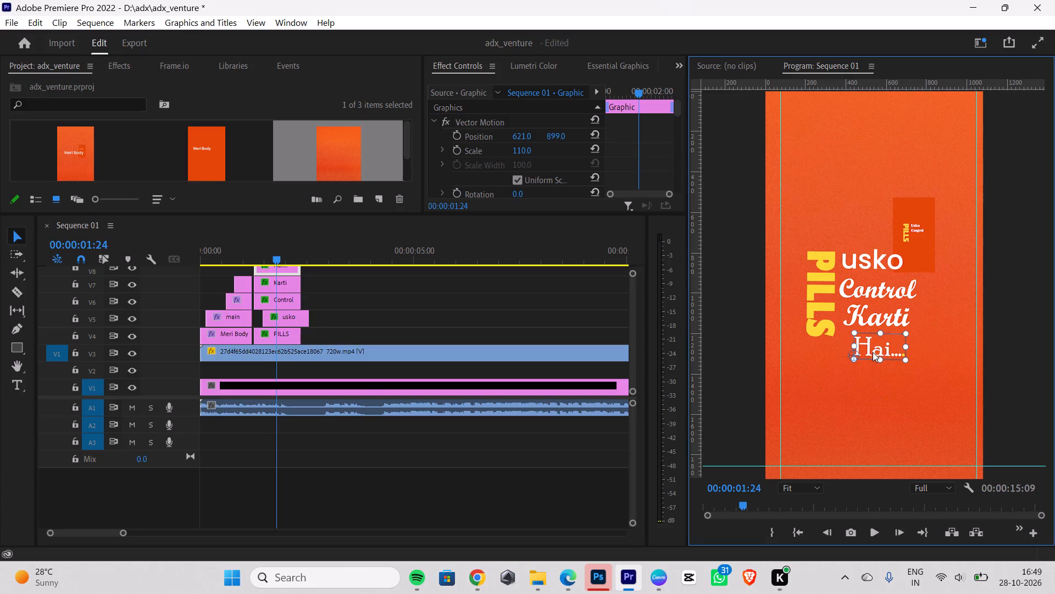
click(877, 395)
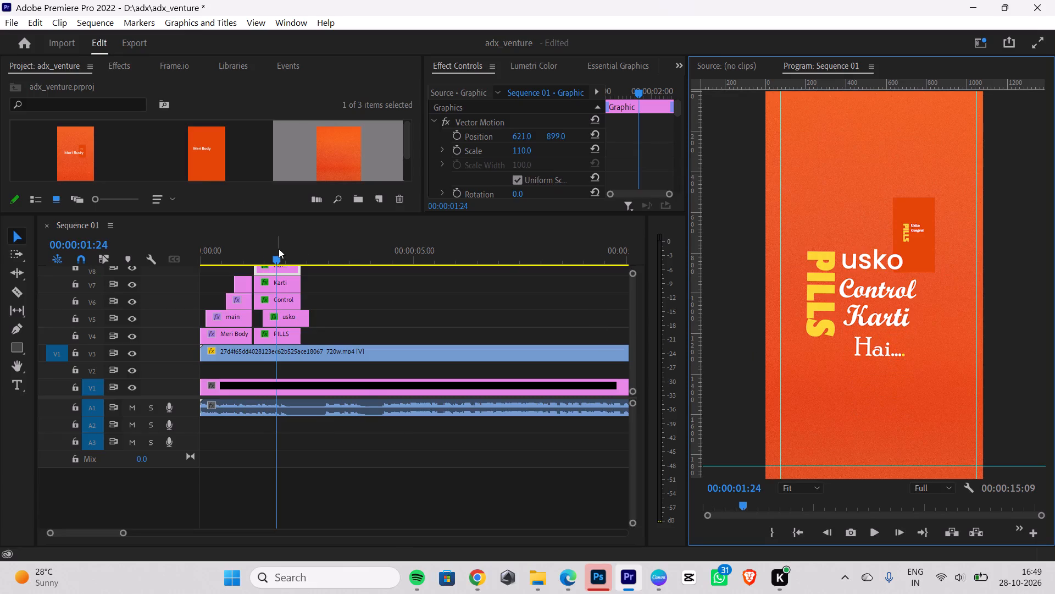
Play back the caption group, shrink the usko and Control captions, and move Control up close beneath usko.
drag(276, 254, 248, 266)
key(space)
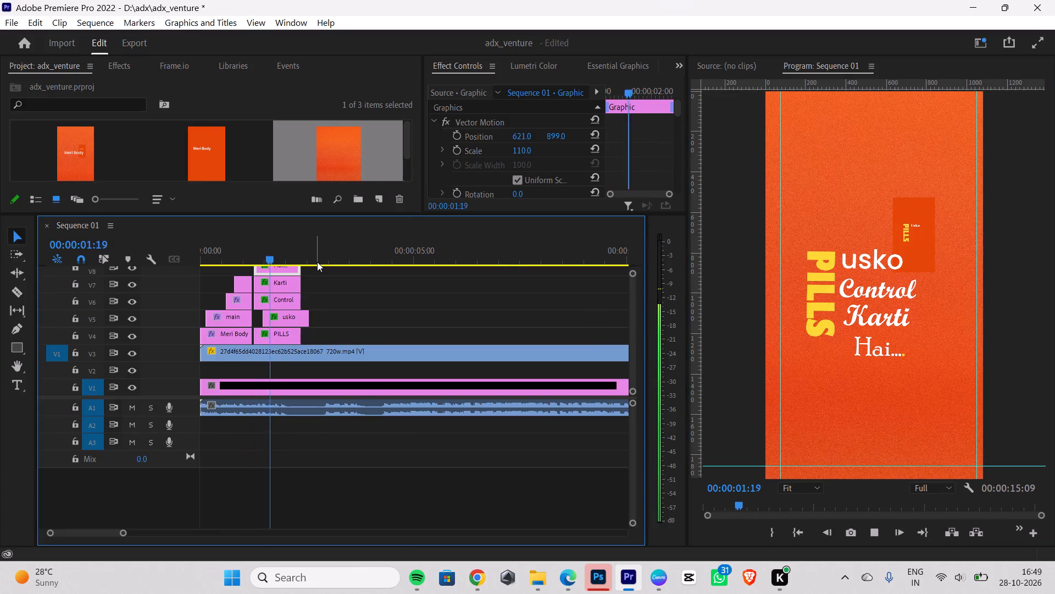
key(space)
key(space)
key(space)
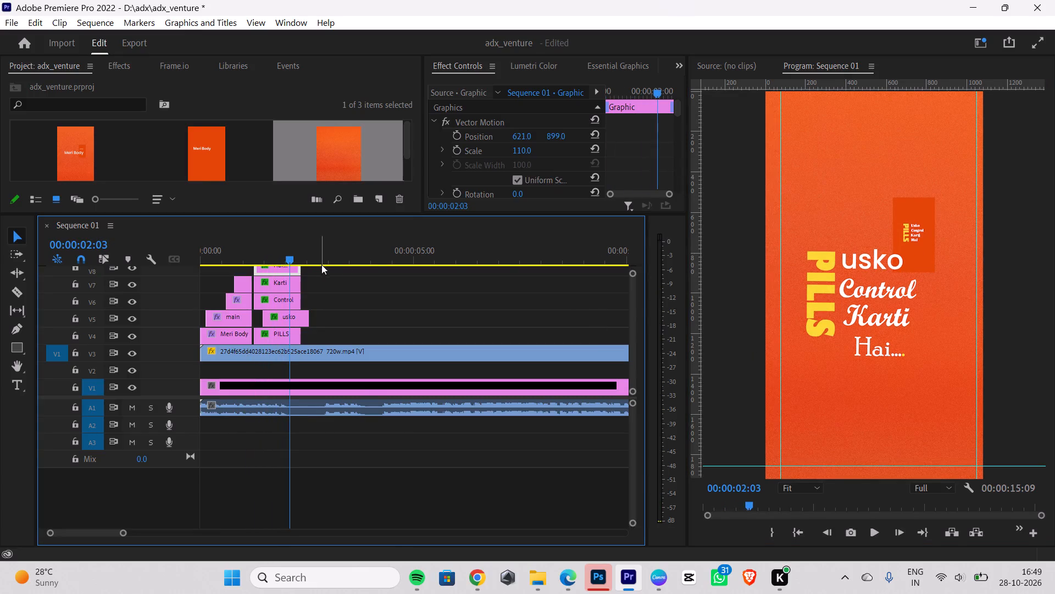
click(869, 266)
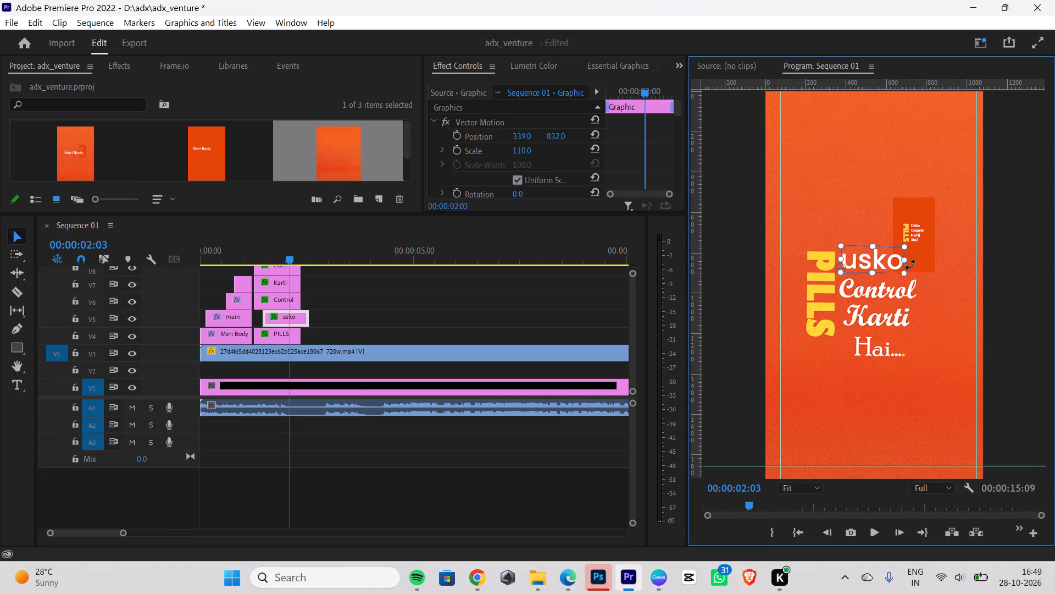
drag(907, 261, 890, 261)
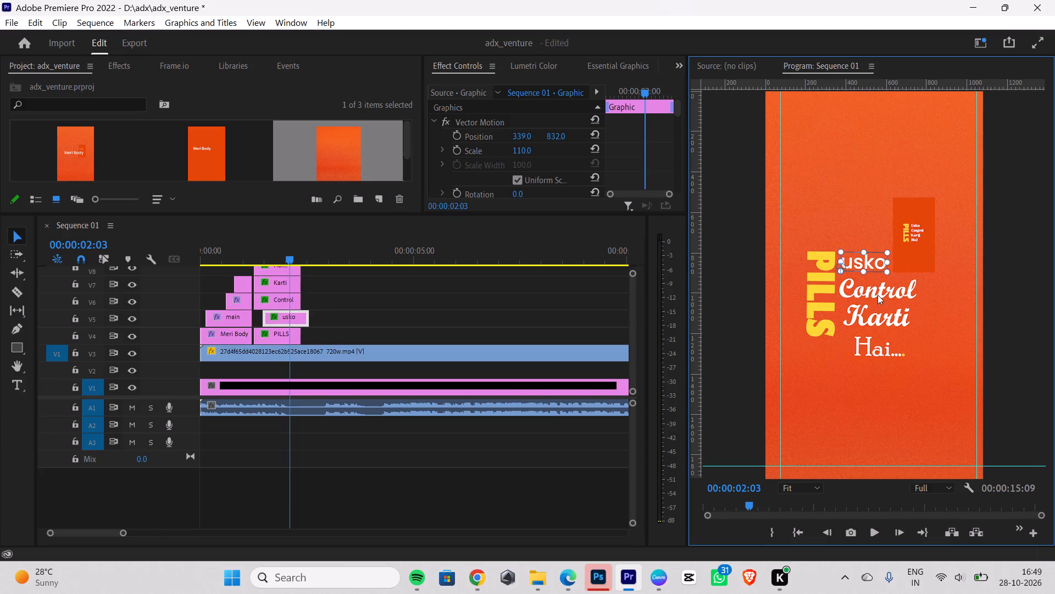
click(878, 290)
drag(918, 289, 918, 289)
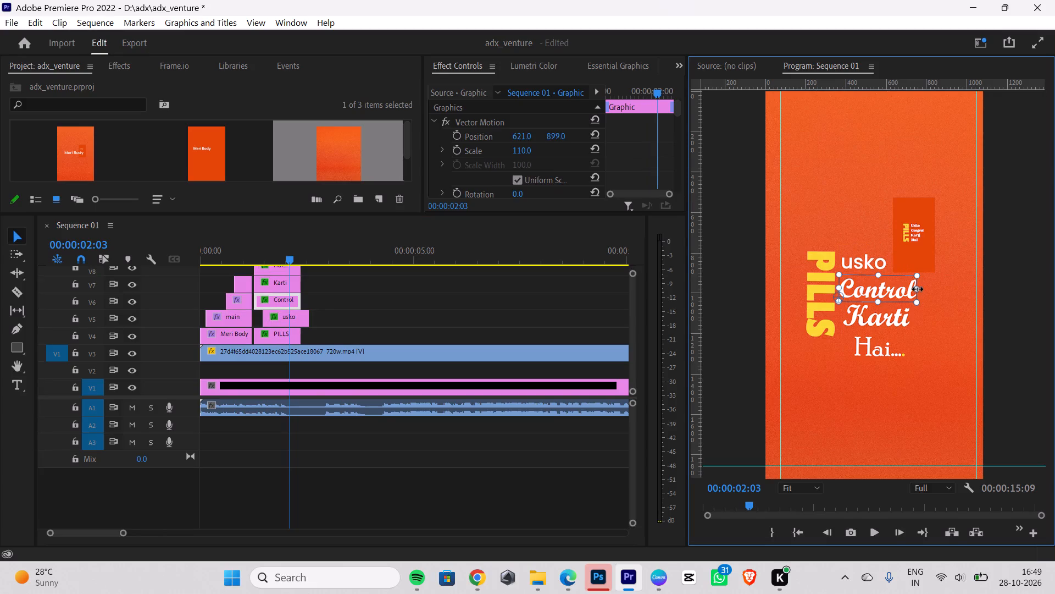
drag(918, 289, 899, 289)
drag(859, 291, 859, 285)
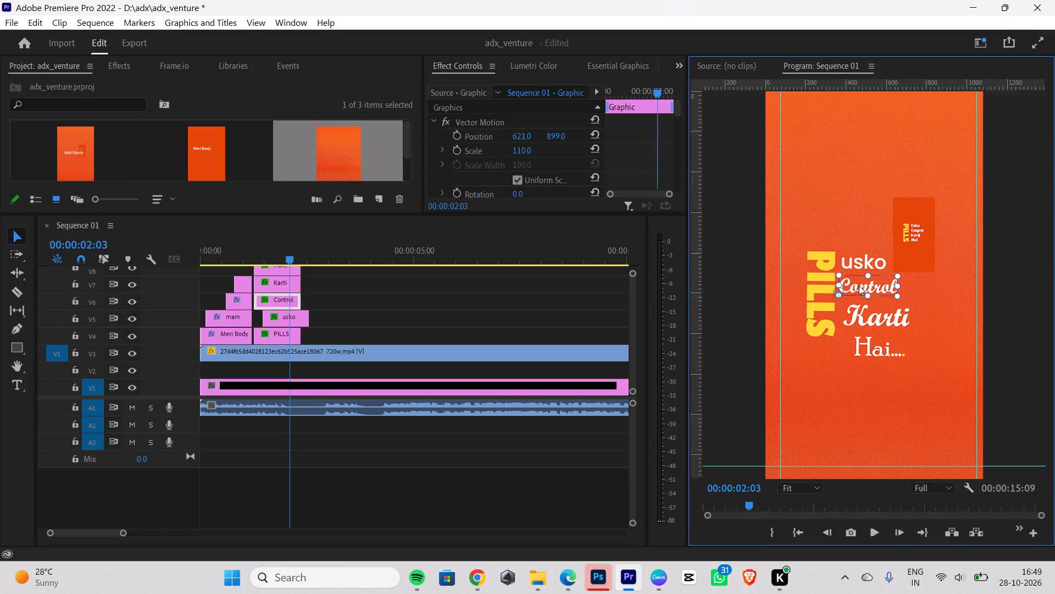
Shrink the Karti caption to match Control and move it up close beneath Control.
click(863, 319)
drag(907, 317, 892, 316)
click(845, 390)
drag(866, 317, 863, 309)
click(851, 391)
Shrink the "Hai...." caption and move it up close beneath Karti, next to the lower end of PILLS.
click(875, 349)
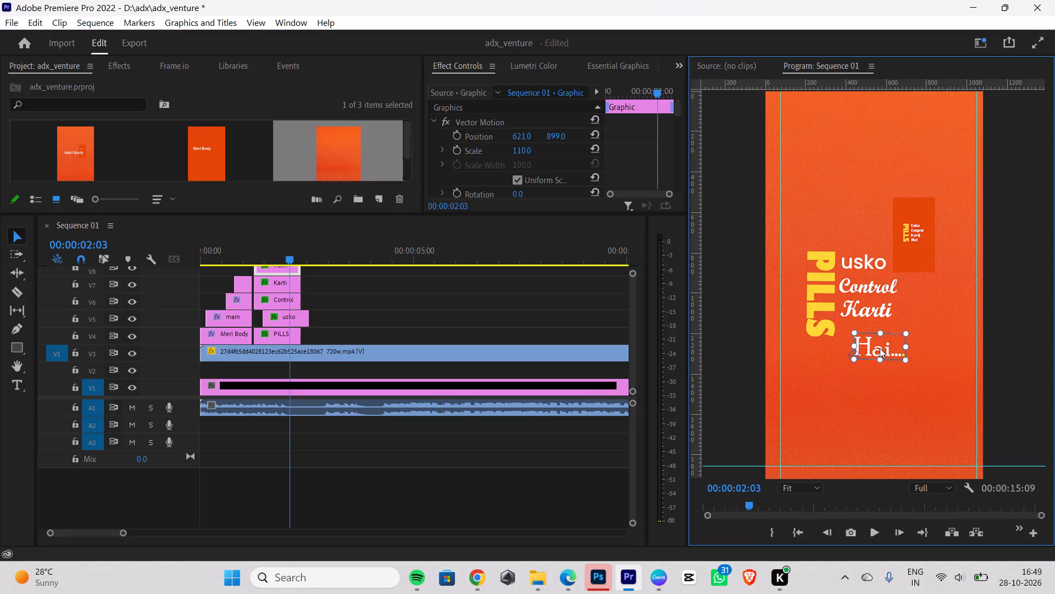
drag(906, 346, 896, 347)
click(853, 403)
click(875, 353)
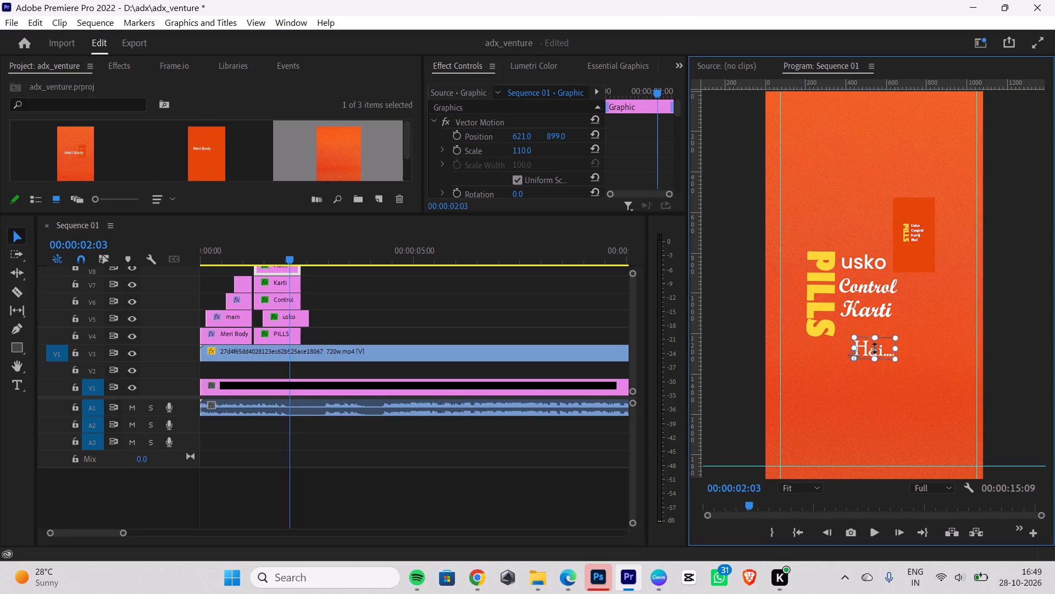
click(873, 422)
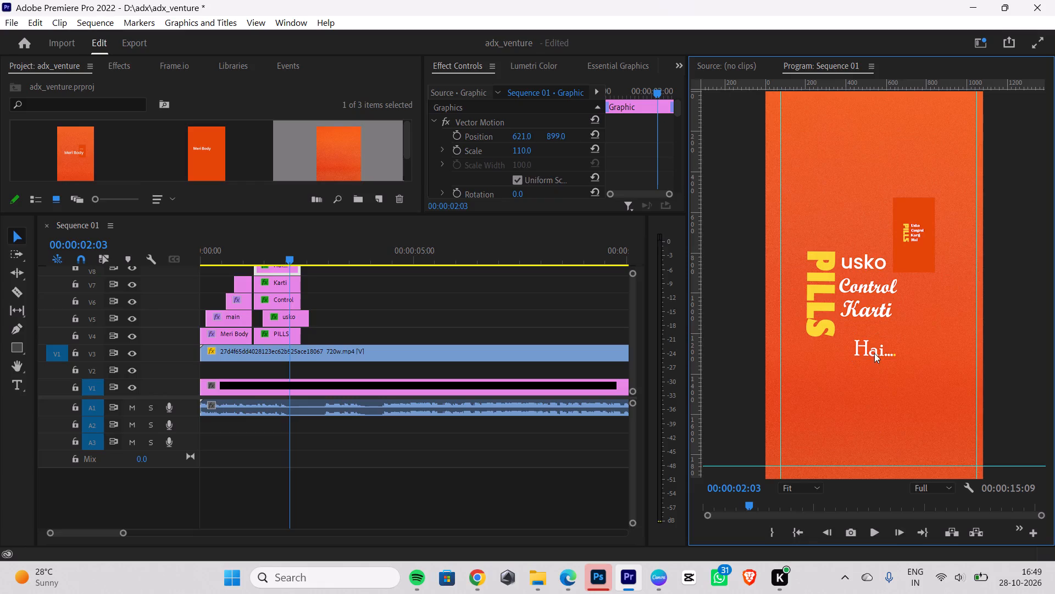
click(874, 353)
click(874, 351)
drag(884, 347, 870, 338)
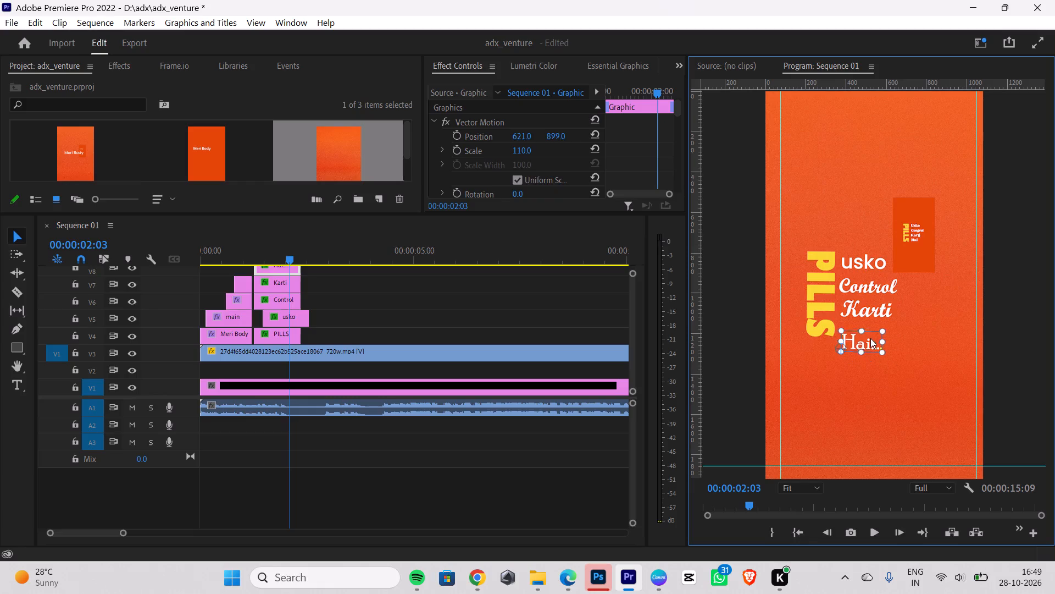
drag(870, 338, 873, 332)
click(877, 376)
Move the vertical PILLS caption's anchor point to about the centre of the word.
click(825, 285)
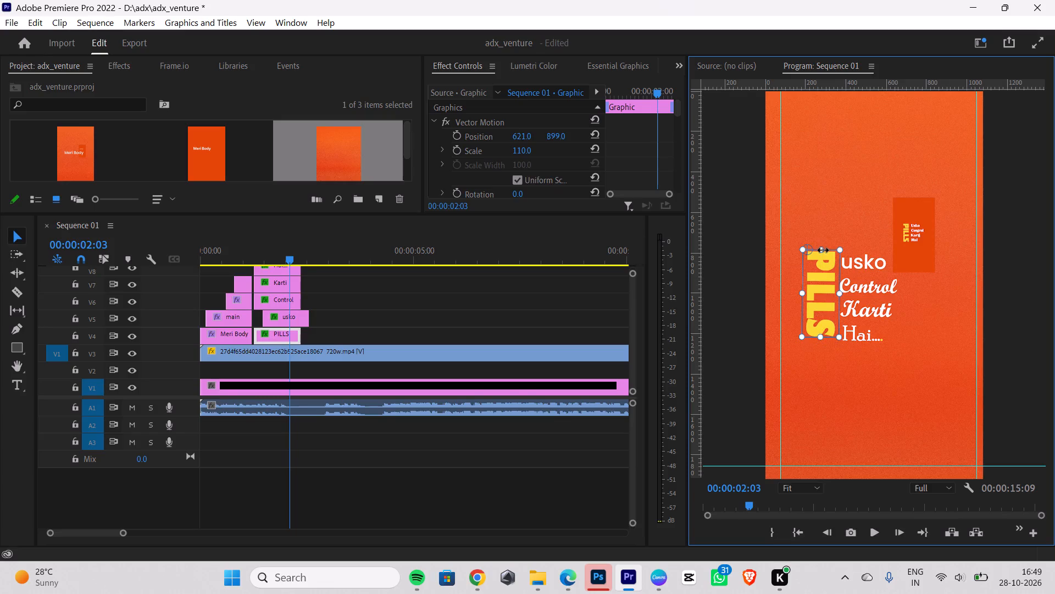
drag(808, 250, 807, 234)
drag(807, 234, 825, 300)
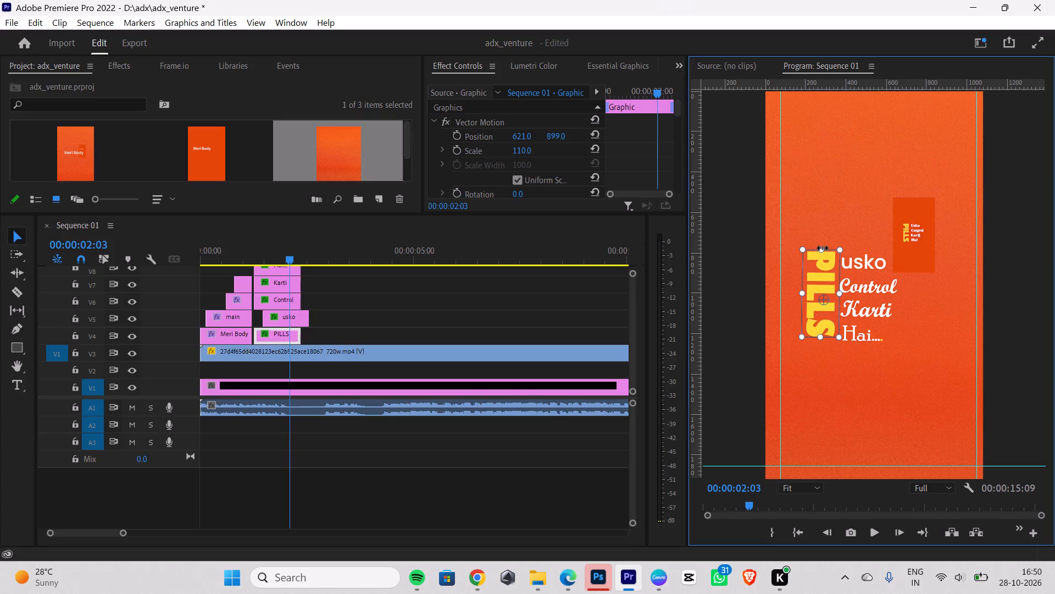
Enlarge the vertical PILLS caption and shift it slightly down and away from the white captions beside it.
drag(829, 250, 829, 237)
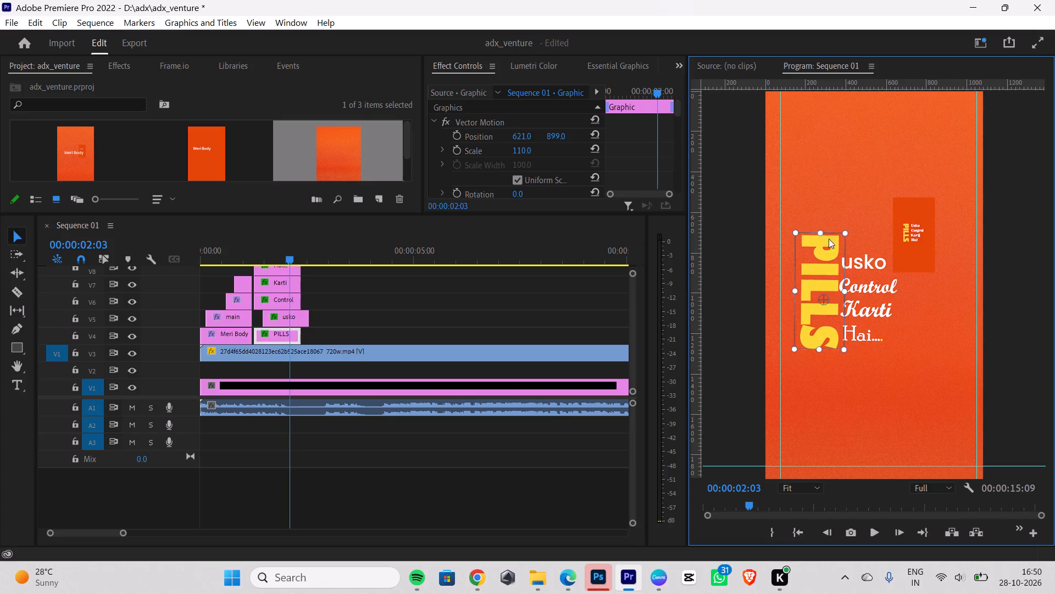
click(882, 417)
drag(809, 293, 808, 298)
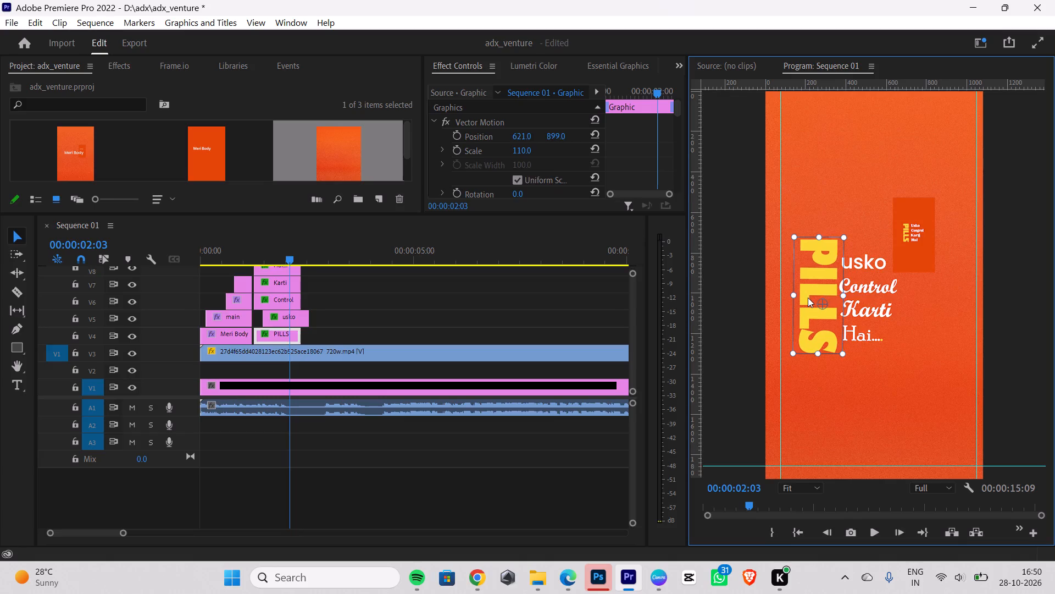
drag(808, 298, 803, 299)
click(846, 385)
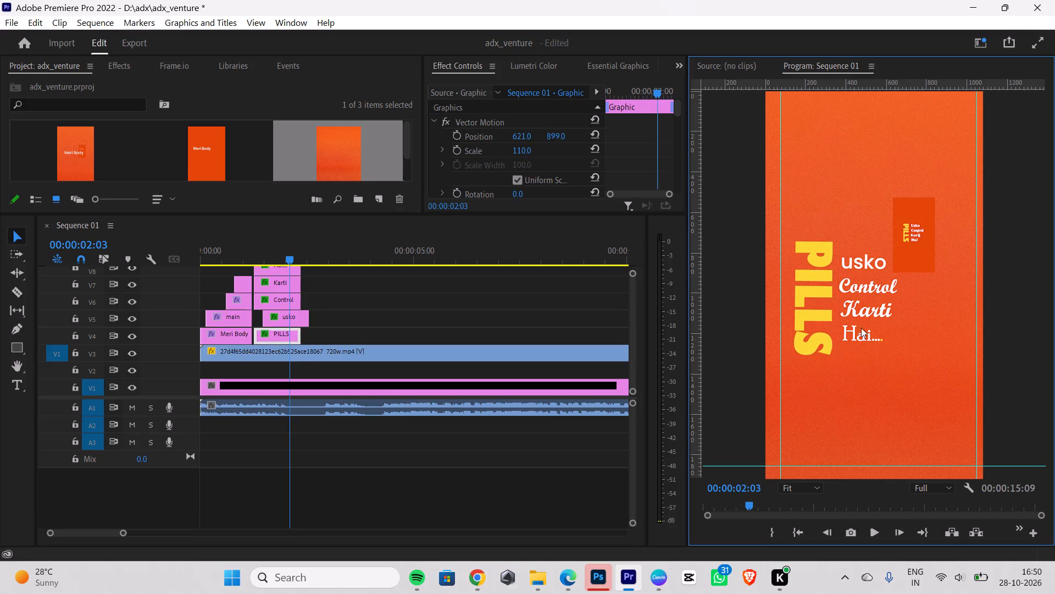
Move usko up level with the top of PILLS, make Control slightly smaller, and place it beneath usko.
drag(868, 264, 864, 255)
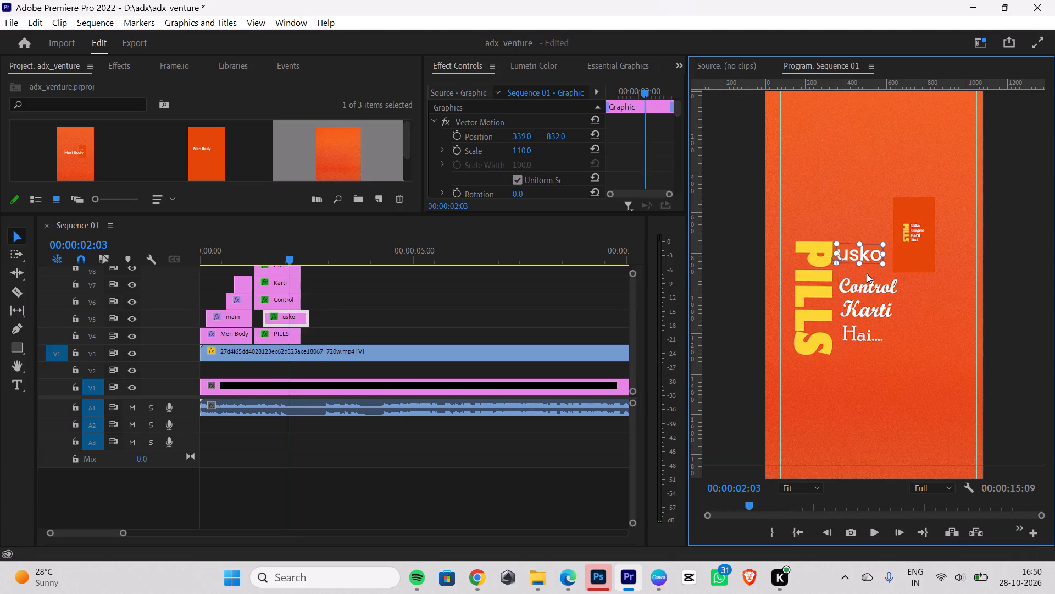
drag(867, 290, 871, 284)
click(878, 377)
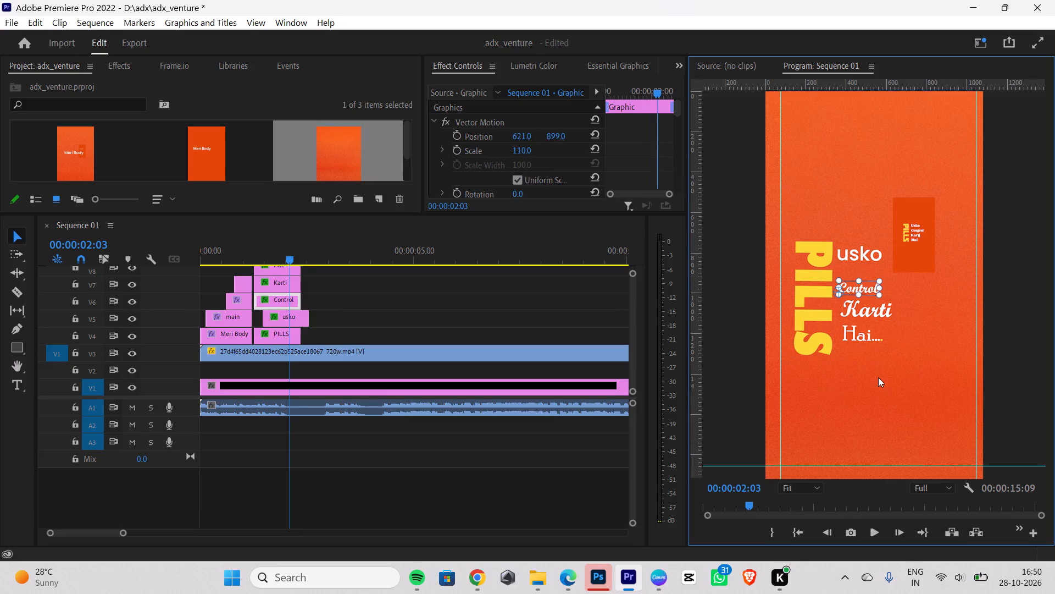
click(860, 289)
drag(881, 290, 892, 294)
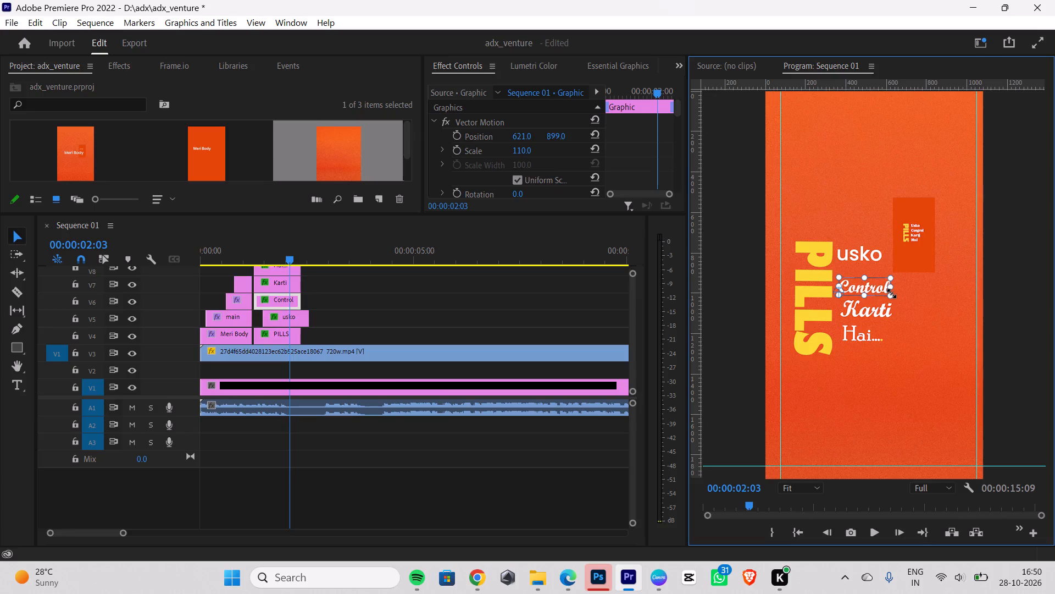
drag(892, 294, 895, 294)
click(924, 335)
click(870, 287)
drag(867, 287, 862, 280)
Move Karti up beside PILLS beneath Control, and lower the "Hai...." caption to the bottom end of PILLS.
click(865, 314)
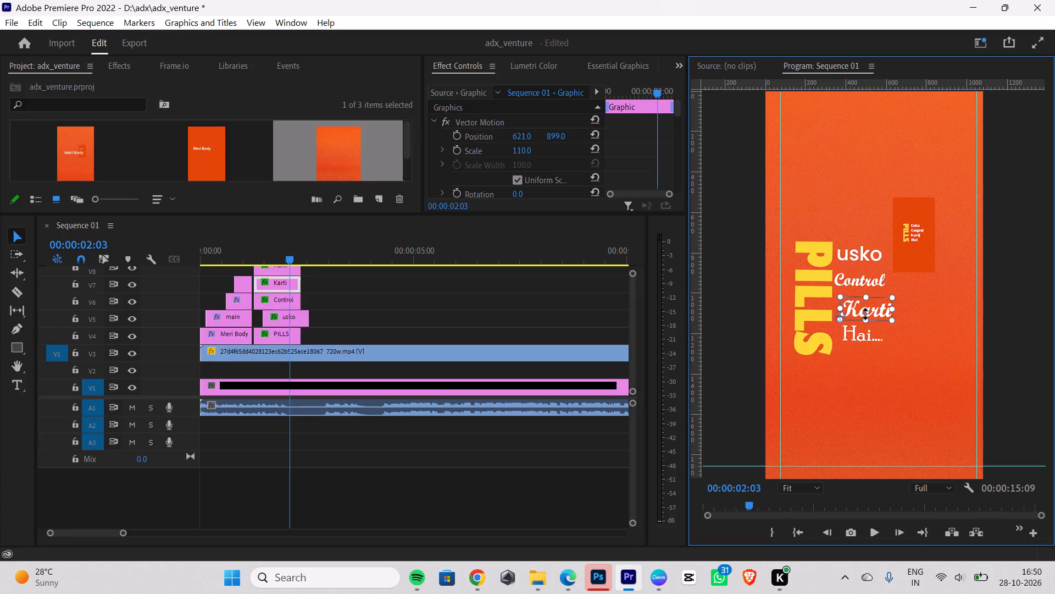
drag(874, 307, 867, 303)
click(874, 360)
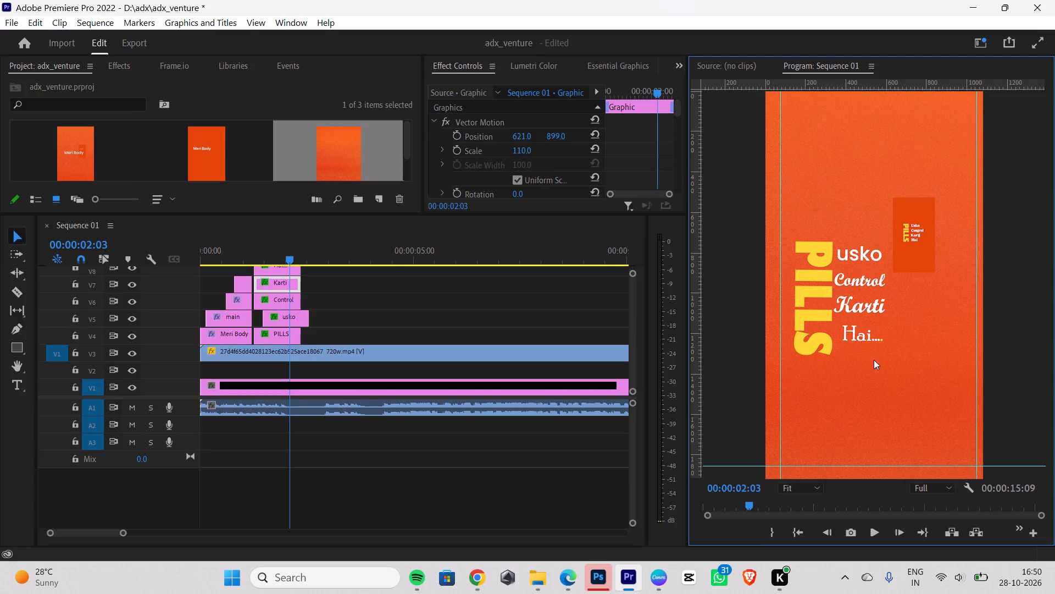
click(861, 334)
drag(869, 335, 867, 340)
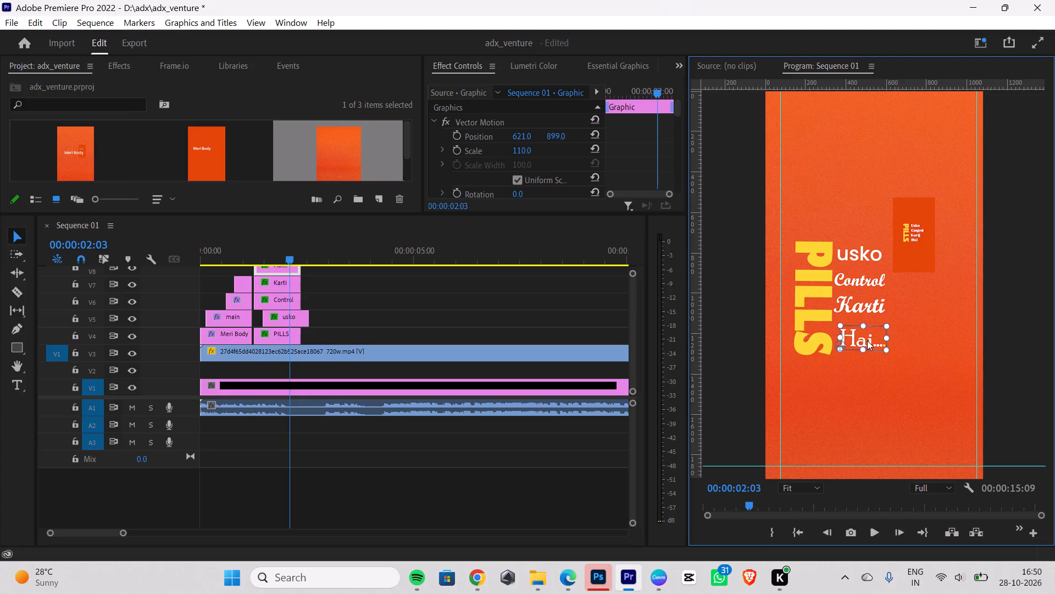
drag(867, 340, 865, 346)
click(852, 384)
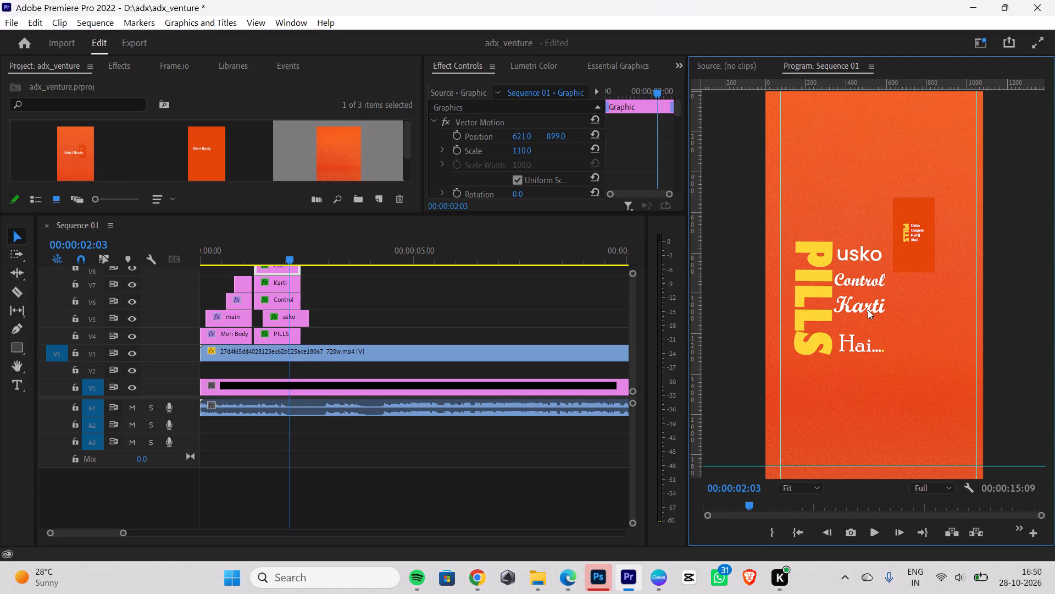
Lower Karti and Control slightly to even out the line spacing between usko and "Hai....".
click(868, 310)
drag(860, 305, 863, 311)
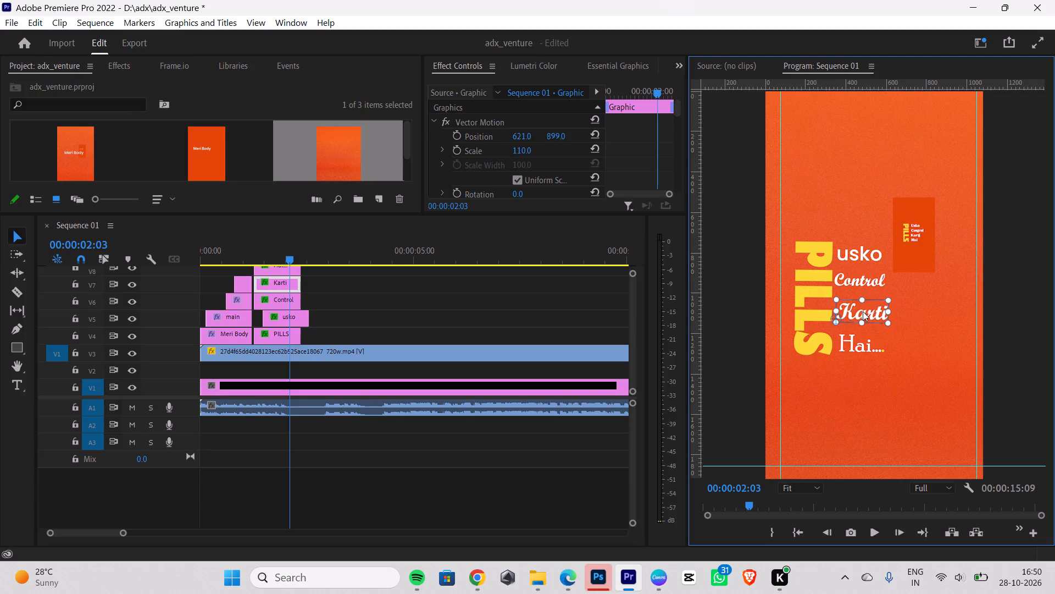
drag(863, 311, 863, 313)
click(905, 345)
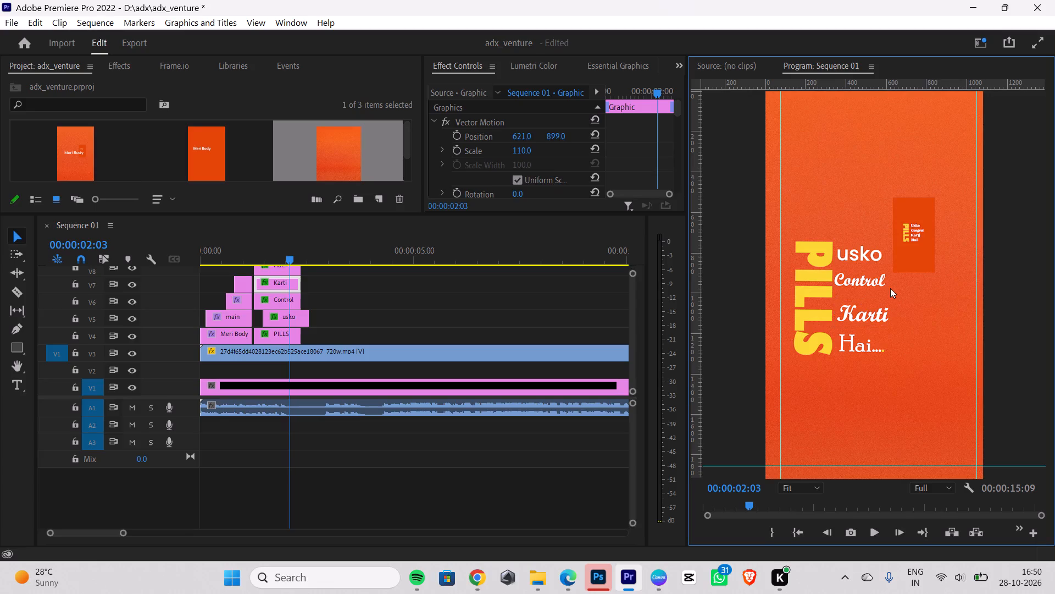
click(865, 282)
drag(854, 279, 856, 284)
click(895, 384)
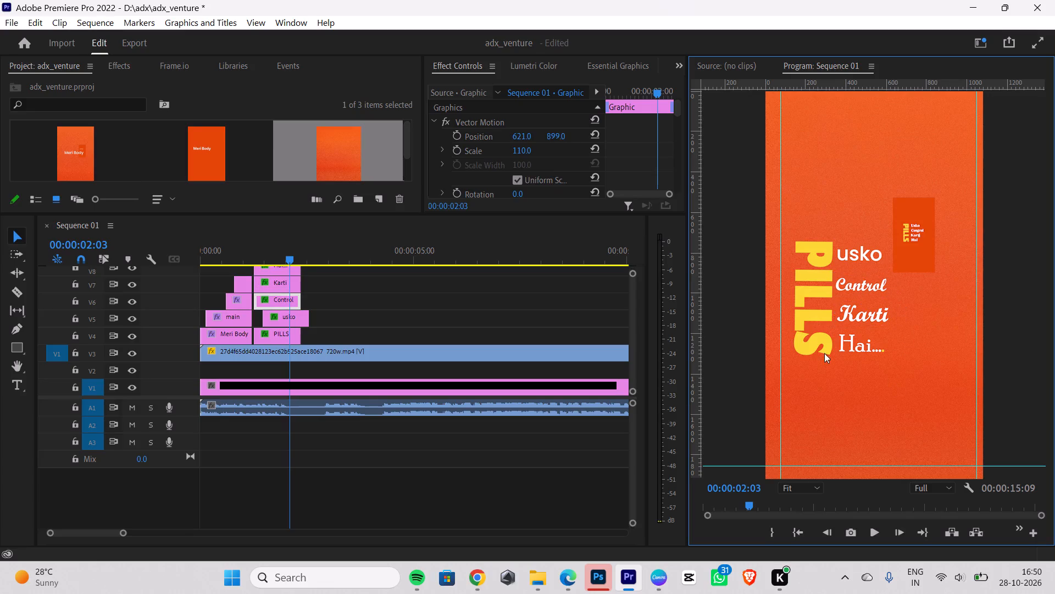
Step frame by frame through the PILLS caption group to examine when each word appears in the reference inset.
key(Left)
key(Left)
key(Left)
key(Left)
key(Left)
key(Left)
key(Left)
key(Left)
key(Left)
key(Left)
key(Left)
key(Left)
key(Left)
key(Left)
key(Left)
key(Left)
key(Left)
key(Left)
key(Left)
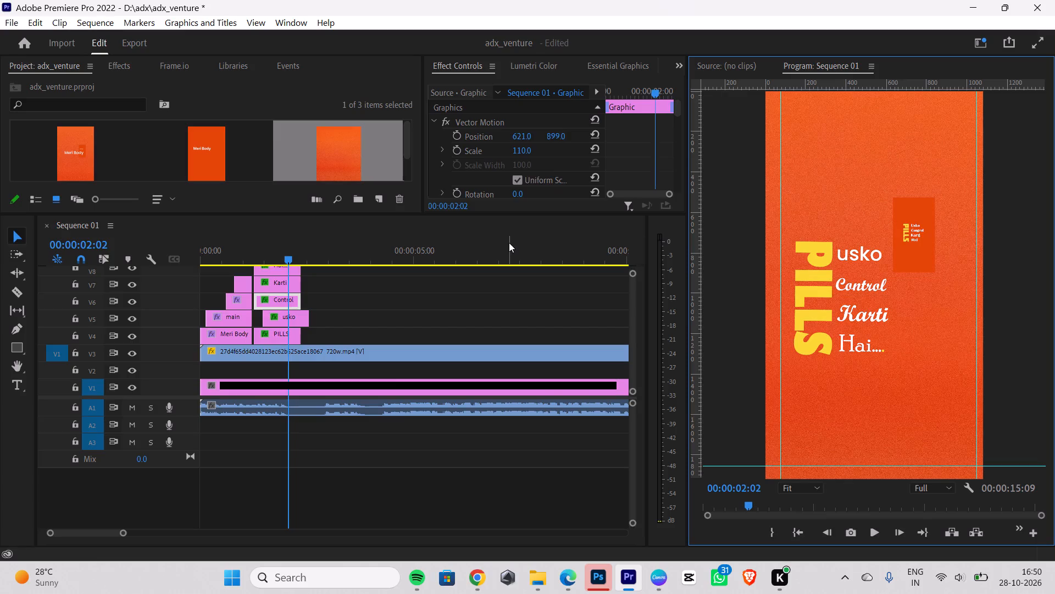
key(Left)
key(Left)
key(Left)
key(Left)
key(Left)
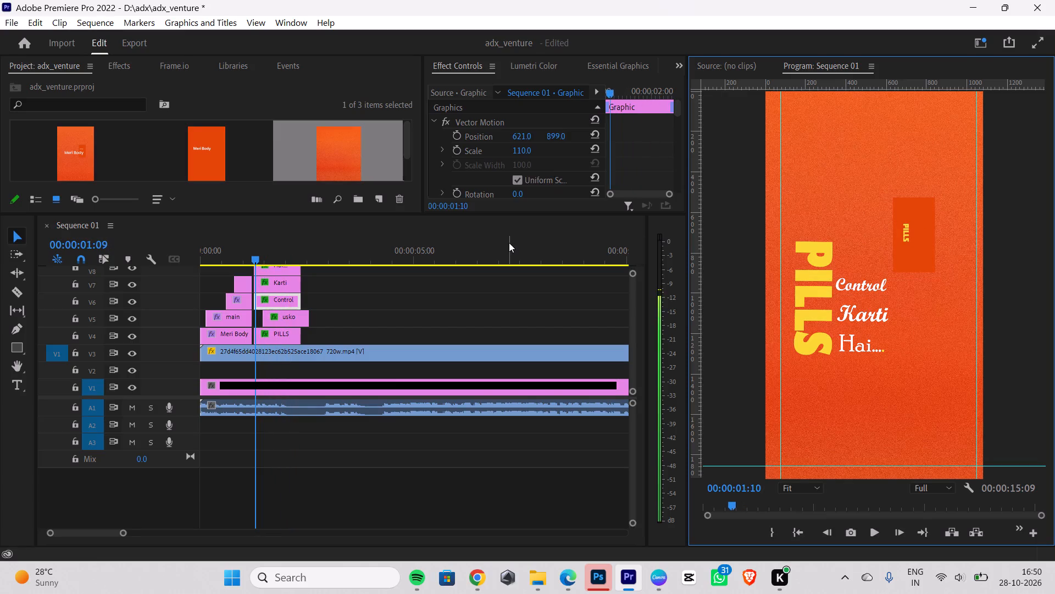
key(Right)
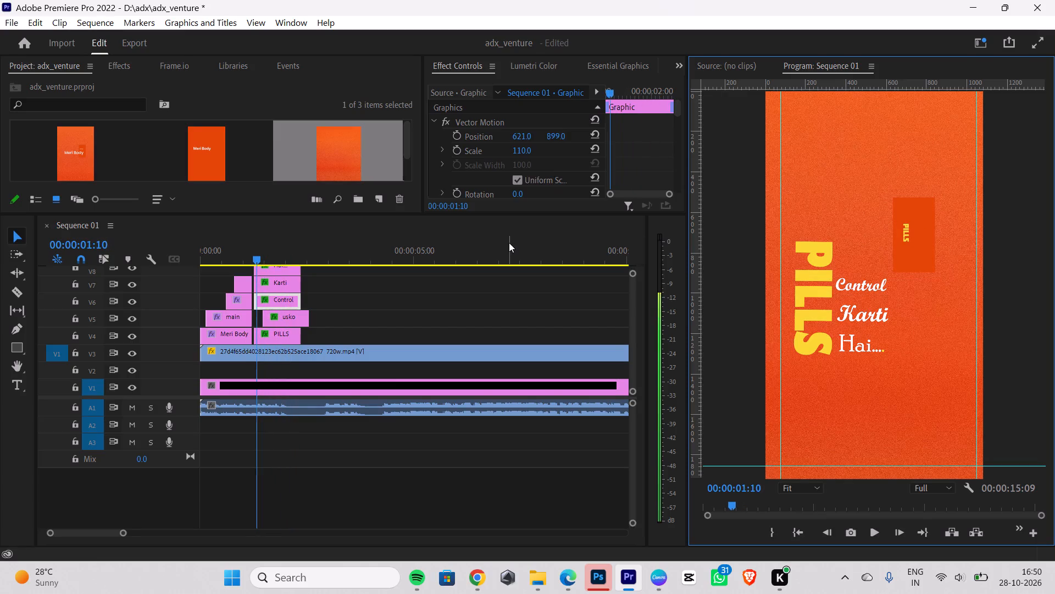
key(Right)
key(Right)
key(Right)
key(Right)
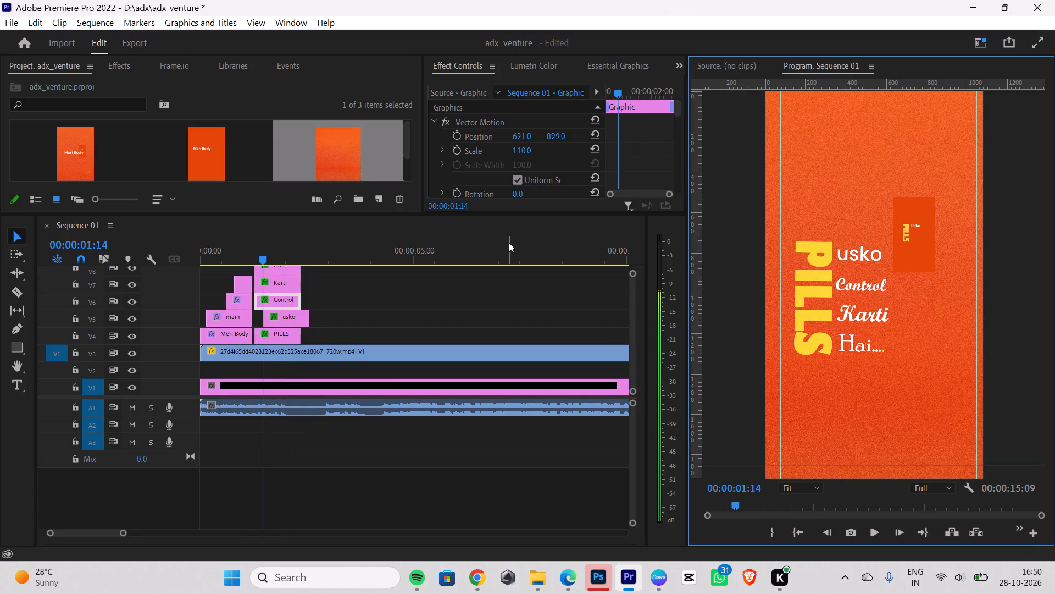
key(Right)
key(Right)
key(Right)
key(Right)
key(Right)
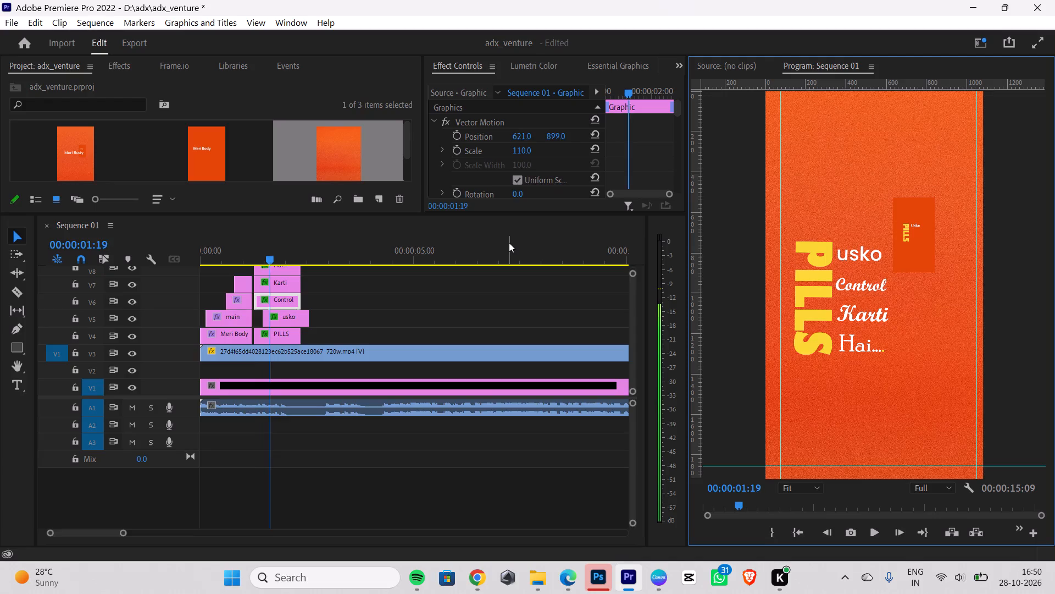
key(Right)
key(Right)
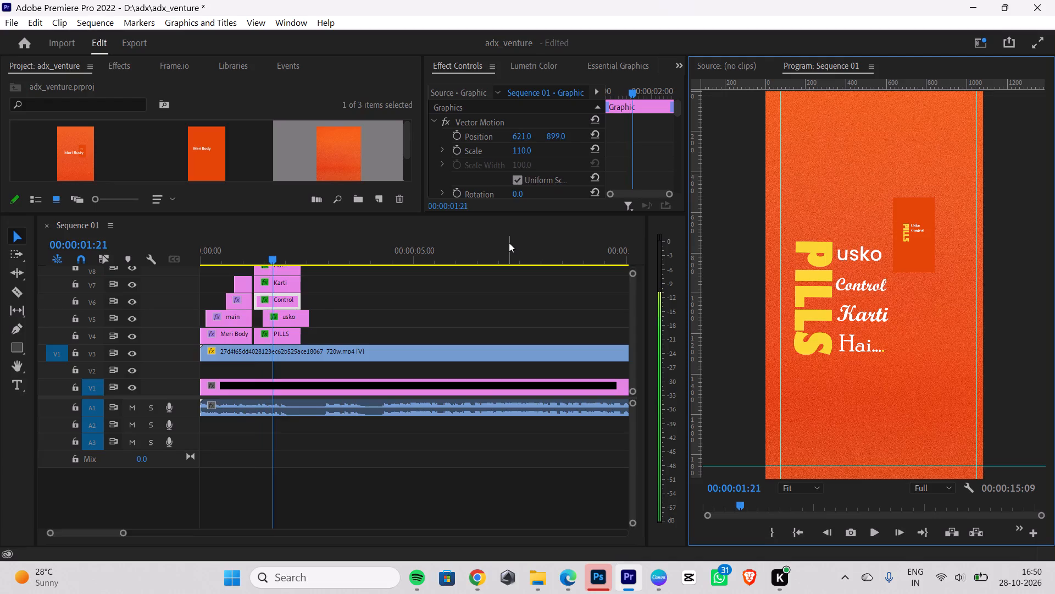
key(Left)
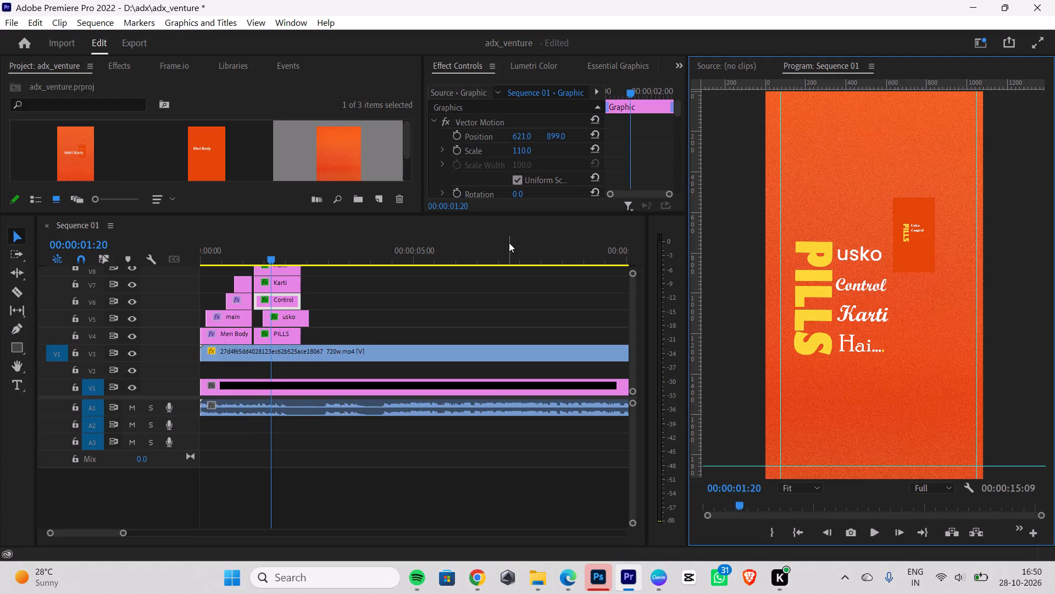
key(Left)
key(Left)
key(Left)
key(Left)
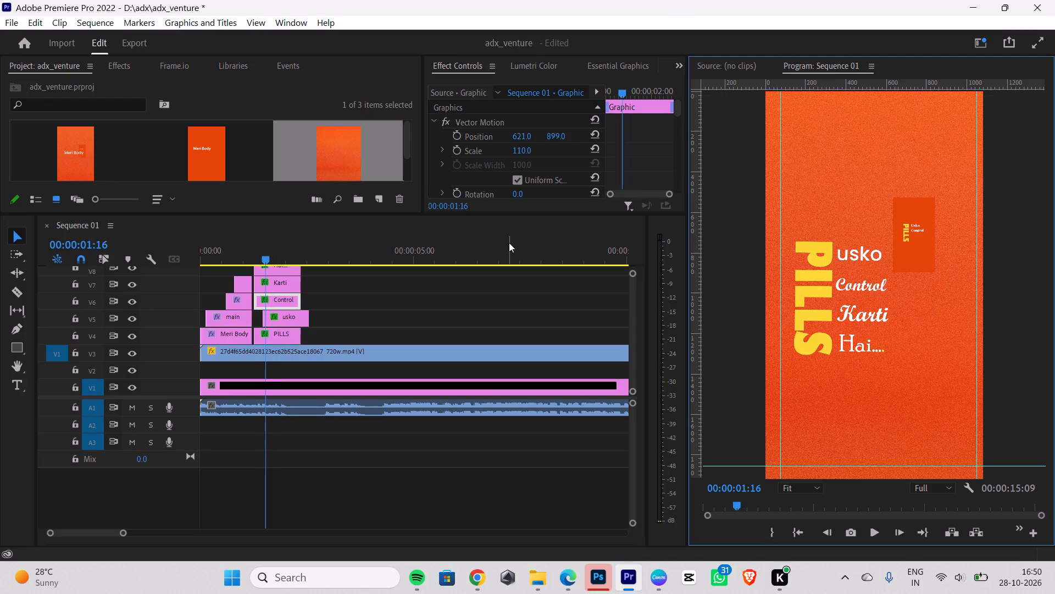
key(Left)
key(Left)
key(Left)
key(Left)
key(Left)
key(Left)
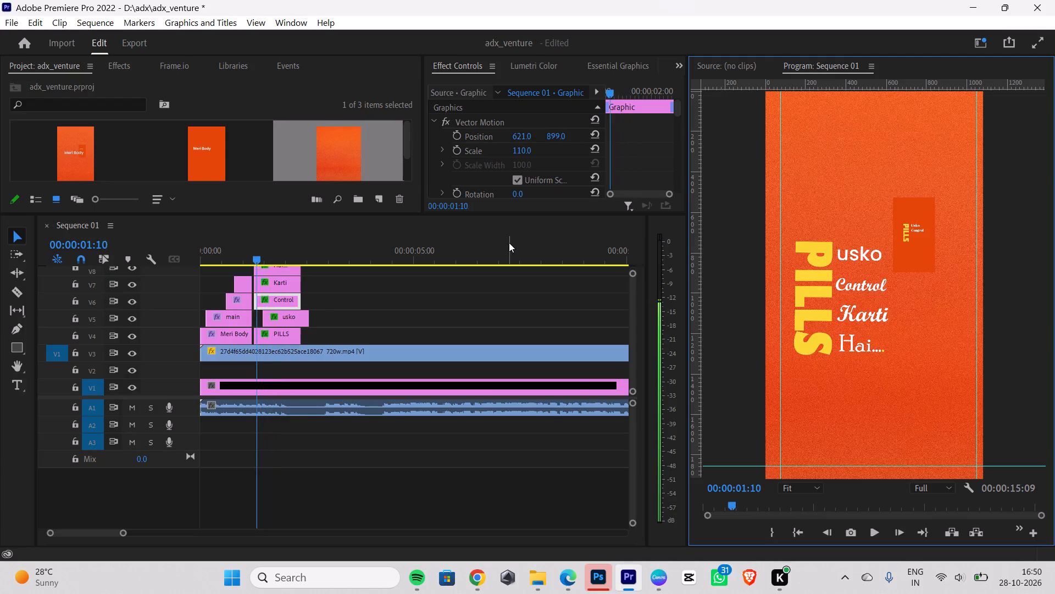
key(Left)
key(Left)
key(Left)
key(Left)
Find the frame where Control appears in the reference and shift the Control clip to start at 00:00:01:21.
key(Right)
key(Right)
key(Right)
key(Right)
key(Right)
key(Right)
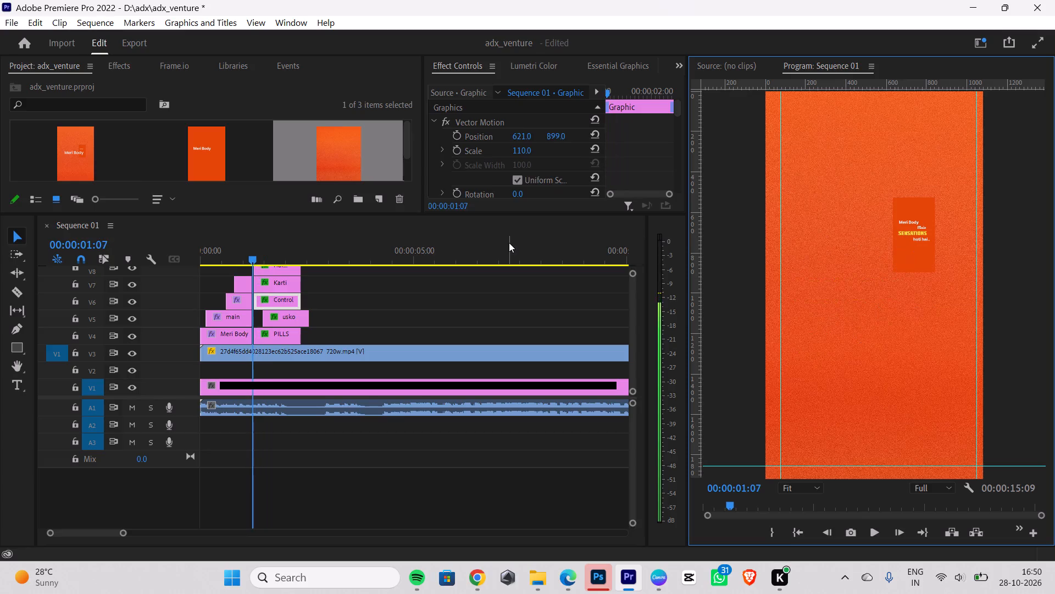
key(Right)
key(Right)
key(Right)
key(Right)
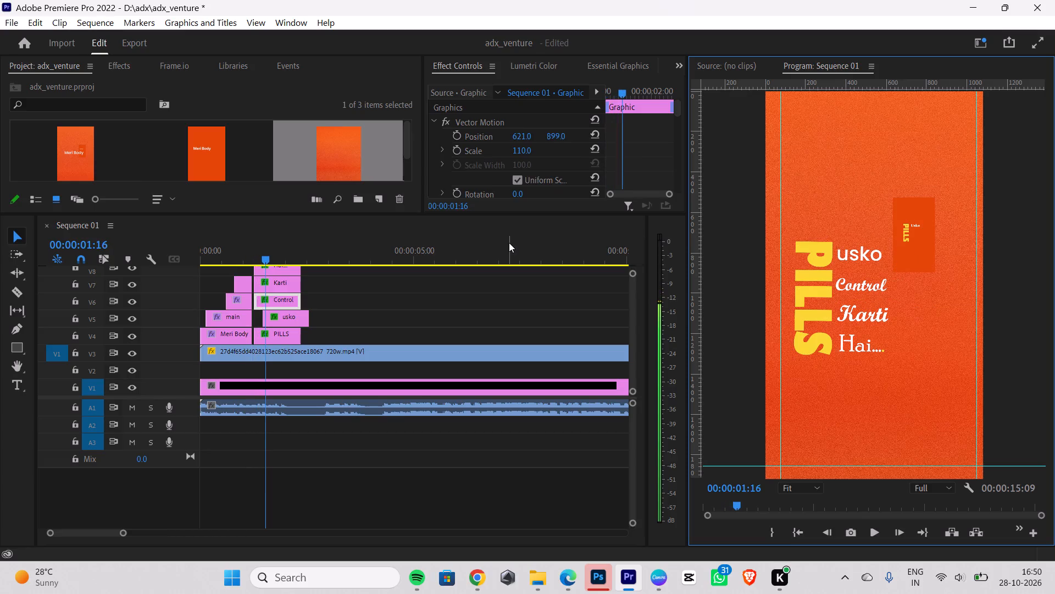
key(Right)
key(Right)
key(Right)
key(Right)
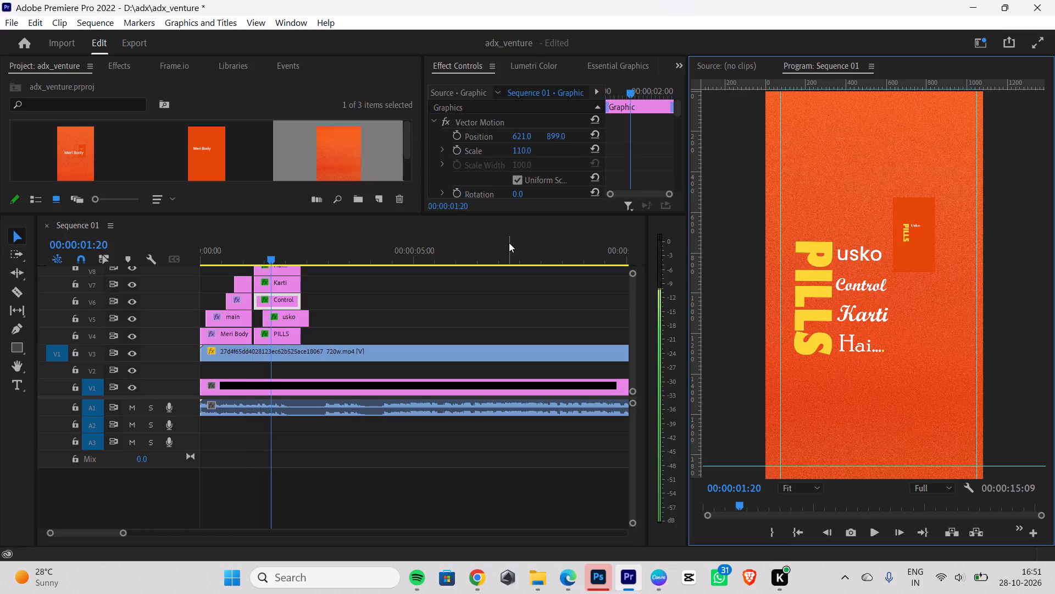
key(Right)
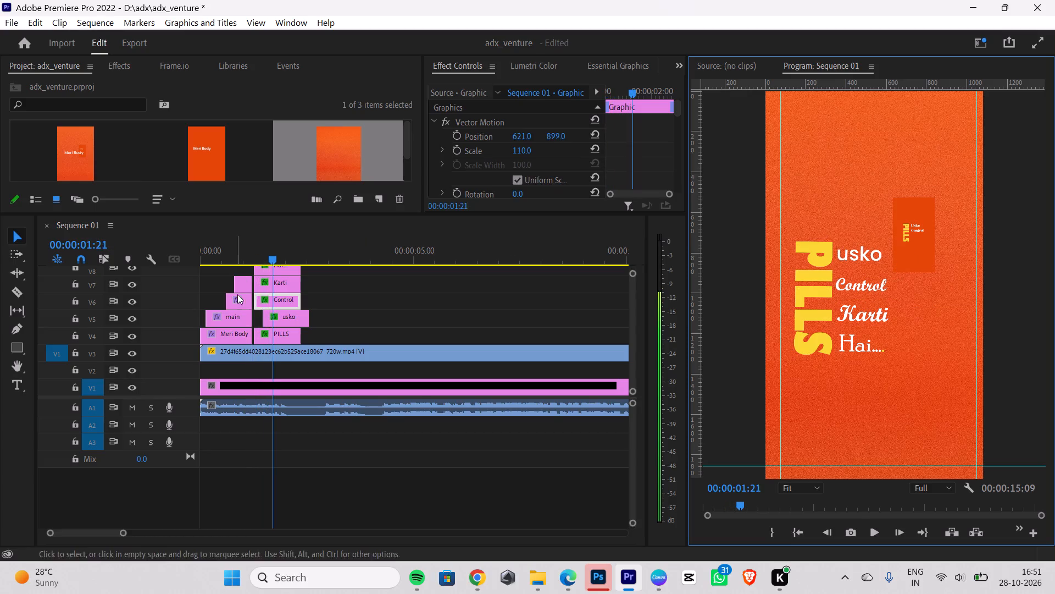
drag(287, 300, 303, 300)
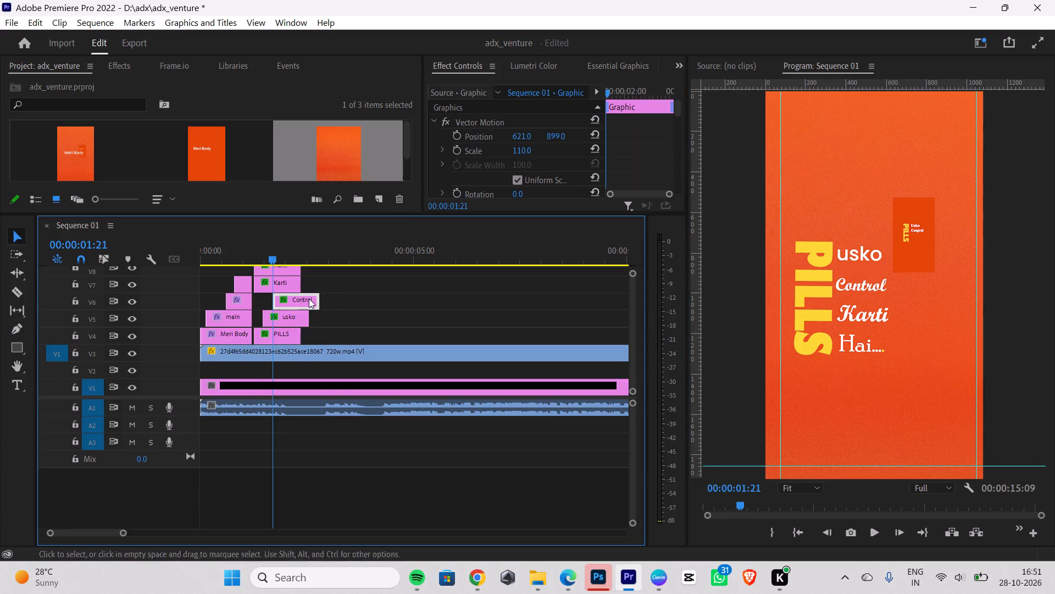
Find the frame where Karti appears in the reference and shift the Karti clip to start at 00:00:01:27.
key(Right)
key(Right)
key(Right)
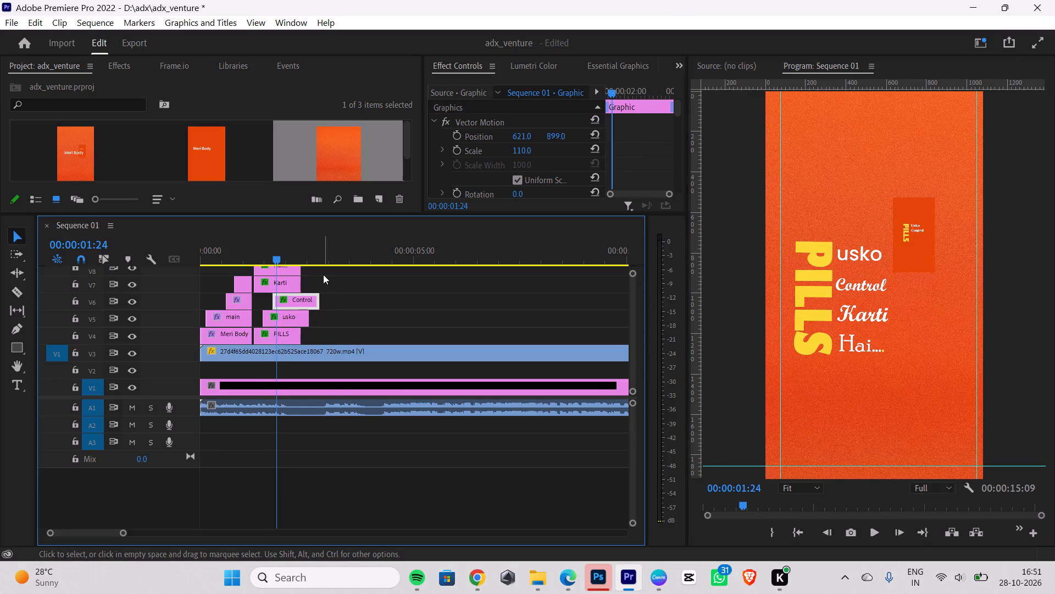
key(Right)
key(Right)
key(Right)
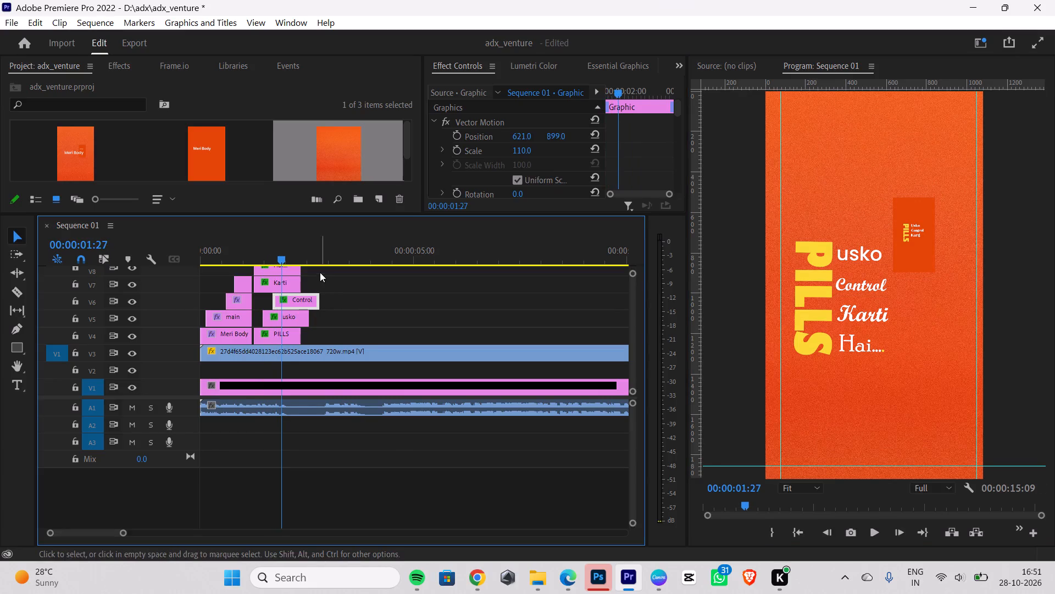
drag(288, 284, 307, 284)
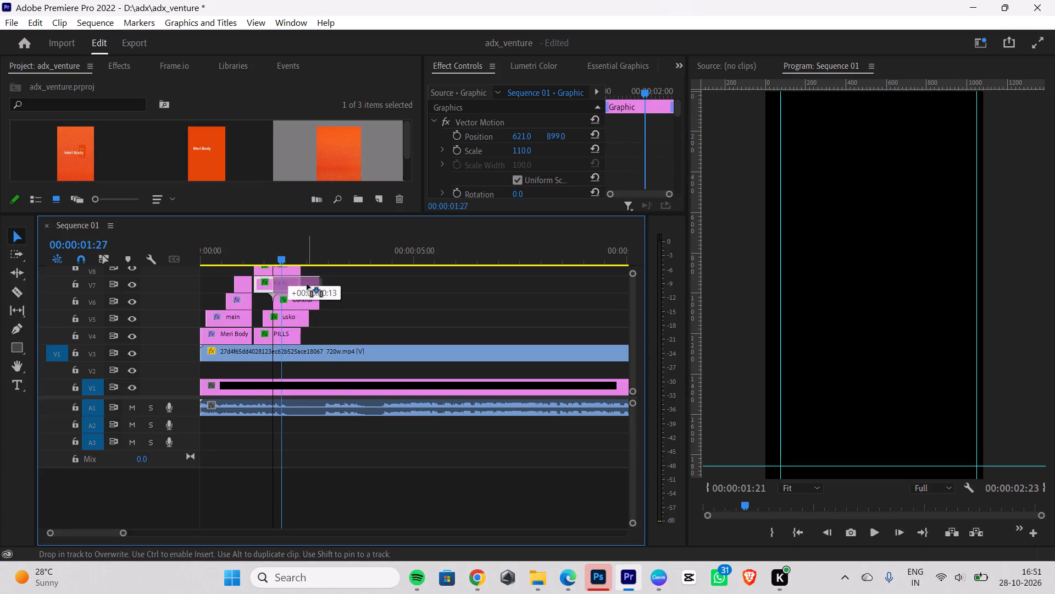
drag(307, 284, 312, 283)
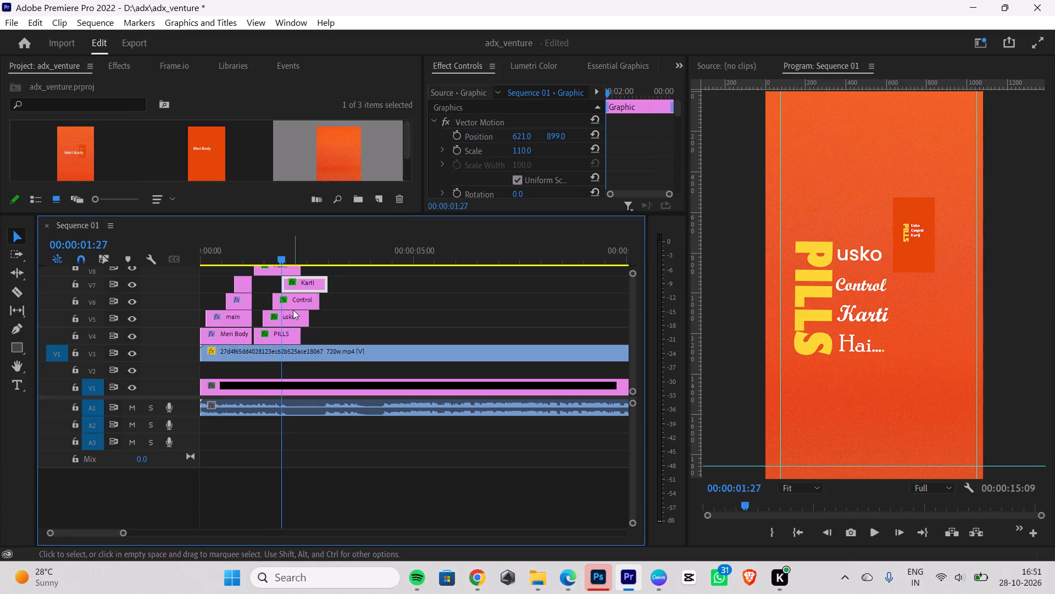
Find the frame where the last word appears in the reference and shift the "Hai...." clip to start at 00:00:01:29.
key(Right)
key(Right)
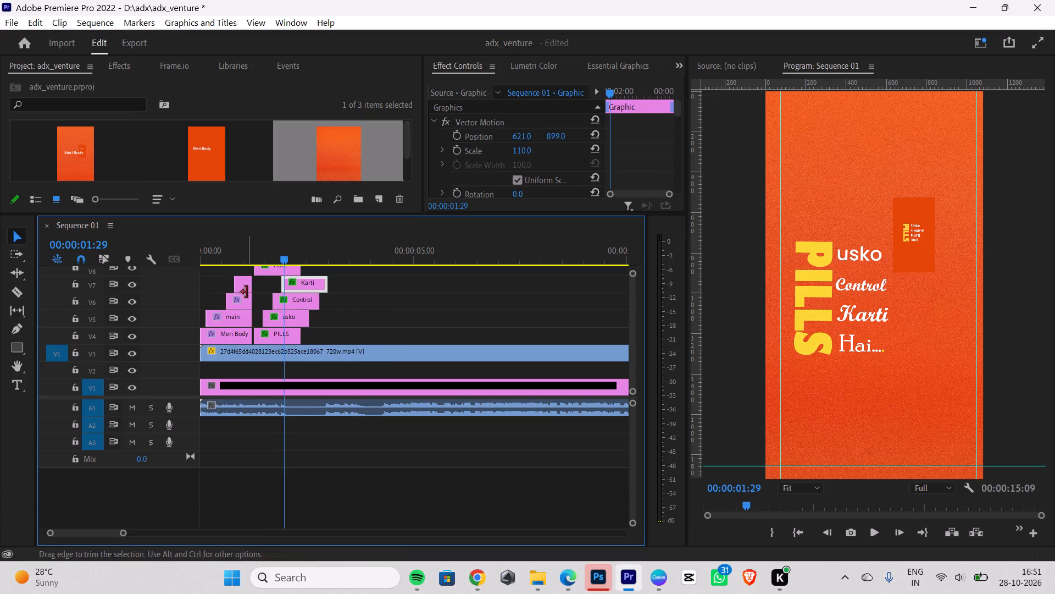
drag(266, 273, 292, 273)
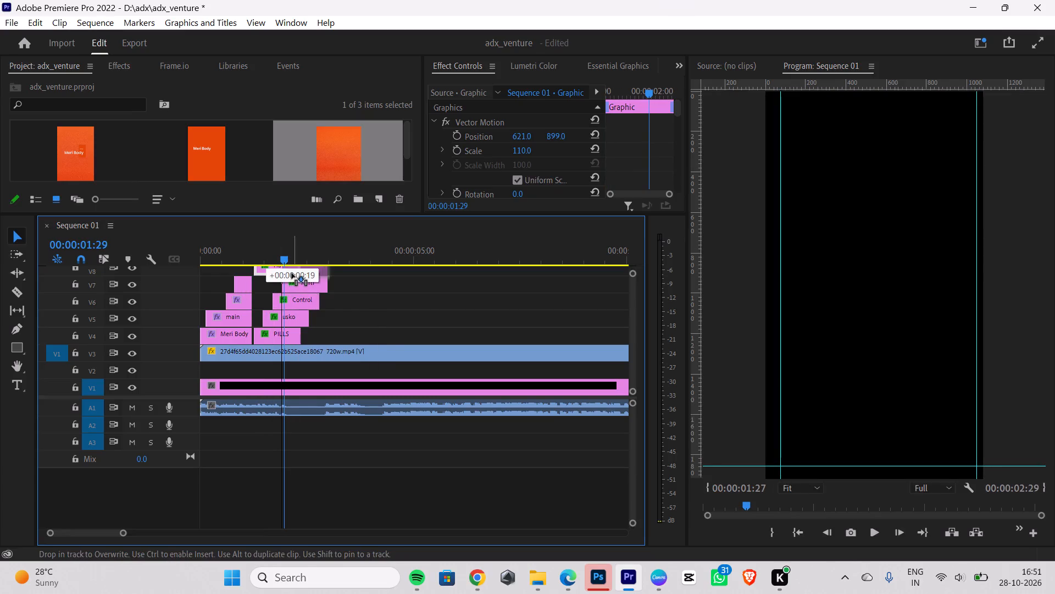
drag(292, 273, 293, 273)
drag(302, 270, 307, 270)
Play the sequence from the start to check both caption groups' word timing against the reference inset.
drag(285, 258, 103, 277)
key(space)
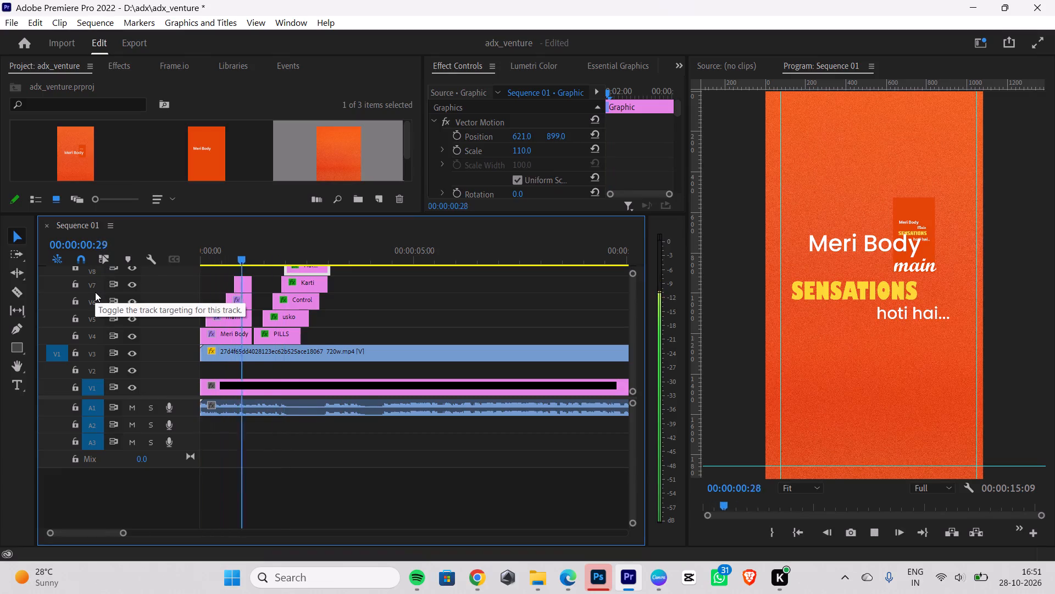
key(space)
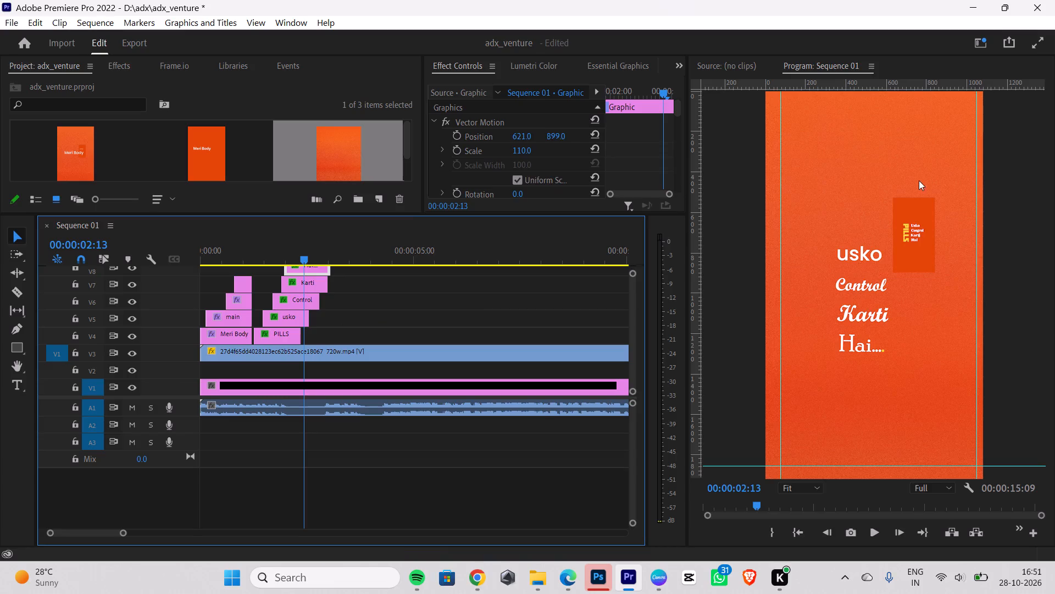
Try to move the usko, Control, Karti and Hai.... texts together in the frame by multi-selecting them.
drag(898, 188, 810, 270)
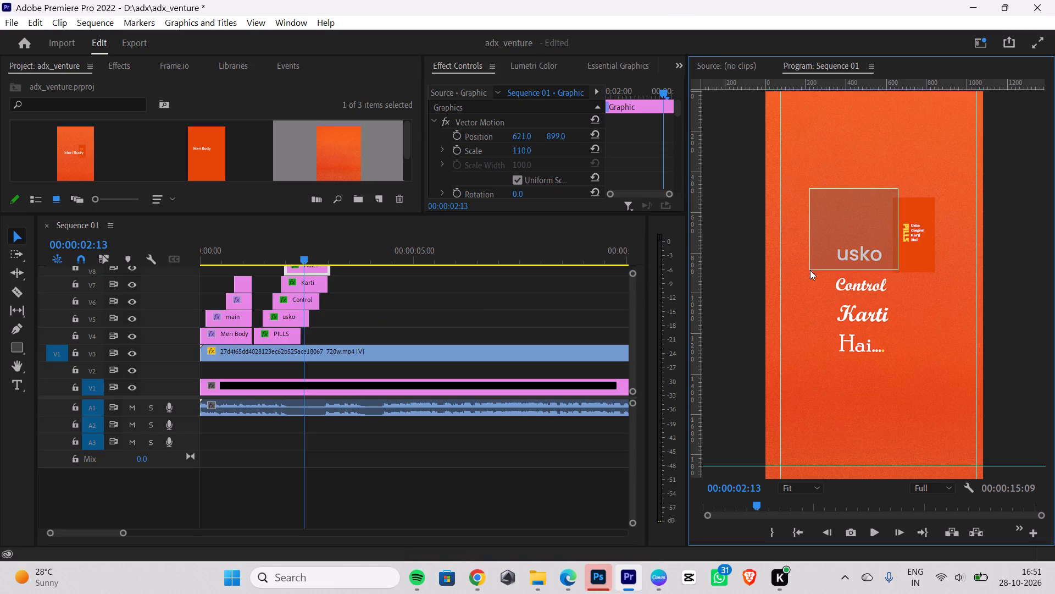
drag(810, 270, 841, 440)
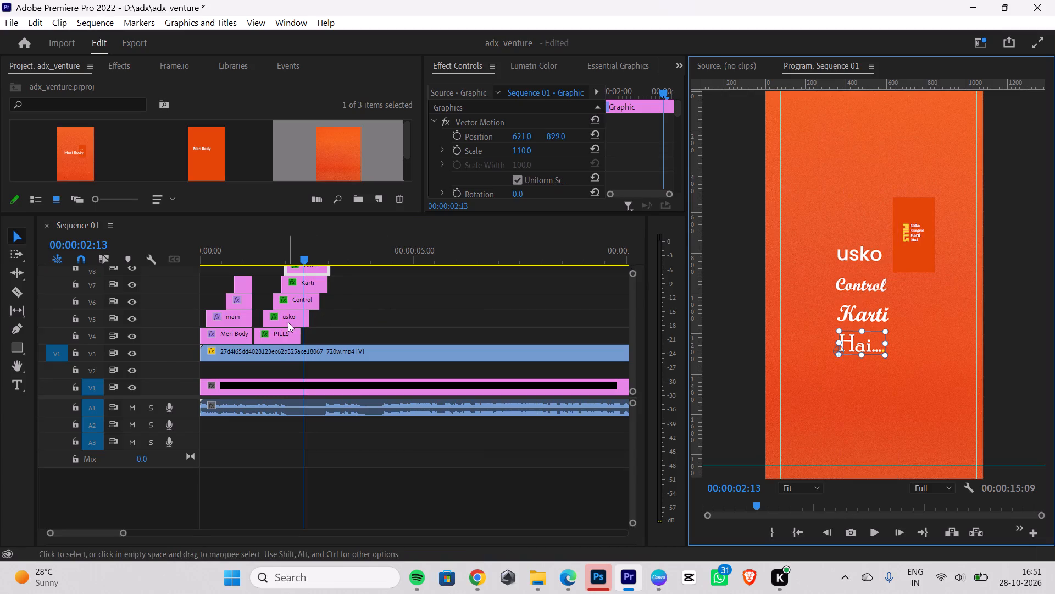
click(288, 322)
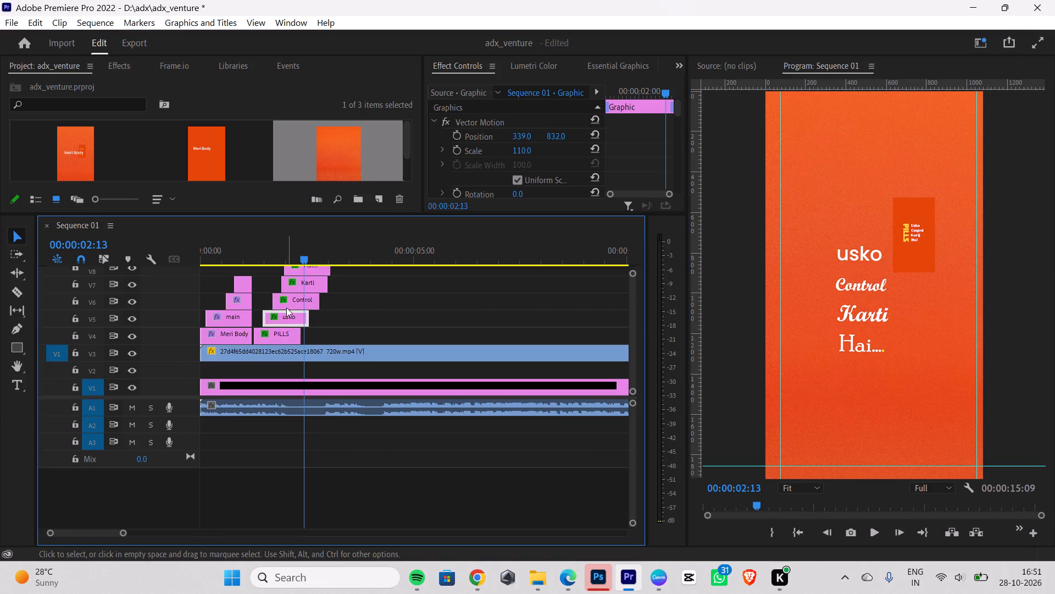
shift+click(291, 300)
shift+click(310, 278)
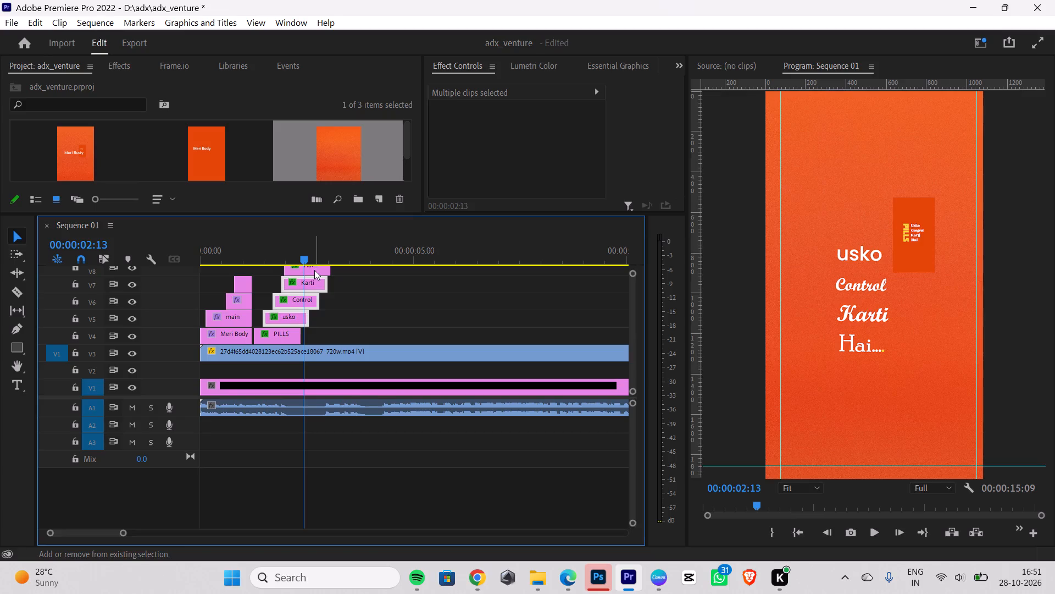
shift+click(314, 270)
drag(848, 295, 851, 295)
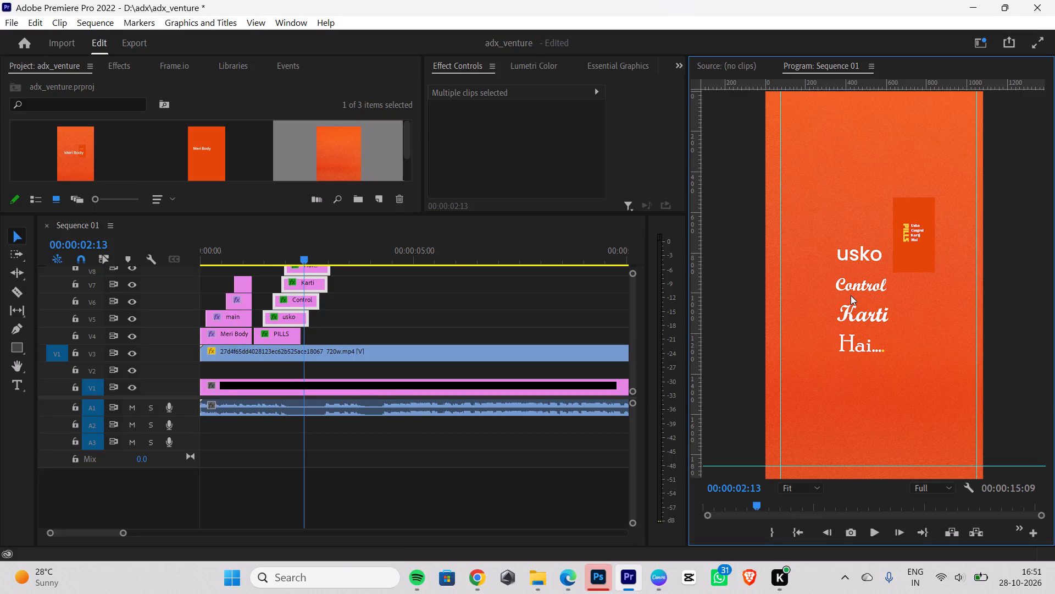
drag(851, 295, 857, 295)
Hide the reference video on track V3 and play the sequence from the start to preview the captions alone.
drag(309, 263, 171, 307)
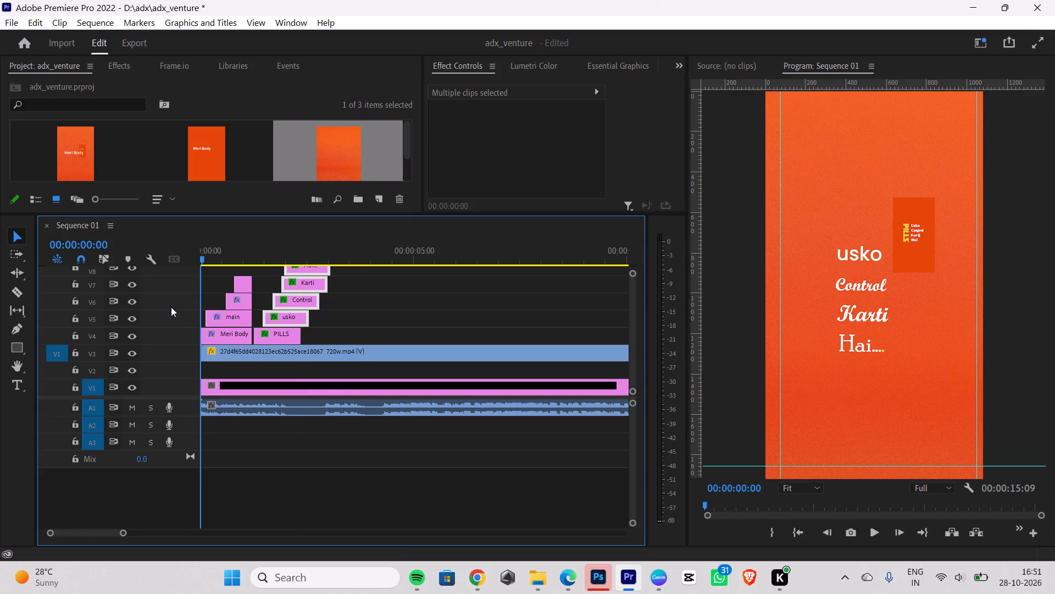
drag(171, 307, 170, 307)
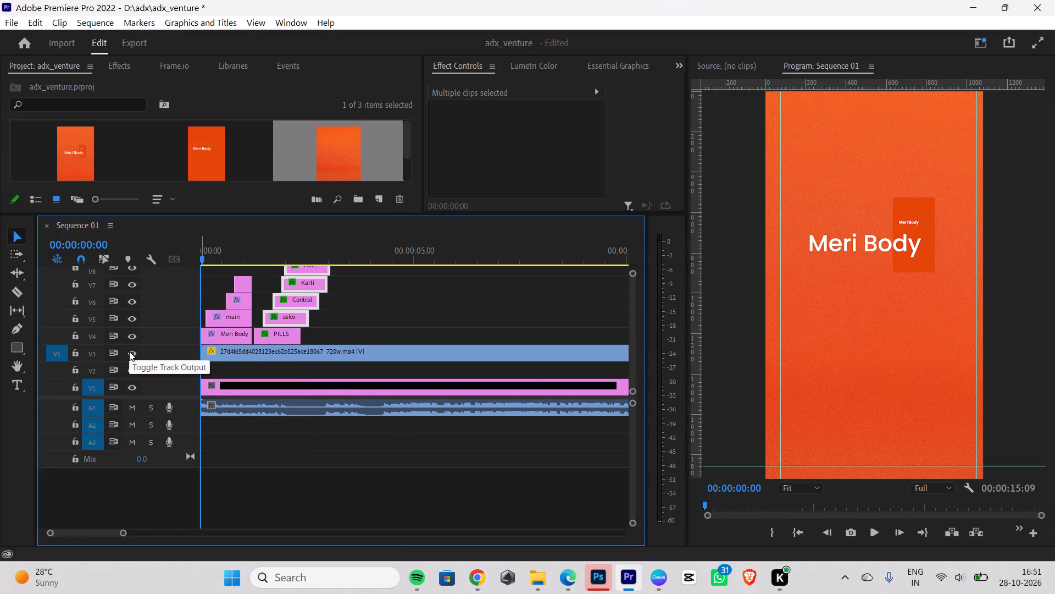
click(129, 351)
key(space)
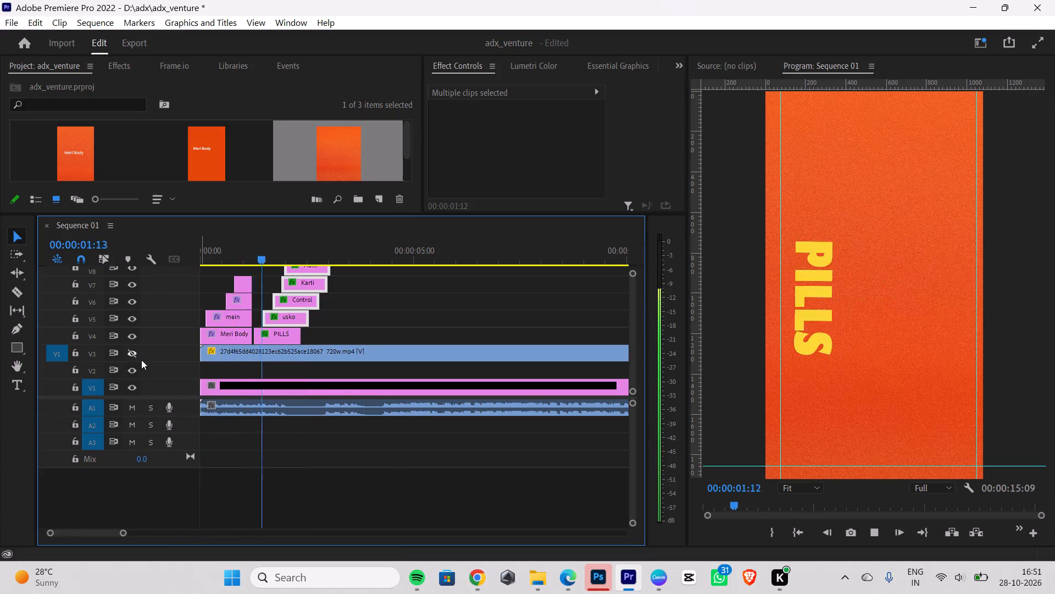
key(space)
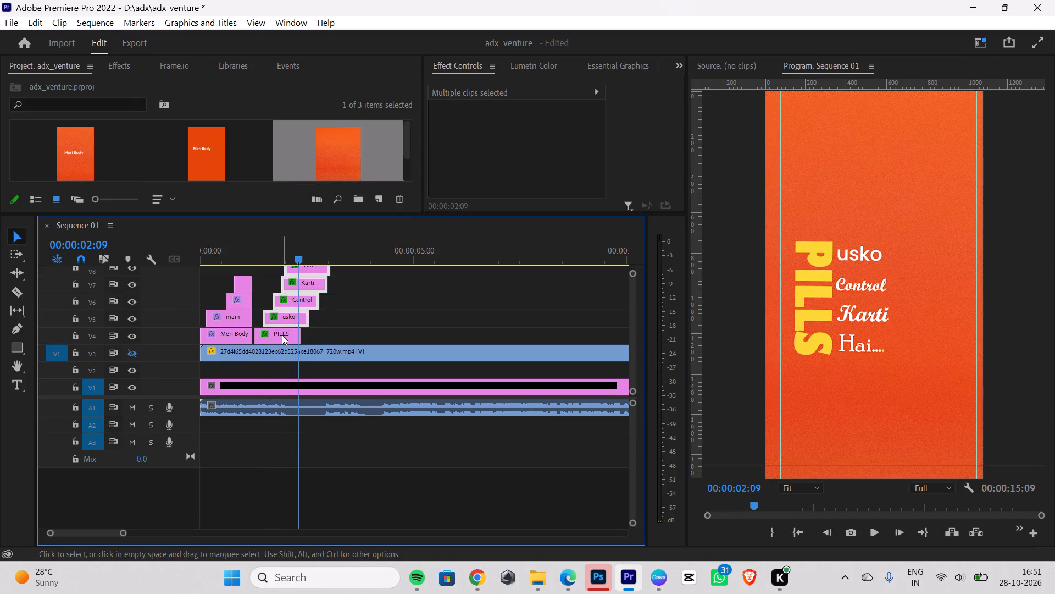
Move usko, Control, Karti and Hai.... one by one to the right, forming a column spaced away from PILLS.
click(283, 321)
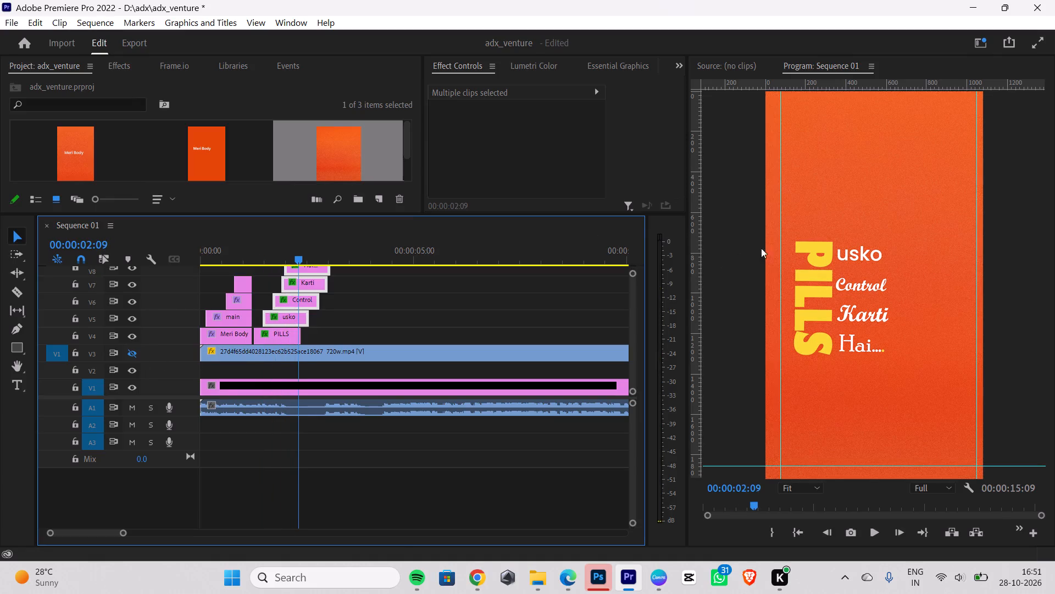
drag(867, 254, 902, 252)
click(859, 282)
drag(856, 285, 867, 280)
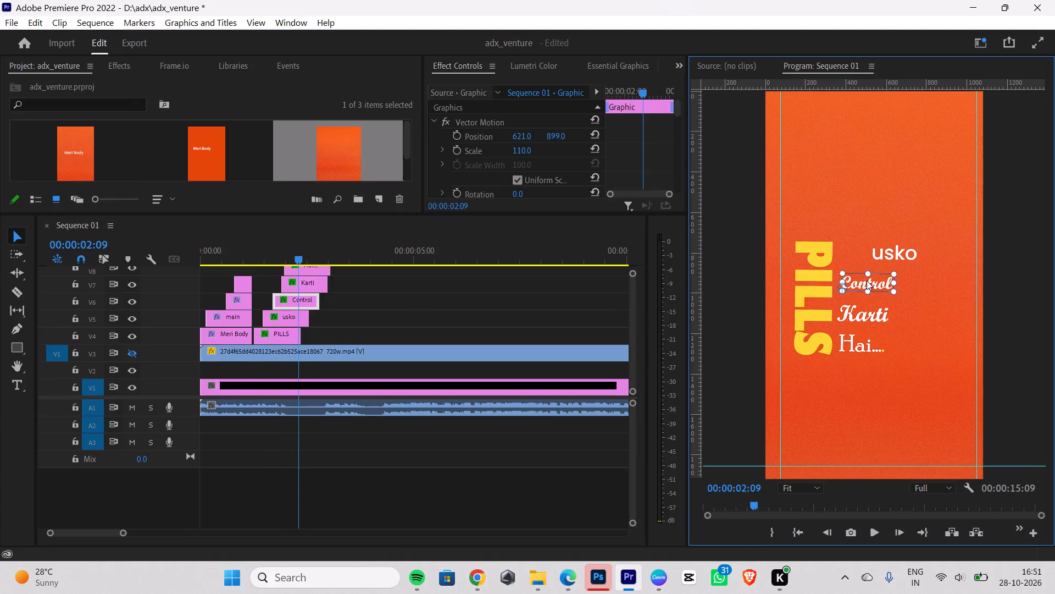
drag(867, 280, 895, 282)
click(957, 356)
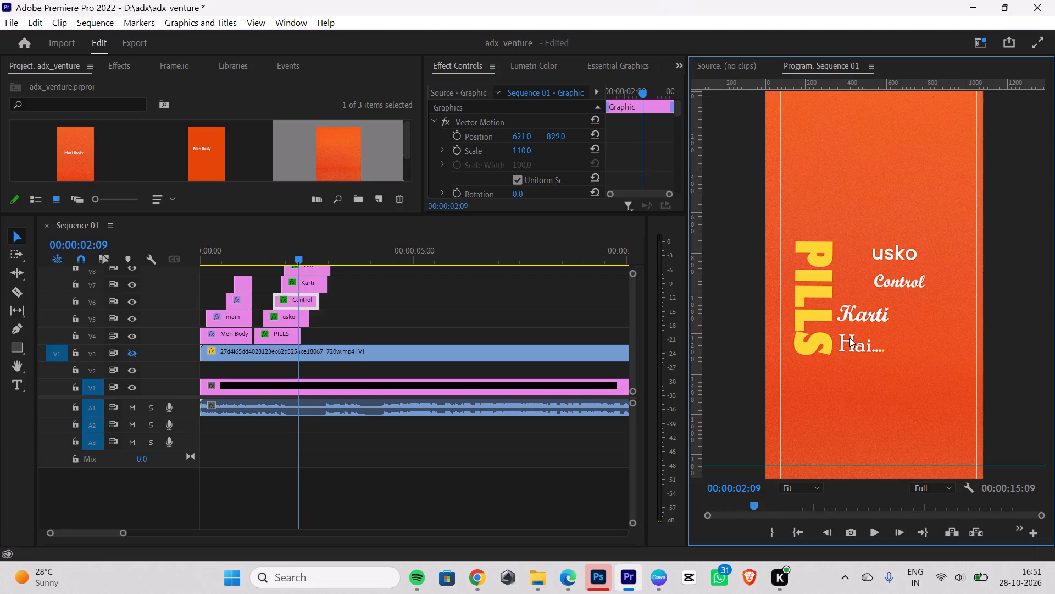
click(854, 316)
drag(852, 316, 892, 311)
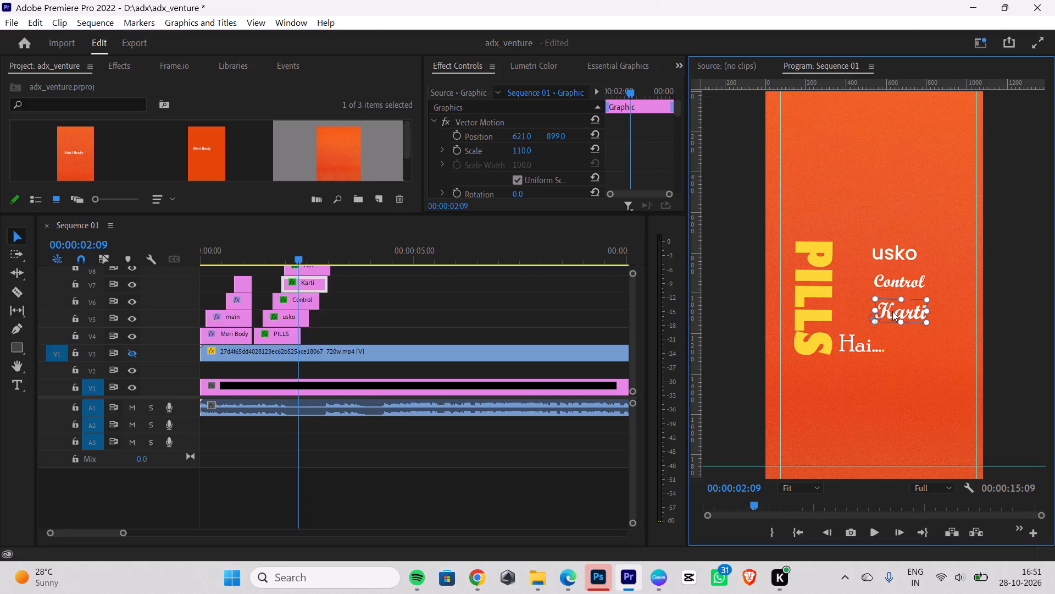
drag(892, 311, 891, 310)
click(899, 371)
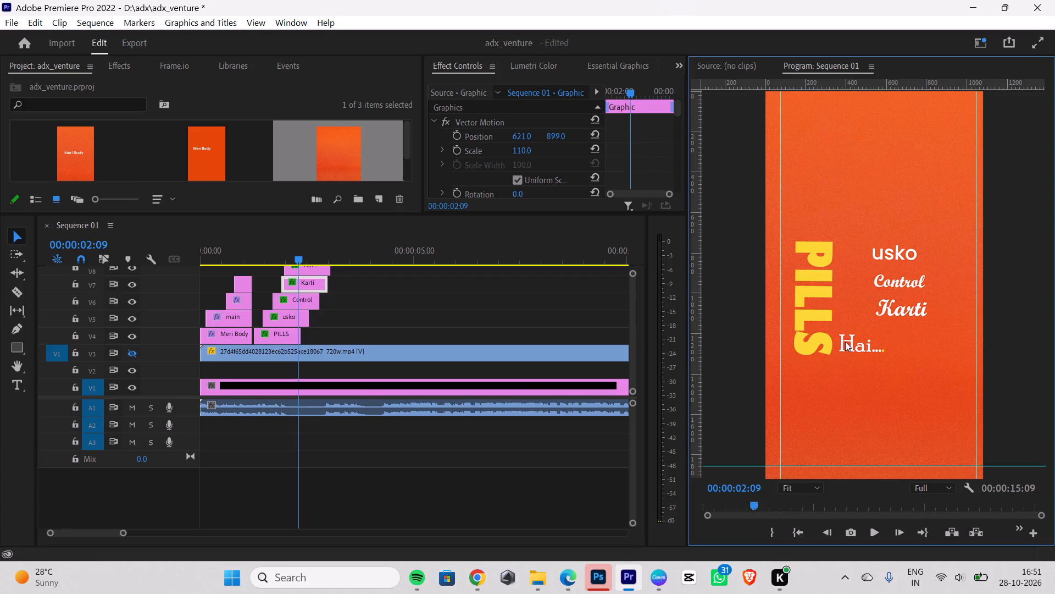
drag(850, 342, 888, 339)
Shift the vertical PILLS text right and slightly down, closer to the column of four words.
drag(815, 305, 827, 307)
drag(809, 288, 829, 289)
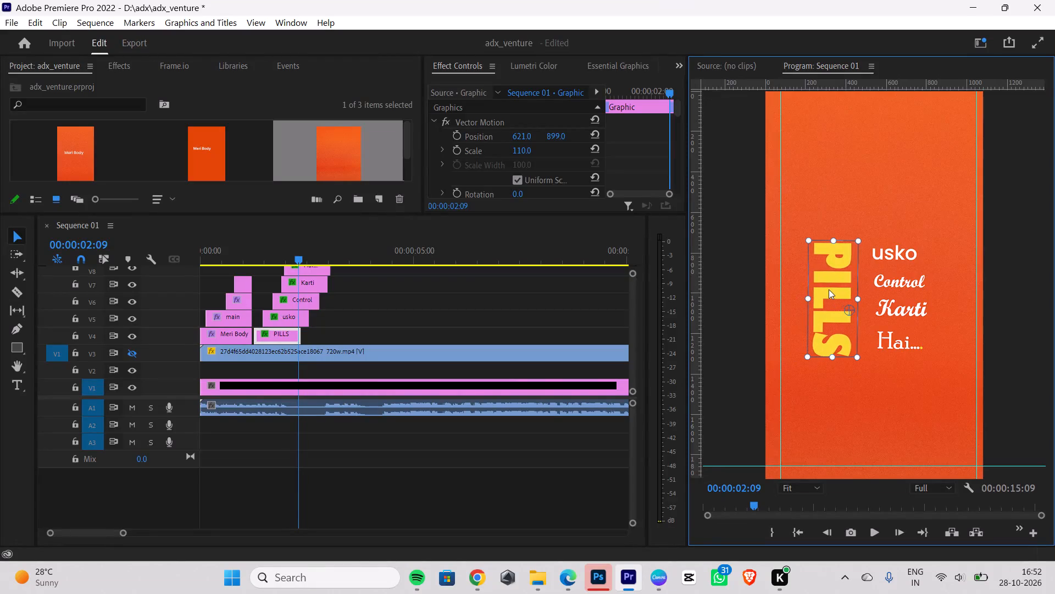
drag(829, 289, 830, 291)
click(834, 393)
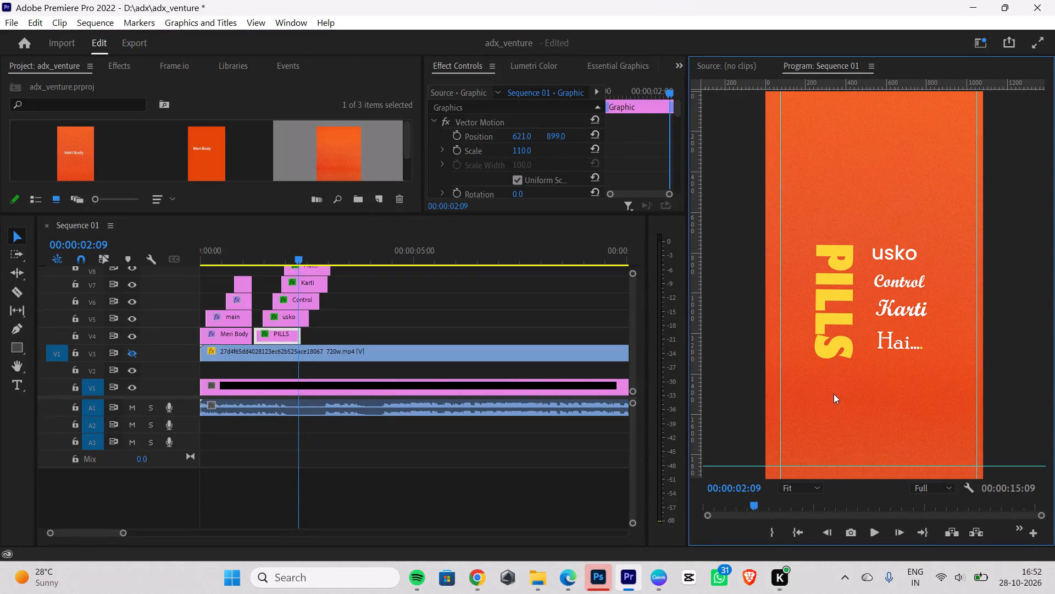
click(839, 320)
Left-align usko, Control and Karti closer to PILLS, setting Control's horizontal position to 574 and Karti's to 569.
drag(895, 252, 890, 253)
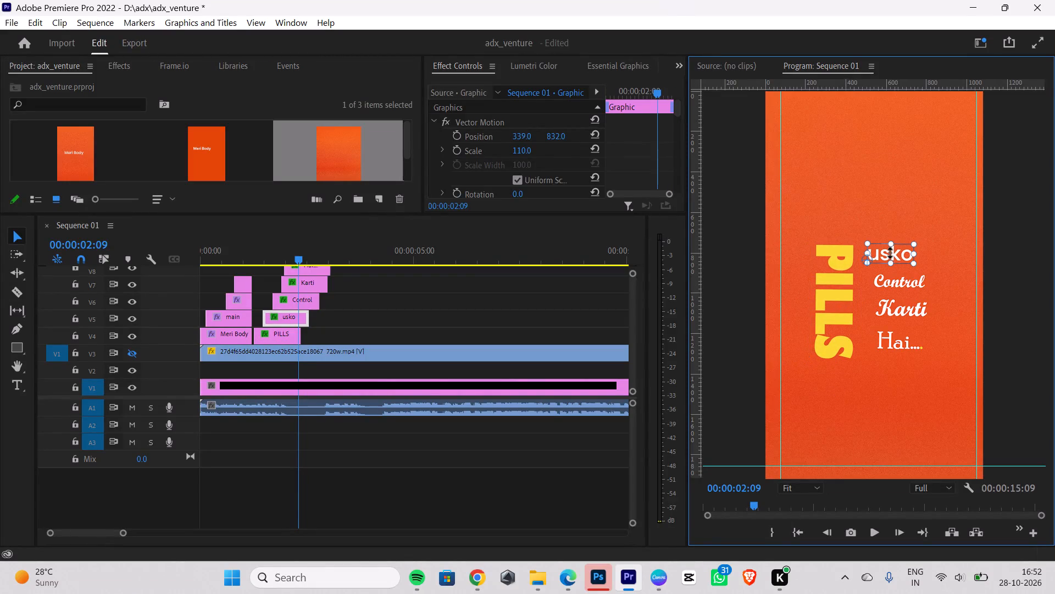
drag(890, 253, 887, 253)
drag(914, 278, 905, 278)
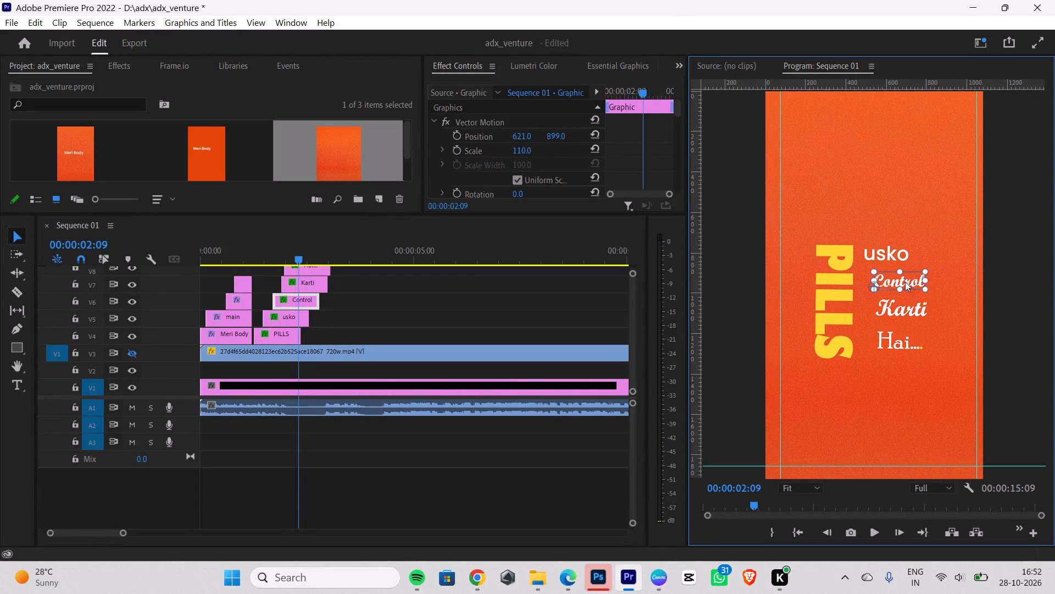
key(ctrl+z)
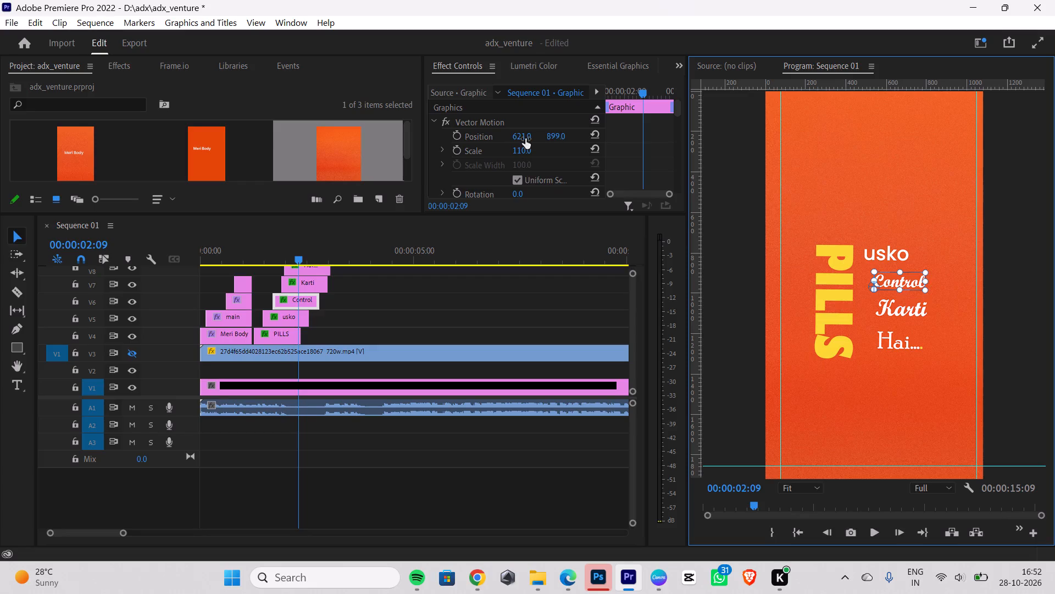
drag(525, 139, 492, 136)
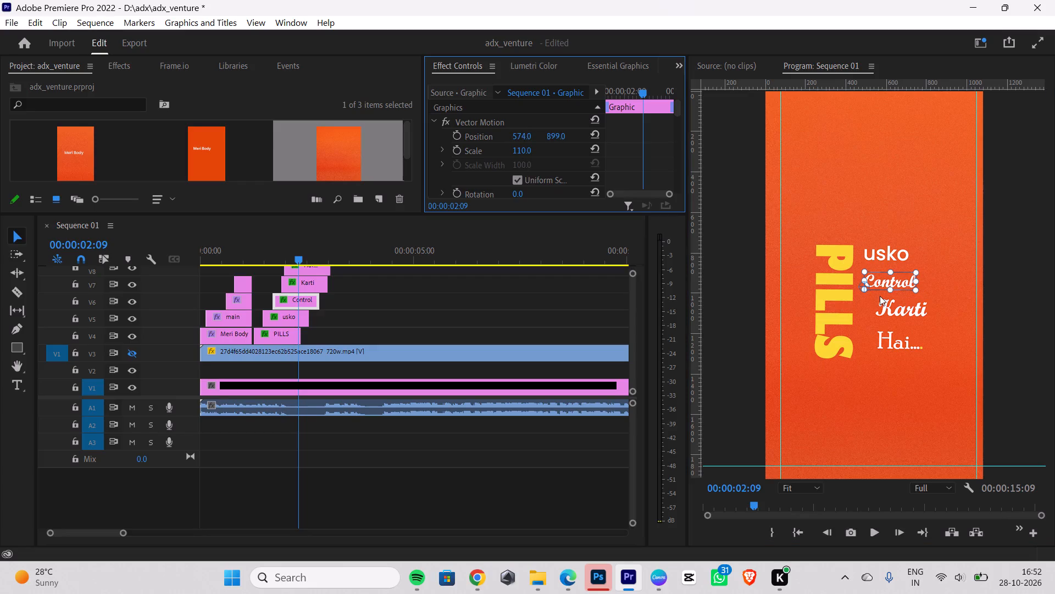
click(896, 304)
drag(523, 134, 499, 134)
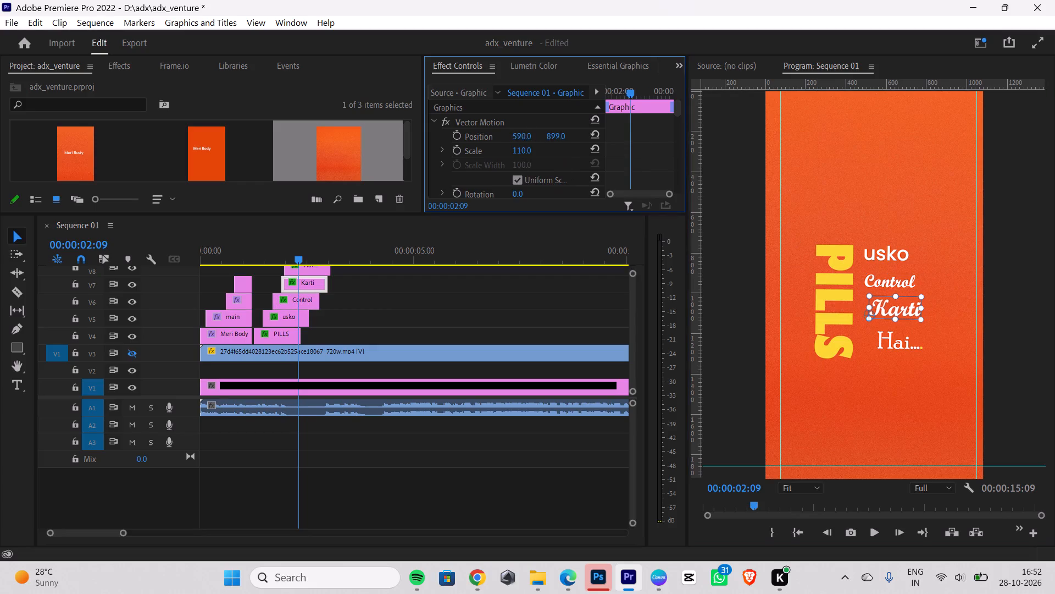
drag(499, 134, 488, 136)
Set the position of the Hai.... text to 576, 922 so it lines up under the words above.
click(902, 346)
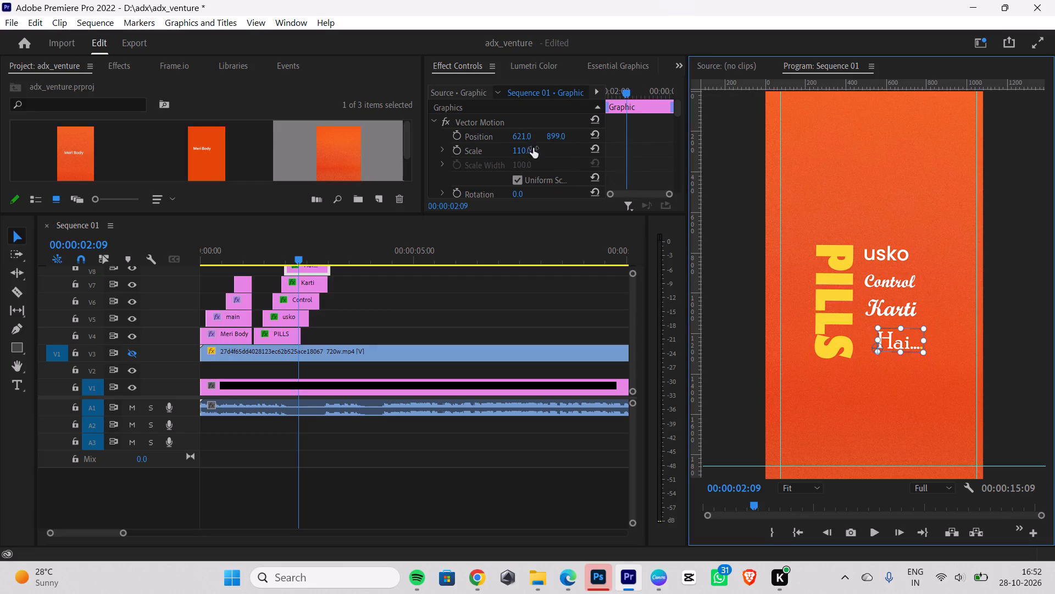
drag(527, 138, 494, 137)
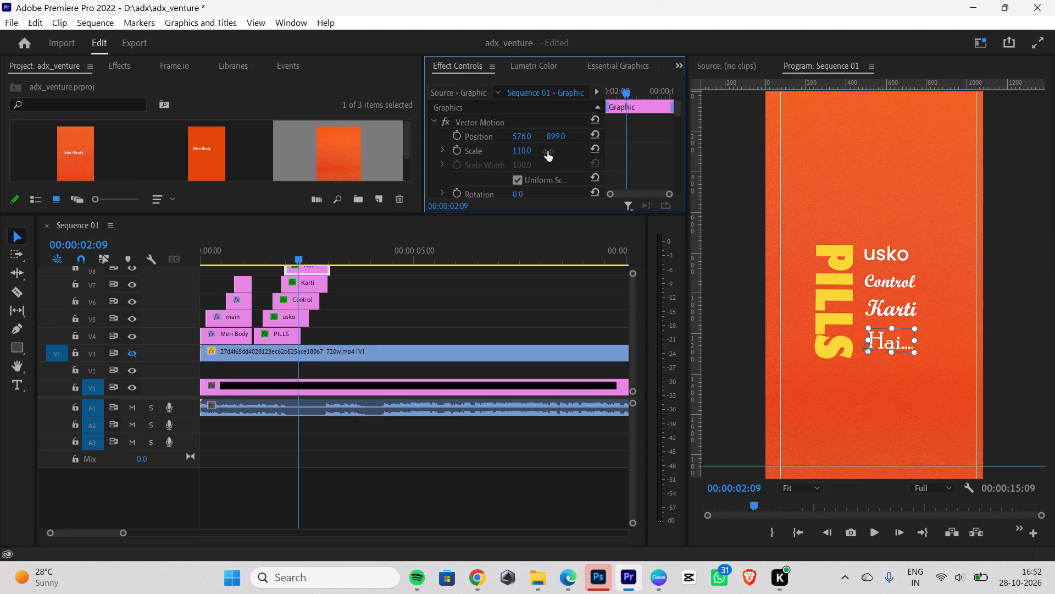
drag(554, 139, 556, 123)
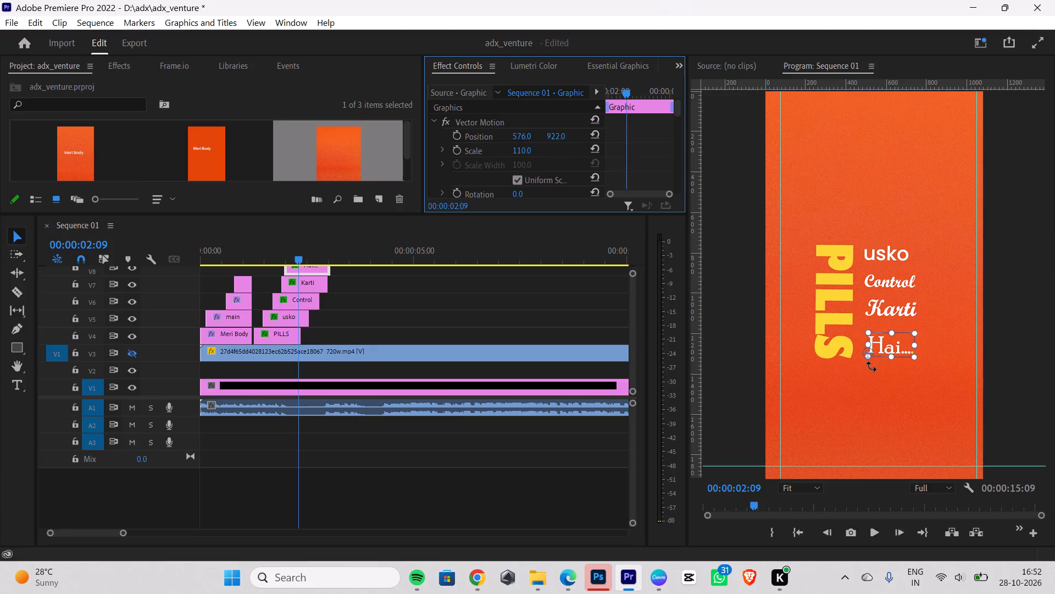
click(862, 403)
Set Karti's vertical position to 919 to even out the line spacing in the column.
click(879, 303)
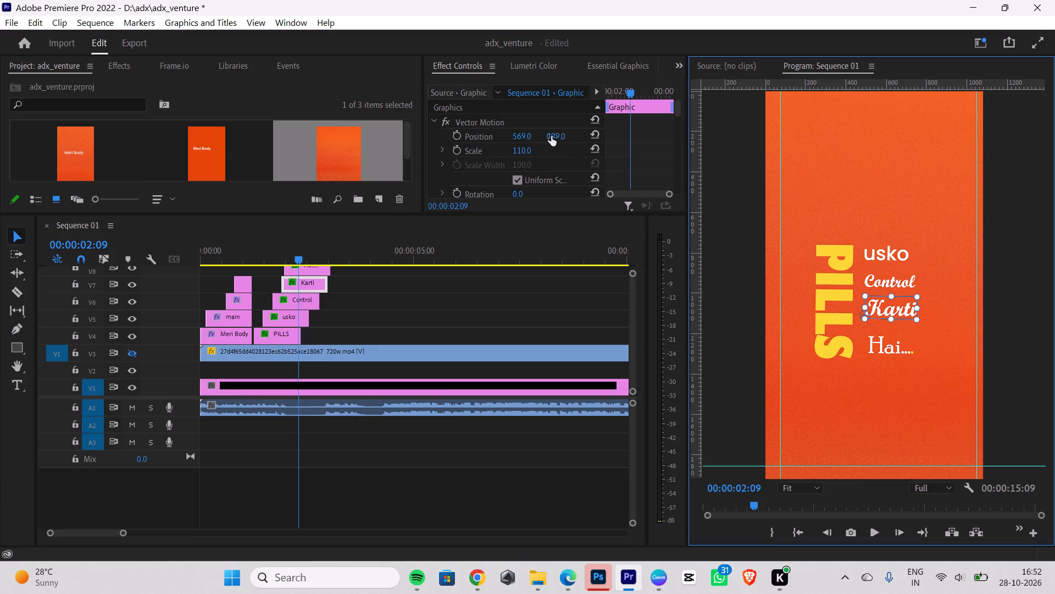
drag(558, 139, 557, 123)
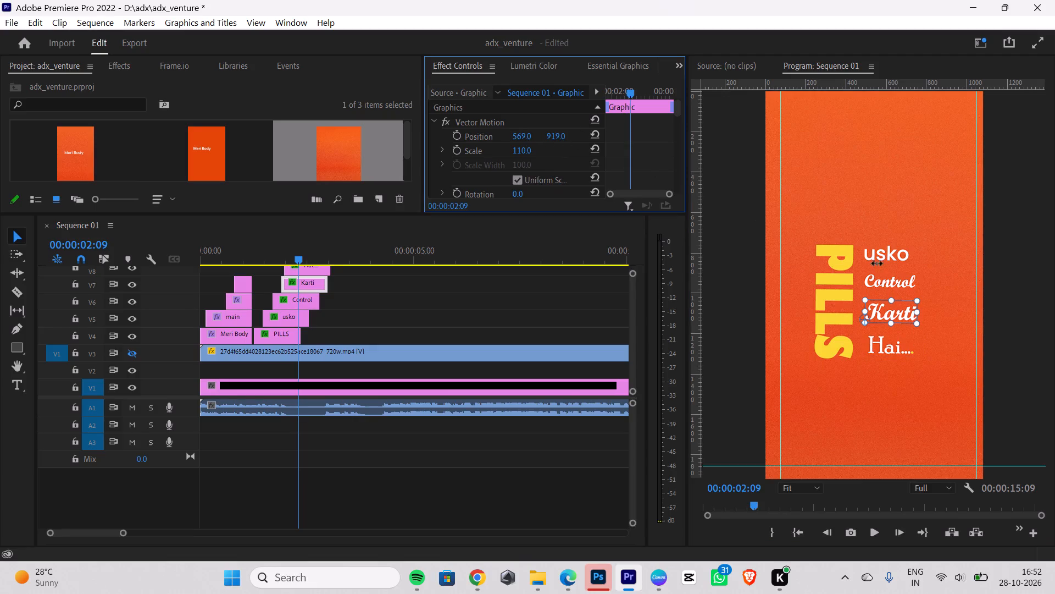
click(877, 382)
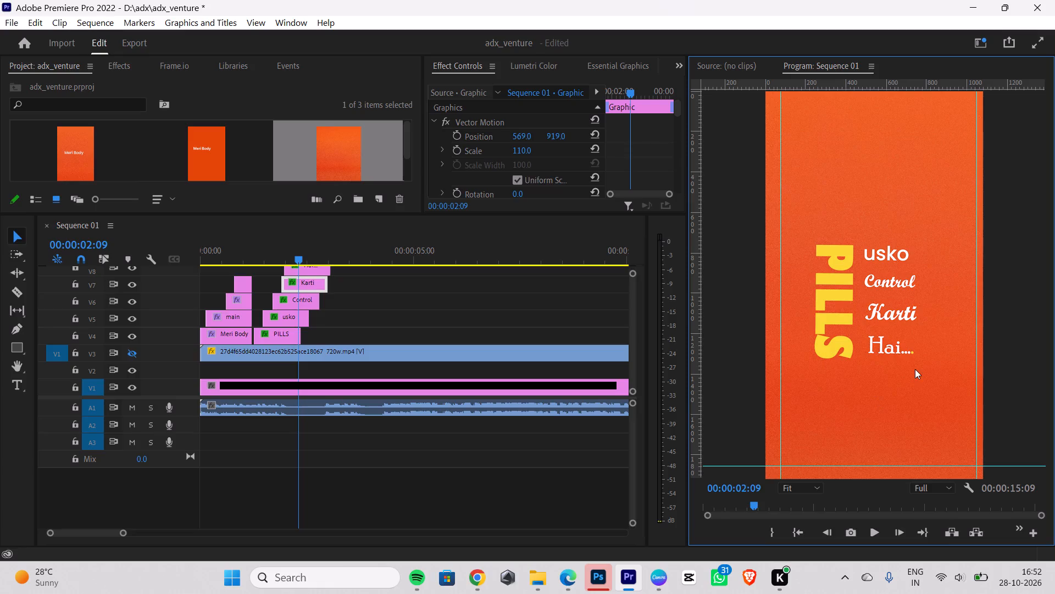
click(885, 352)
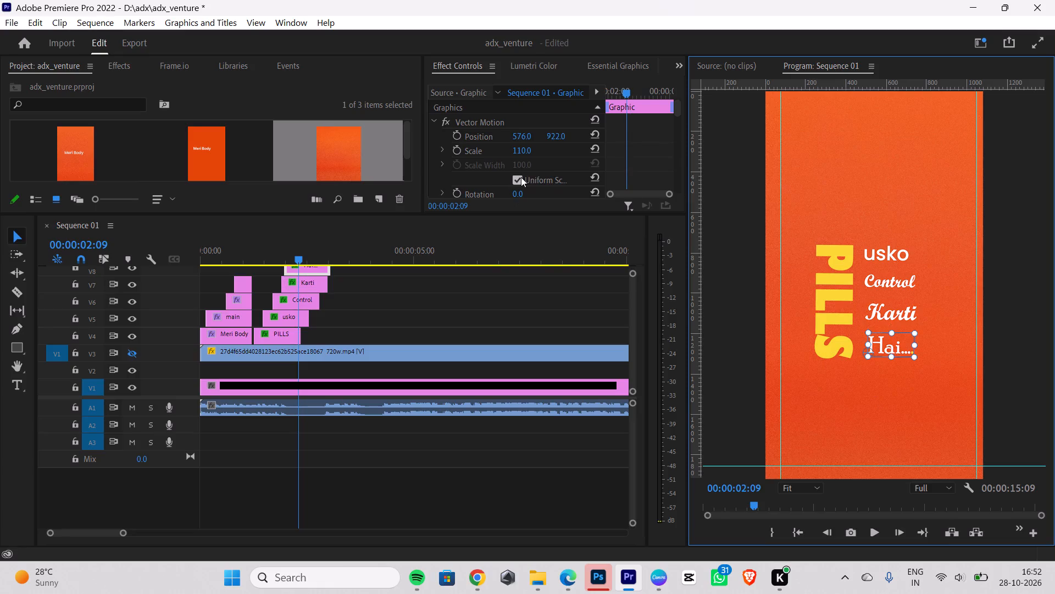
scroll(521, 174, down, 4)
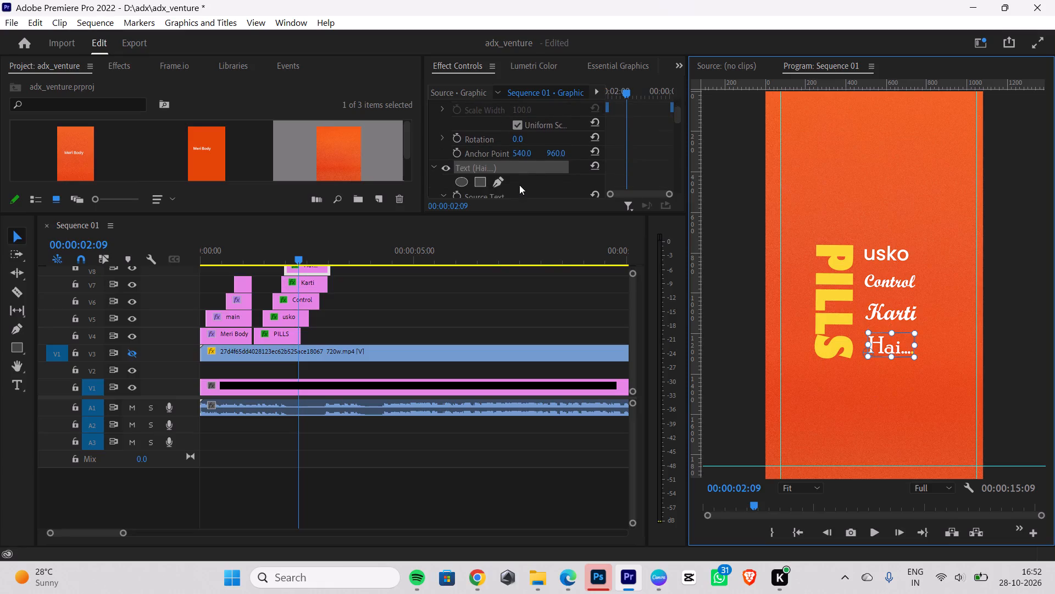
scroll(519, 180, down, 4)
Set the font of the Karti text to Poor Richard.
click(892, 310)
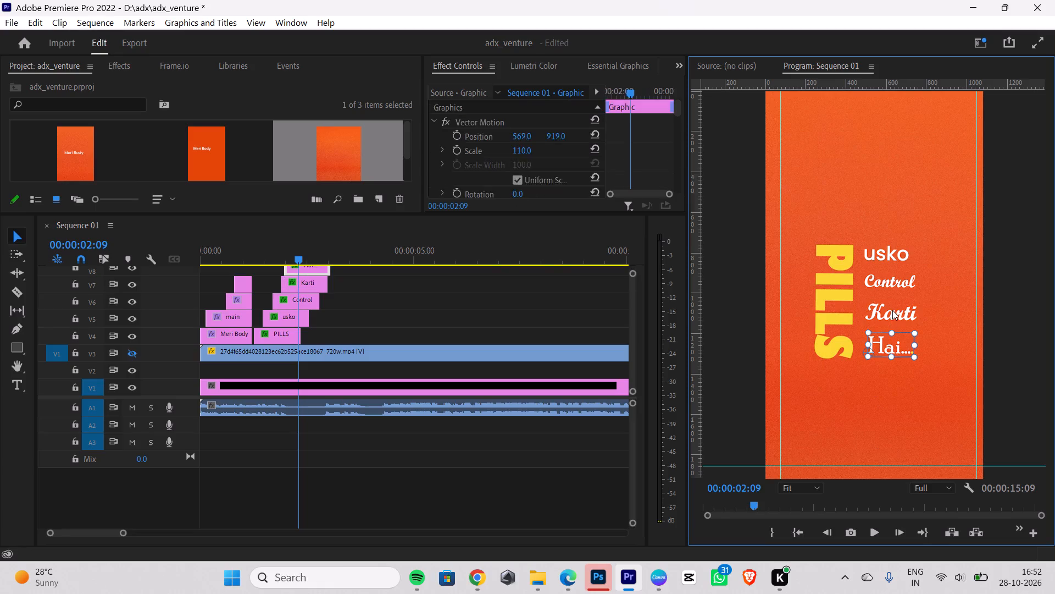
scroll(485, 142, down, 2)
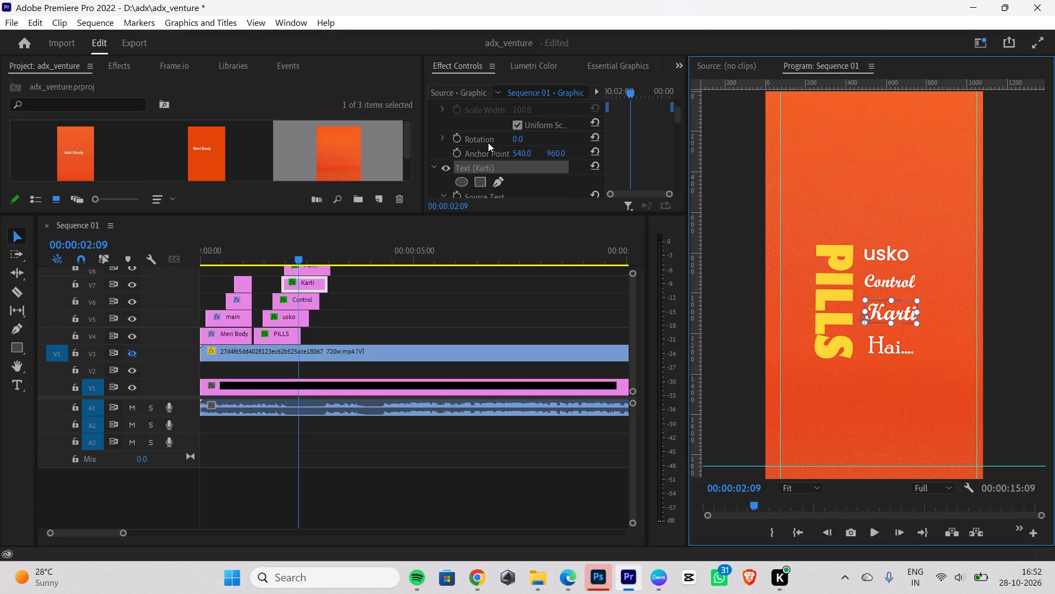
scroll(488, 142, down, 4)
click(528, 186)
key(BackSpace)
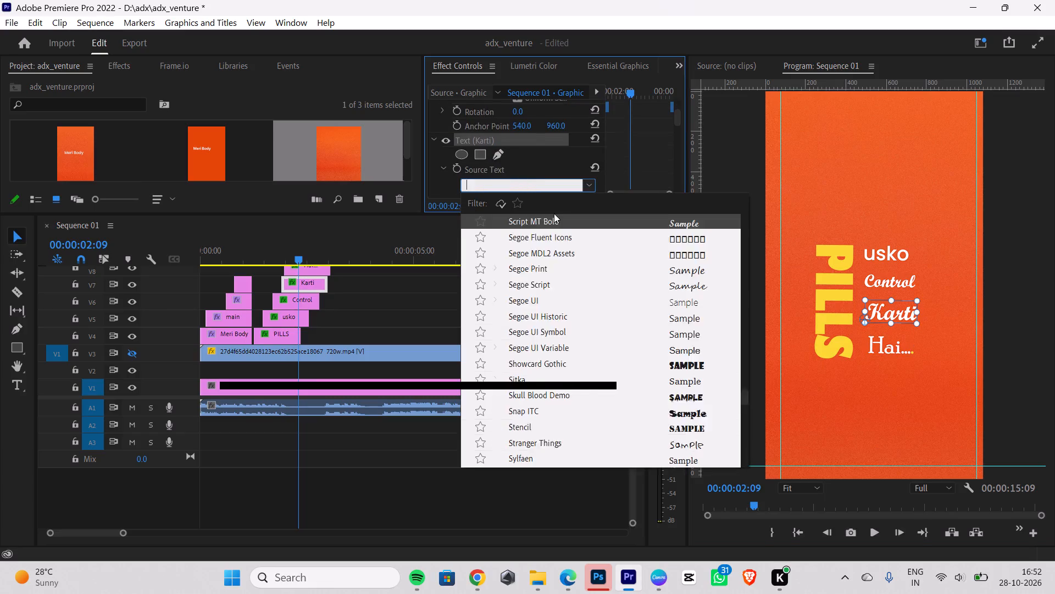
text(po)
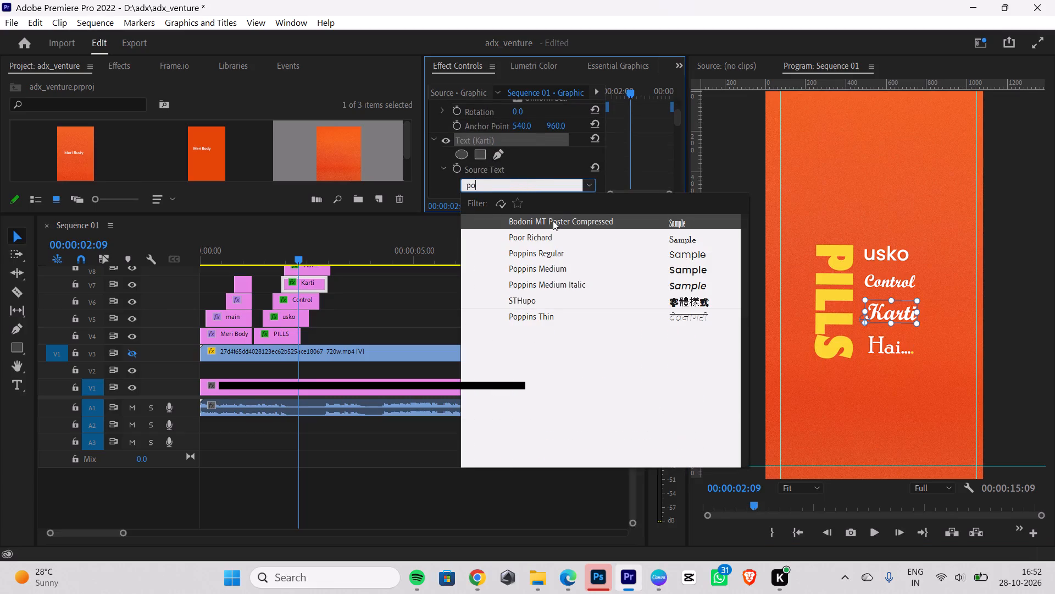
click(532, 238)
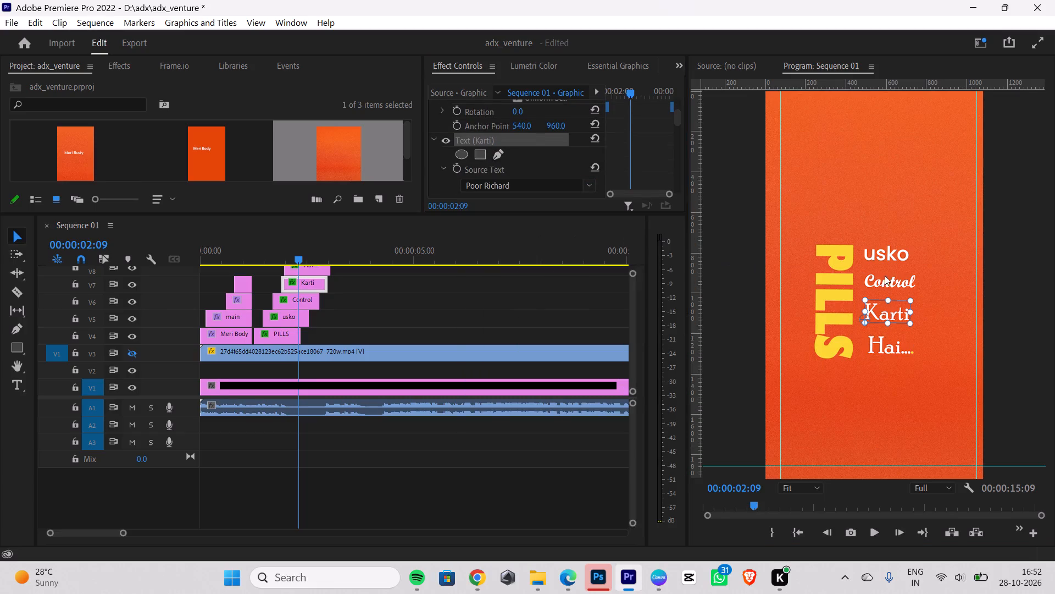
Change the Karti text's font to Poppins Medium Italic and reduce its size to 79.
click(884, 285)
click(889, 312)
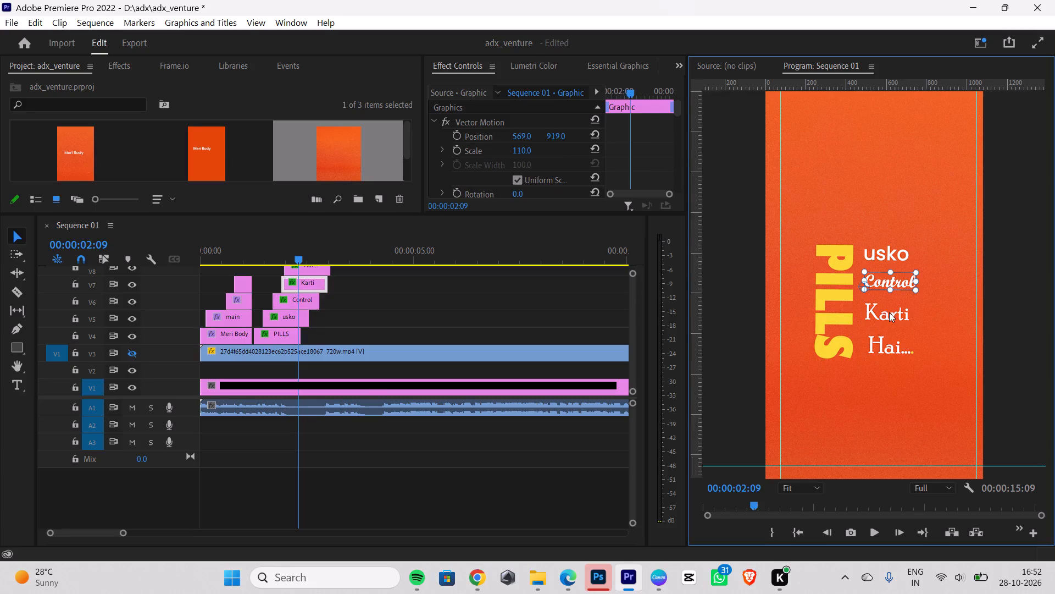
scroll(530, 164, down, 6)
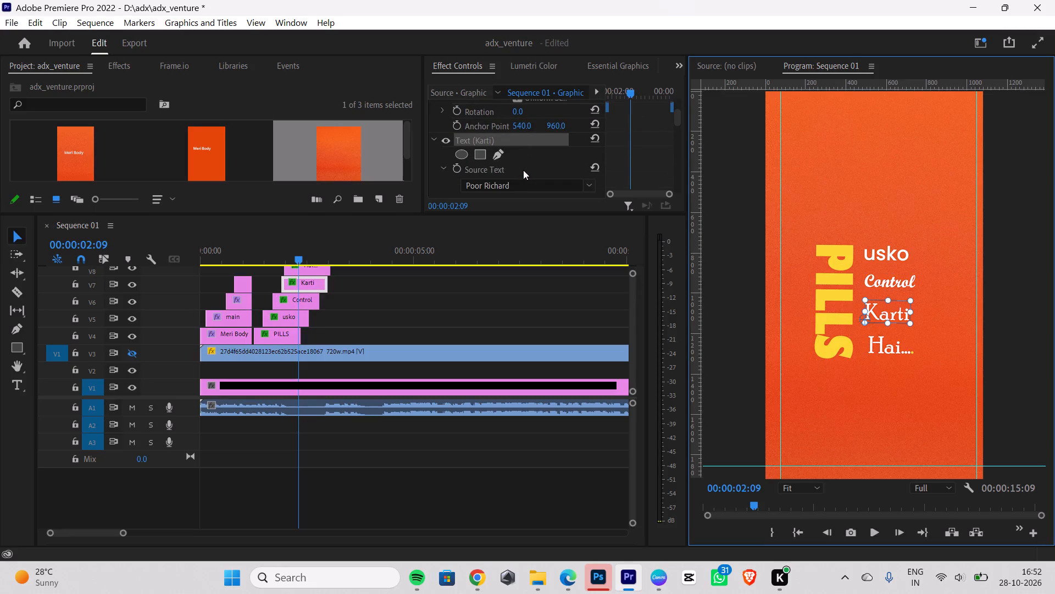
click(518, 187)
key(BackSpace)
text(pop)
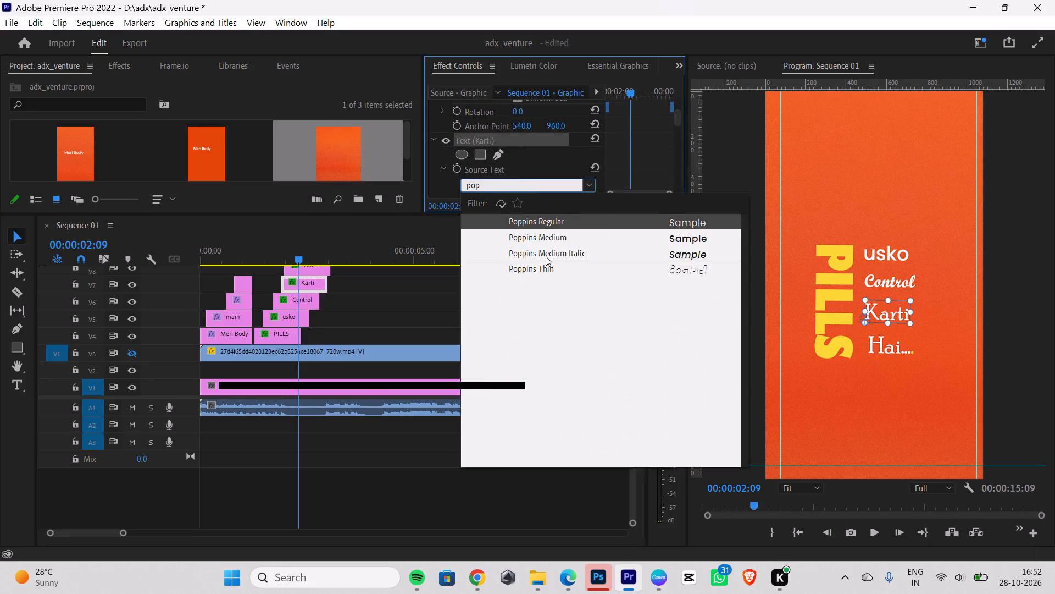
click(690, 255)
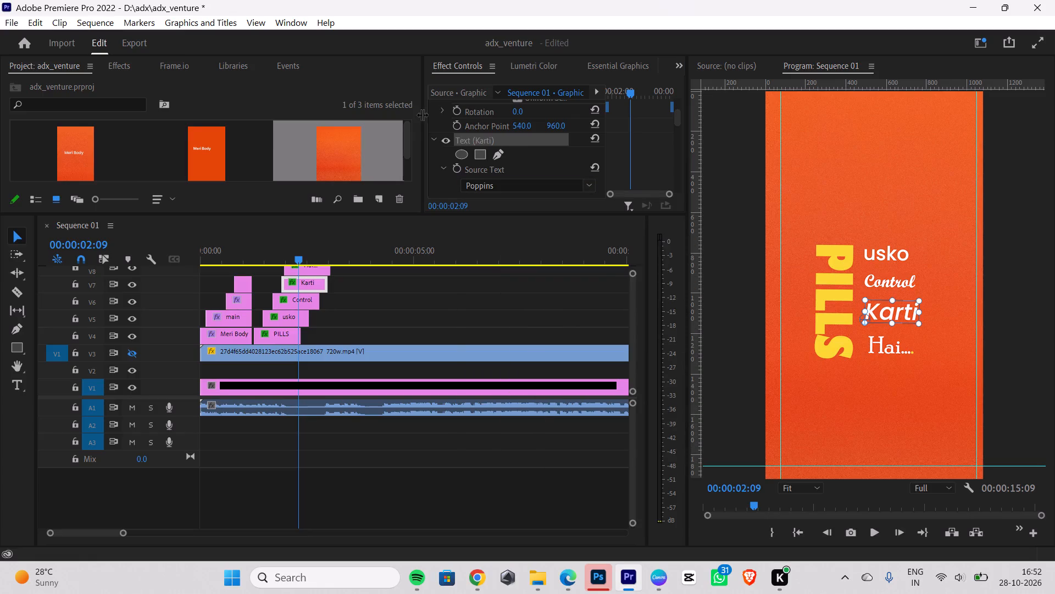
scroll(518, 150, down, 3)
click(557, 164)
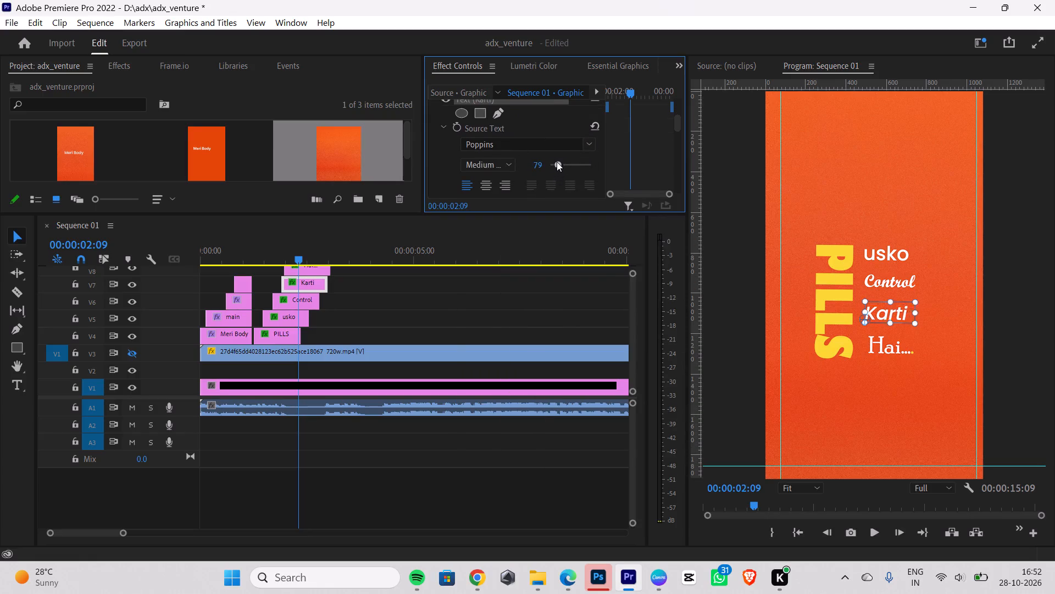
click(827, 395)
Change the Control text's font to Poppins and set its style to Regular.
click(876, 287)
scroll(479, 156, down, 2)
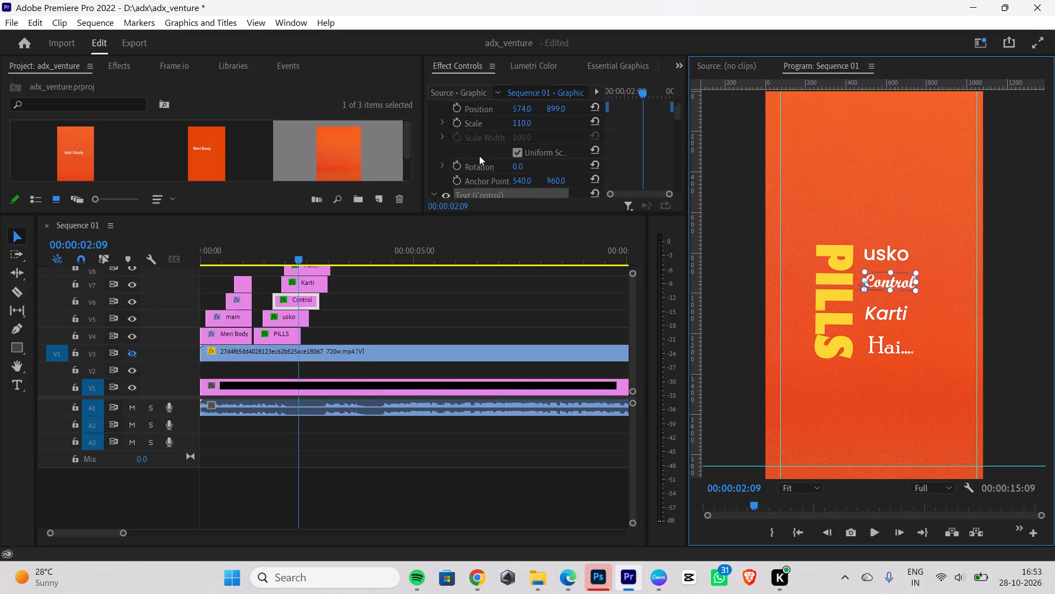
scroll(479, 156, down, 12)
scroll(492, 151, up, 2)
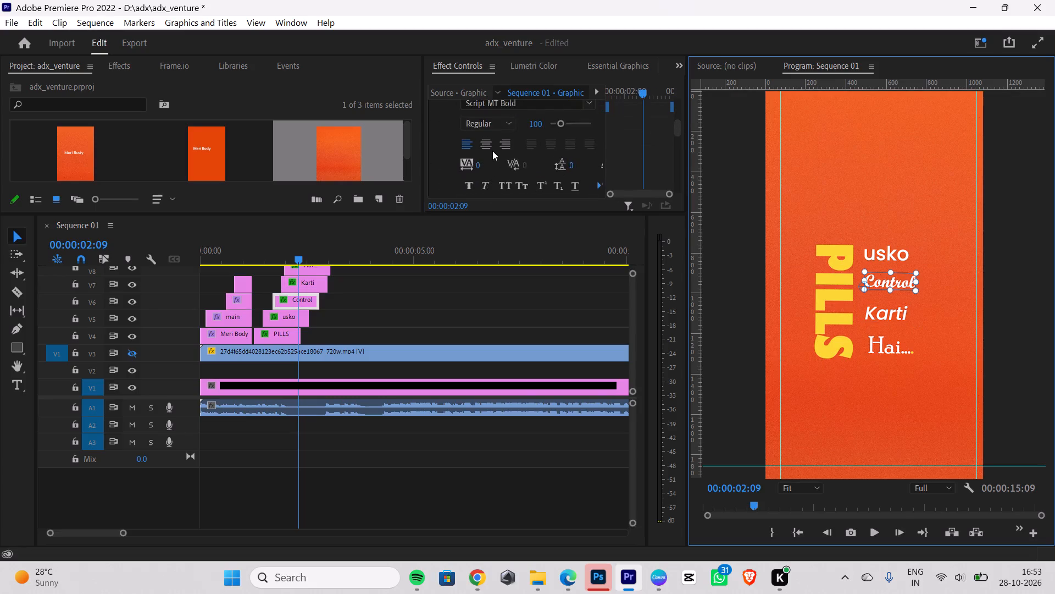
scroll(494, 151, up, 1)
click(547, 114)
key(BackSpace)
key(BackSpace)
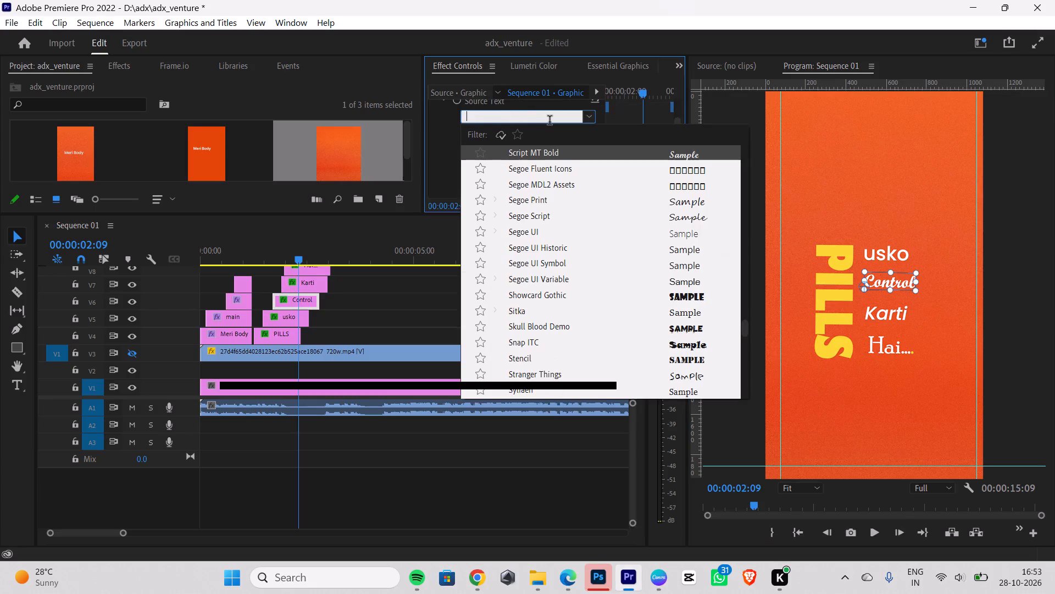
key(BackSpace)
text(popp)
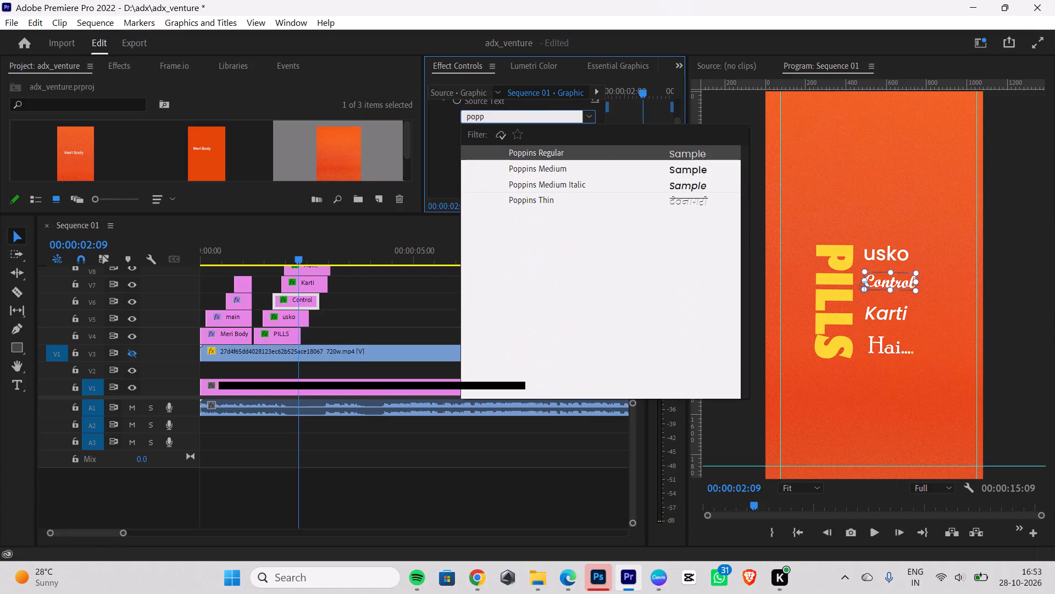
click(588, 180)
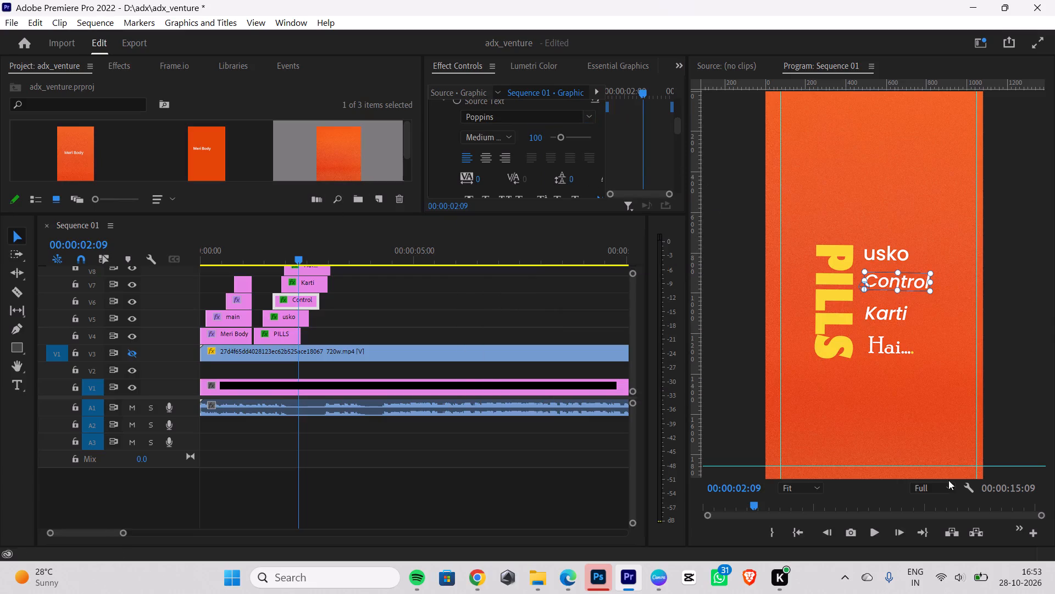
click(879, 411)
click(878, 279)
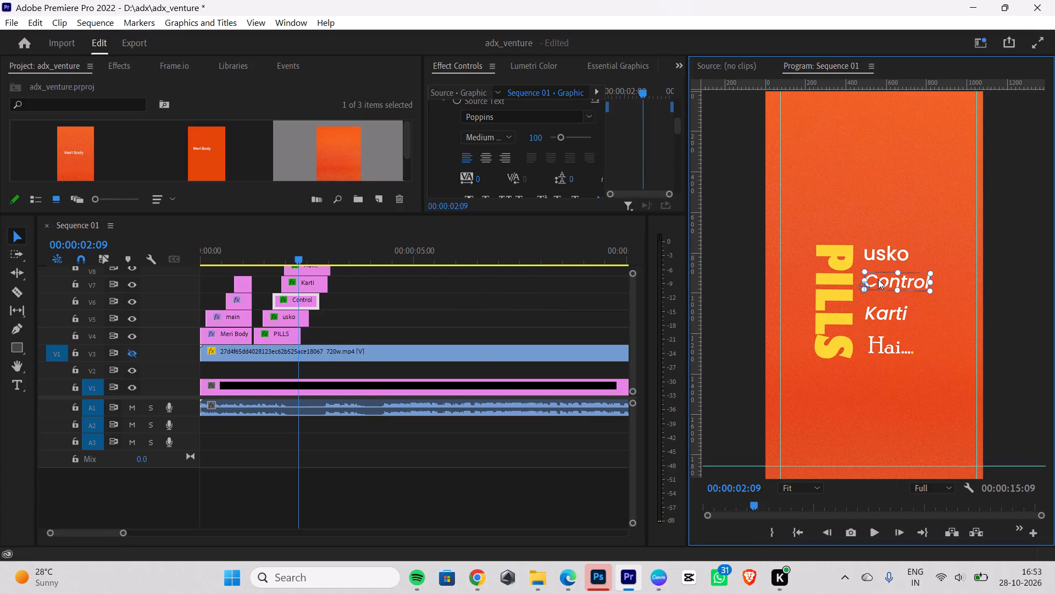
scroll(501, 141, up, 4)
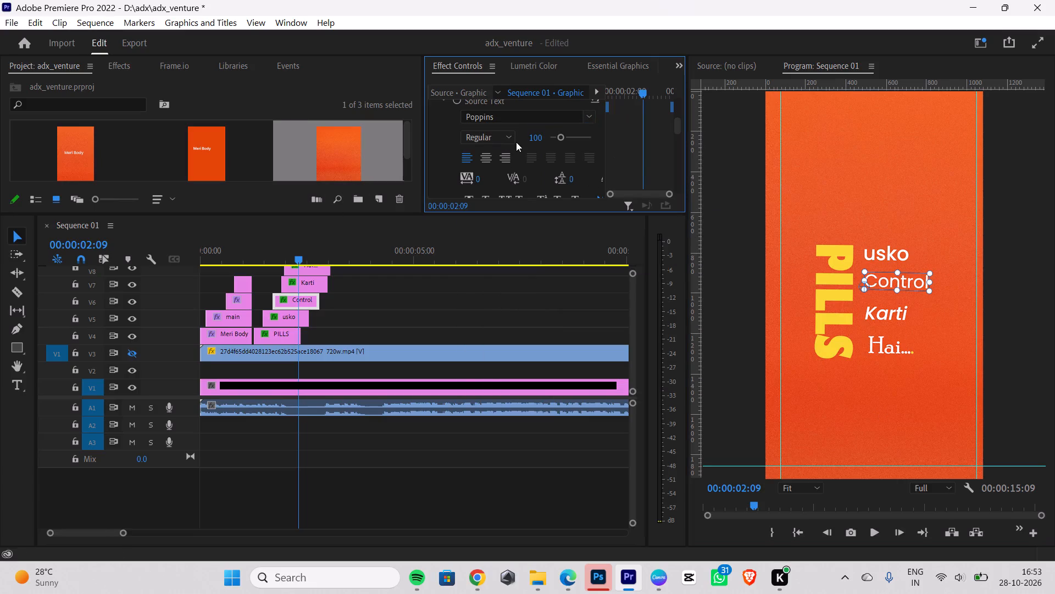
click(638, 146)
Set the position of the Control text to 575, 921 so it sits evenly between usko and Karti.
scroll(584, 135, up, 14)
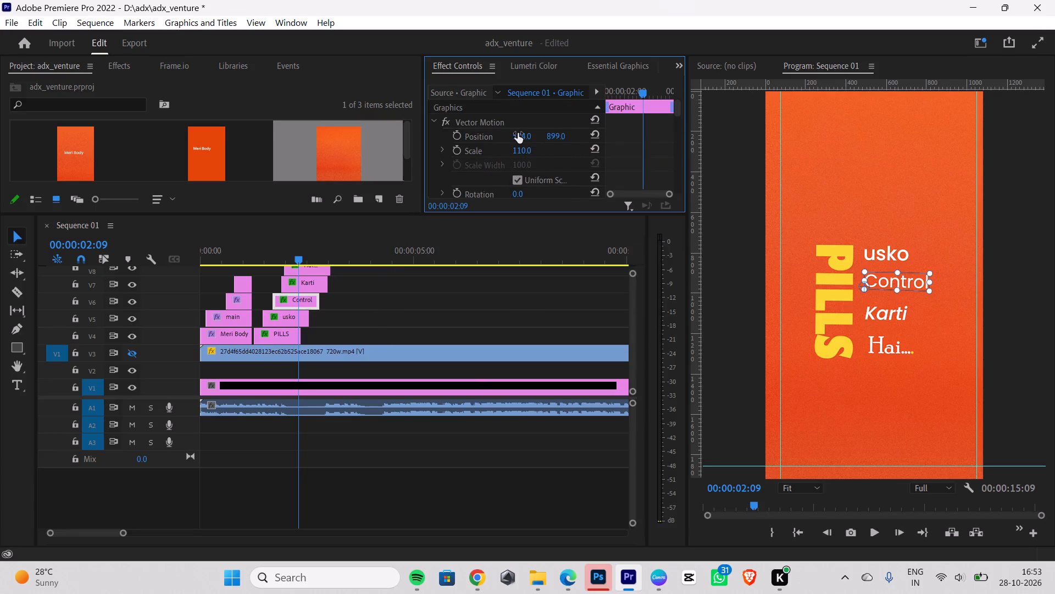
drag(519, 133, 523, 128)
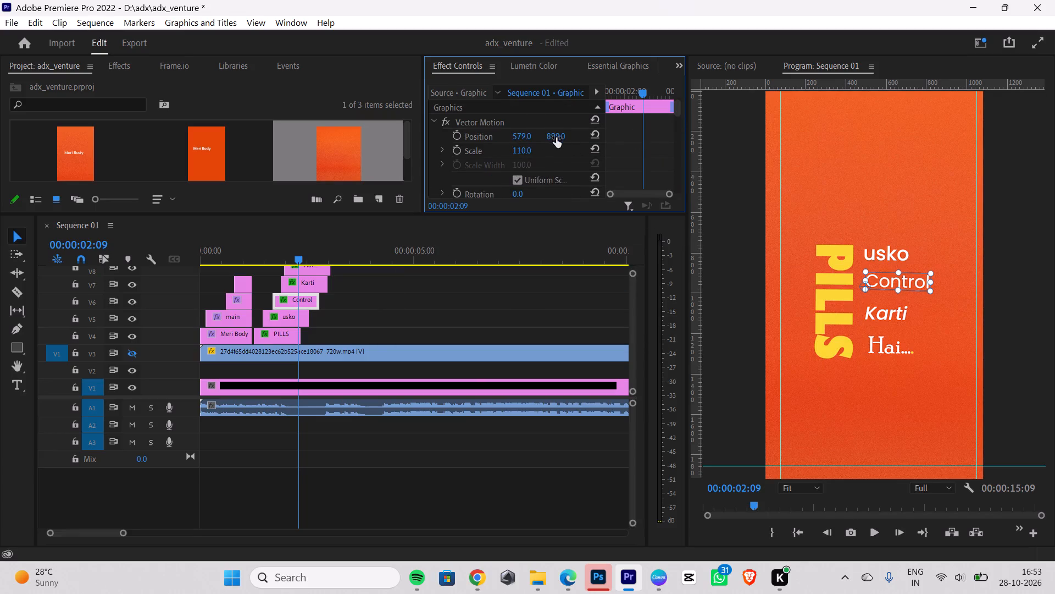
drag(556, 137, 560, 123)
drag(527, 137, 526, 137)
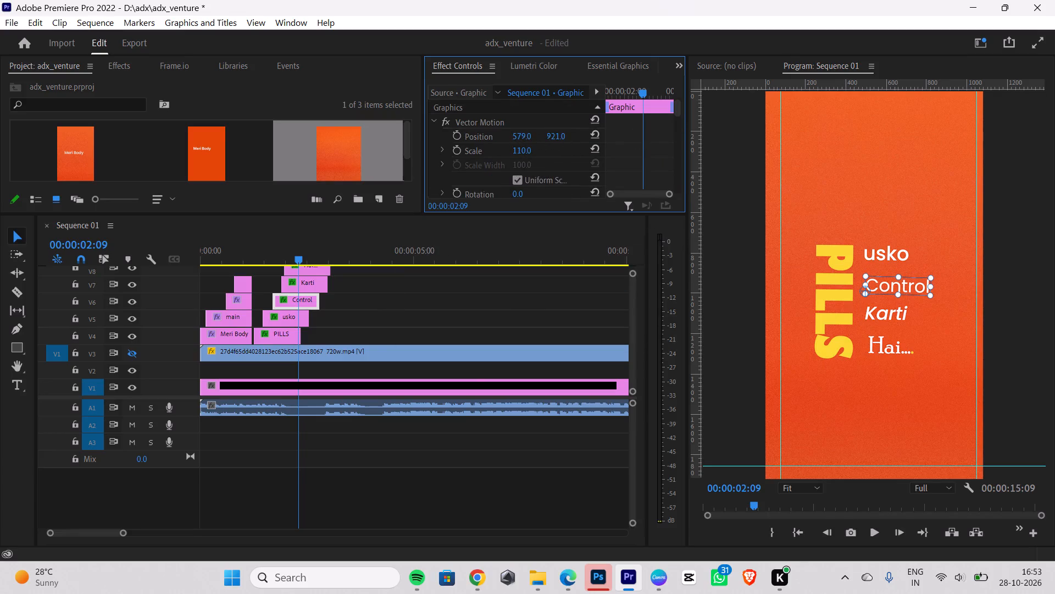
drag(526, 137, 519, 138)
click(849, 391)
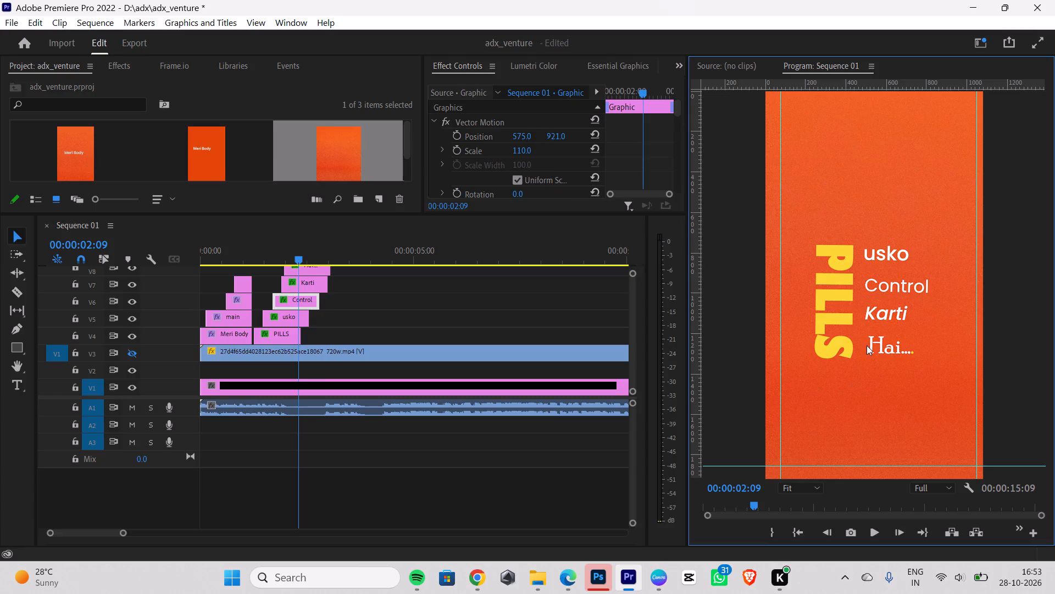
Change the Karti text's Poppins style to Regular, matching the Control text.
click(884, 311)
scroll(434, 129, down, 5)
scroll(490, 145, down, 3)
click(514, 159)
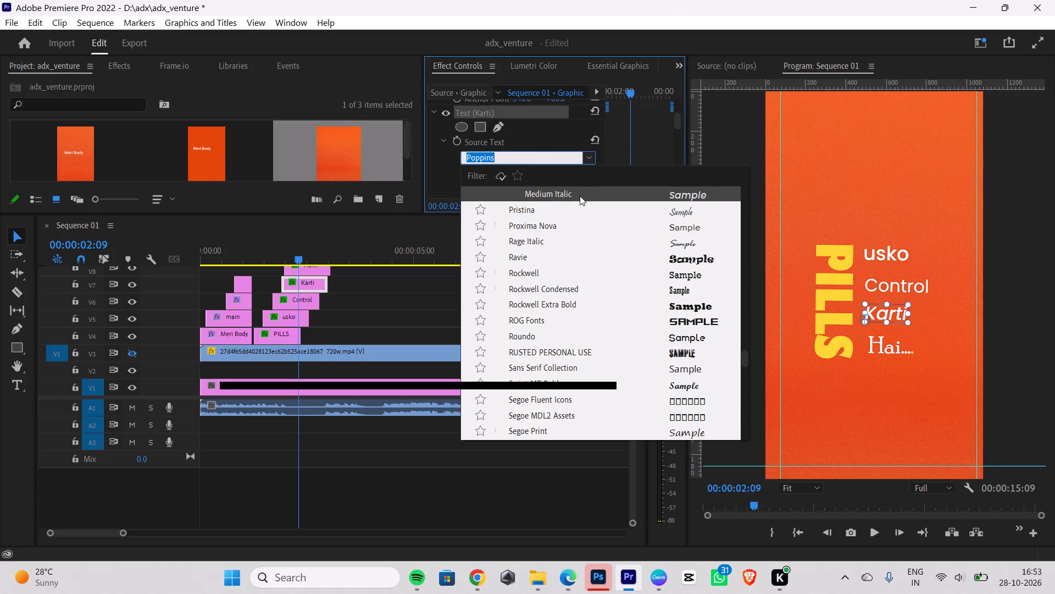
key(BackSpace)
text(poo)
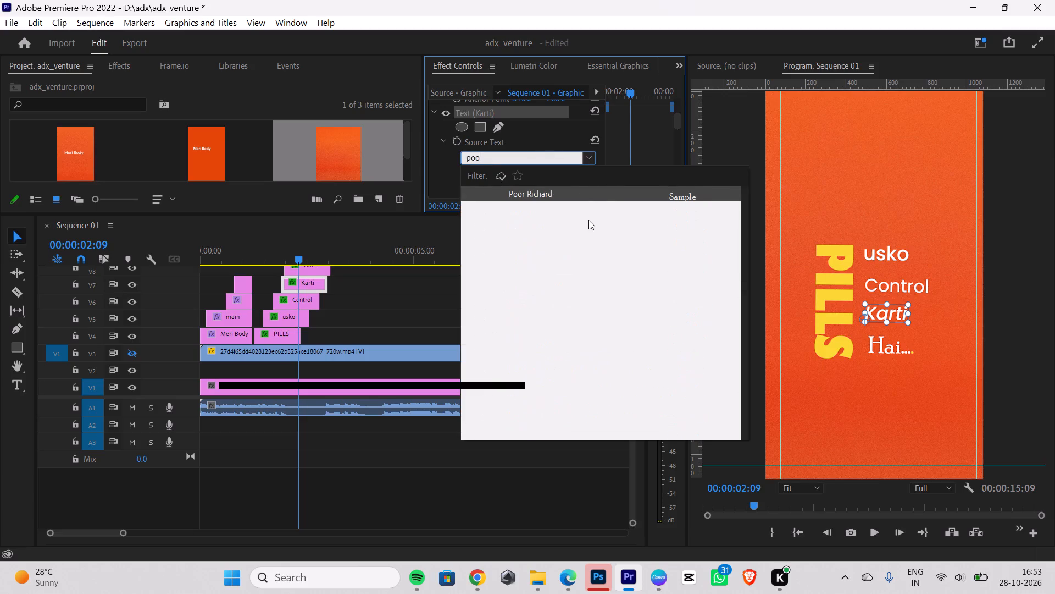
key(BackSpace)
click(560, 225)
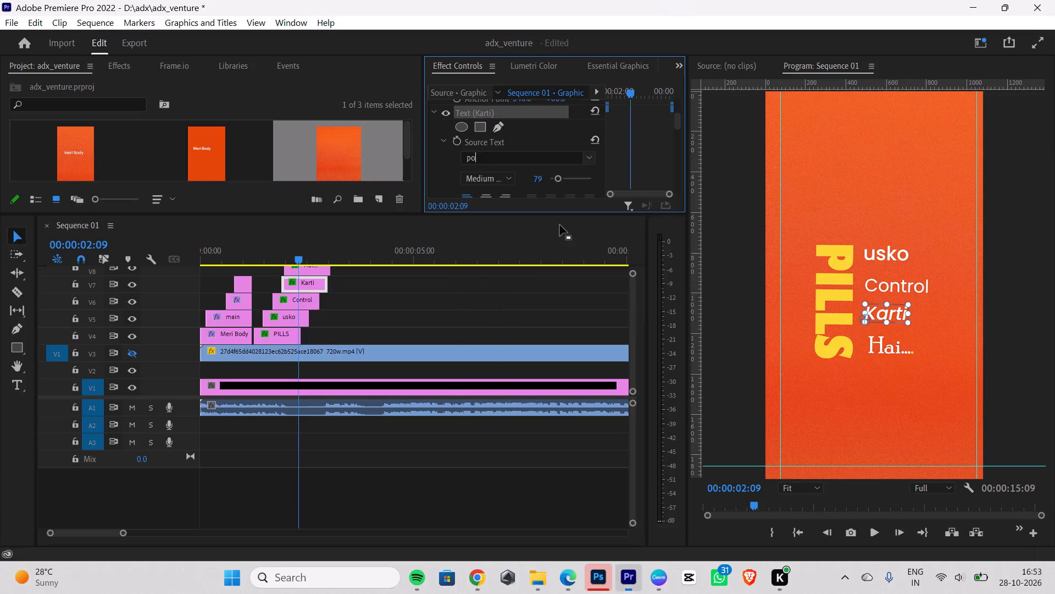
click(841, 399)
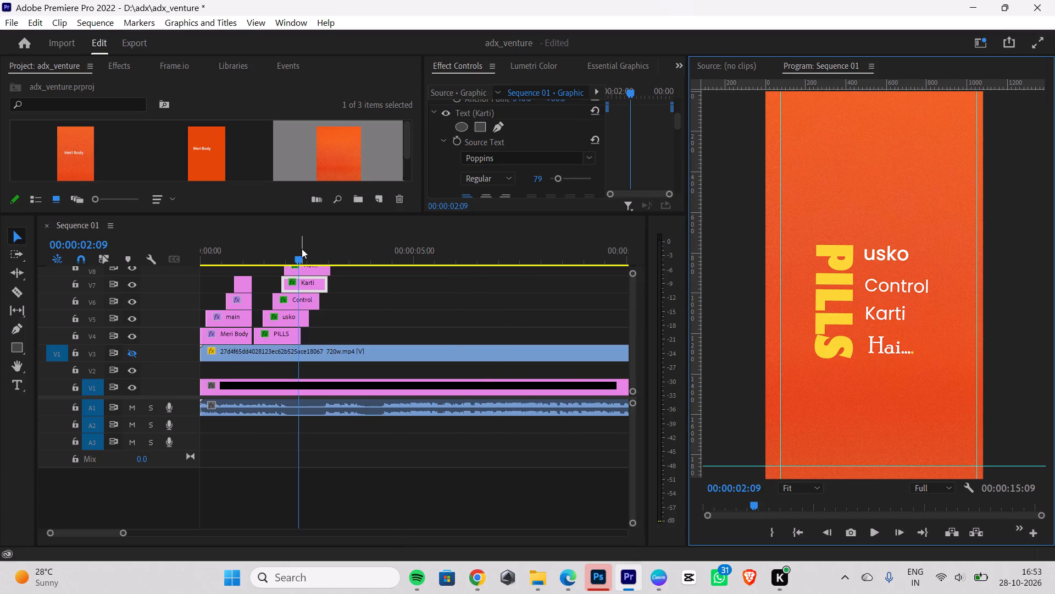
Play the sequence from the start through the PILLS captions to check the revised fonts and timing.
drag(292, 256, 98, 300)
key(space)
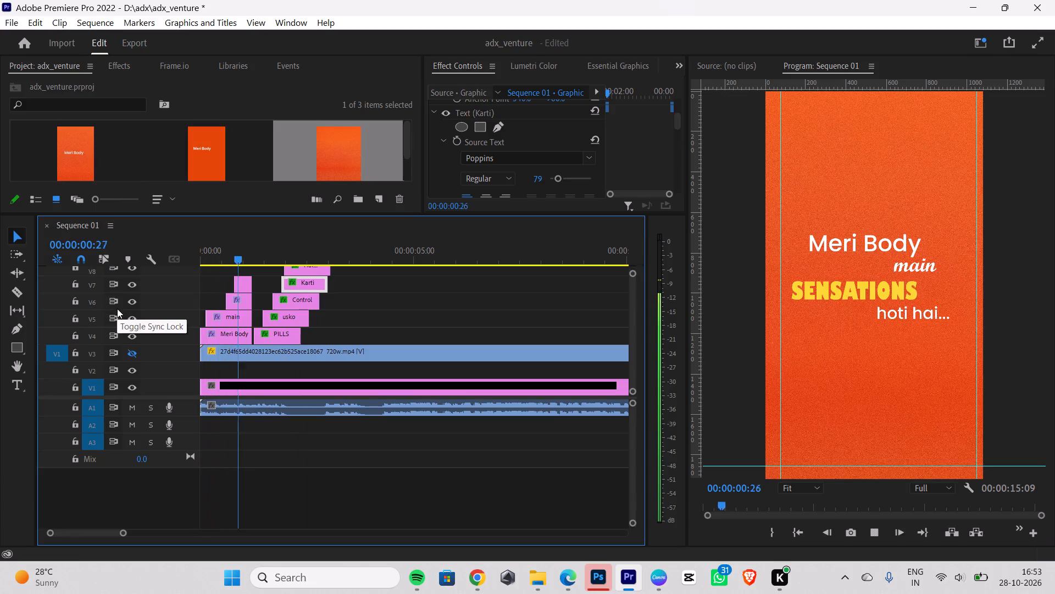
key(space)
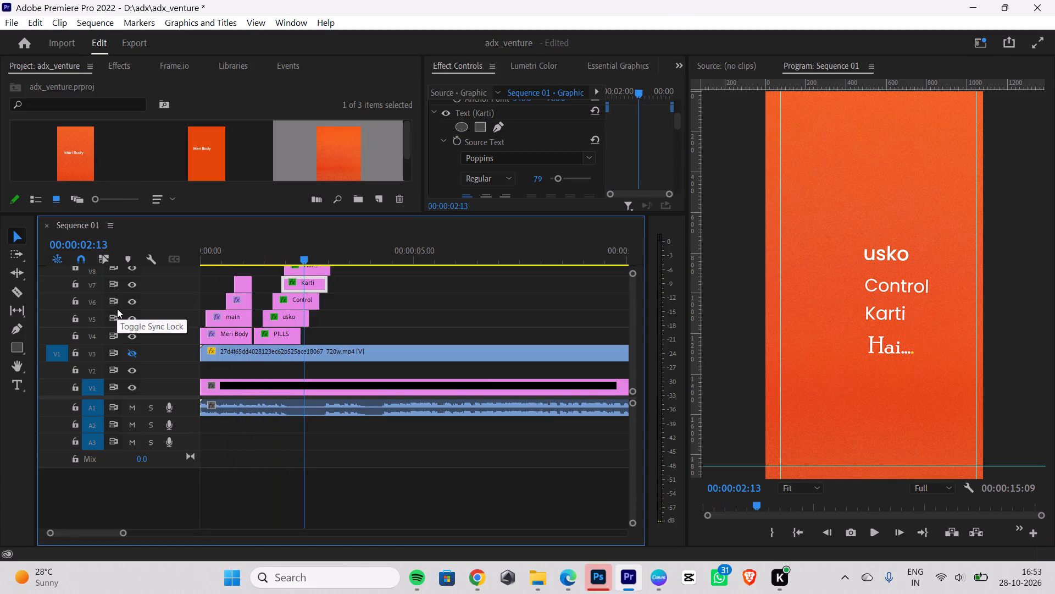
Make the reference video on V3 visible and play from the start to compare when the PILLS captions end.
click(133, 351)
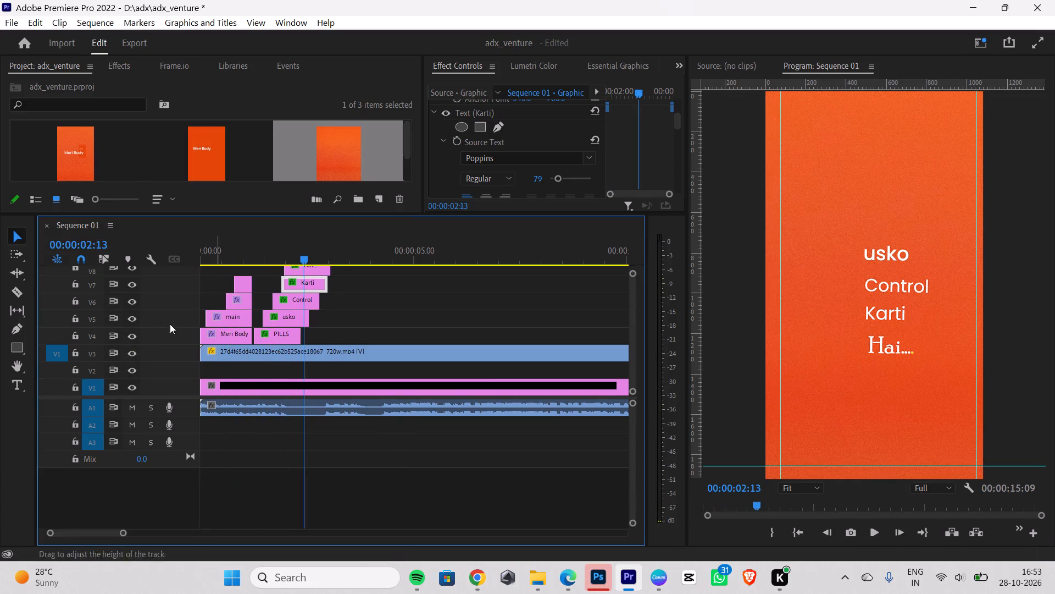
drag(304, 263, 181, 286)
key(space)
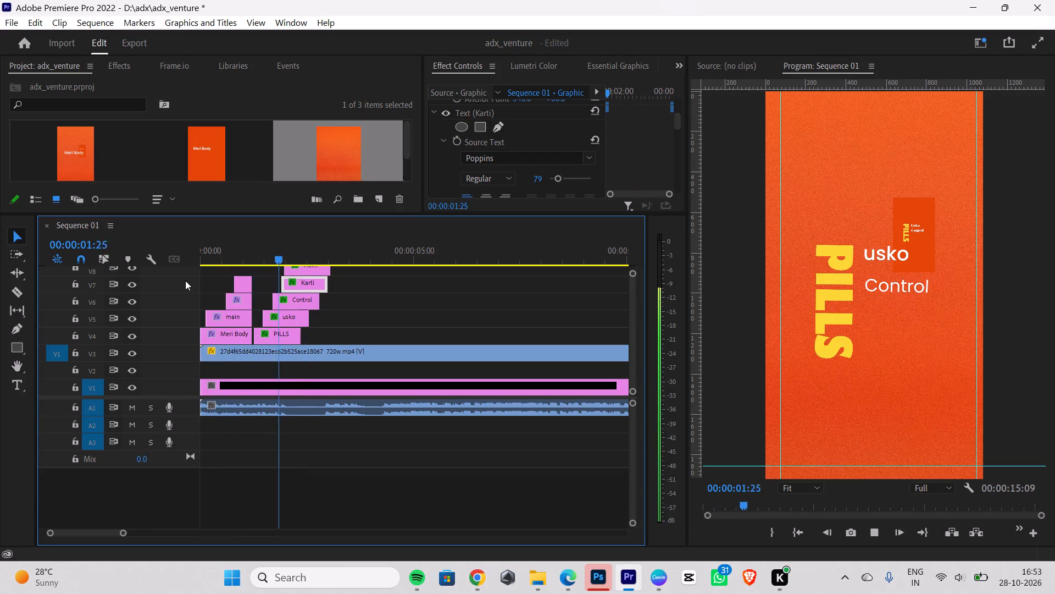
key(space)
key(Right)
key(Right)
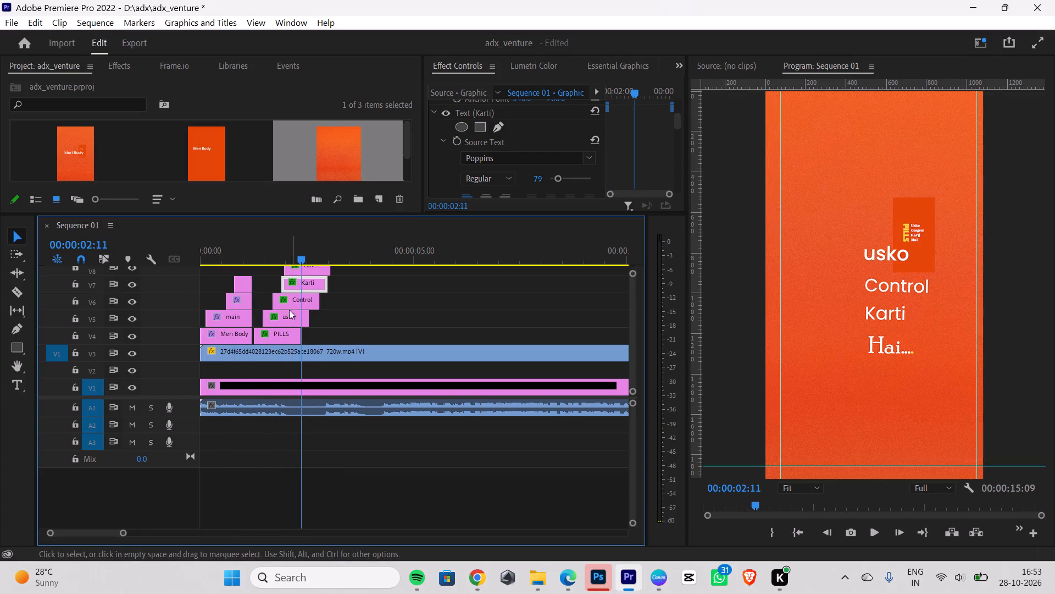
Extend the PILLS clip on V4 so it ends at 00:00:02:15, where the reference video's caption disappears.
click(289, 337)
drag(299, 333, 314, 332)
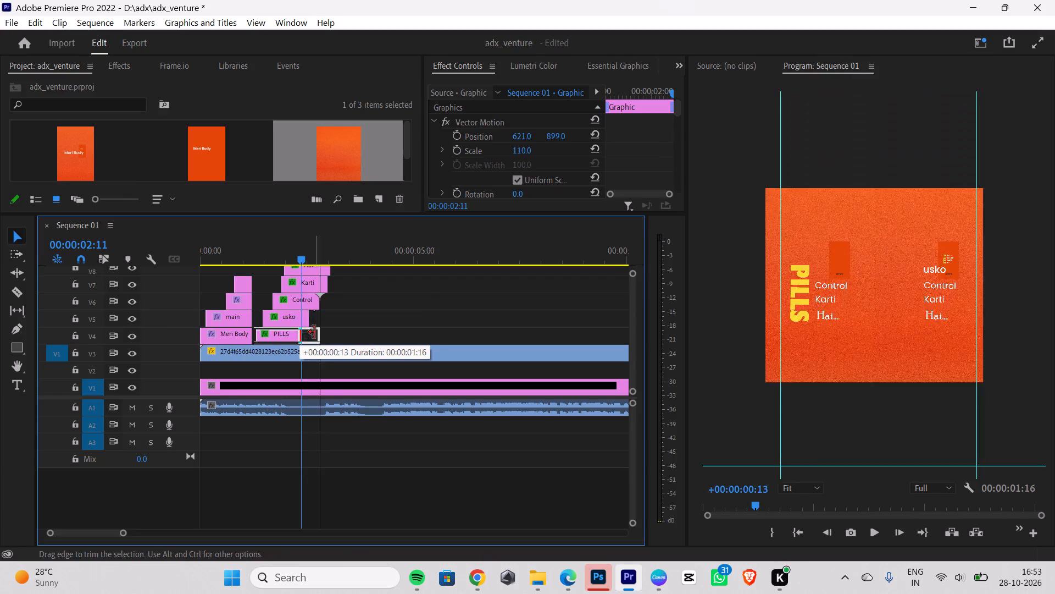
drag(314, 332, 315, 332)
key(Right)
key(Right)
key(Right)
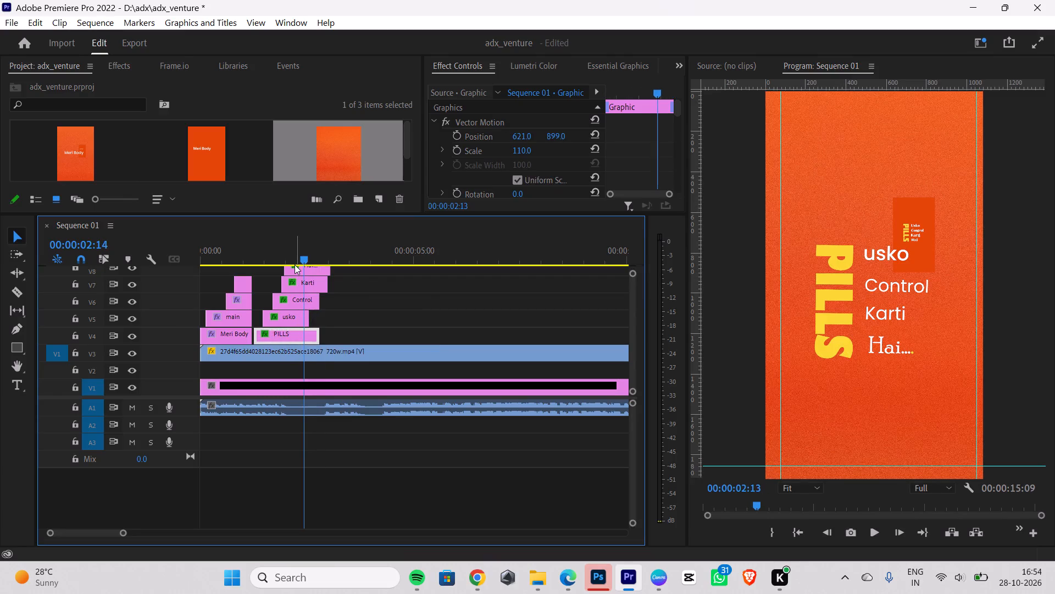
key(Right)
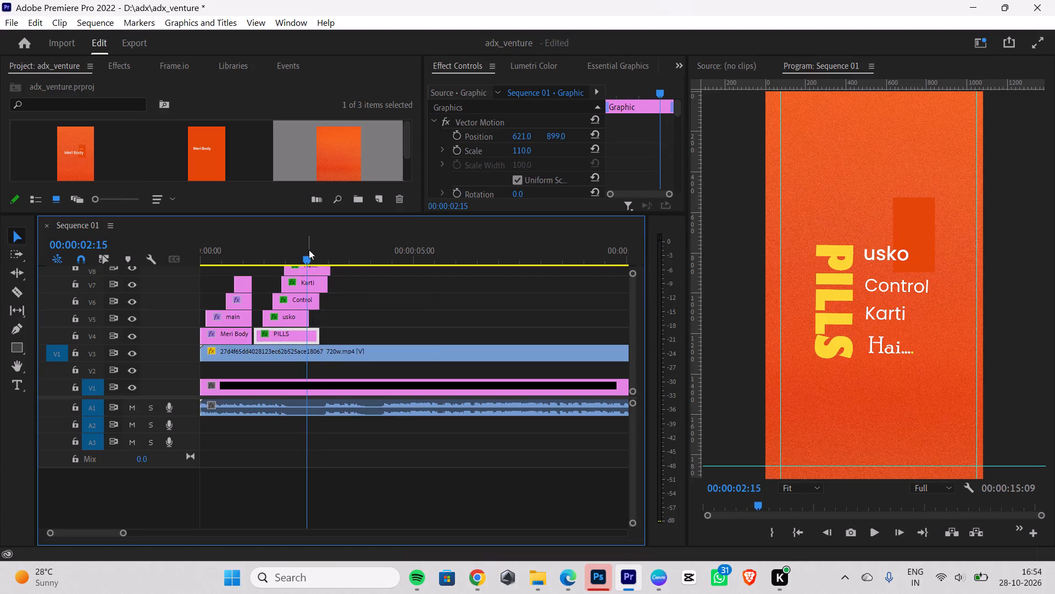
drag(320, 332, 316, 333)
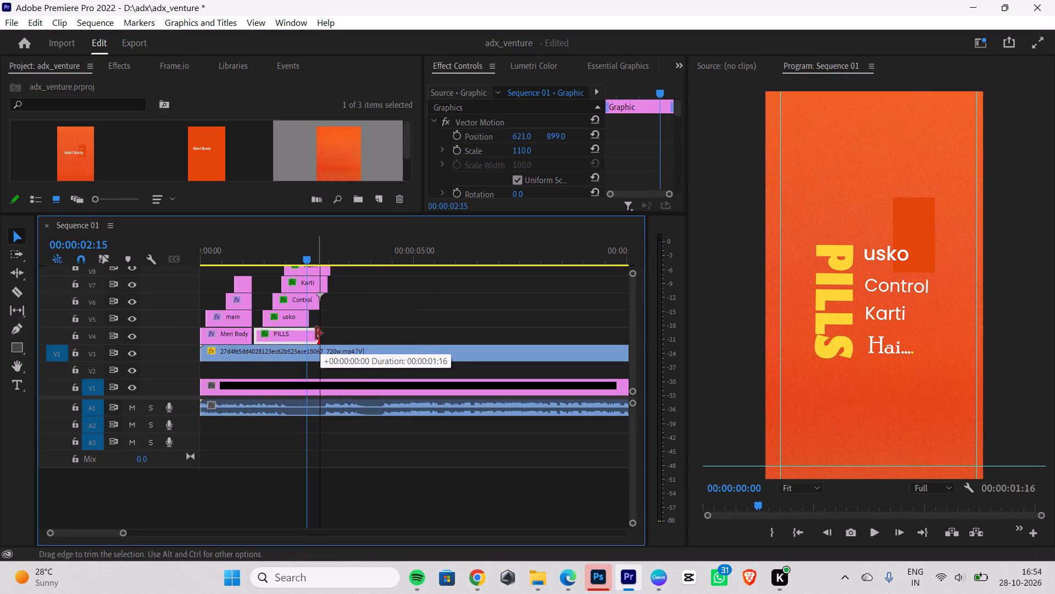
drag(316, 333, 310, 333)
Shorten the Control, Karti and Hai... clips on V6, V7 and V8 so they all end with the PILLS clip.
drag(318, 298, 314, 300)
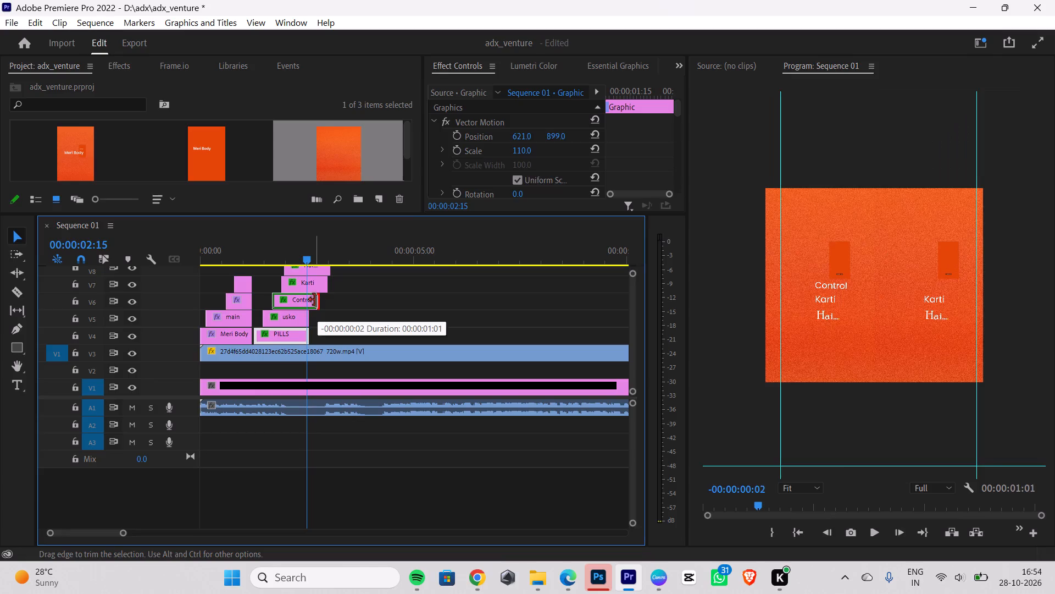
drag(314, 300, 312, 301)
drag(327, 283, 314, 285)
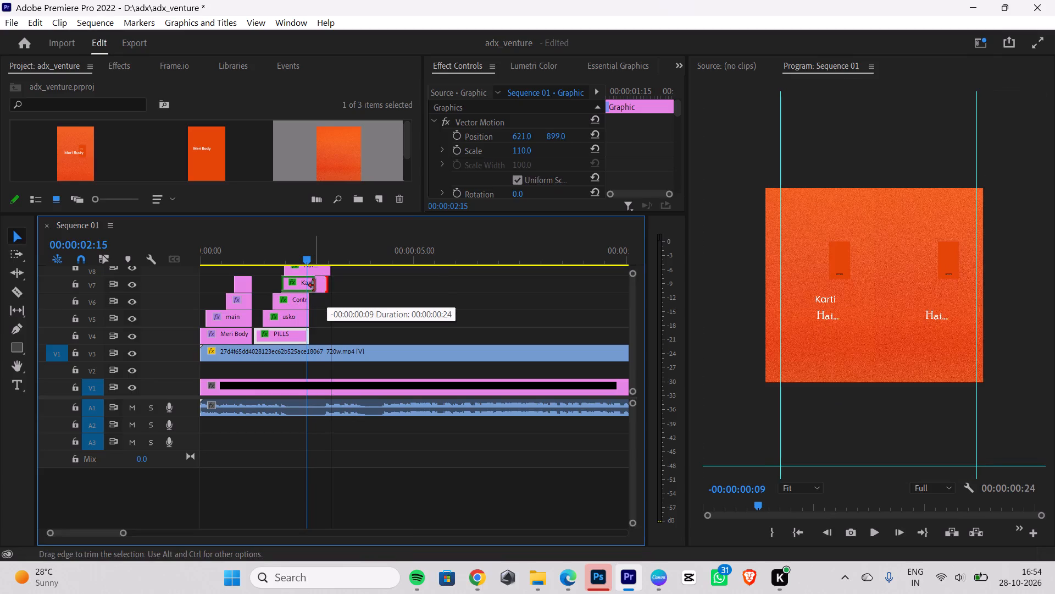
drag(314, 285, 308, 286)
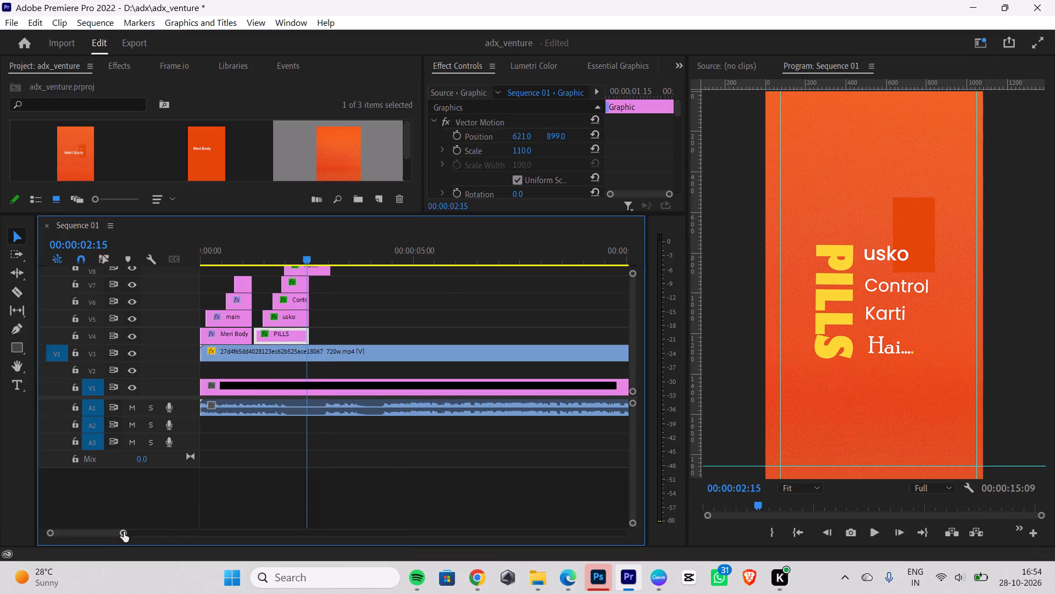
drag(124, 532, 120, 522)
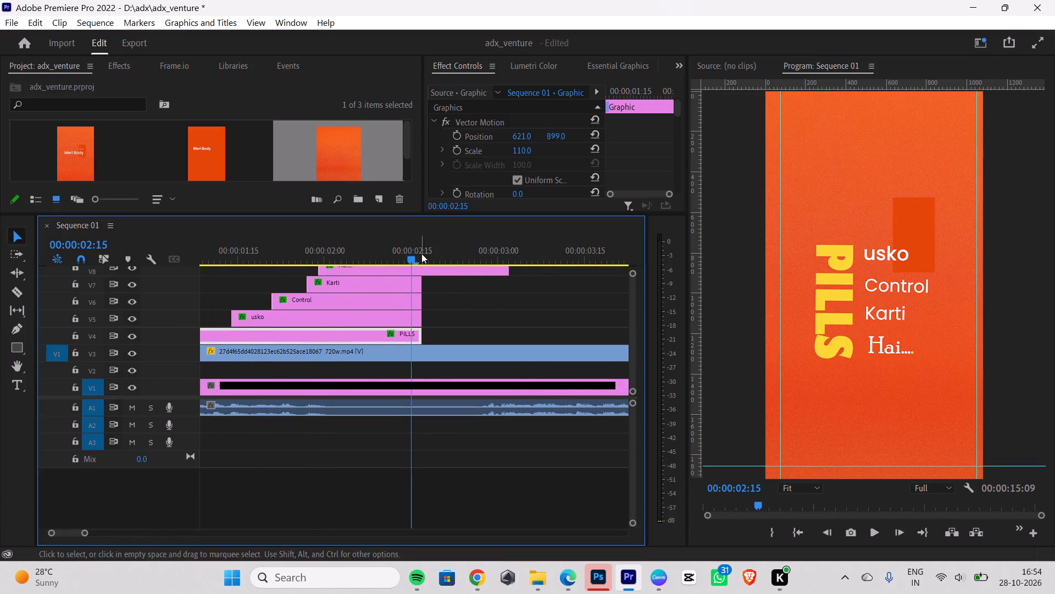
drag(507, 269, 498, 271)
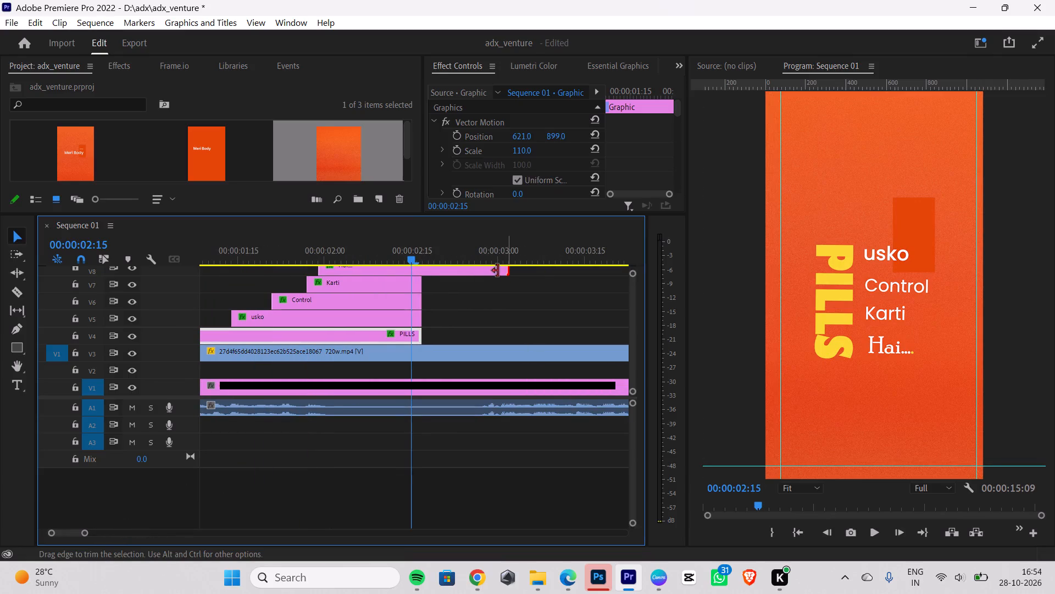
drag(498, 271, 422, 271)
Replay the end of the PILLS captions and step frame by frame to check when the reference caption disappears.
drag(408, 255, 318, 260)
key(space)
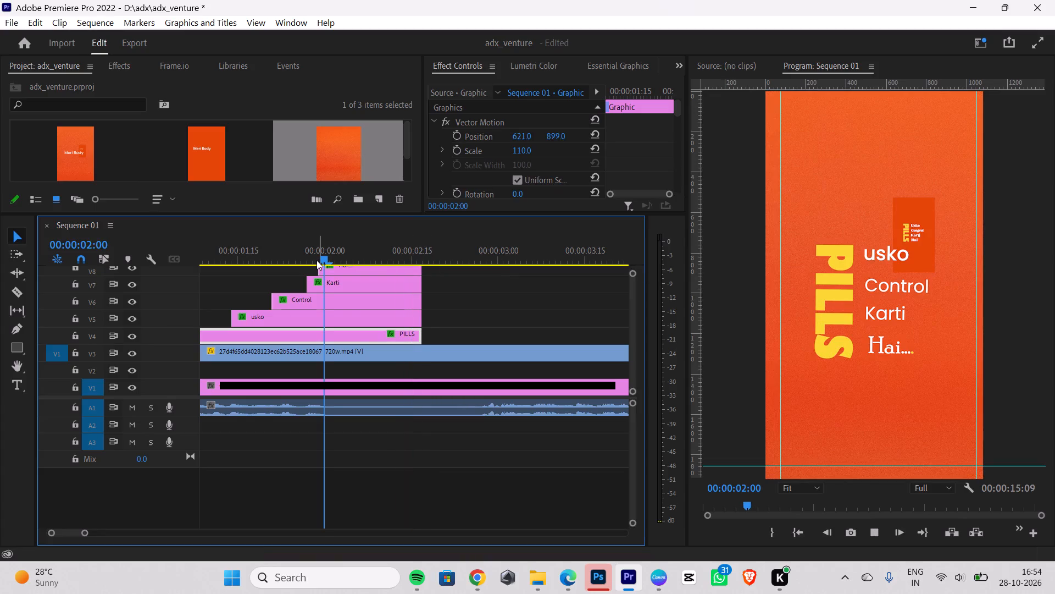
key(space)
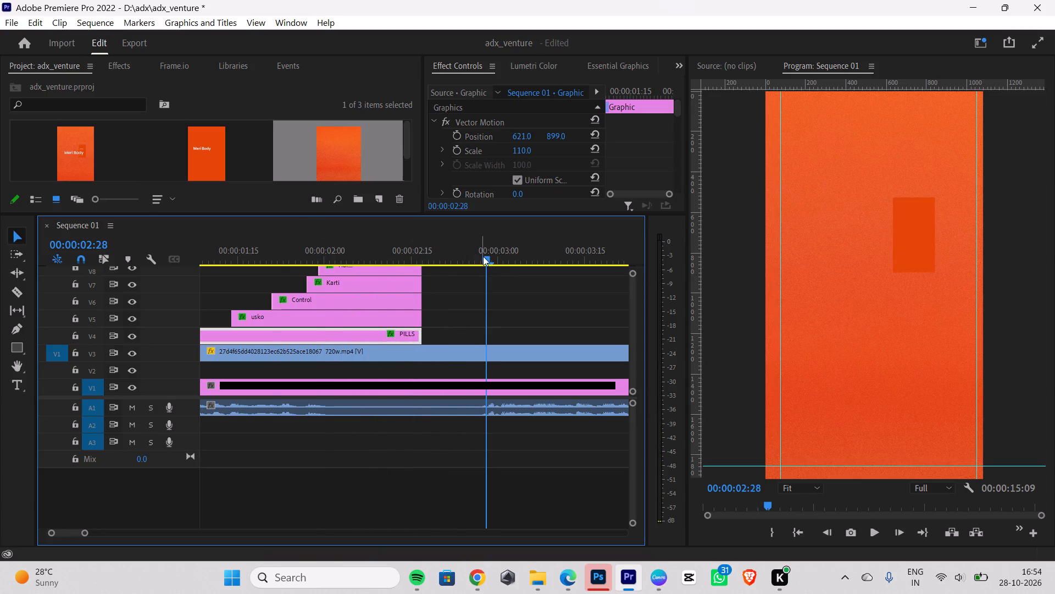
drag(483, 260, 258, 263)
key(space)
key(space)
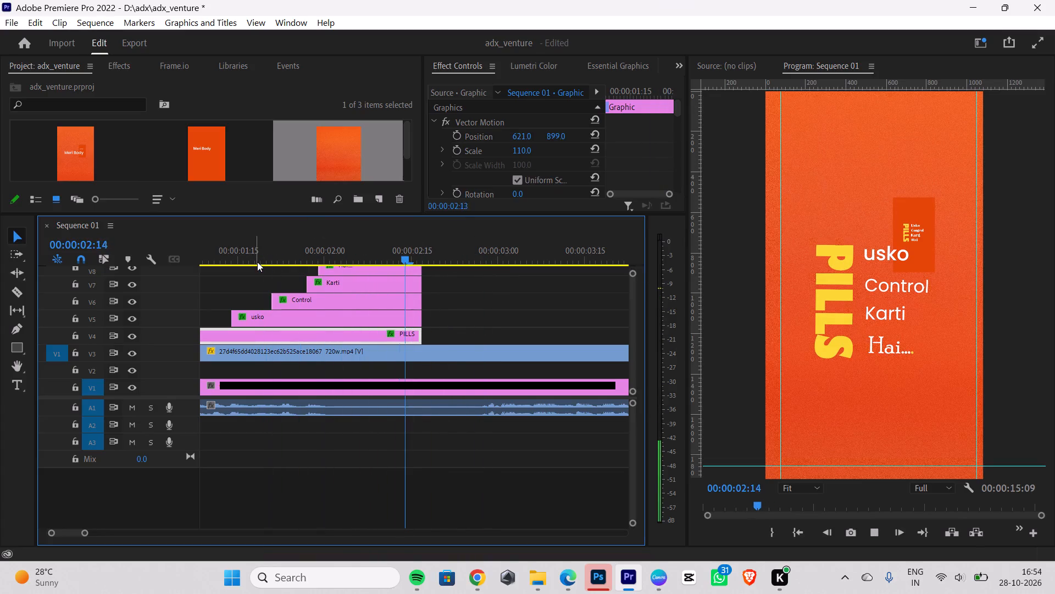
key(Right)
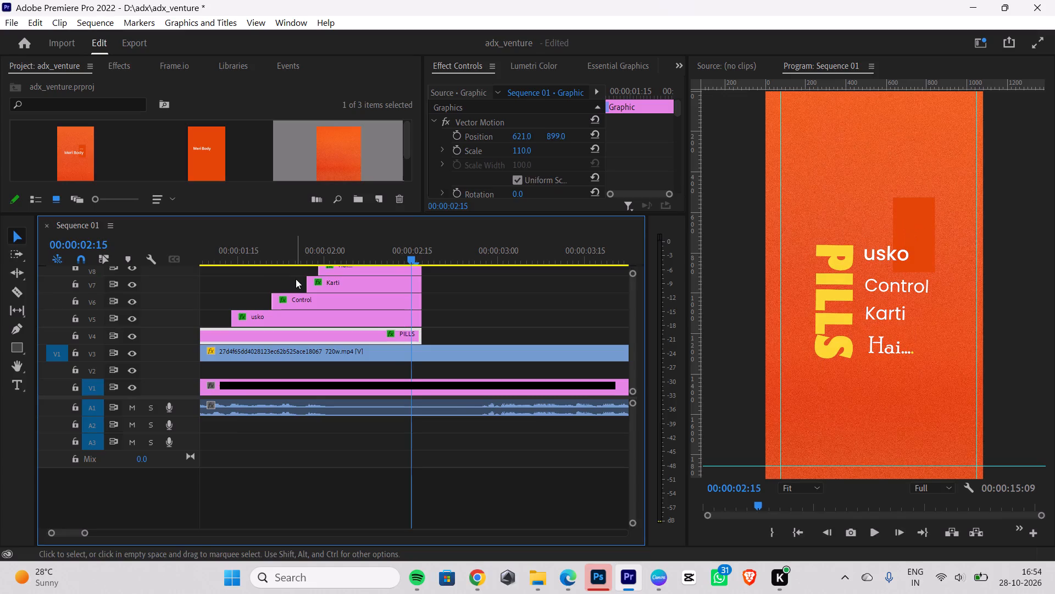
key(Left)
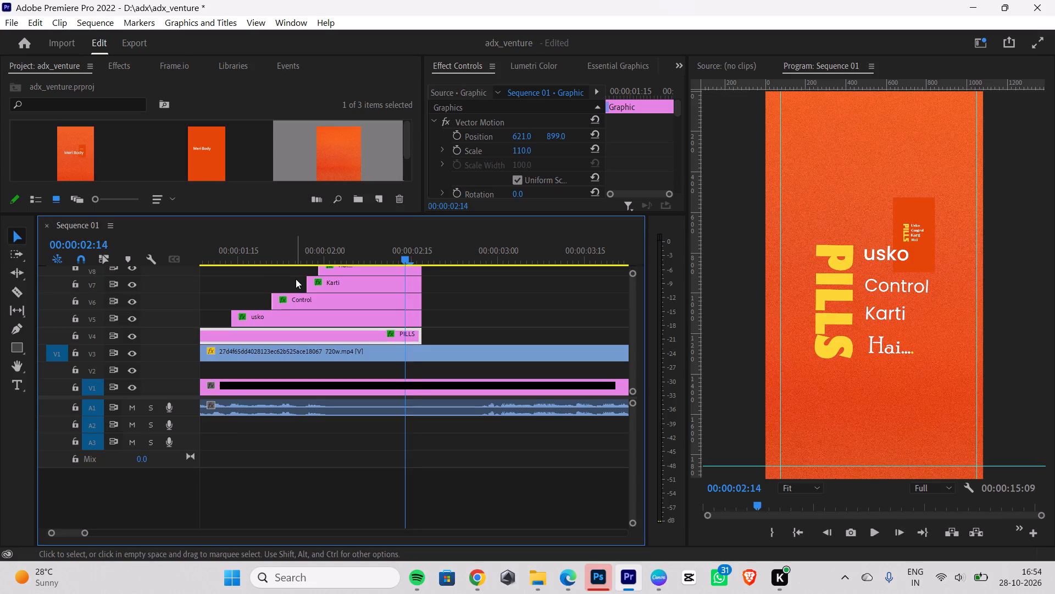
key(Right)
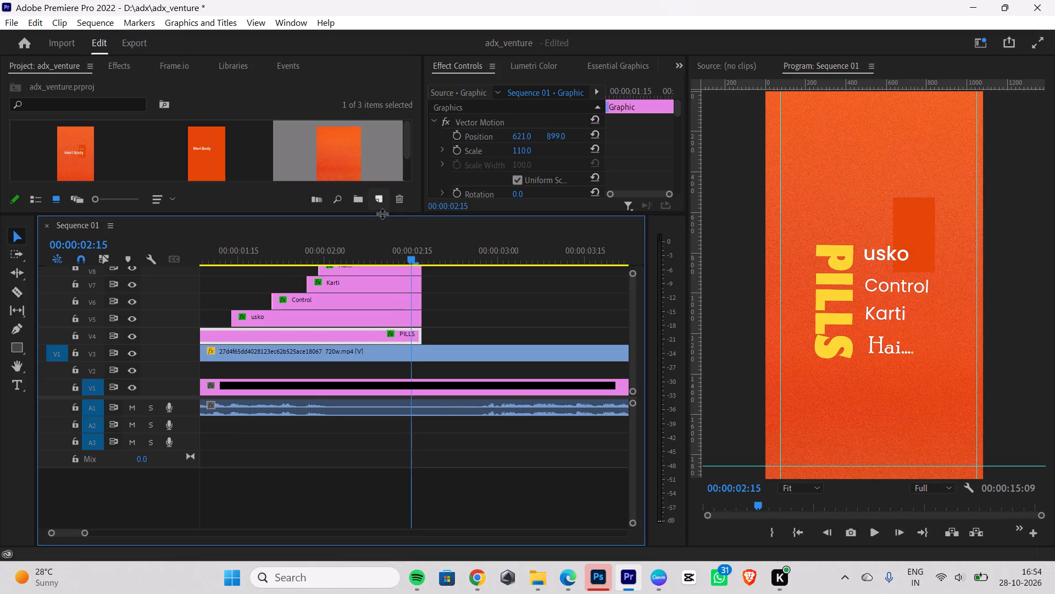
Split the five PILLS caption clips on V4 to V8 at 00:00:02:15 and delete the leftover pieces after the cut.
drag(397, 215, 407, 174)
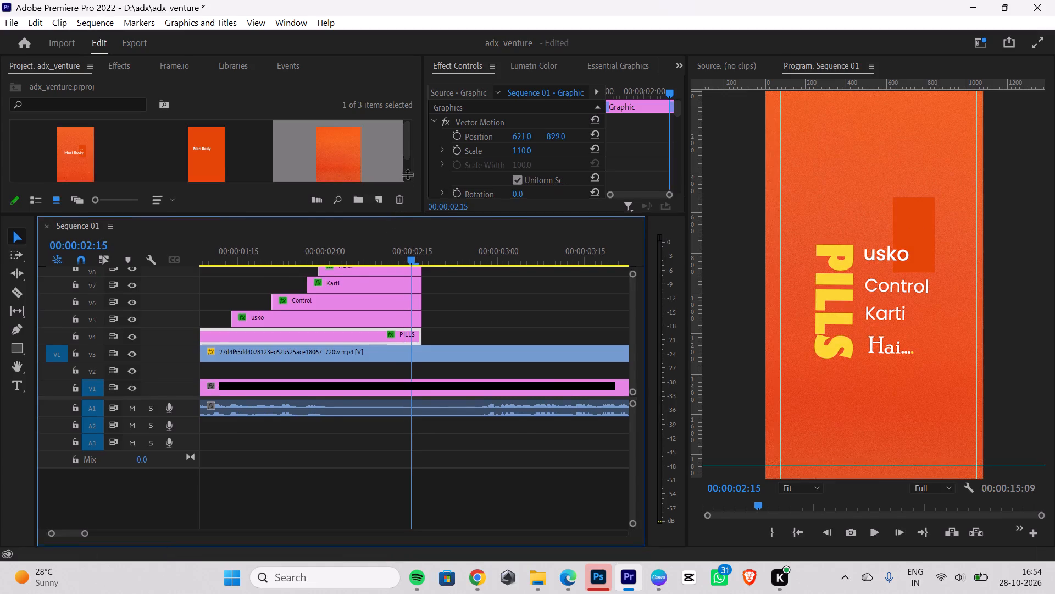
drag(407, 174, 406, 152)
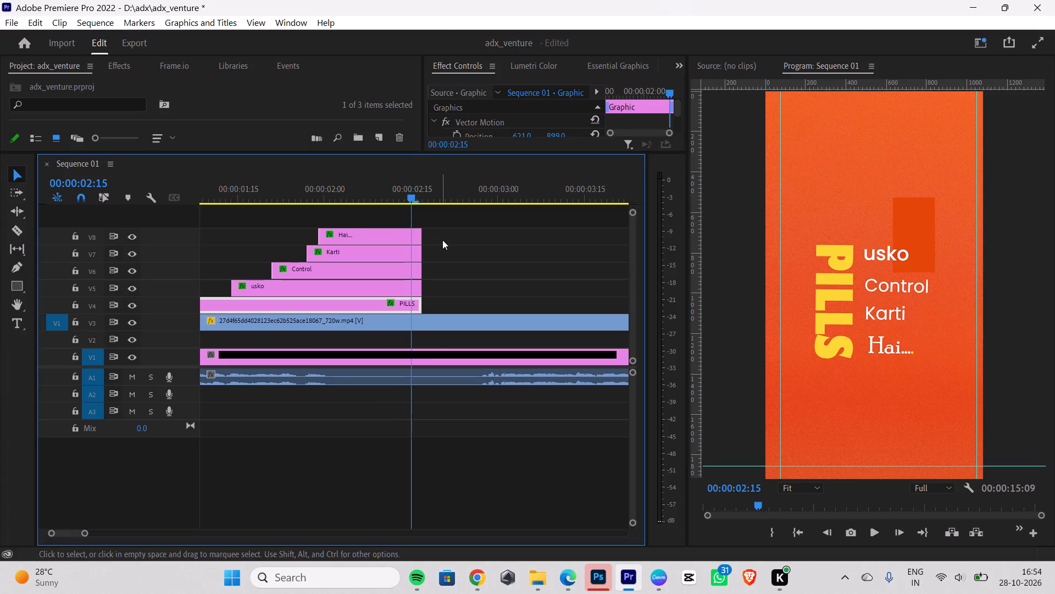
click(12, 228)
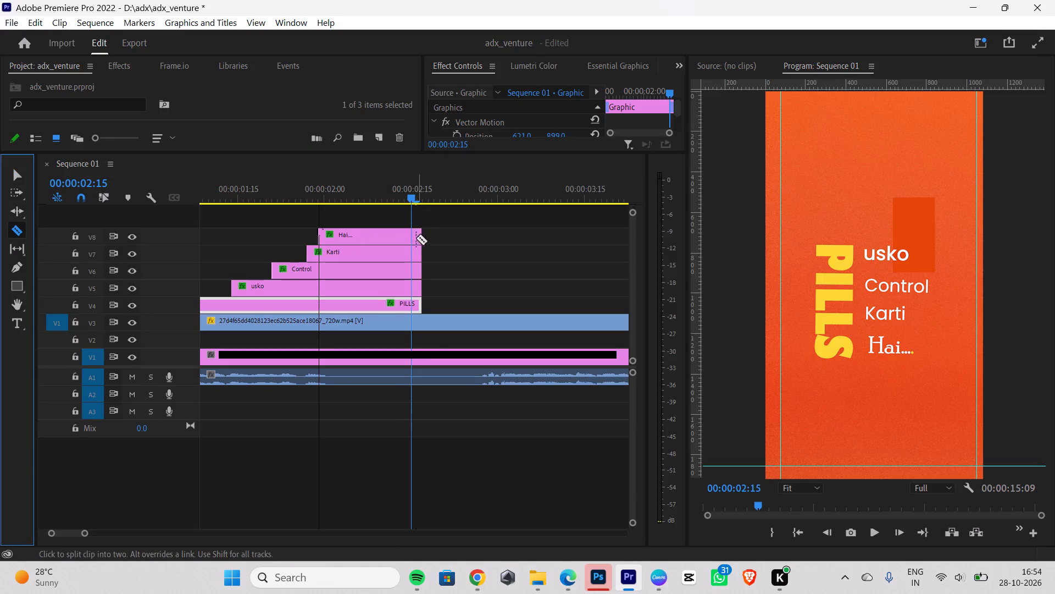
click(411, 231)
click(412, 251)
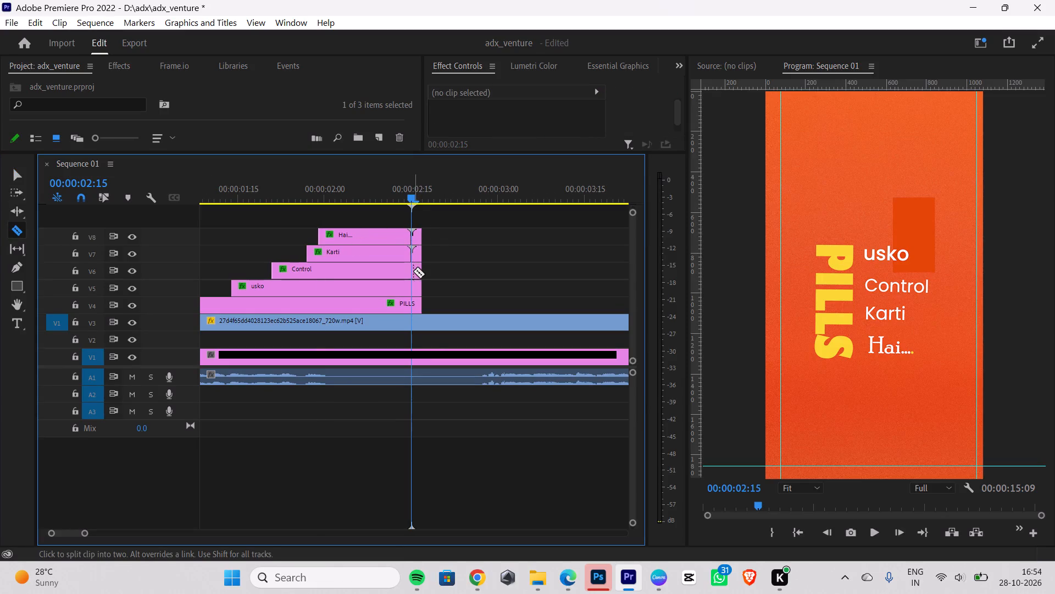
click(412, 269)
click(412, 285)
click(411, 300)
click(23, 178)
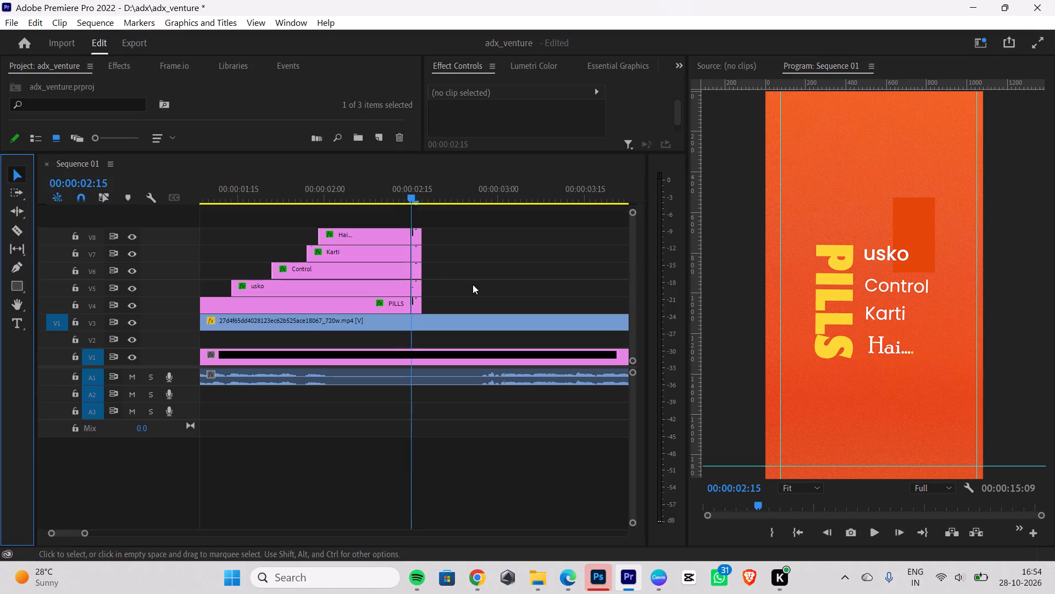
drag(467, 224, 412, 300)
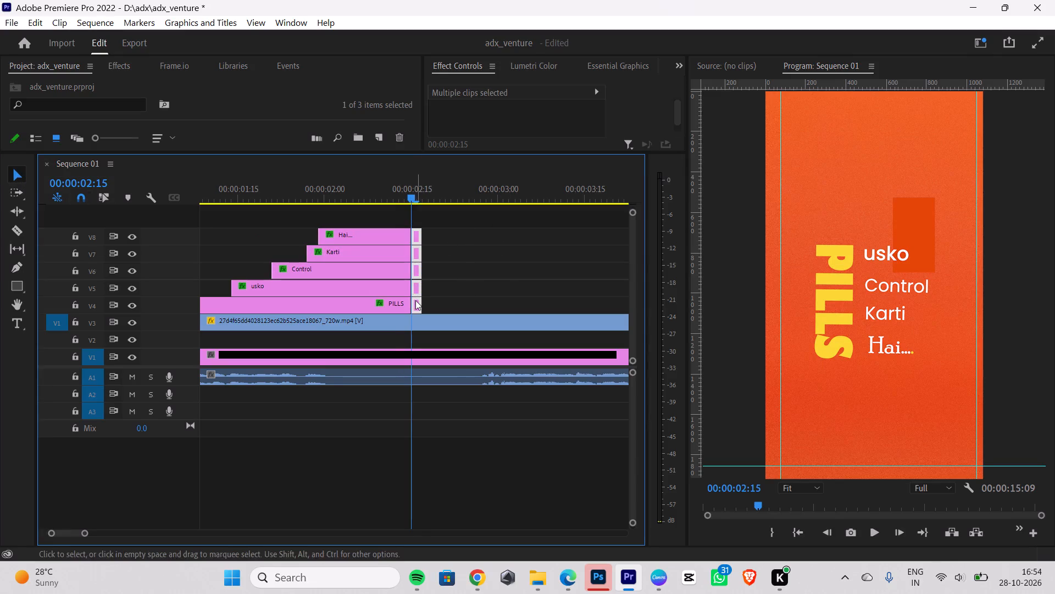
key(BackSpace)
Play the sequence from the start through 00:00:02:15 to check the trimmed ending of the PILLS captions against the reference.
drag(410, 186, 0, 205)
drag(86, 535, 91, 535)
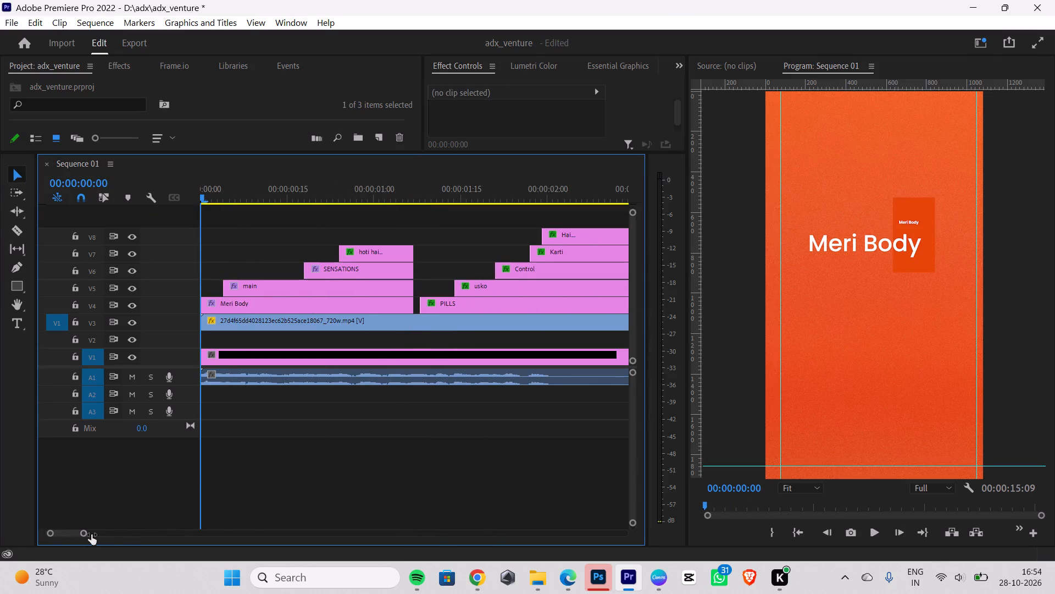
drag(91, 535, 137, 533)
key(space)
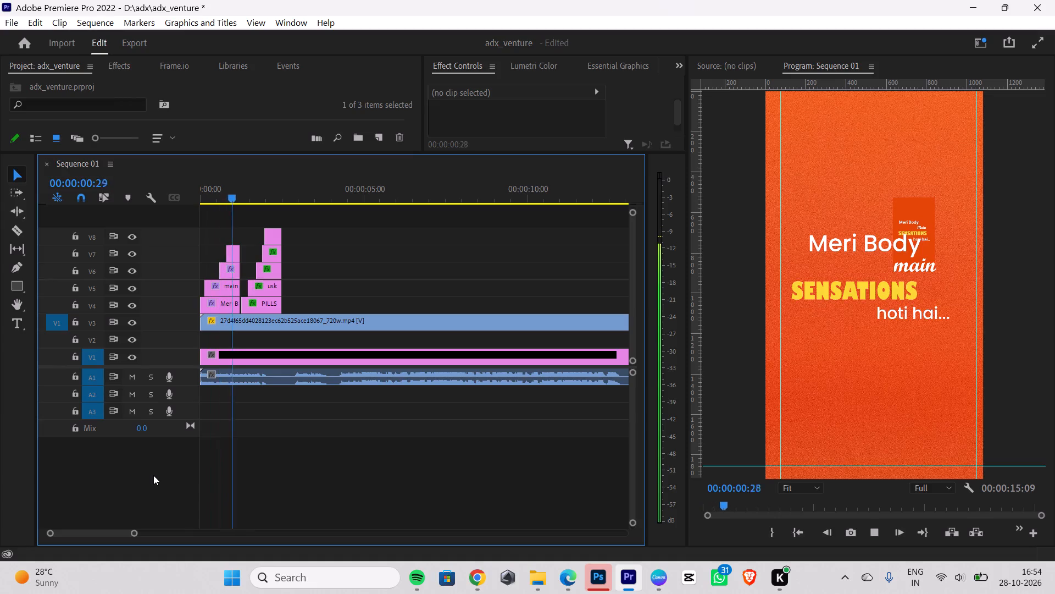
key(space)
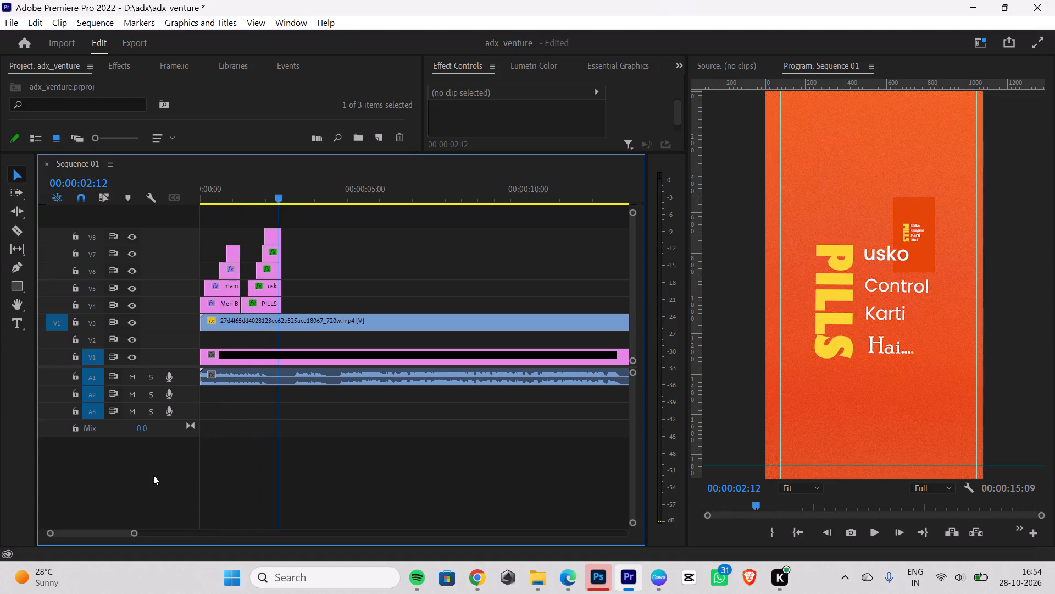
key(Right)
key(Right)
key(Right)
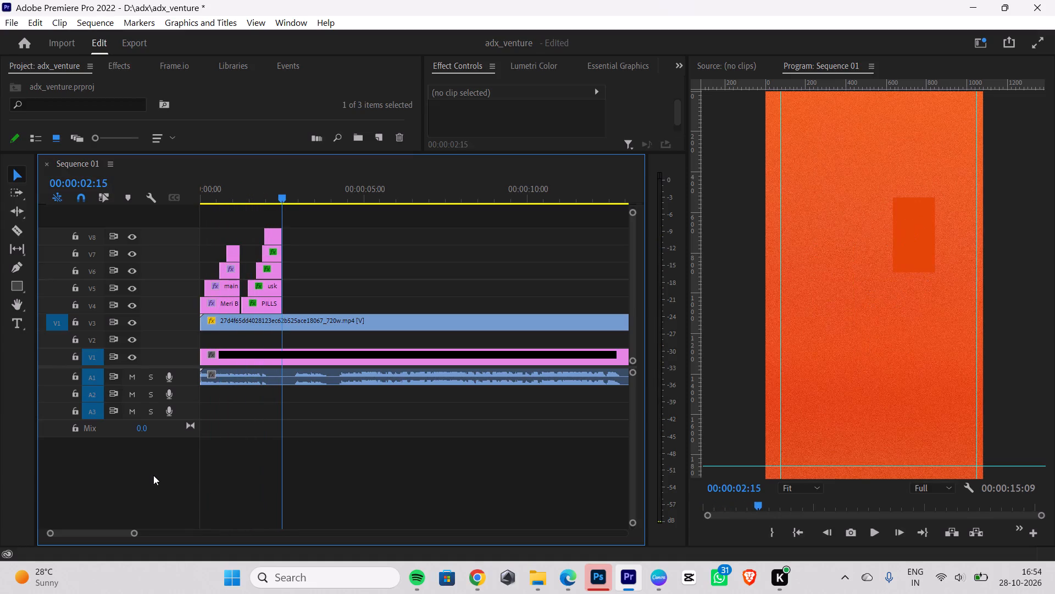
Step frame by frame past the PILLS captions to find where the reference video's next caption starts.
key(Right)
key(Right)
key(Right)
key(Right)
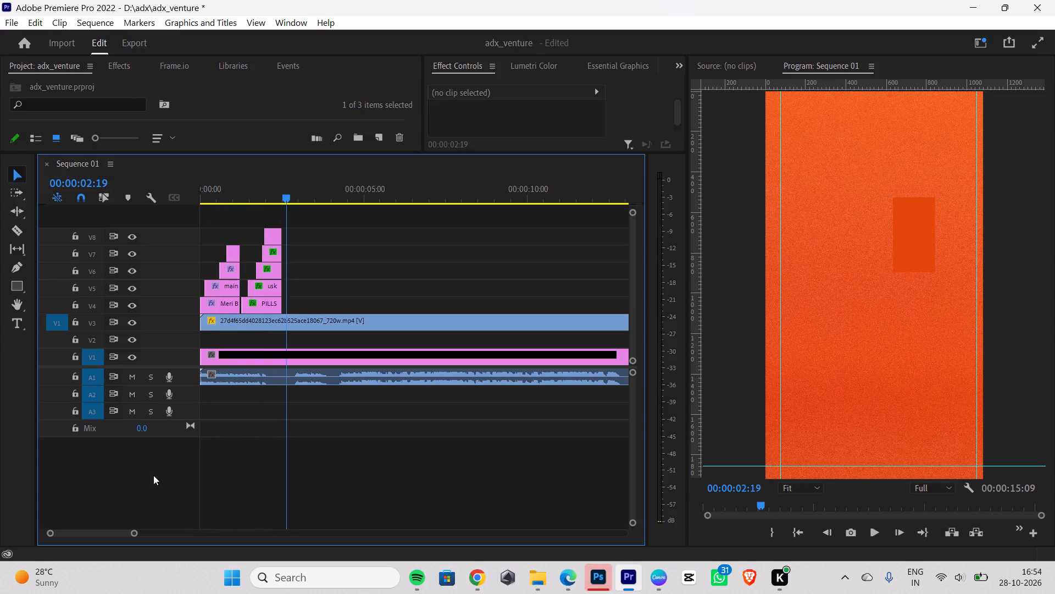
key(Right)
key(Right)
key(Right)
key(Right)
key(Right)
key(Right)
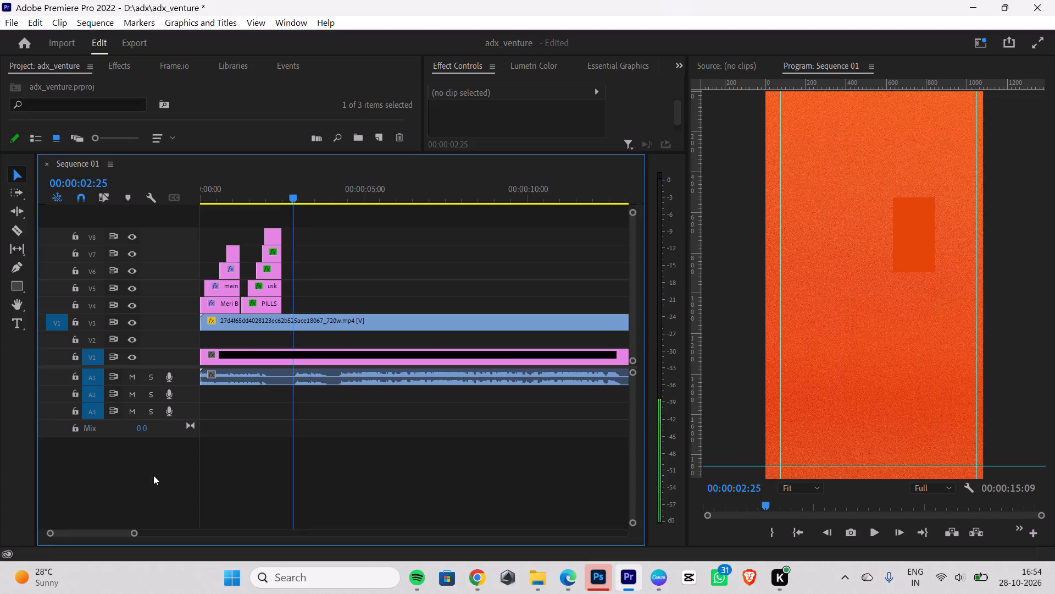
key(Right)
key(Right)
key(Right)
key(Right)
key(Right)
key(Right)
key(Right)
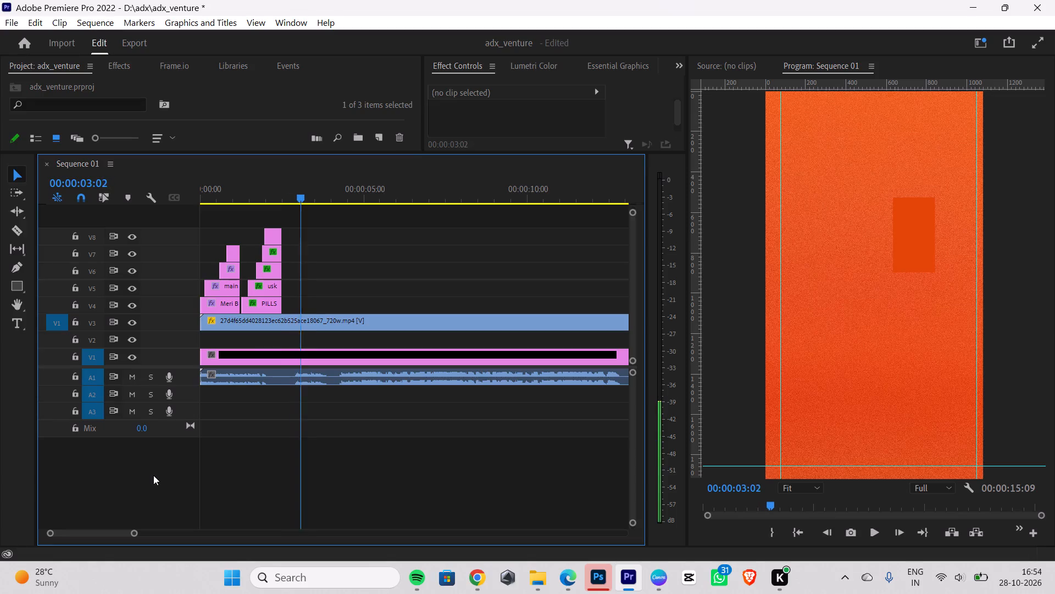
key(Right)
key(Right)
key(Right)
key(Right)
key(Left)
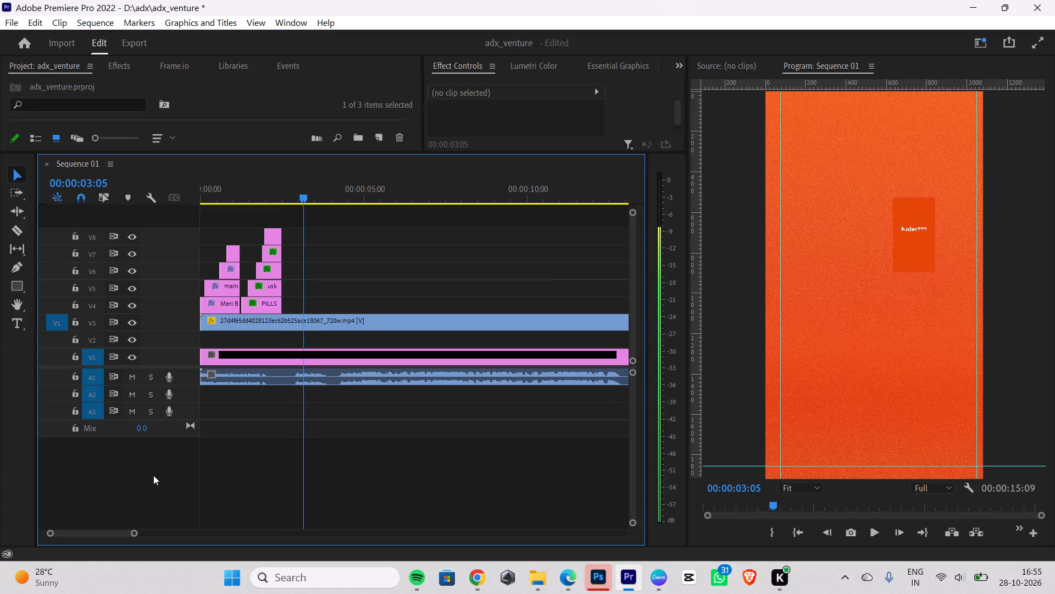
key(Left)
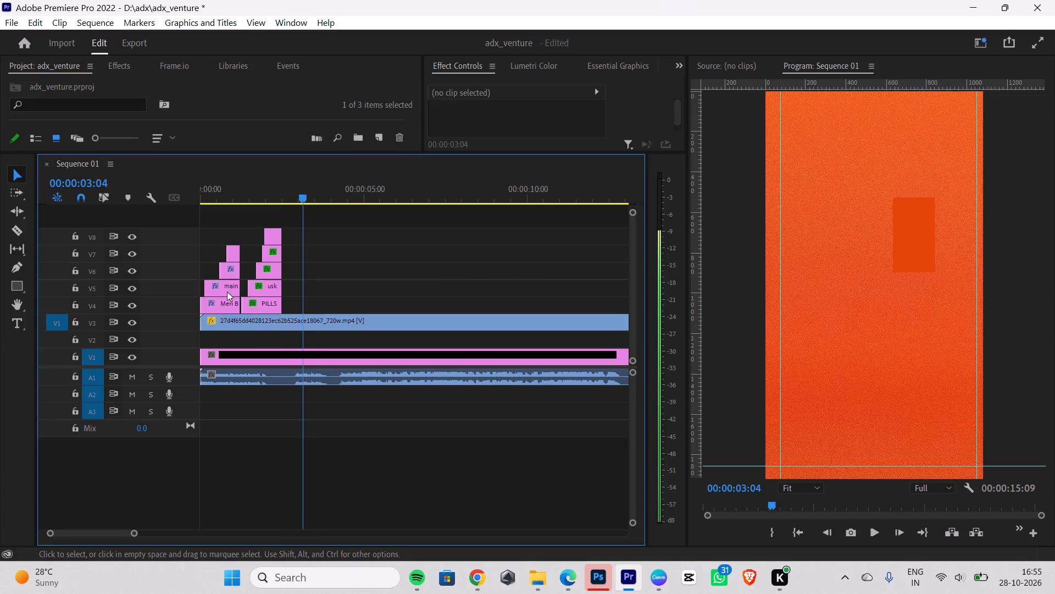
Duplicate the SENSATIONS clip from V6 at 00:00:03:04 and move the copy down to V4.
click(229, 273)
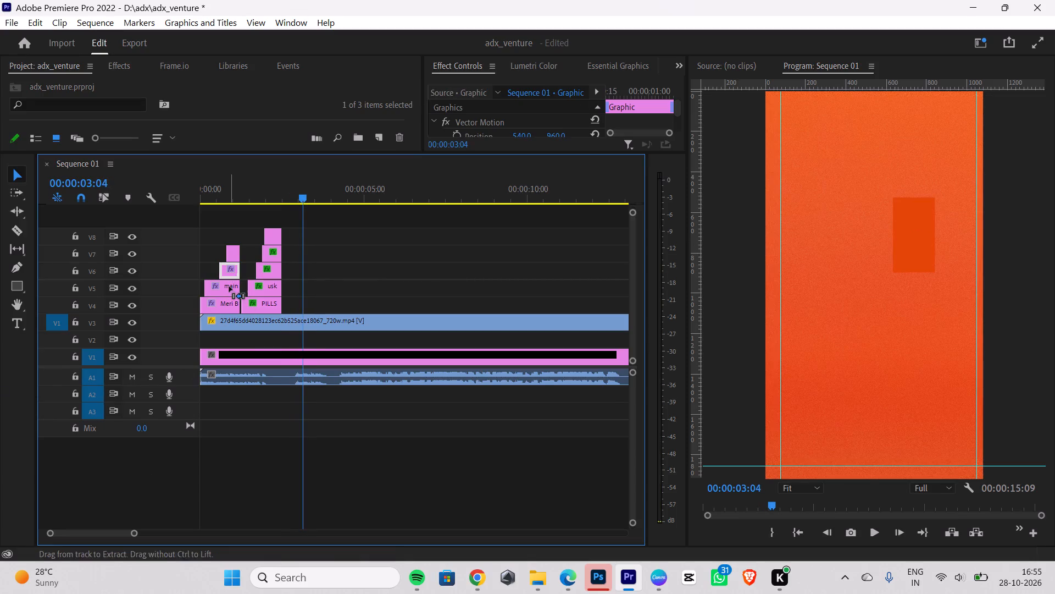
key(ctrl+c)
key(ctrl+v)
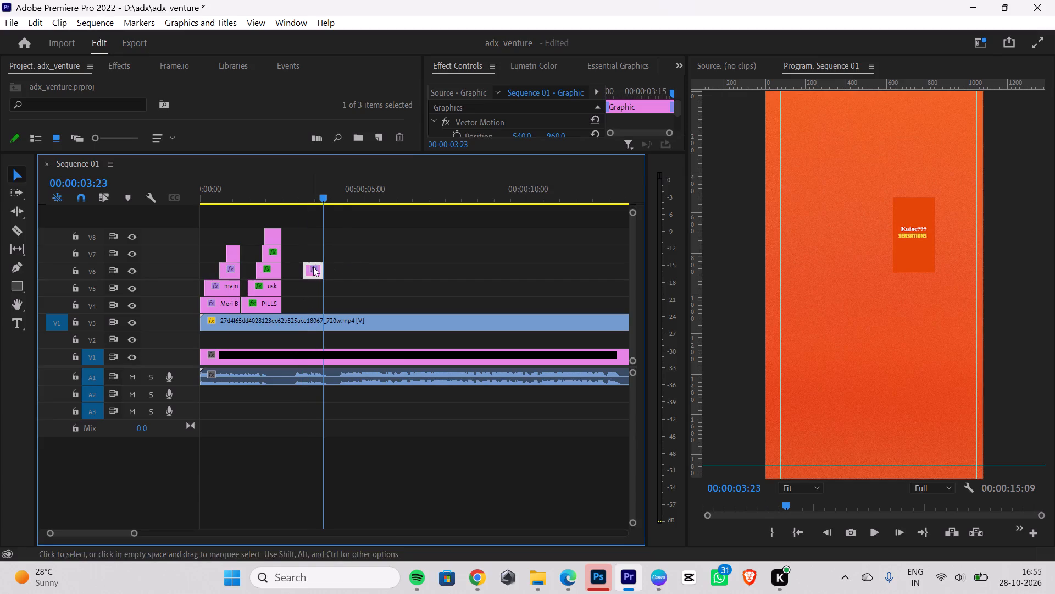
drag(314, 267, 314, 301)
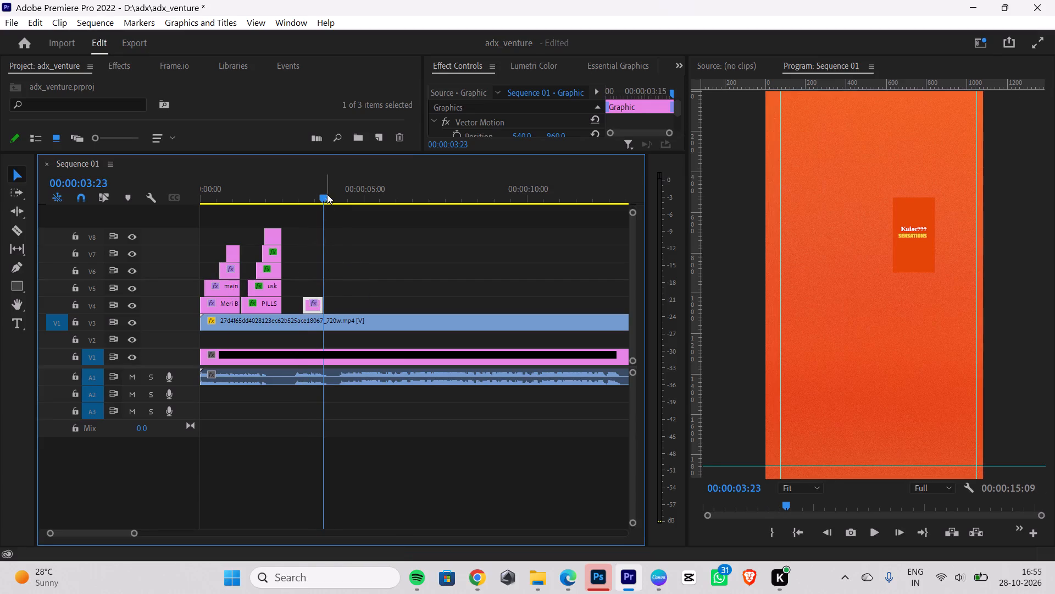
Play through to the duplicated SENSATIONS caption at 00:00:03:15 and shift its text toward the frame's horizontal centre.
drag(320, 194, 262, 205)
key(space)
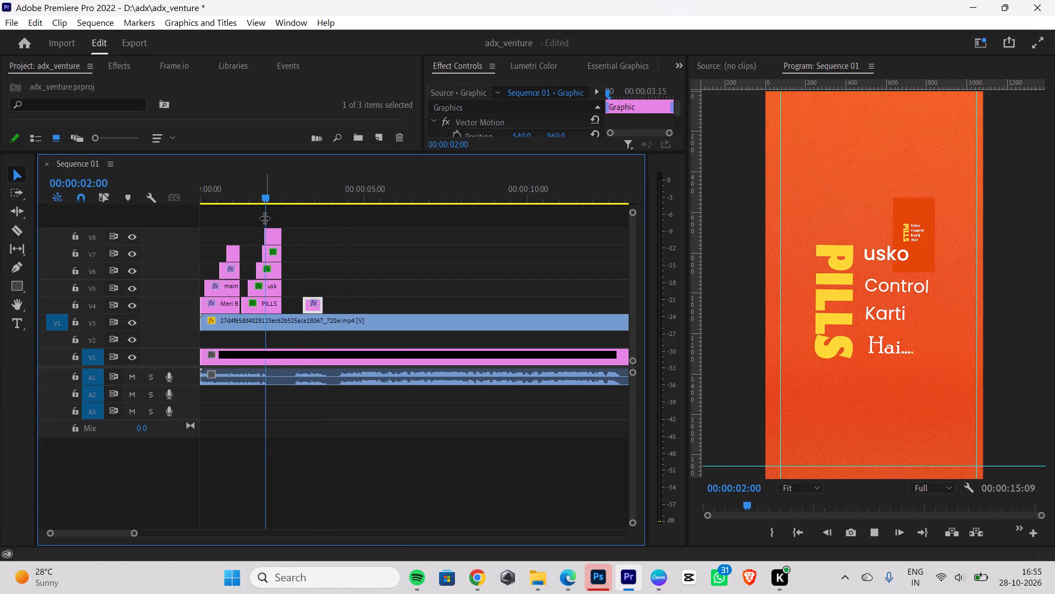
key(space)
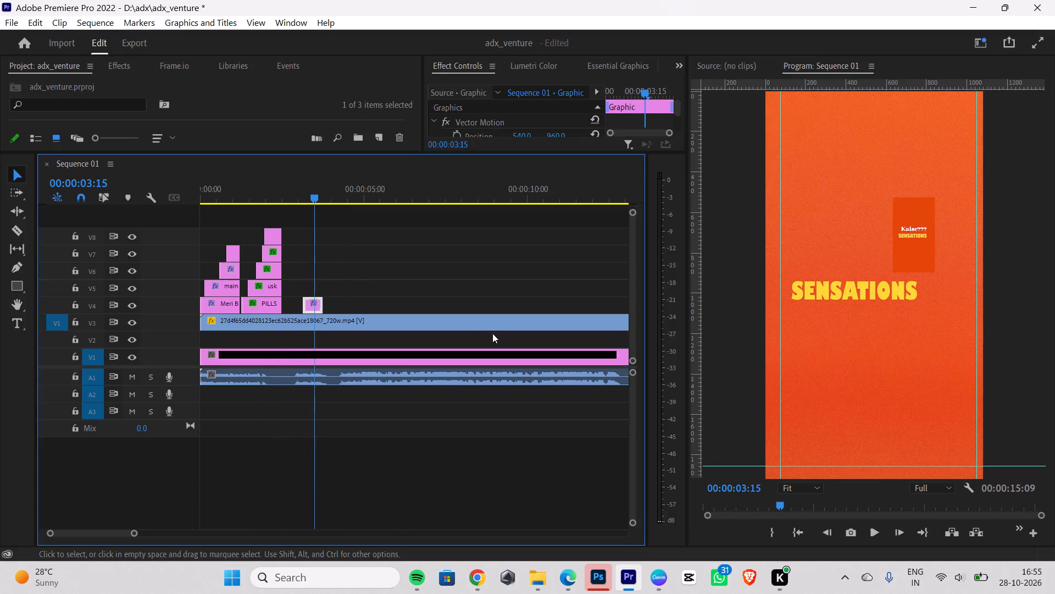
click(841, 294)
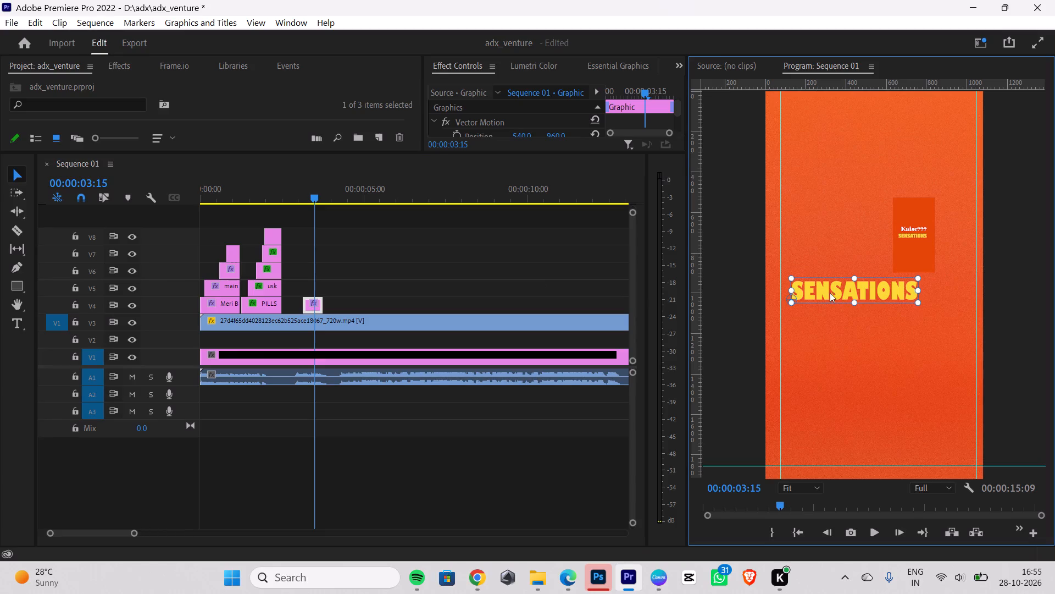
drag(825, 292, 838, 292)
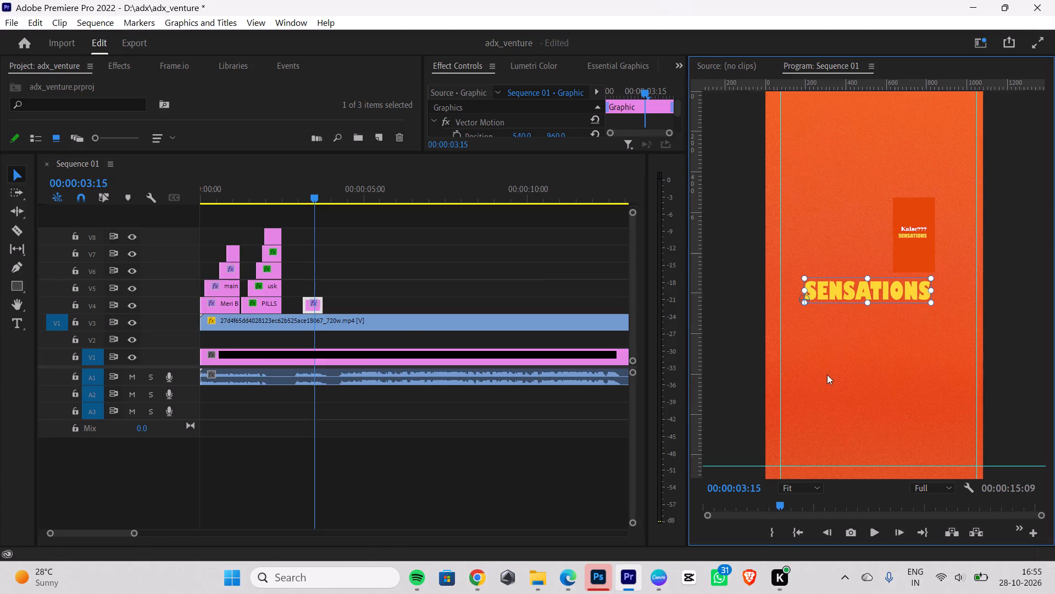
click(827, 375)
Duplicate the SENSATIONS clip from V4 onto V5 directly above it, and extend the shortened V4 clip to match its end.
click(316, 309)
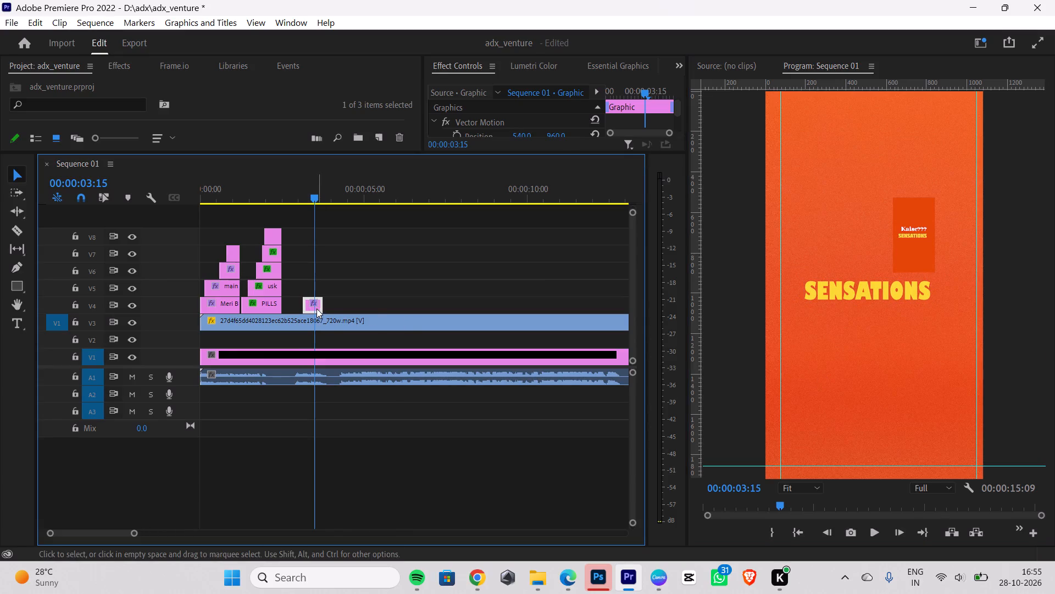
key(ctrl+c)
key(ctrl+v)
drag(324, 309, 324, 303)
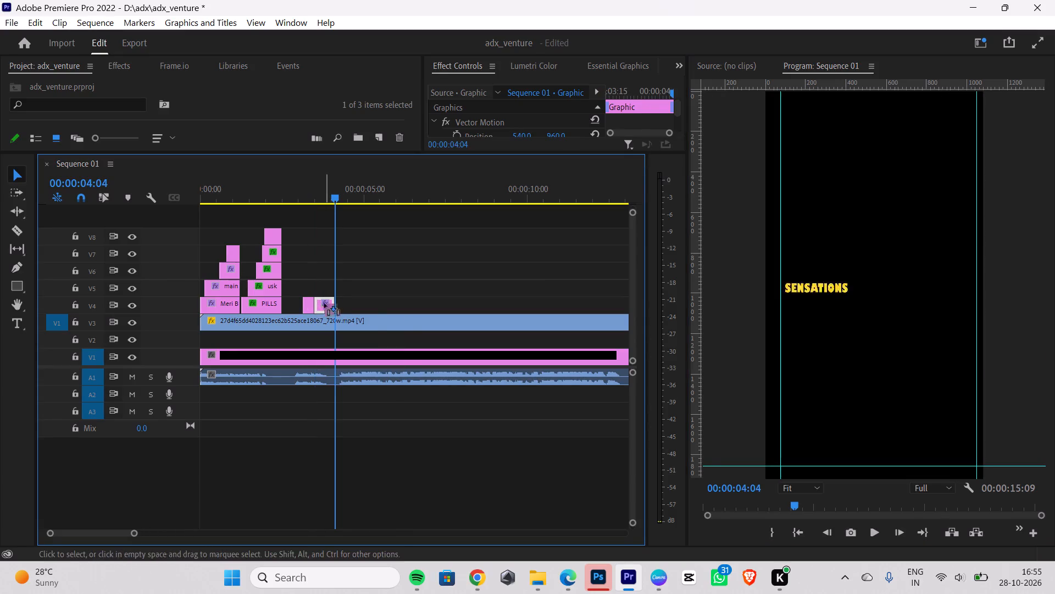
drag(324, 303, 316, 287)
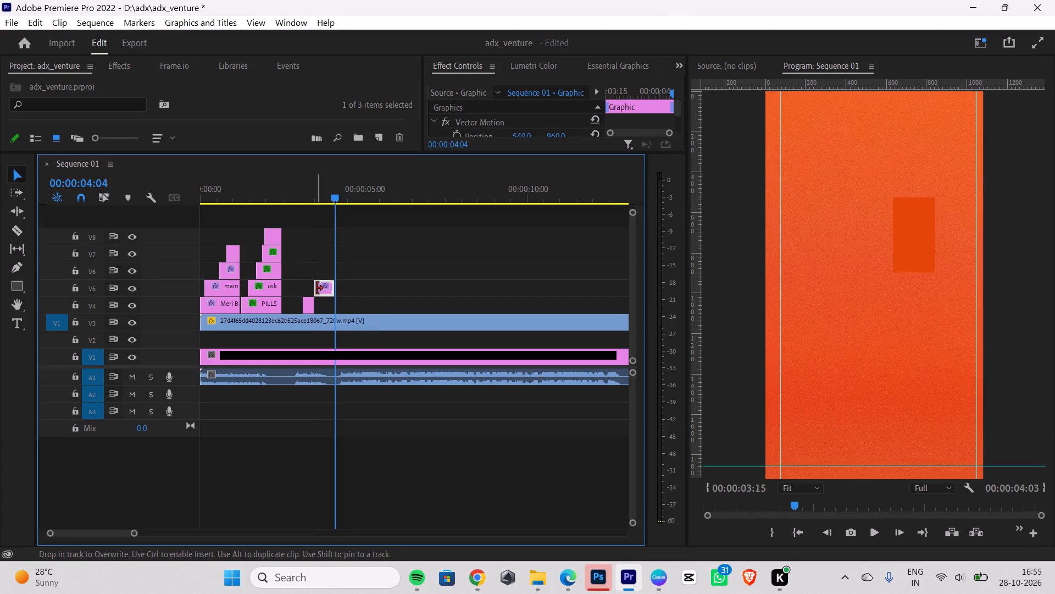
drag(325, 290, 319, 290)
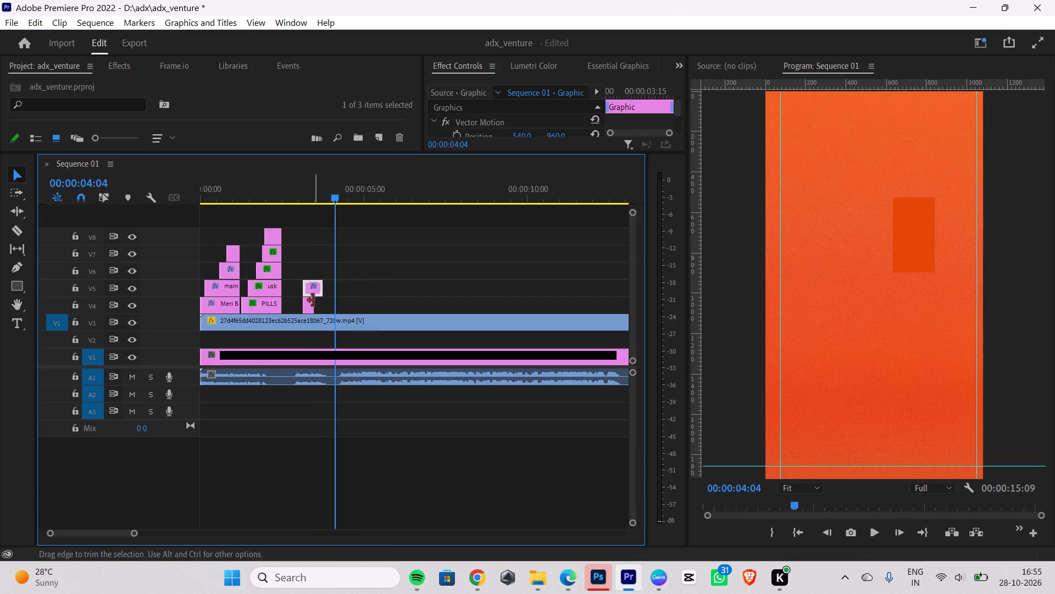
drag(314, 300, 320, 300)
At 00:00:03:06, move the V5 SENSATIONS text above the original and replace its wording with "Kaise???".
drag(330, 193, 301, 208)
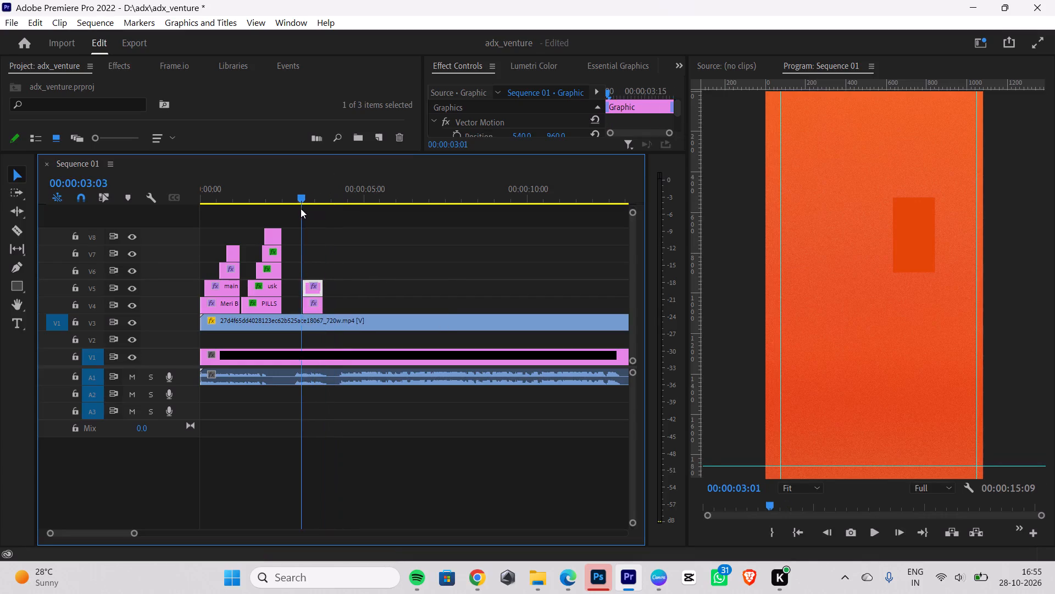
drag(301, 208, 307, 209)
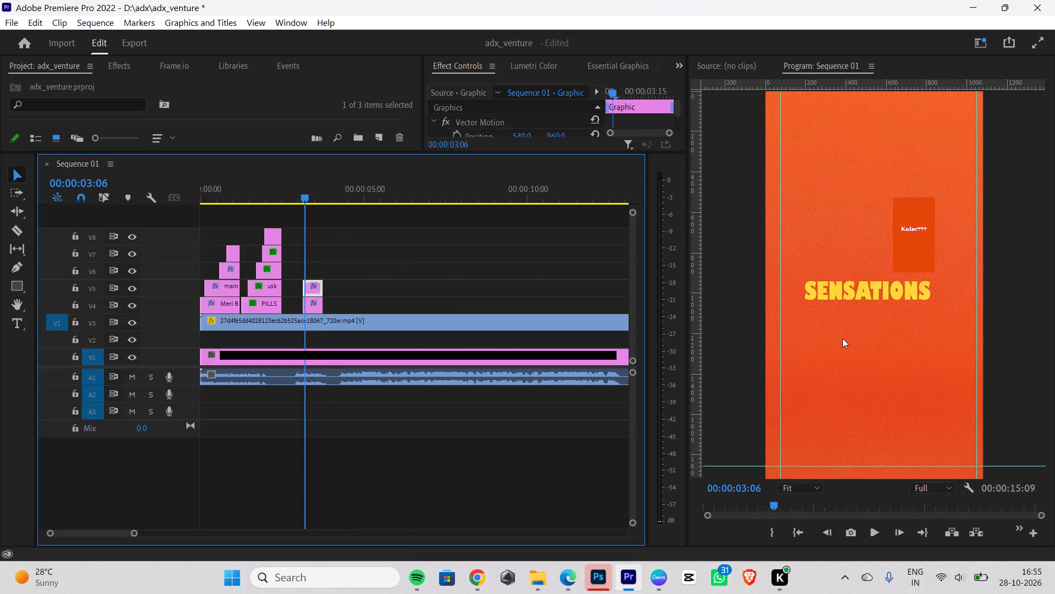
drag(876, 295, 878, 256)
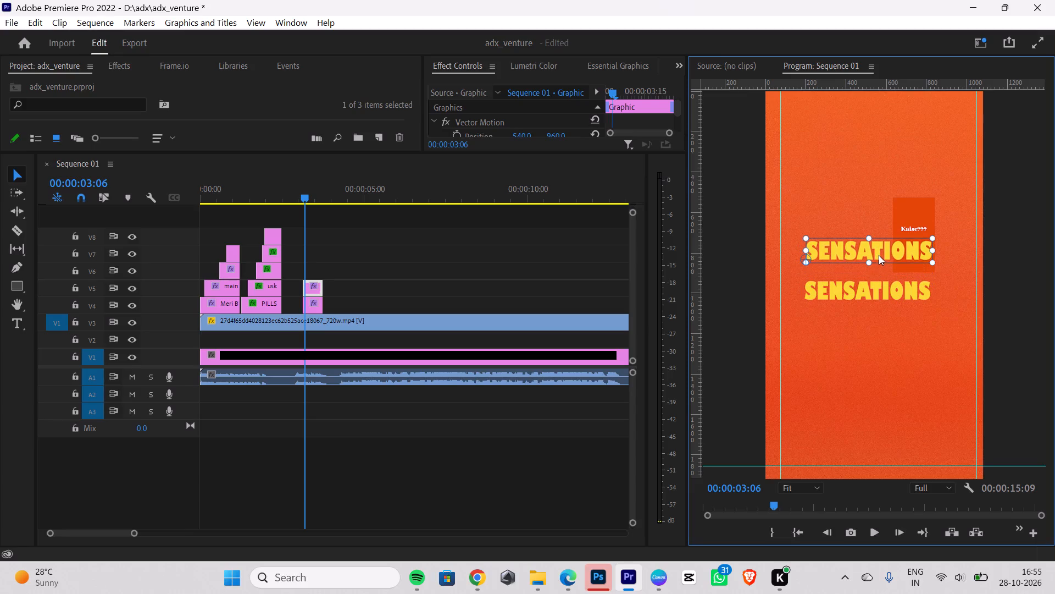
double_click(879, 255)
key(BackSpace)
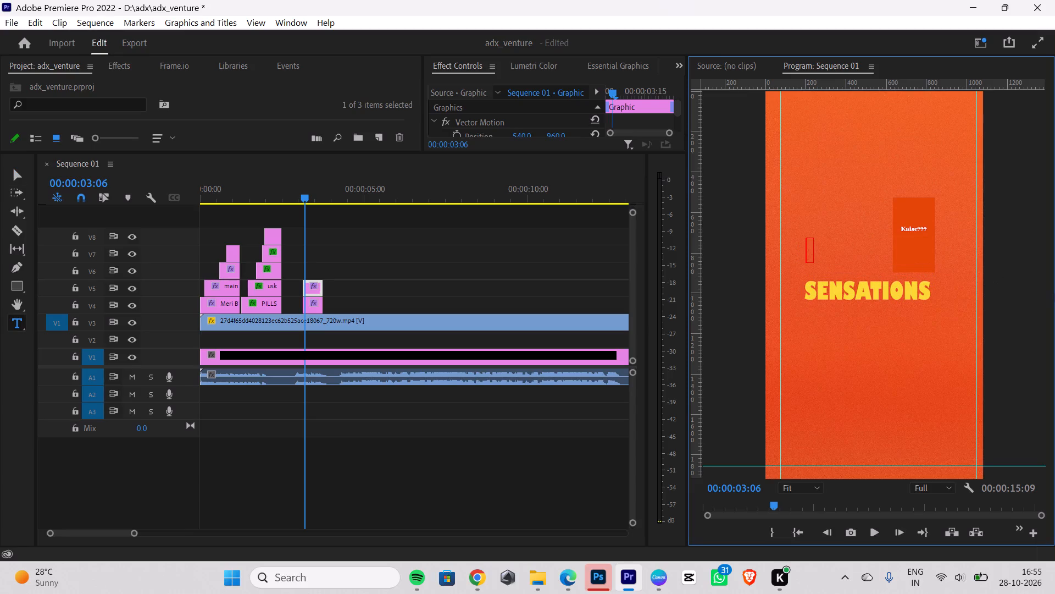
key(k)
text(aise)
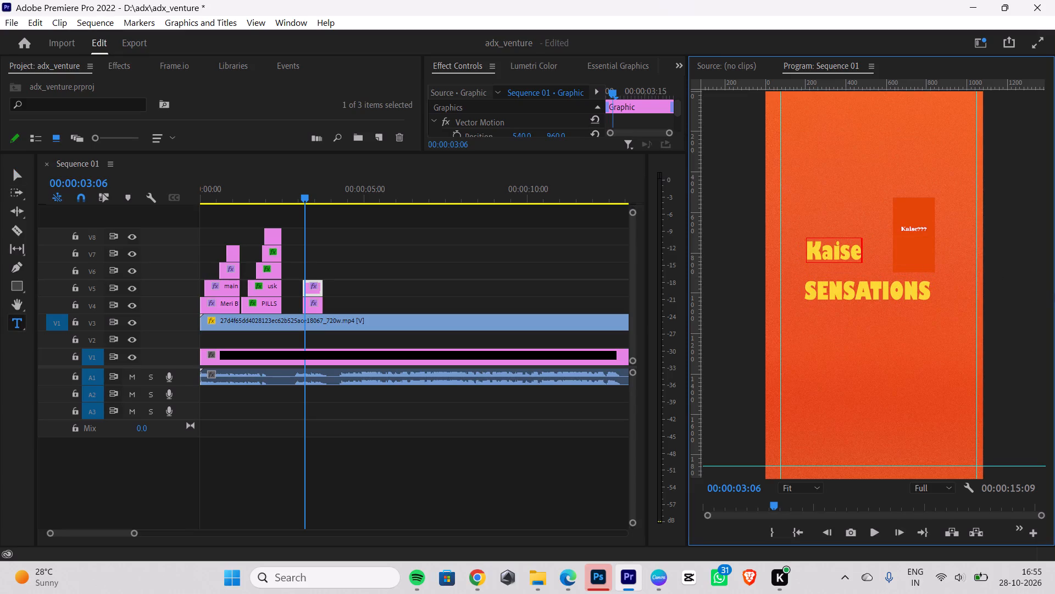
text(???)
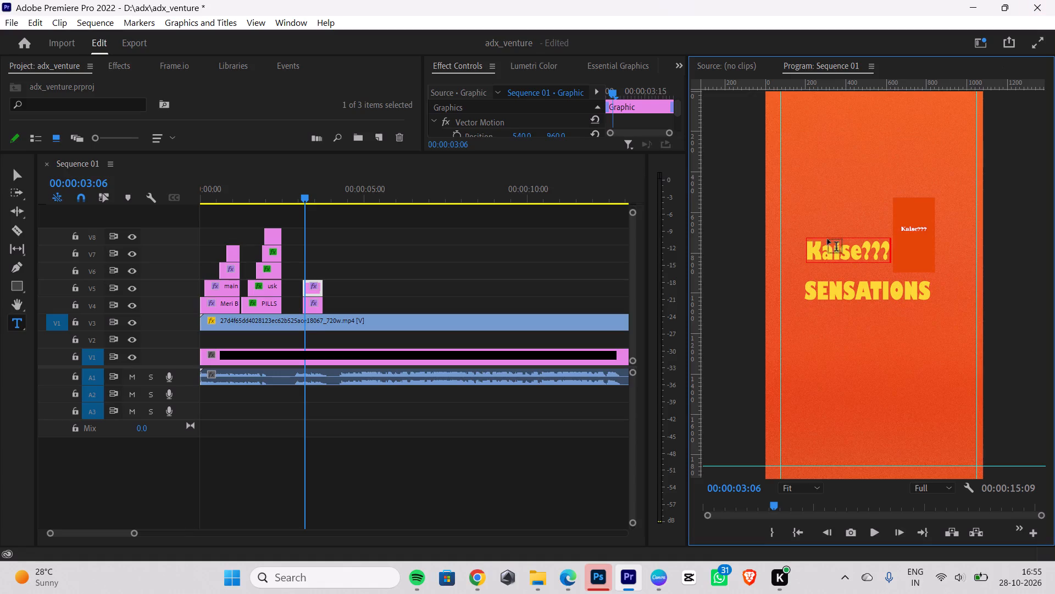
Change the fill colour of the Kaise??? text to white.
drag(810, 254, 895, 241)
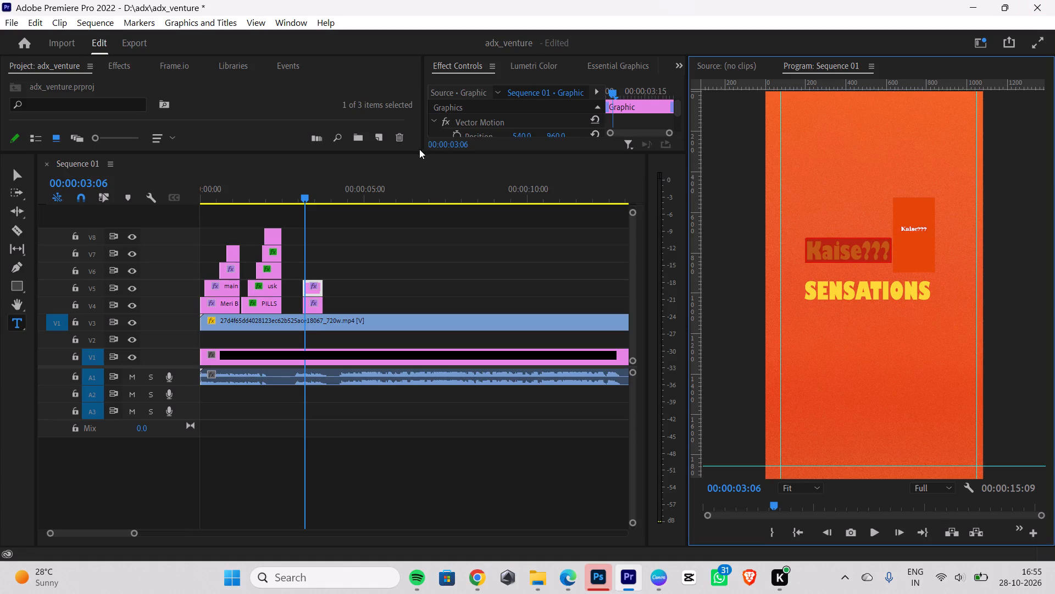
drag(412, 151, 409, 265)
scroll(506, 192, down, 3)
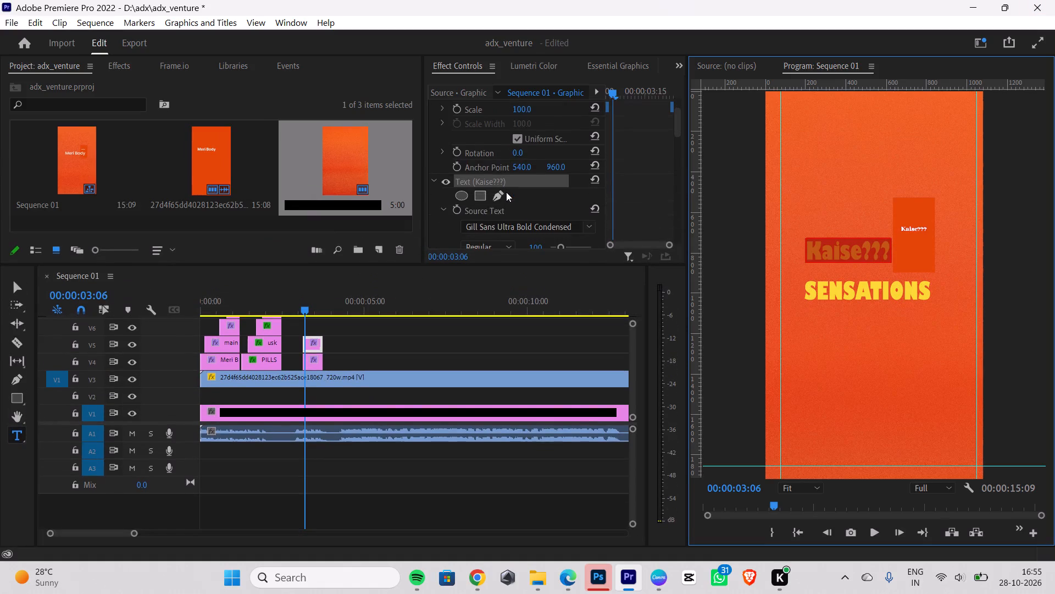
scroll(507, 191, down, 4)
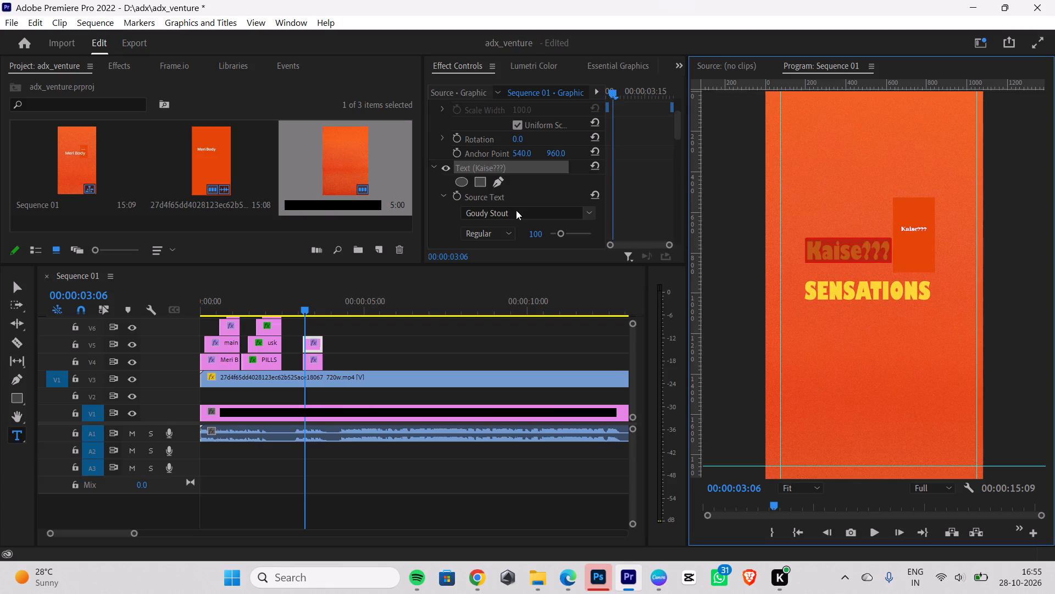
scroll(570, 185, down, 3)
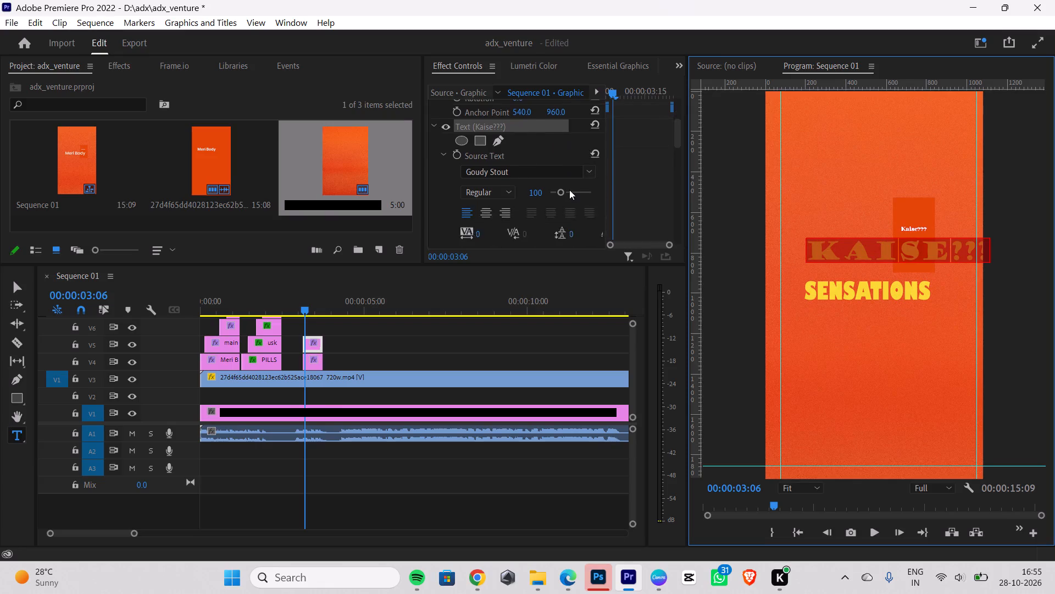
scroll(568, 191, down, 7)
click(484, 208)
drag(425, 290, 313, 414)
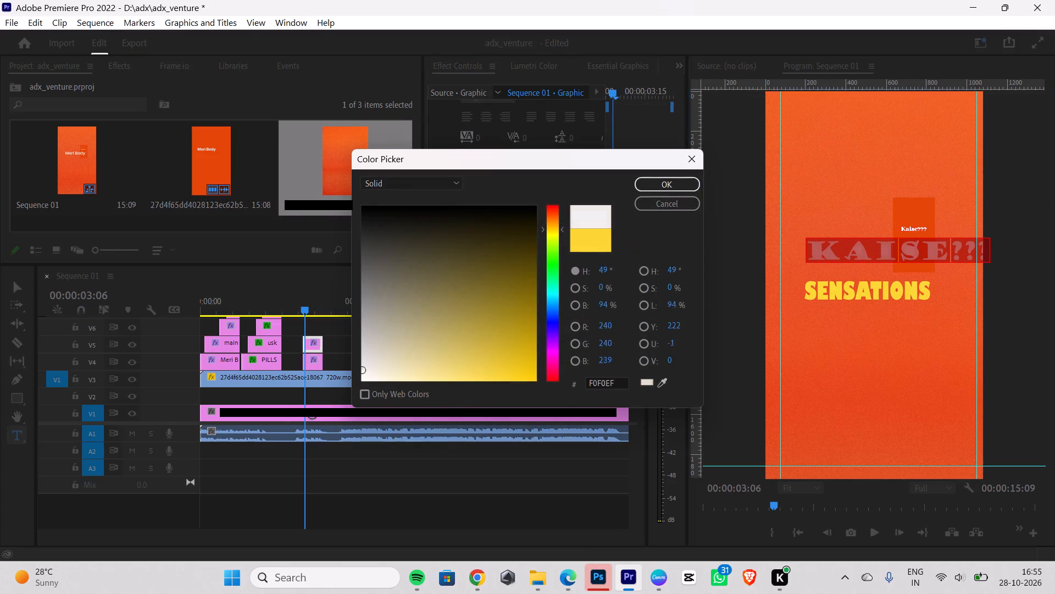
drag(313, 414, 279, 433)
click(681, 182)
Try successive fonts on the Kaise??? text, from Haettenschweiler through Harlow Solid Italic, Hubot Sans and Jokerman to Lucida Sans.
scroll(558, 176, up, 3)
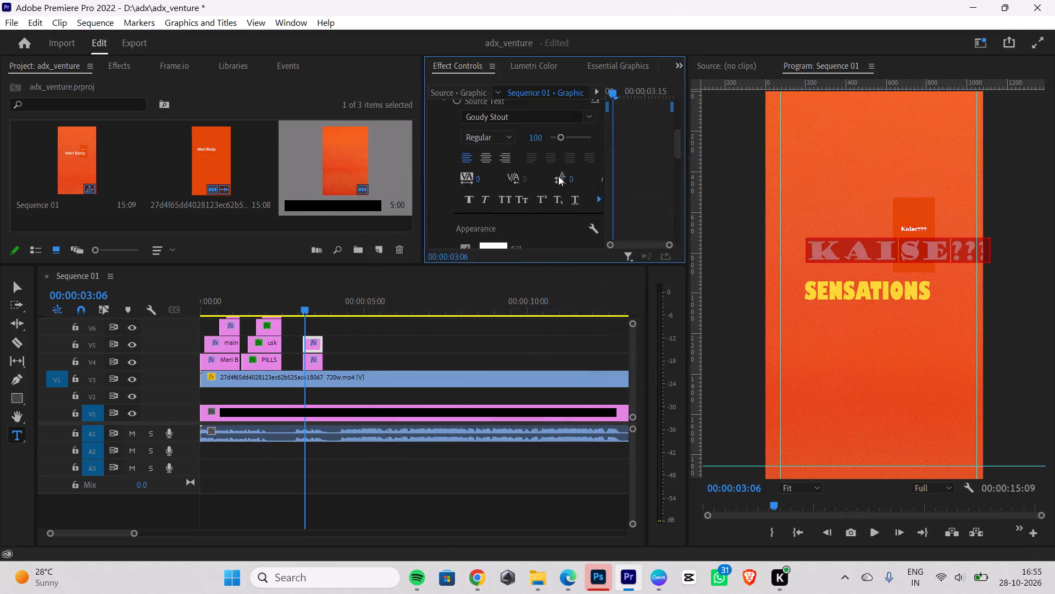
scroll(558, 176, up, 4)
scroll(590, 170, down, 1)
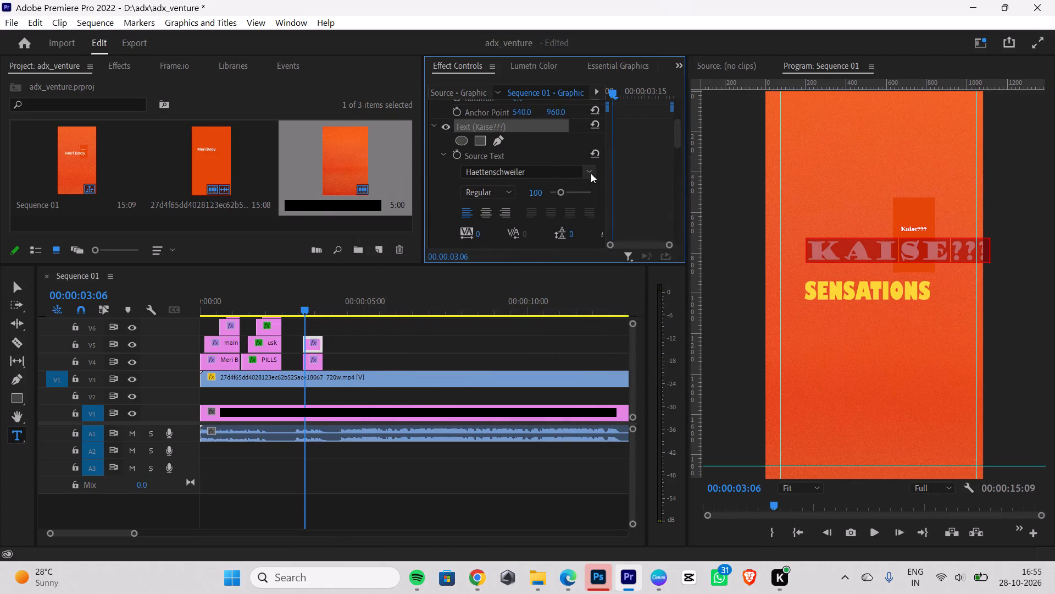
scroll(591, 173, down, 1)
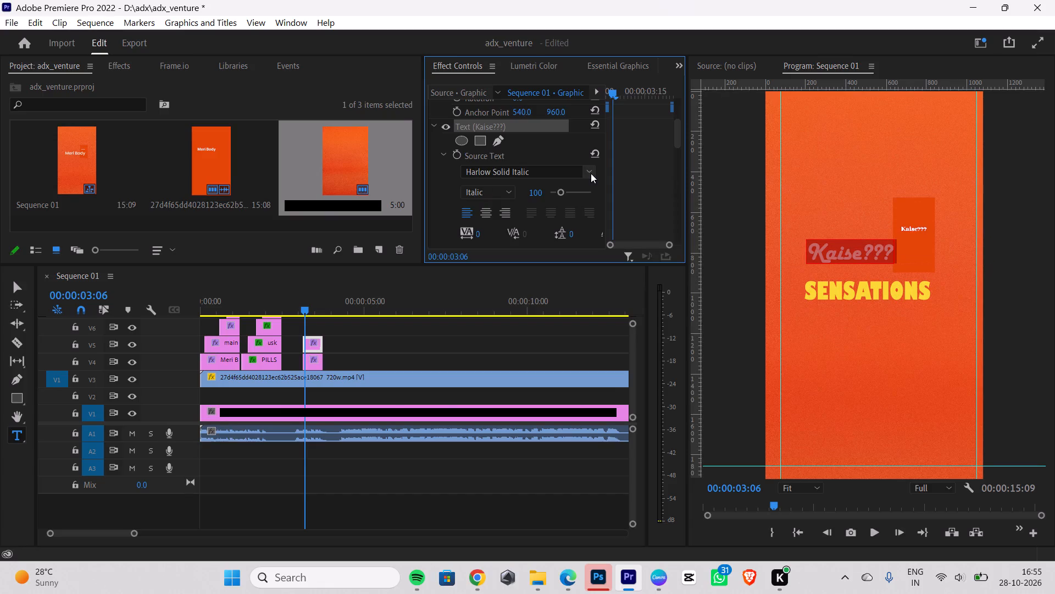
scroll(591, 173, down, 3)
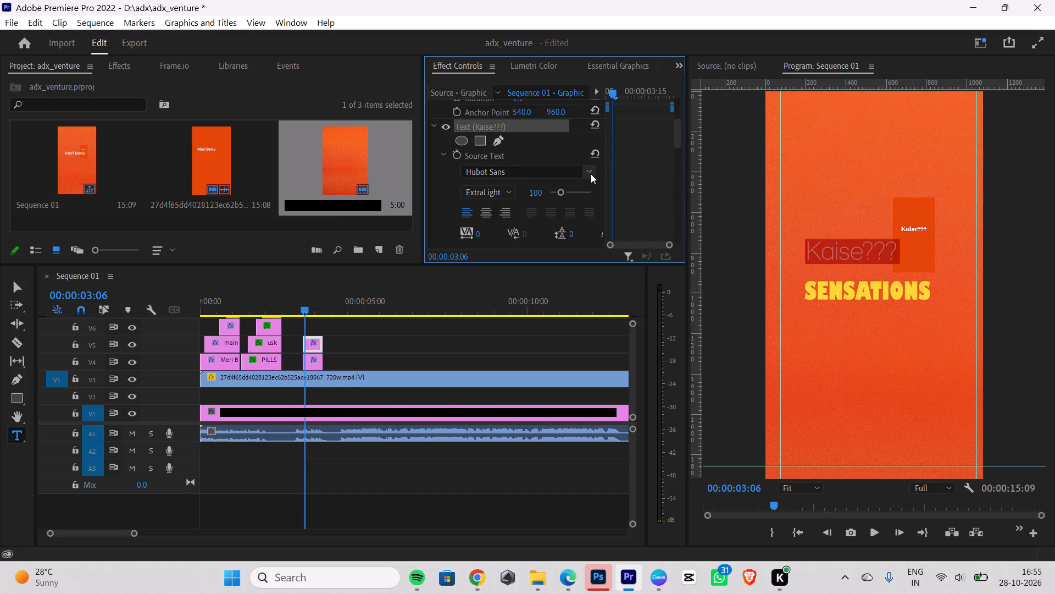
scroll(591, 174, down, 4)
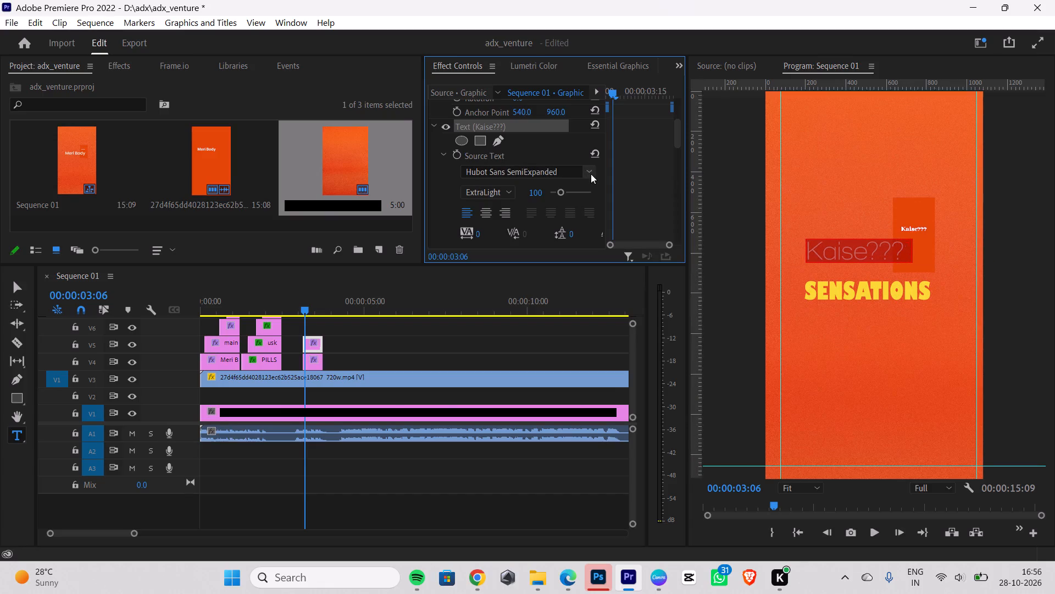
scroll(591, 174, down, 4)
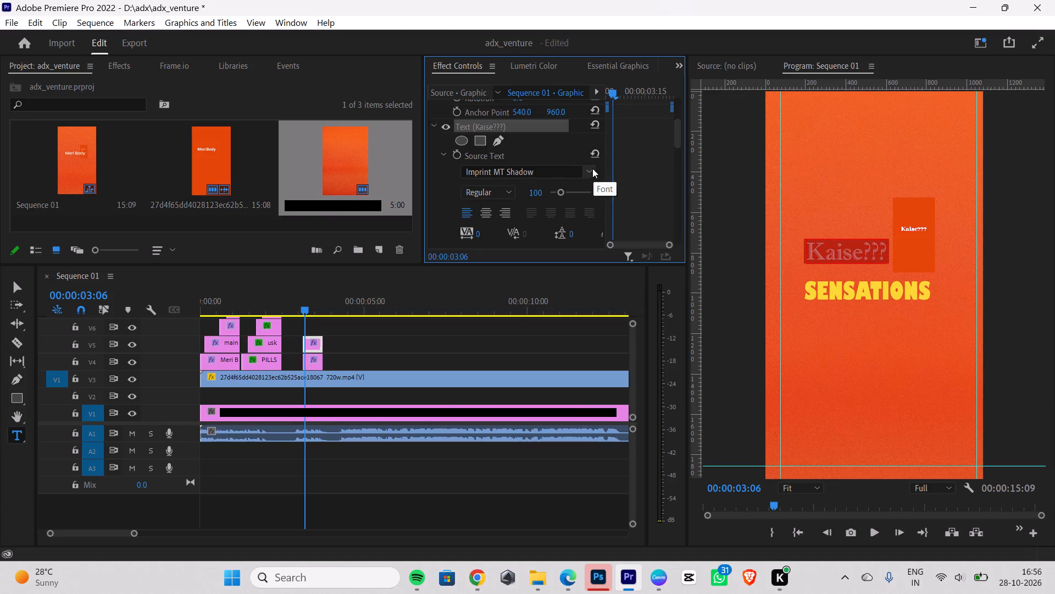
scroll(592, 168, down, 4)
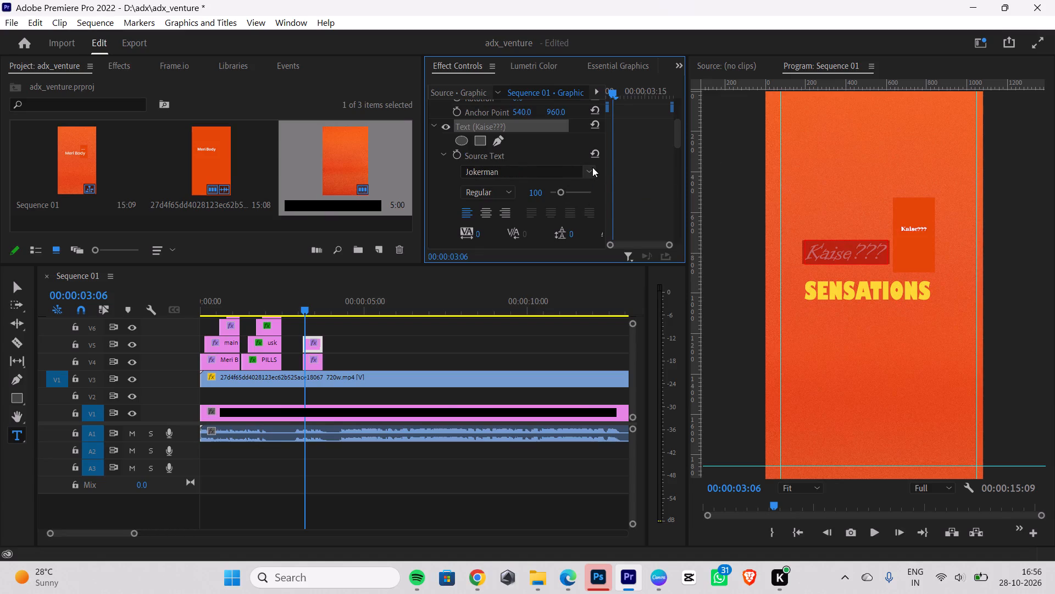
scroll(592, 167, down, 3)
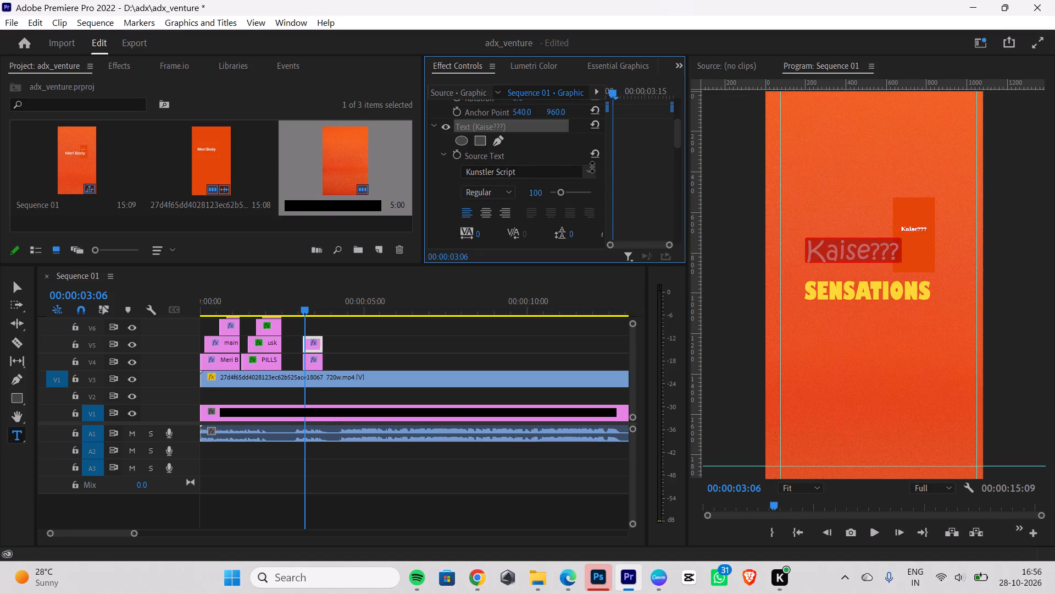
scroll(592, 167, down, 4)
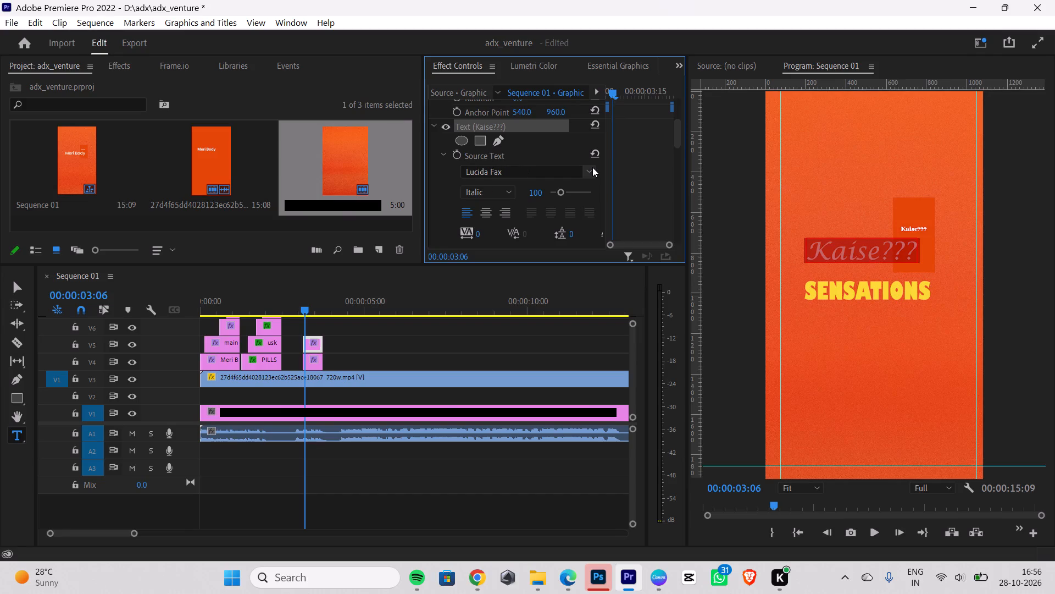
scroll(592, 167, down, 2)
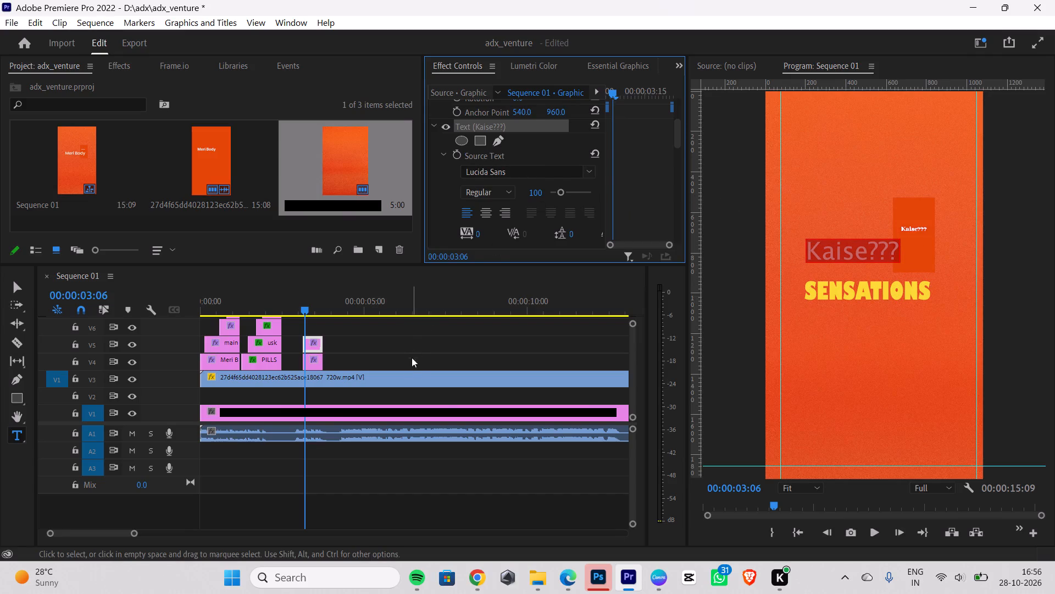
Scale the reference video clip on V3 up to 107 to compare its Kaise??? lettering.
click(405, 373)
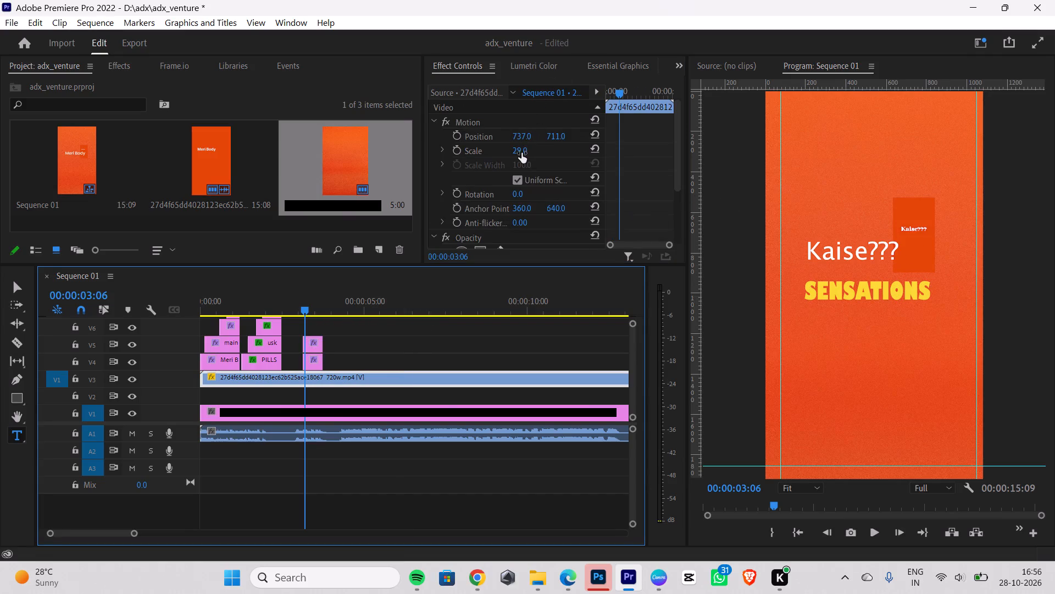
drag(521, 153, 575, 148)
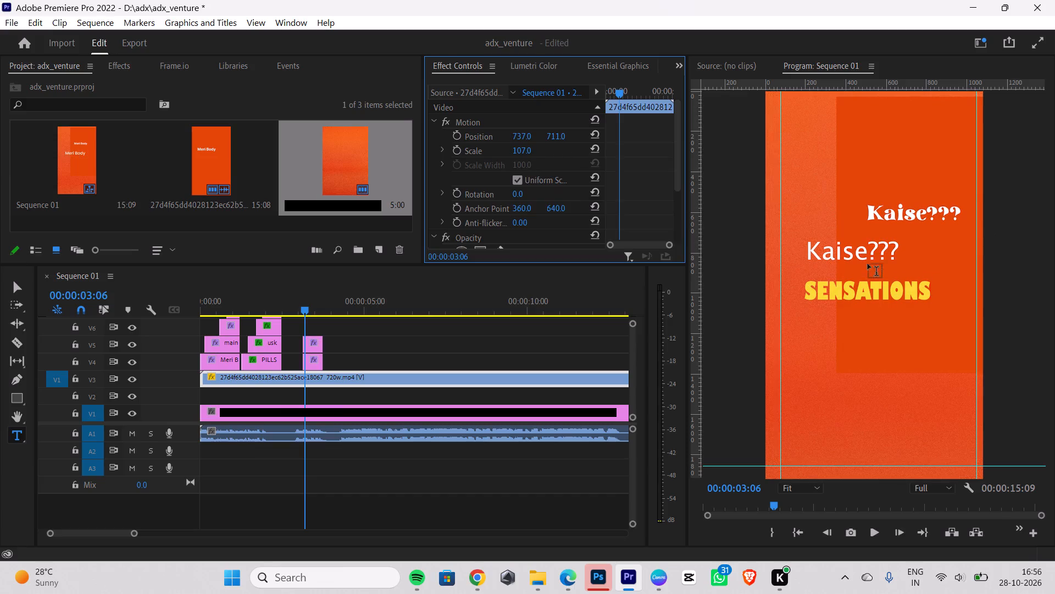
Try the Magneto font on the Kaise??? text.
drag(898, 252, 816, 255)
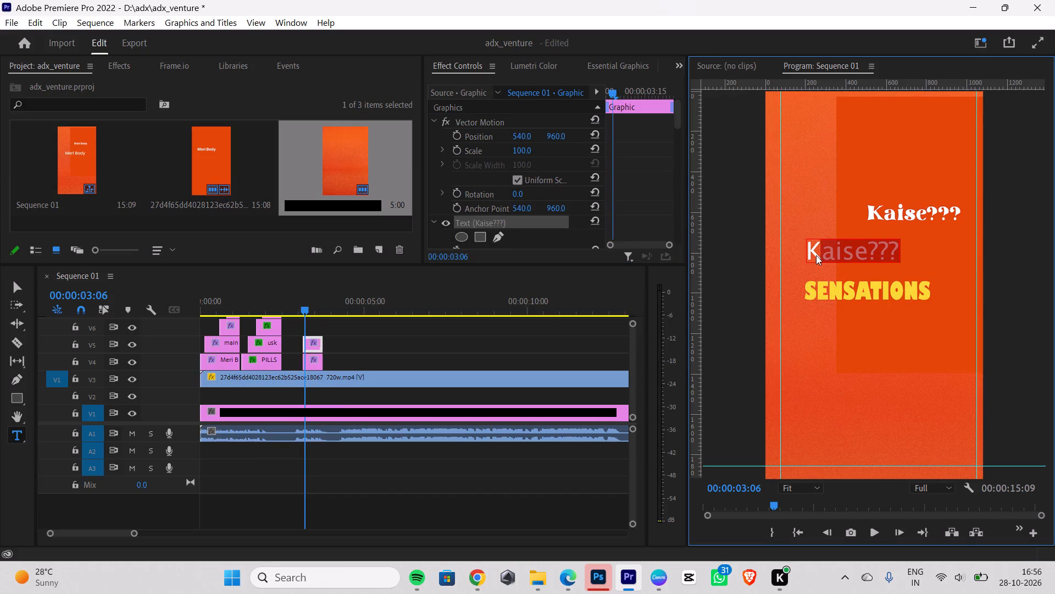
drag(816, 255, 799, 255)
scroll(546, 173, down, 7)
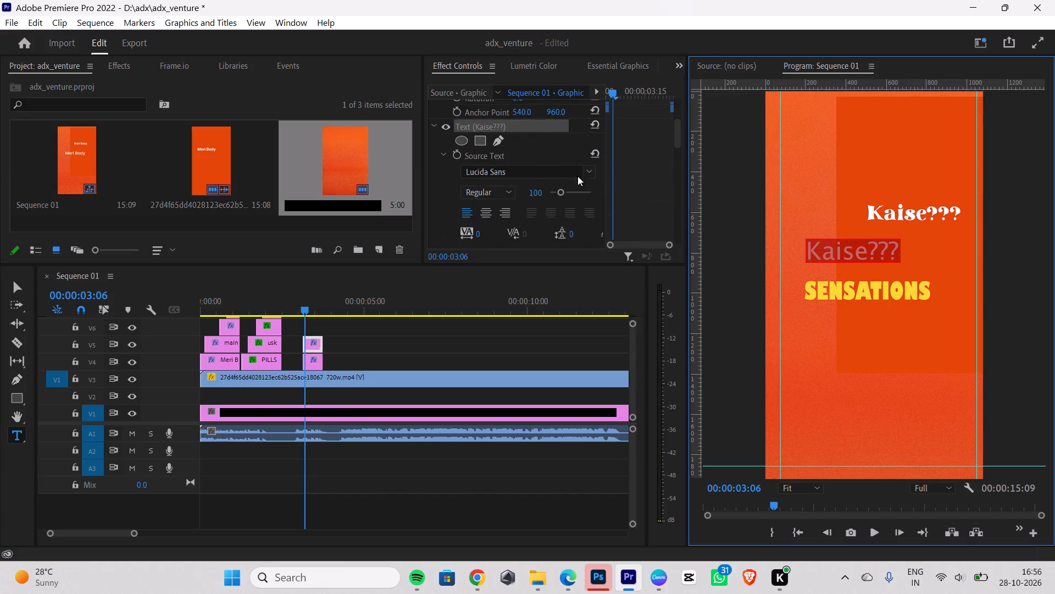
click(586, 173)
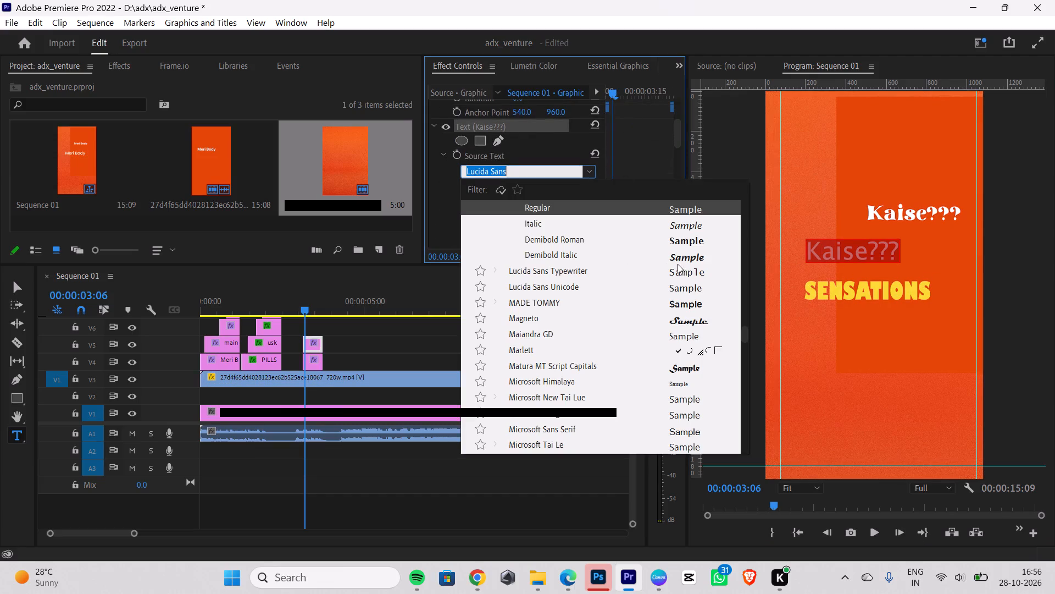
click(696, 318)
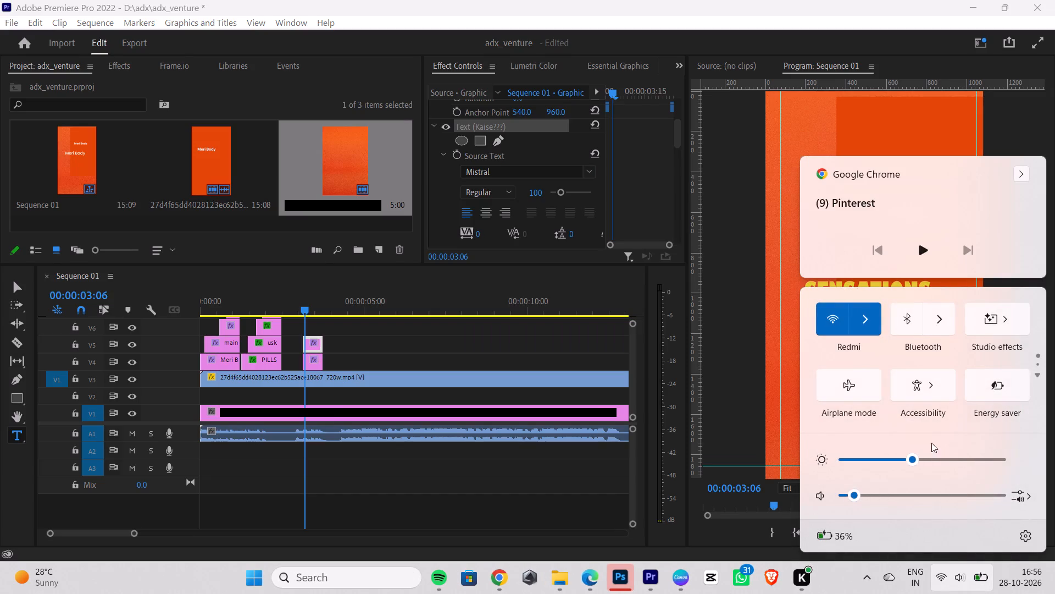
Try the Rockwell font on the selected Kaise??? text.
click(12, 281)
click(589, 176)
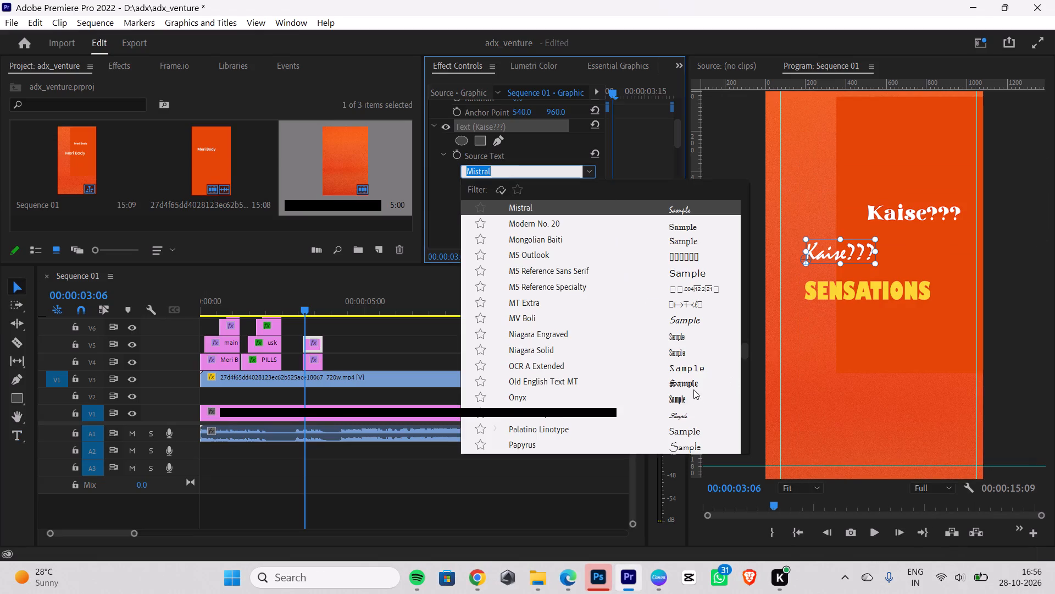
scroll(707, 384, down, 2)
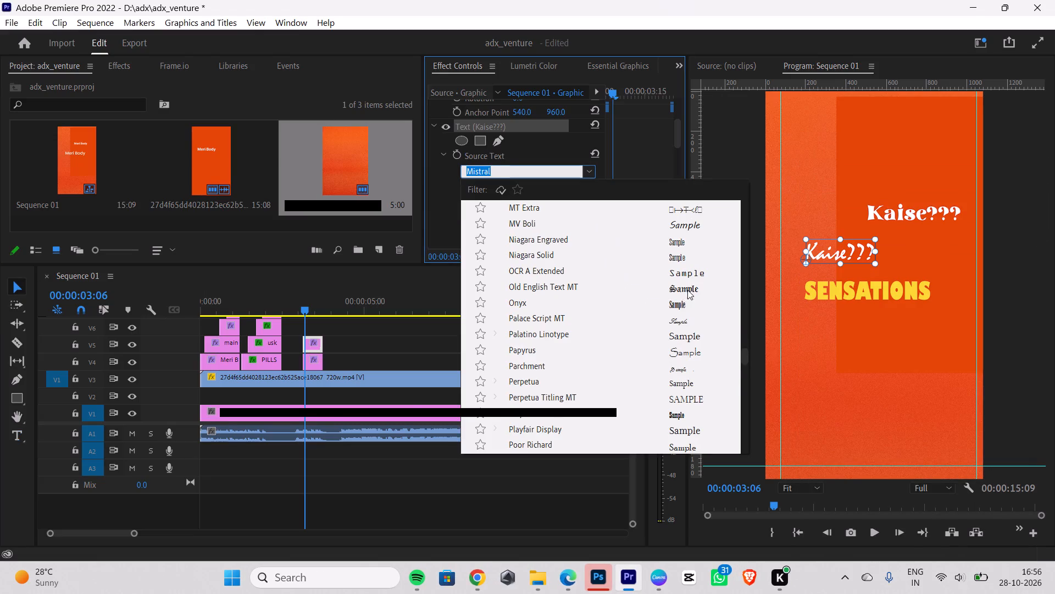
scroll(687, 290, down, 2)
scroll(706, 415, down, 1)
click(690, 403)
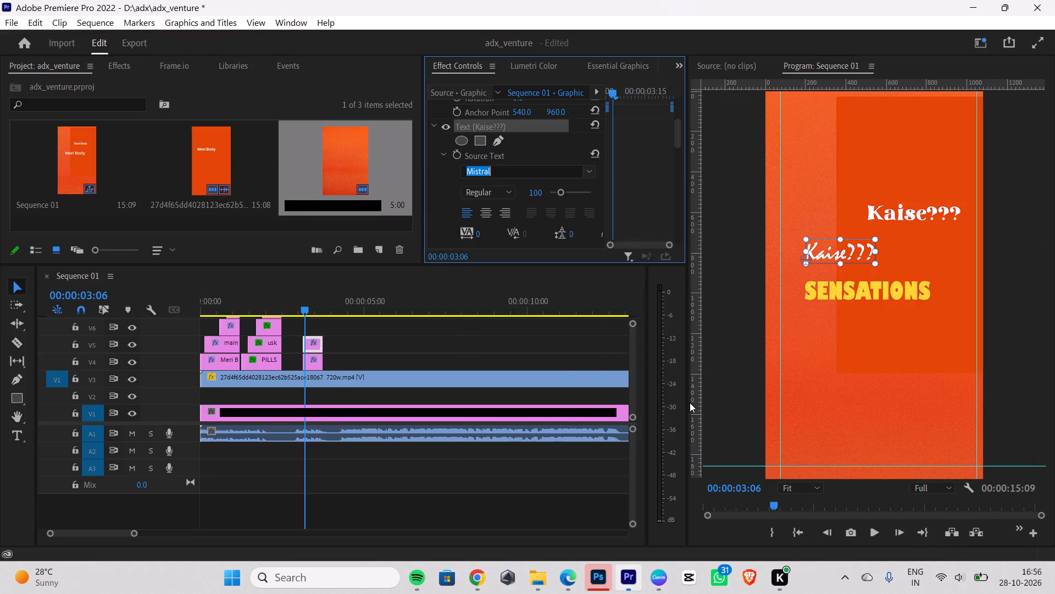
Change the font of the selected Kaise??? text to Snap ITC.
click(589, 170)
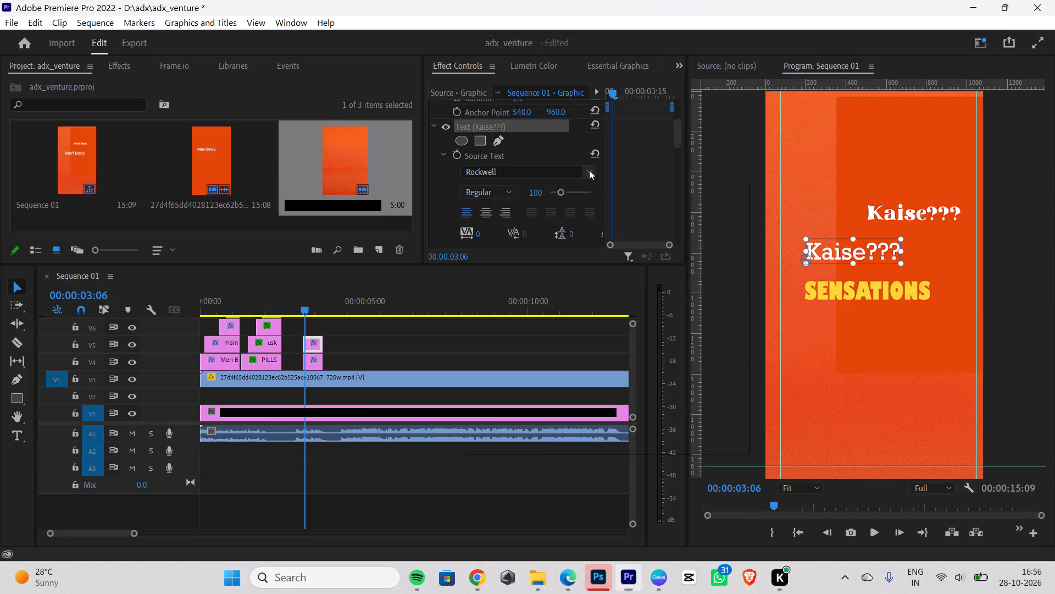
scroll(678, 416, down, 2)
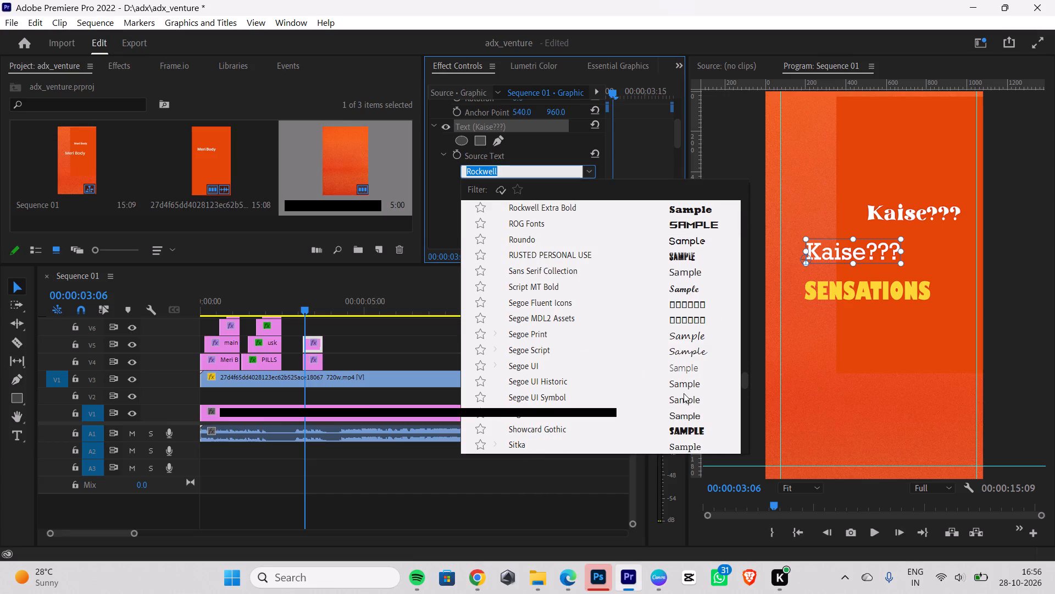
scroll(685, 384, down, 2)
click(706, 386)
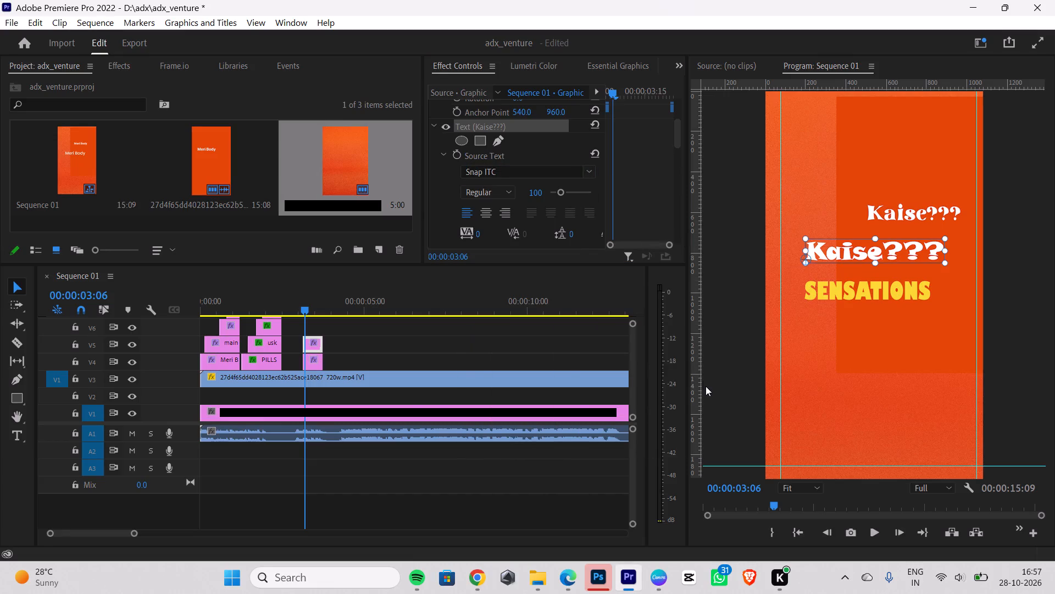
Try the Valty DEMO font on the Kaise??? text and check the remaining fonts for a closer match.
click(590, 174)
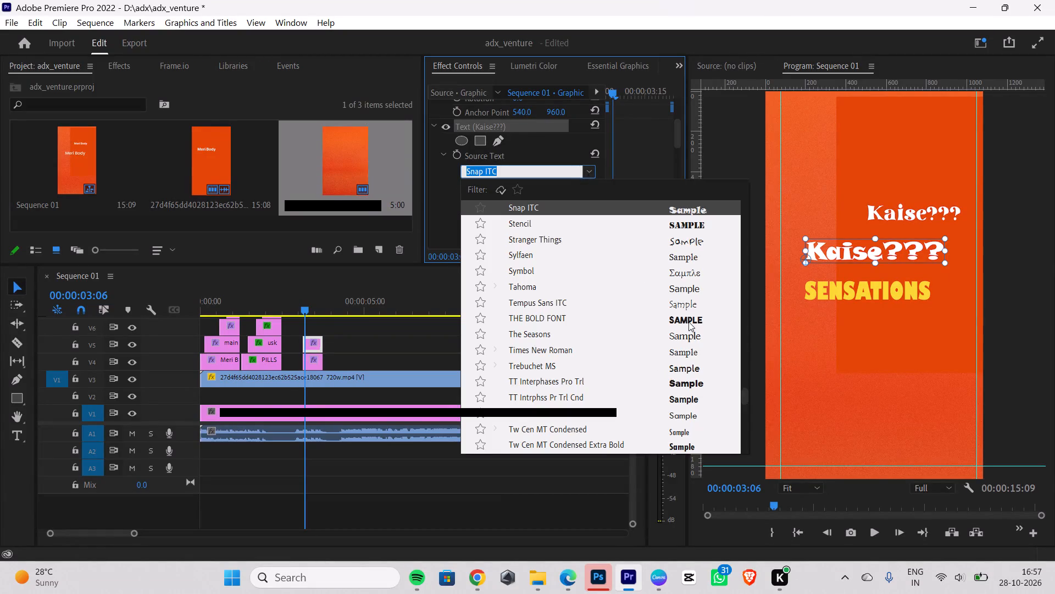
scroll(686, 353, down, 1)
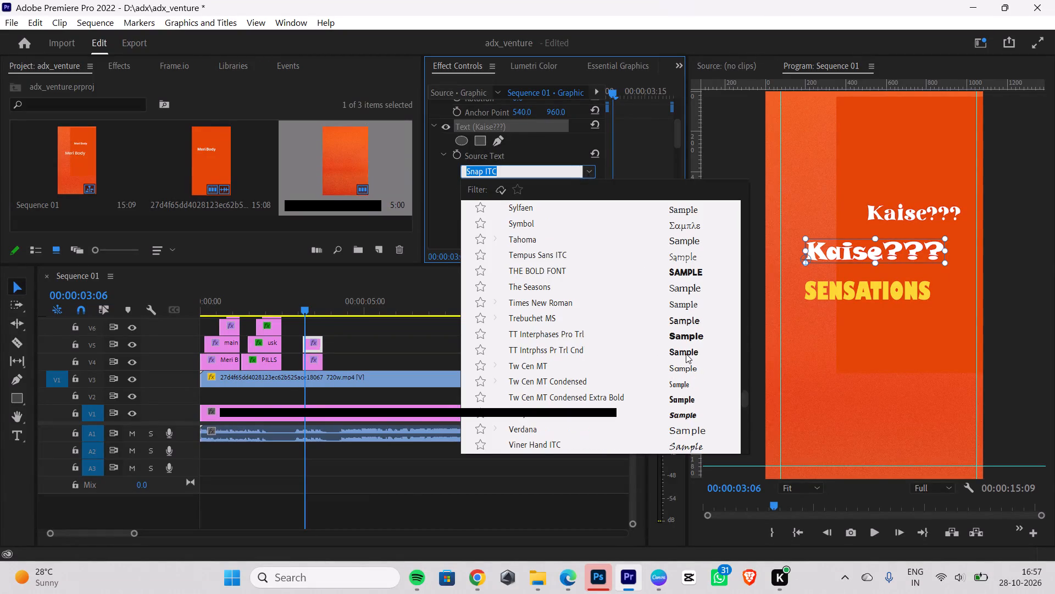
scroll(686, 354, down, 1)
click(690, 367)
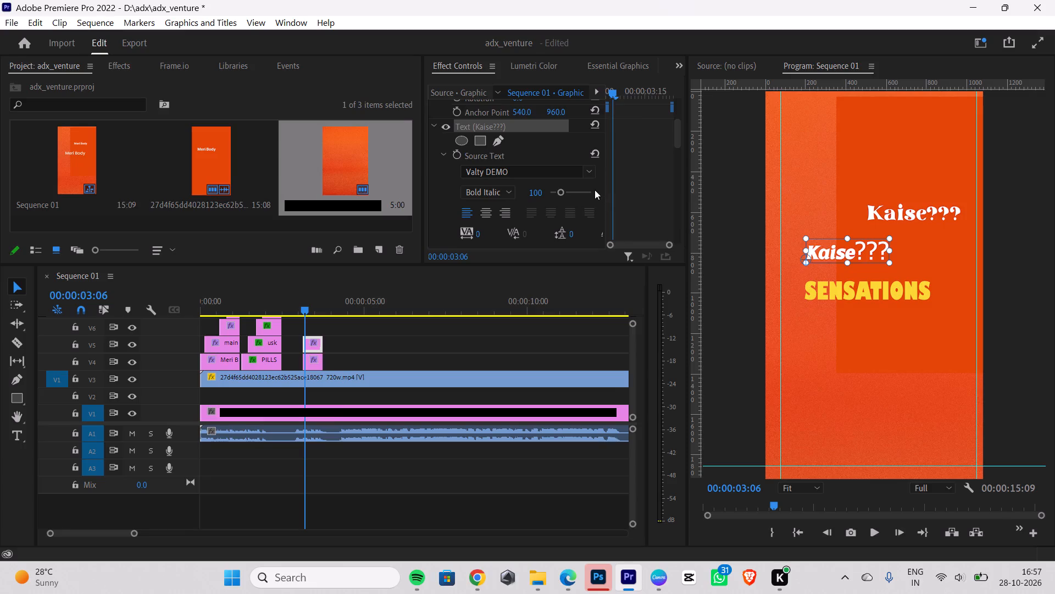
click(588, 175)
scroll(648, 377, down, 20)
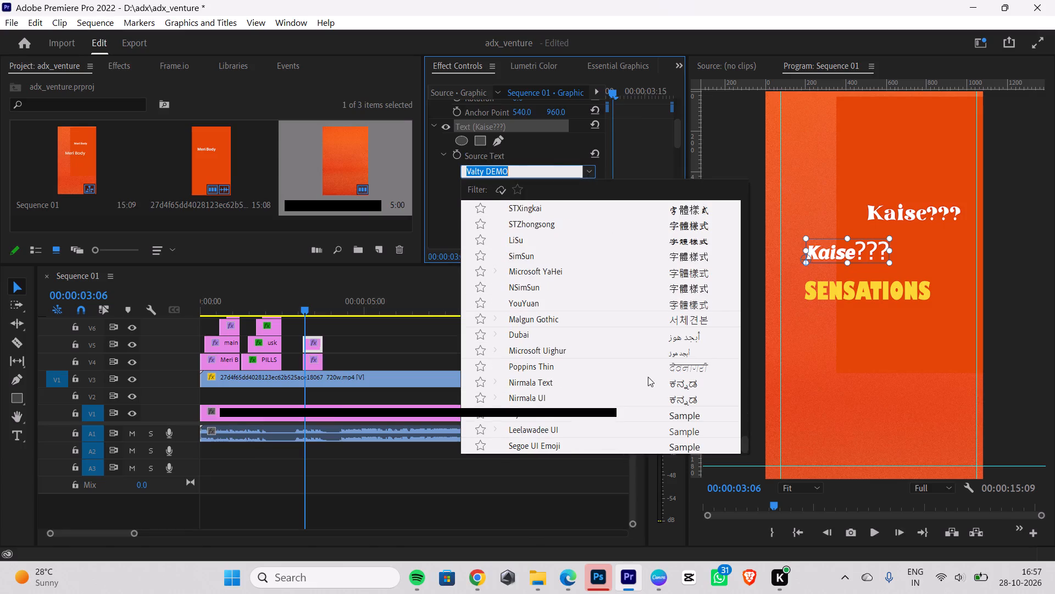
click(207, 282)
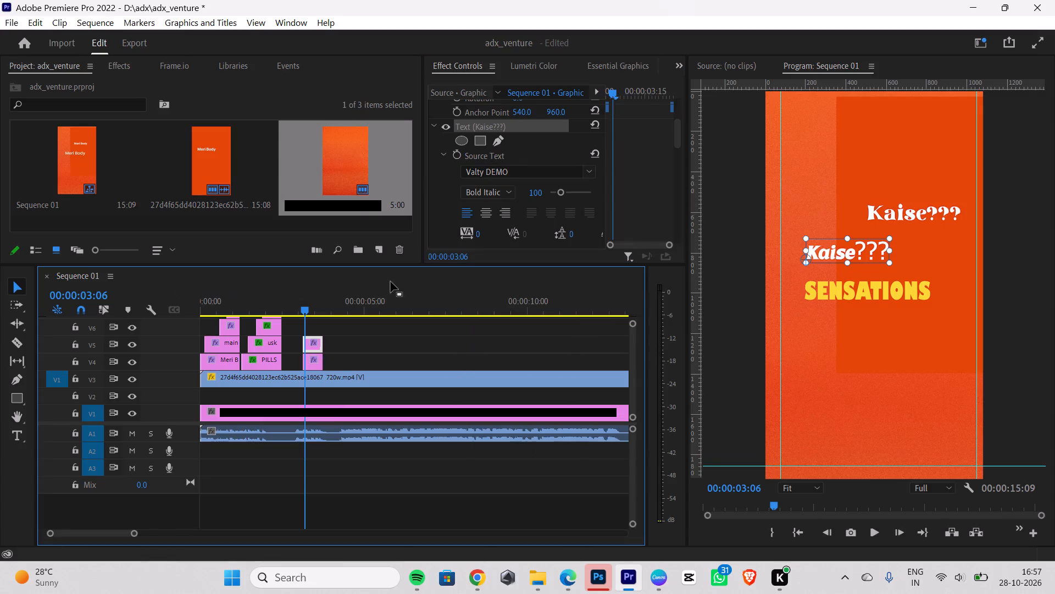
Enlarge the lower Kaise??? text and reposition it just above SENSATIONS.
drag(836, 253, 869, 239)
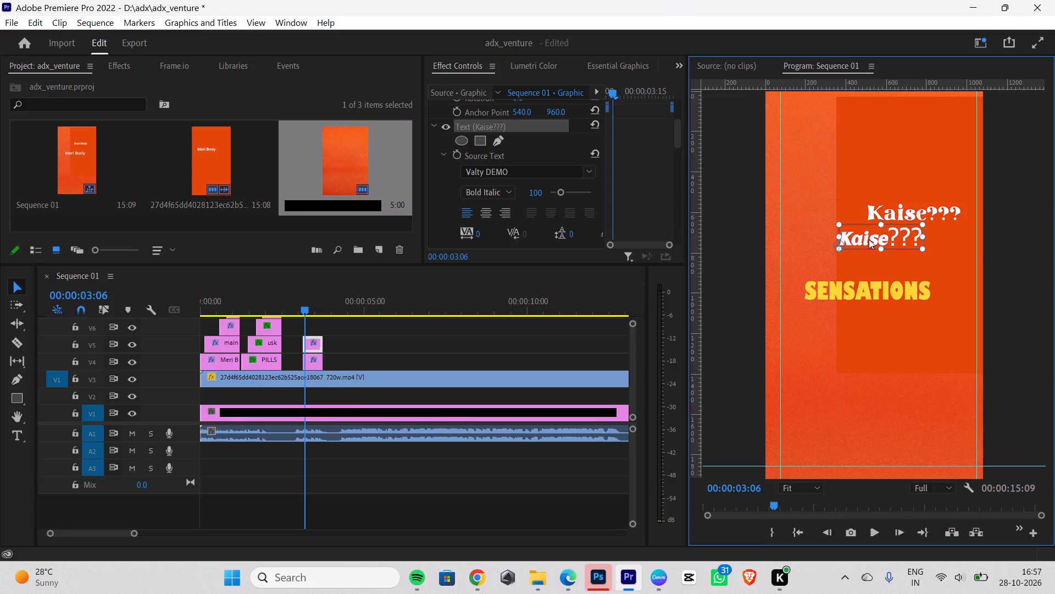
drag(869, 239, 863, 243)
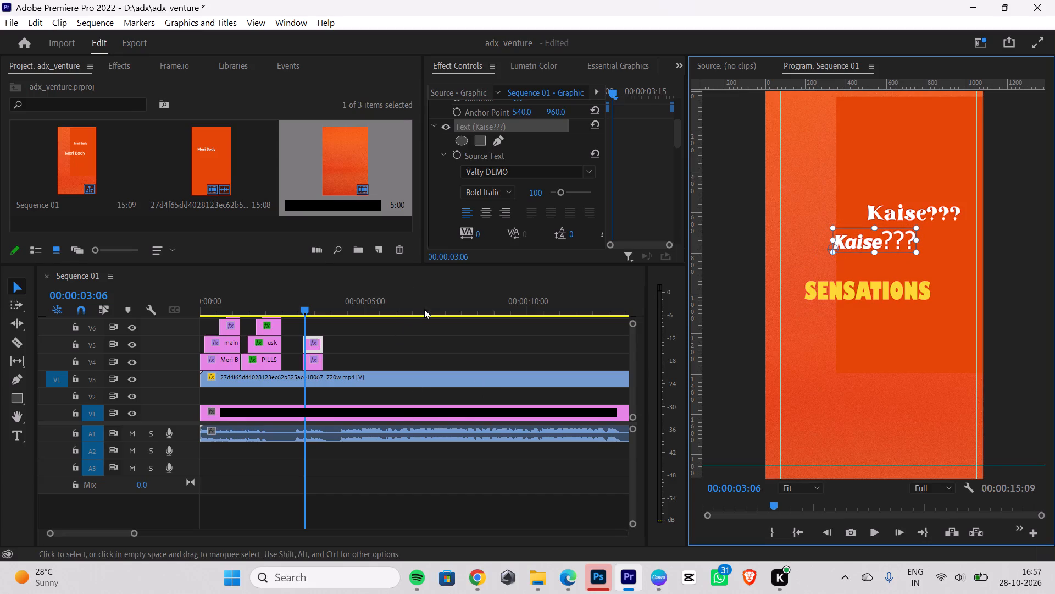
drag(891, 241, 885, 255)
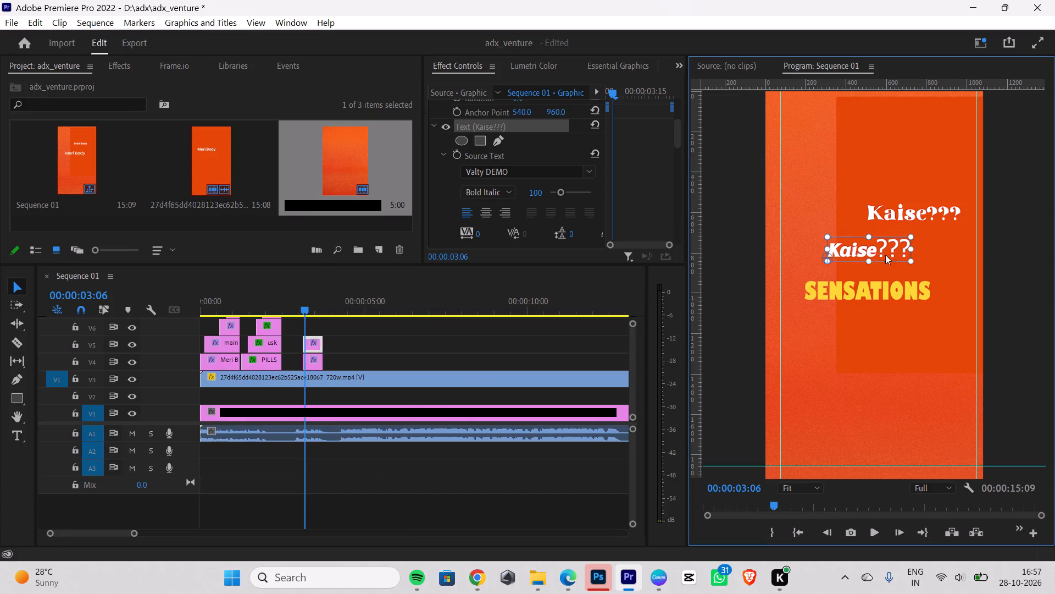
drag(885, 255, 885, 257)
drag(912, 258, 934, 255)
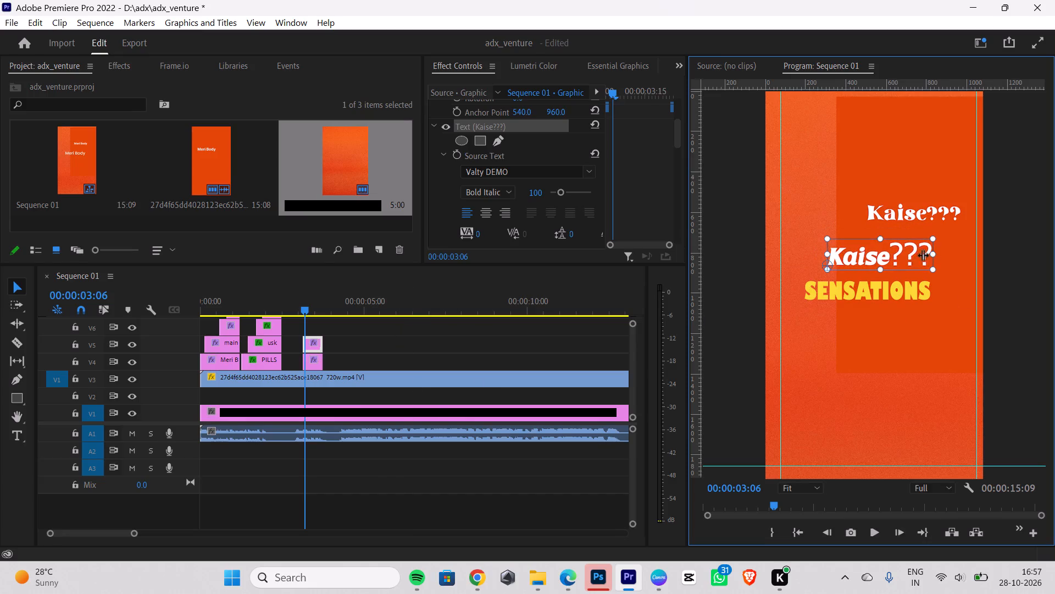
drag(909, 255, 902, 252)
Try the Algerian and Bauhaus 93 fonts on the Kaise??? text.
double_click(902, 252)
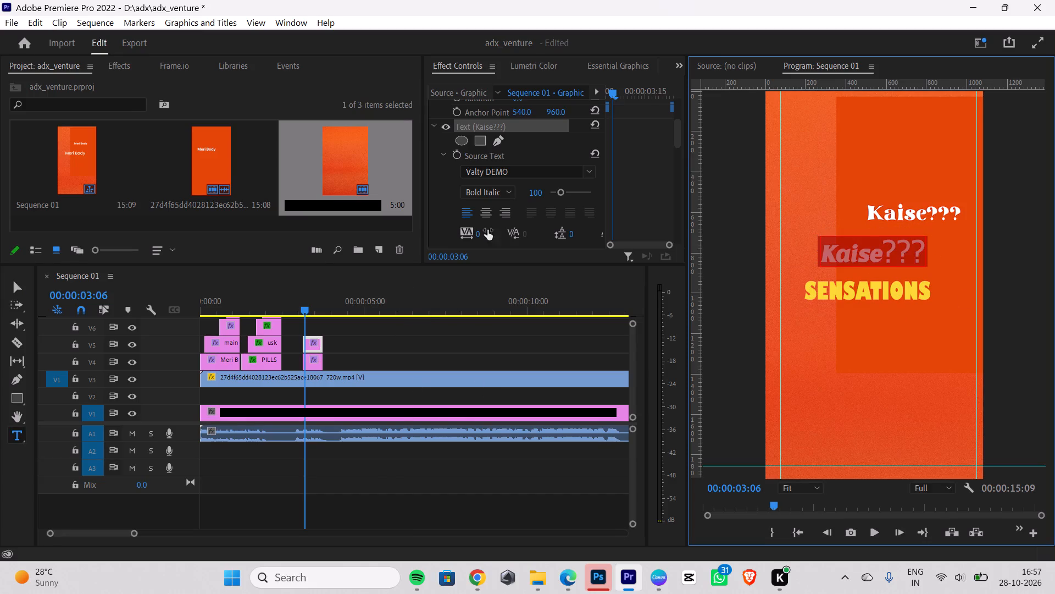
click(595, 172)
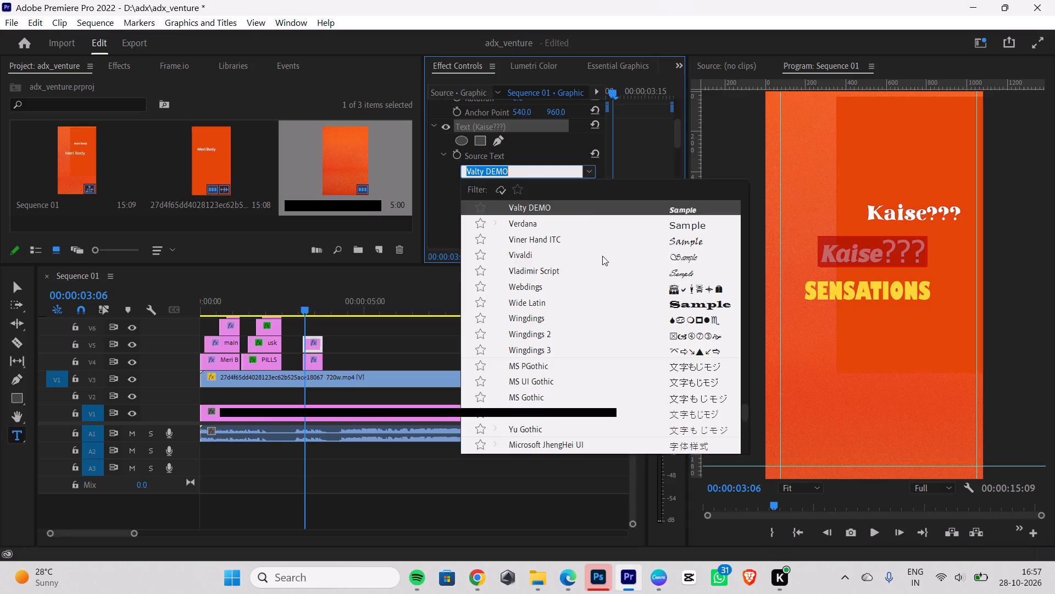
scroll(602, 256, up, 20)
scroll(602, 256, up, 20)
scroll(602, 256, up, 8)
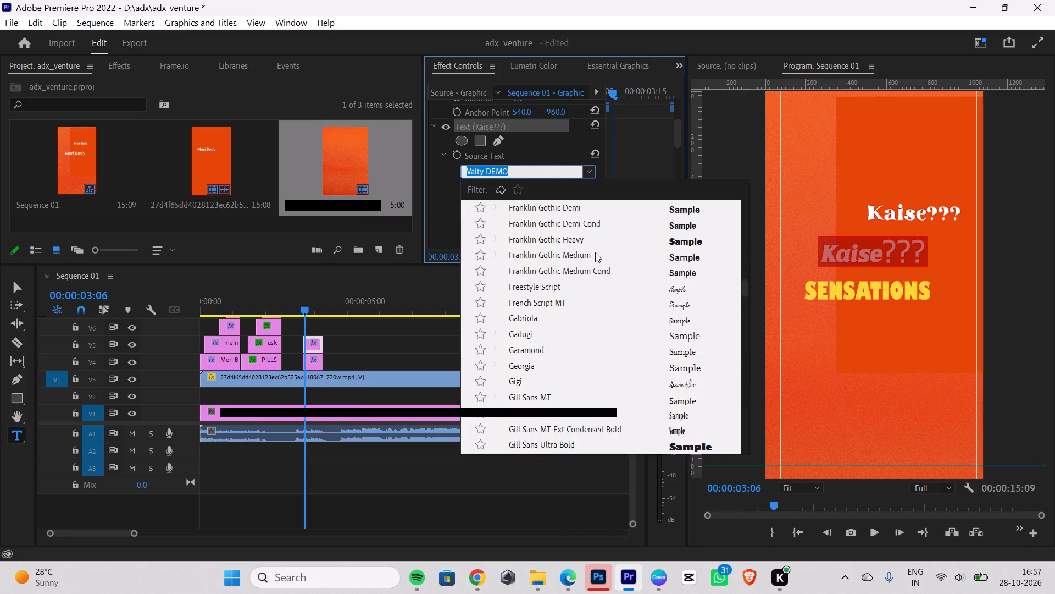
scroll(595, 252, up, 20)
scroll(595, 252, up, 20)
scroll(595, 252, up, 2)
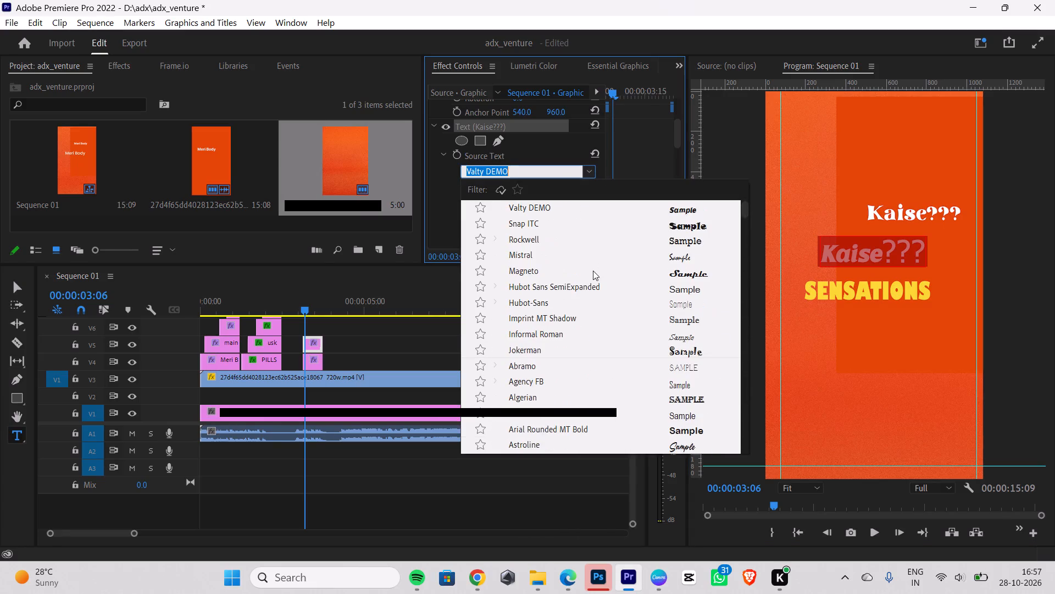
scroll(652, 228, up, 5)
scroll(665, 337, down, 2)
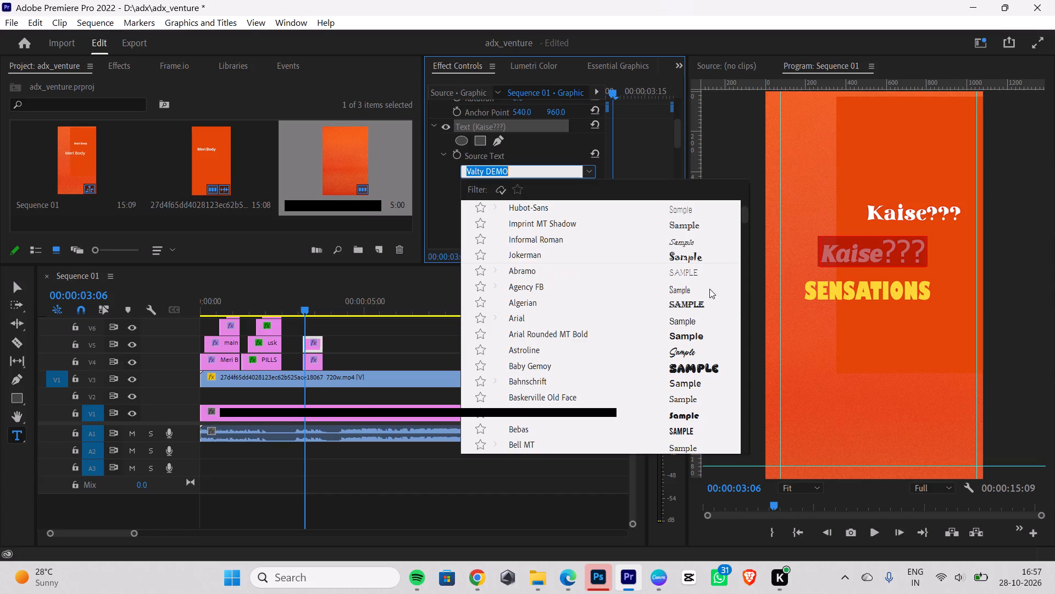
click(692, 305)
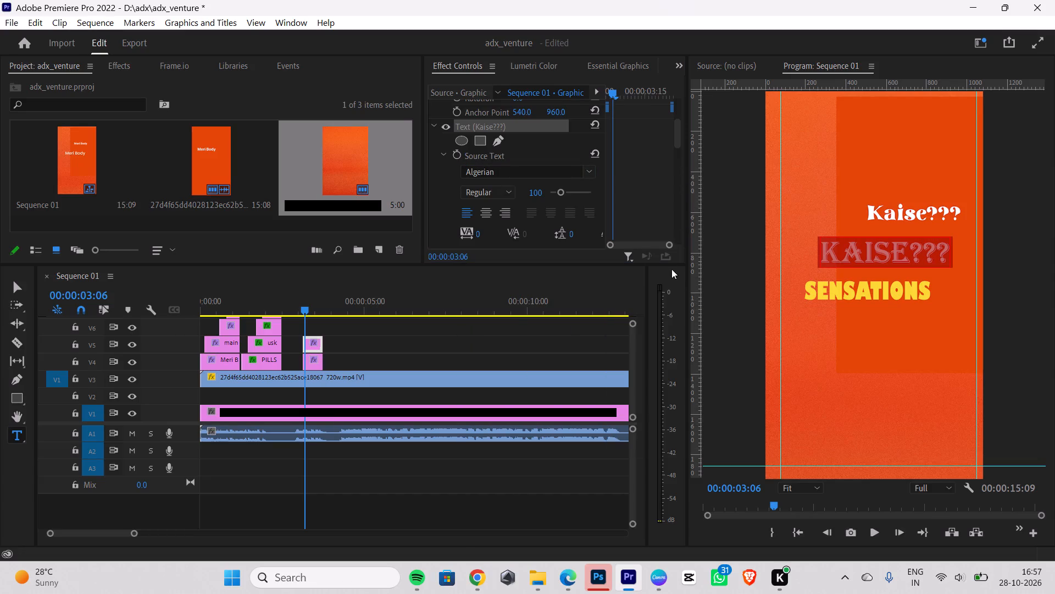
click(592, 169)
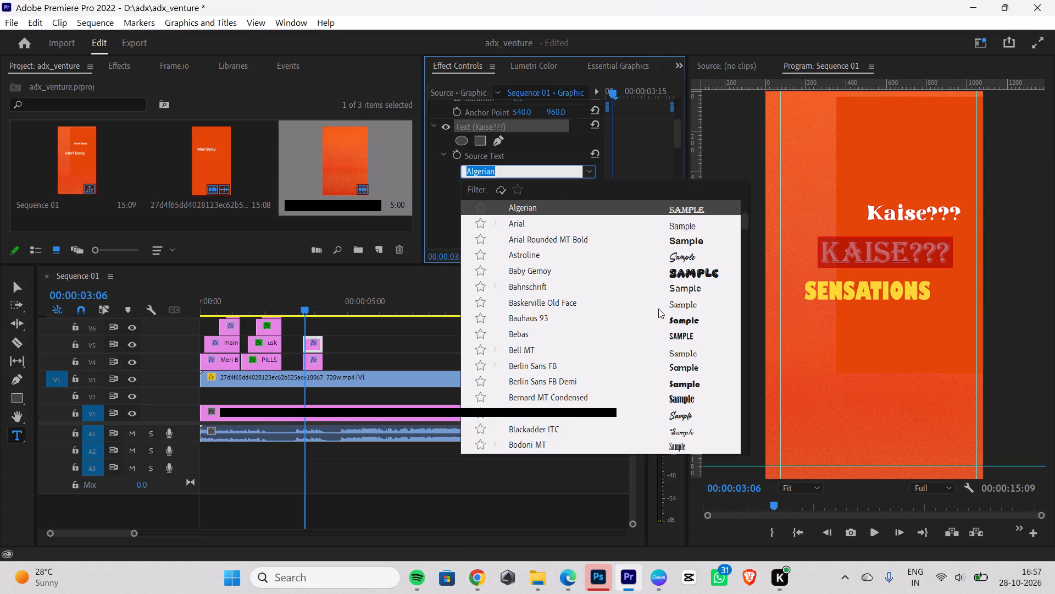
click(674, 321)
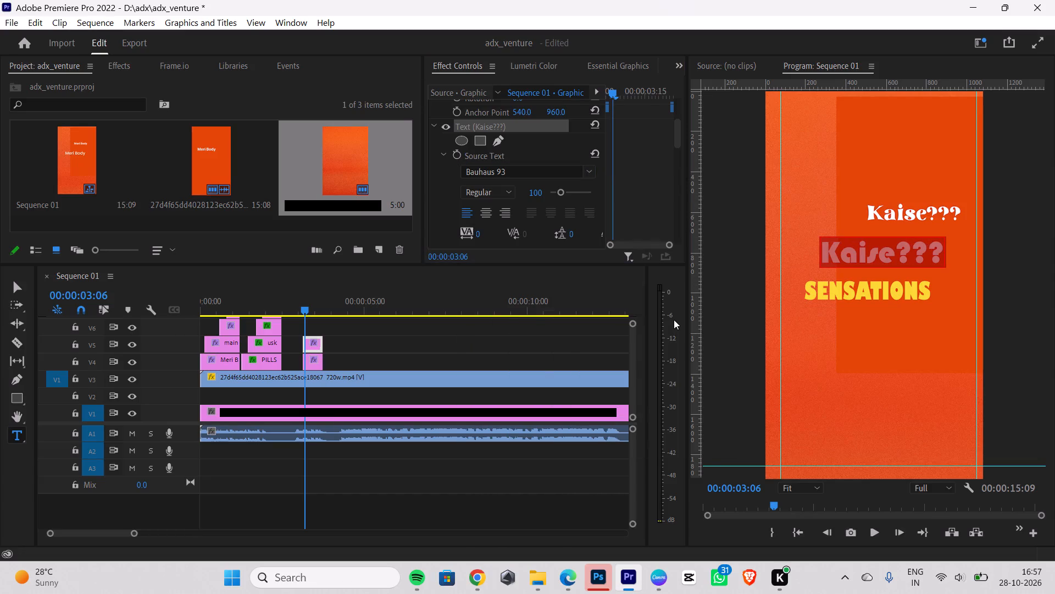
Set the font of the Kaise??? text to Britannic Bold and deselect it.
click(605, 174)
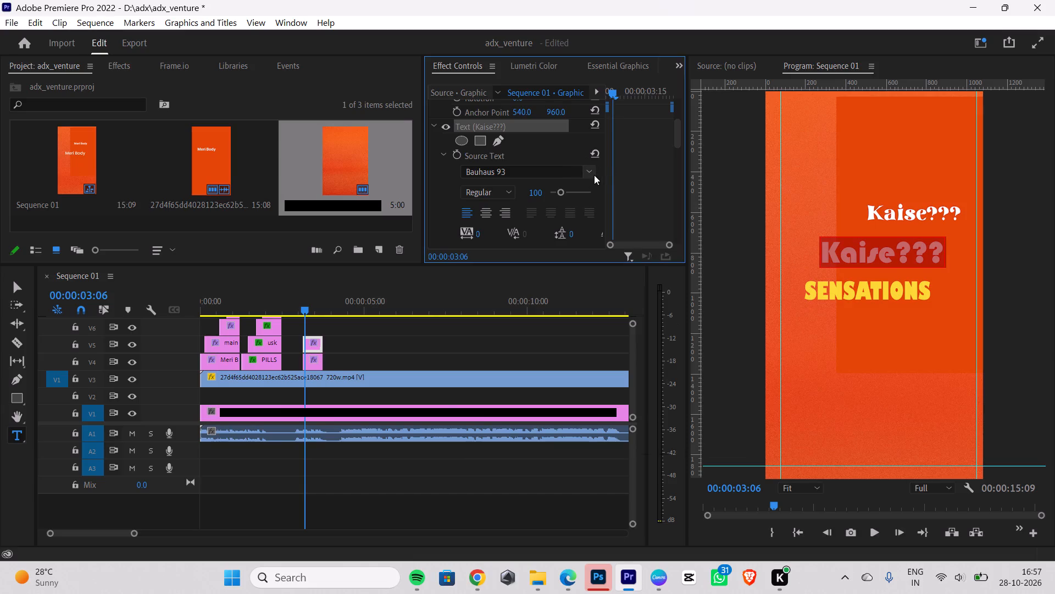
click(594, 175)
scroll(676, 374, down, 1)
click(687, 370)
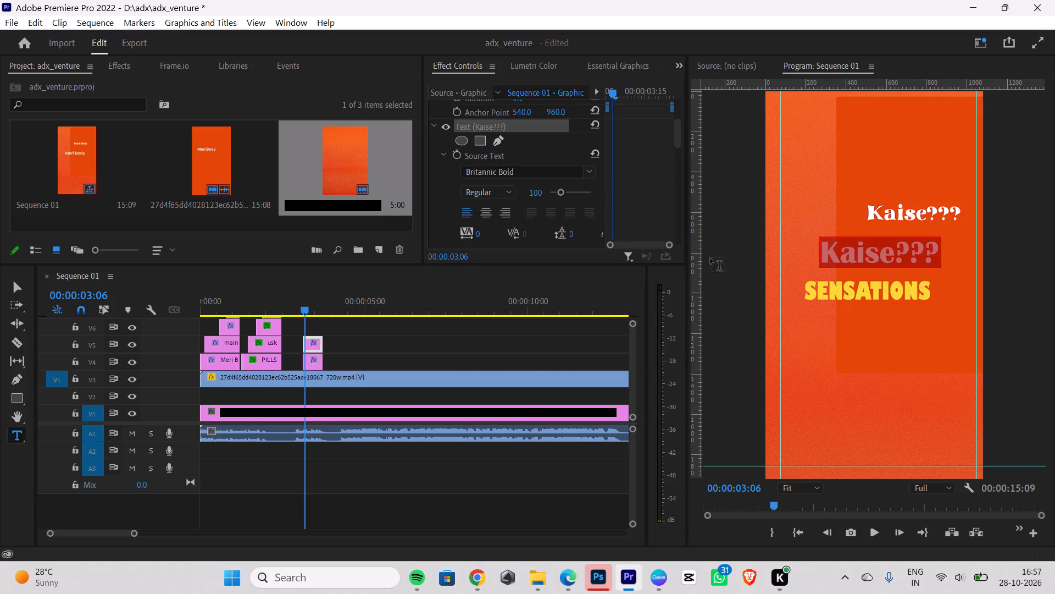
click(14, 287)
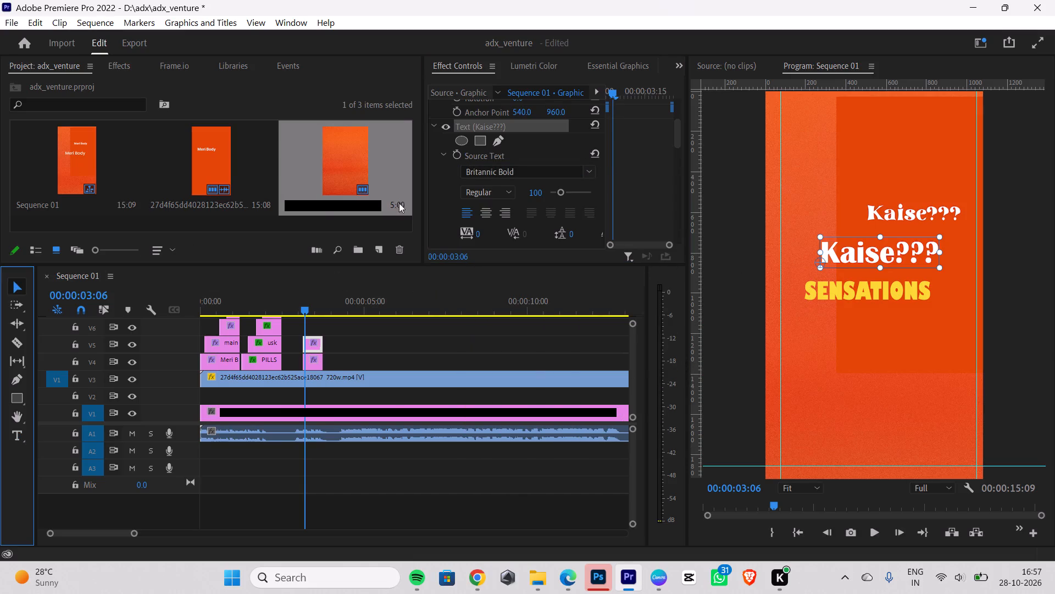
click(848, 328)
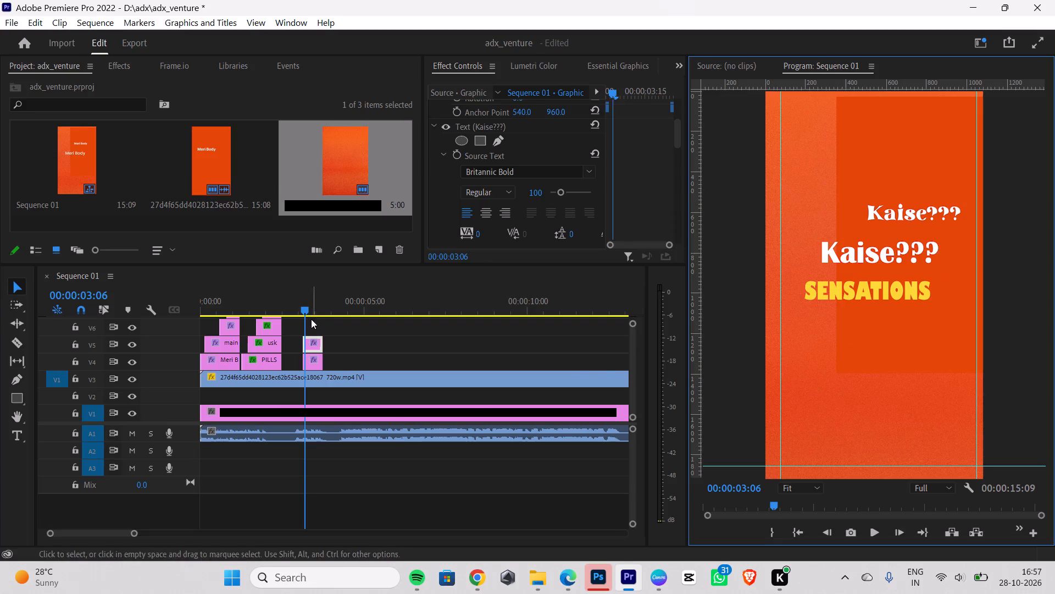
Play the sequence from the start through the PILLS captions to review the timing against the reference.
click(809, 491)
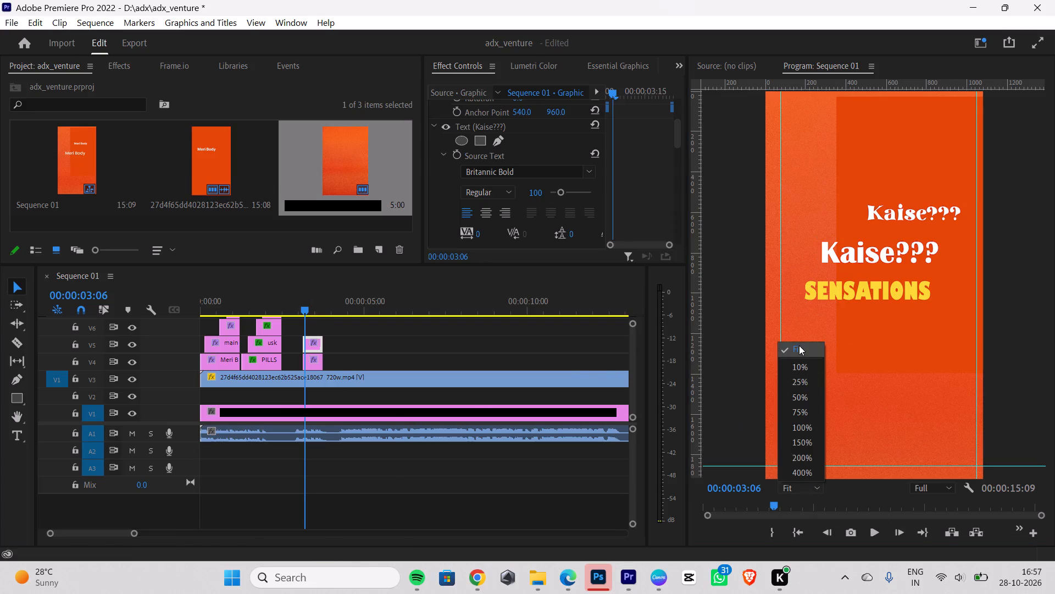
click(799, 345)
drag(313, 304, 186, 320)
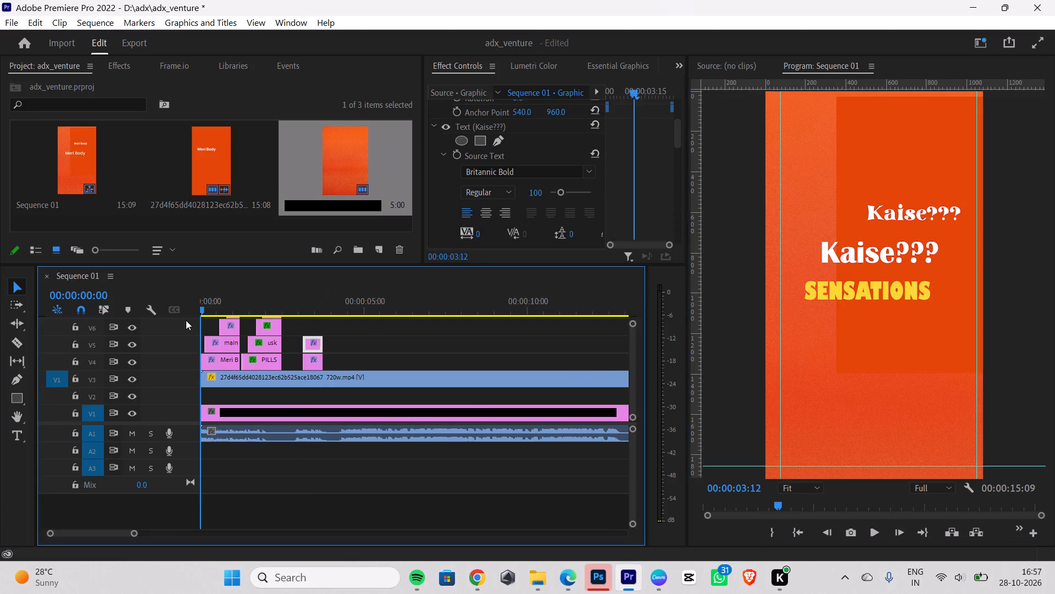
drag(186, 320, 179, 324)
key(space)
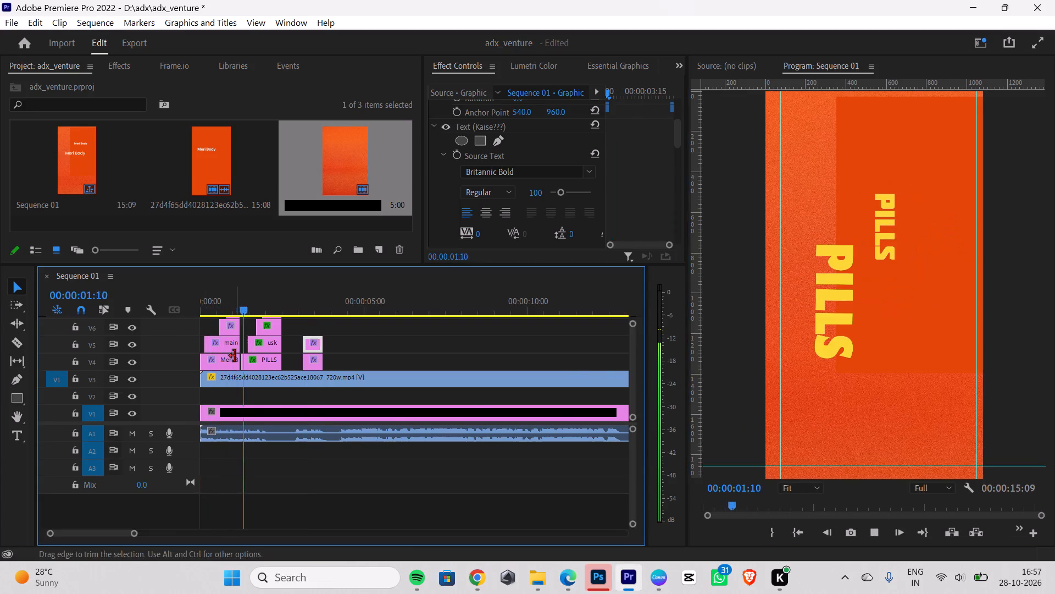
key(space)
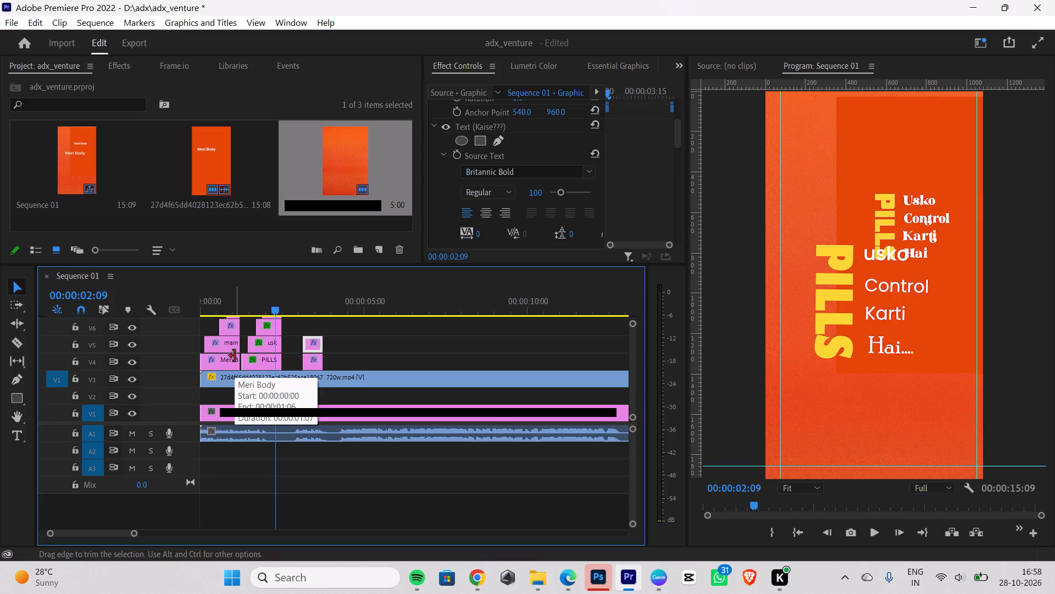
Step frame by frame to 00:00:03:05 to examine where the reference Kaise??? lettering comes in.
key(Right)
key(Right)
key(Right)
key(Right)
key(Right)
key(Right)
key(Right)
key(Right)
key(Right)
key(Right)
key(Right)
key(Right)
key(Right)
key(Right)
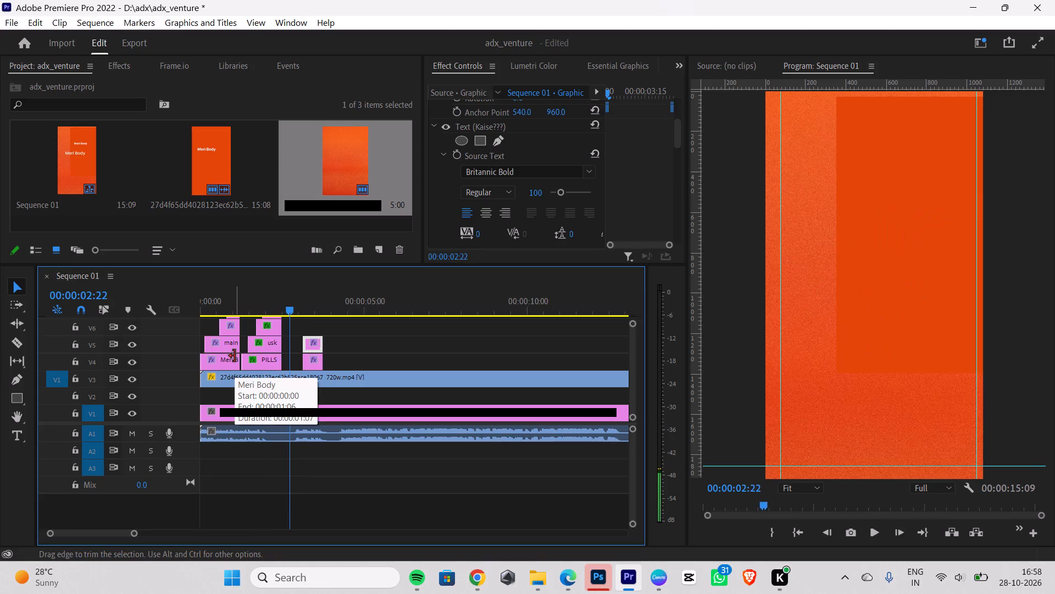
key(Right)
key(Right)
key(Right)
key(Right)
key(Right)
key(Right)
key(Right)
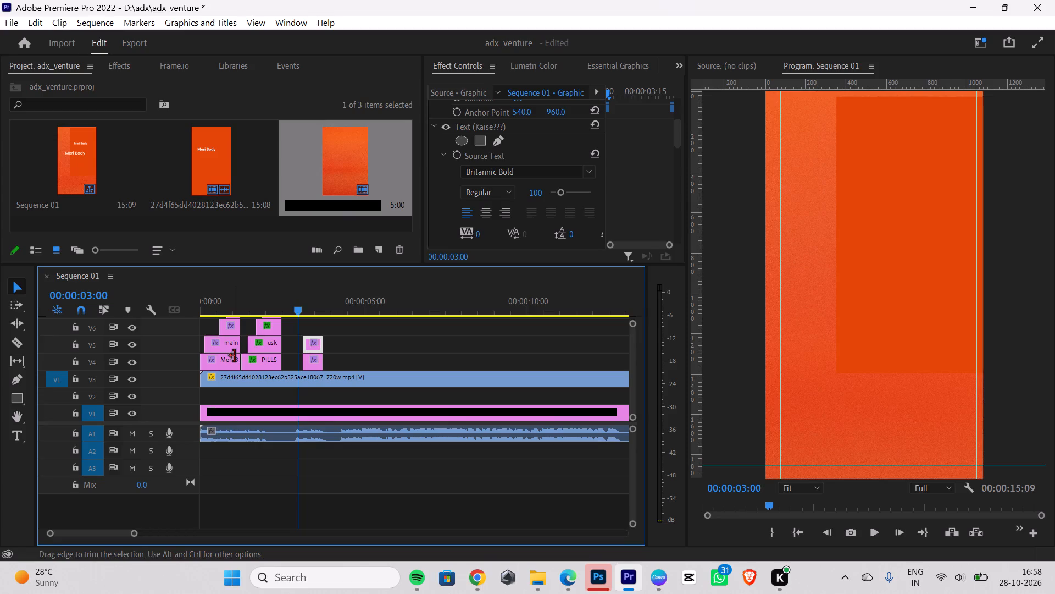
key(Right)
key(Right)
key(Right)
key(Right)
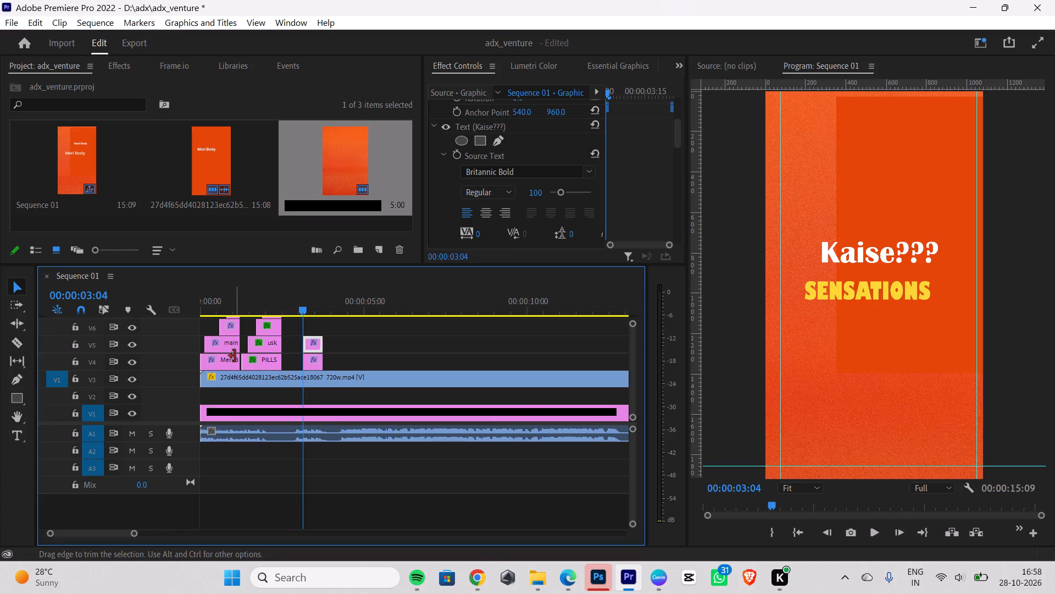
key(Right)
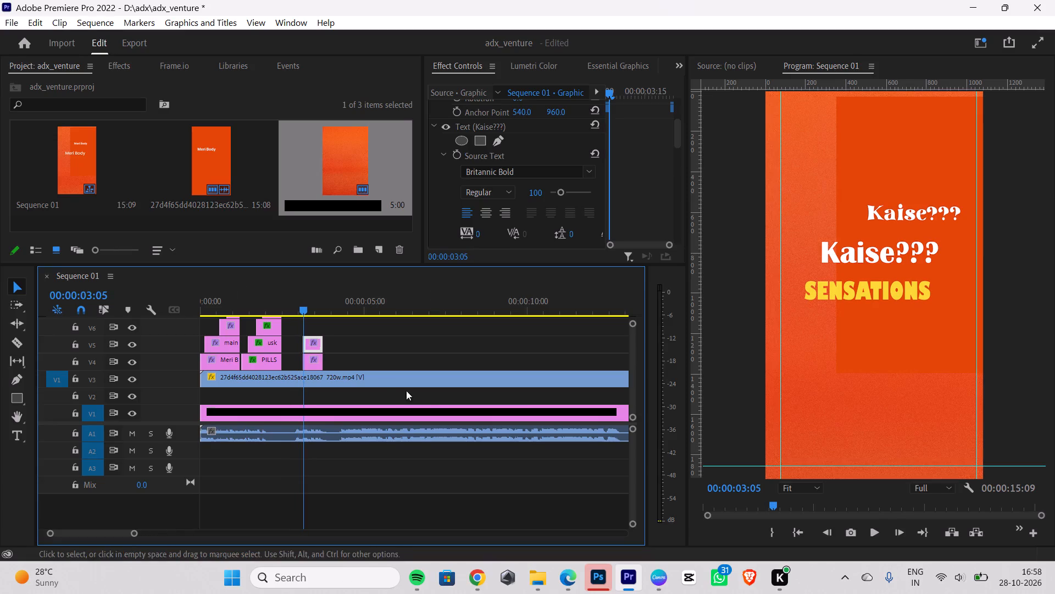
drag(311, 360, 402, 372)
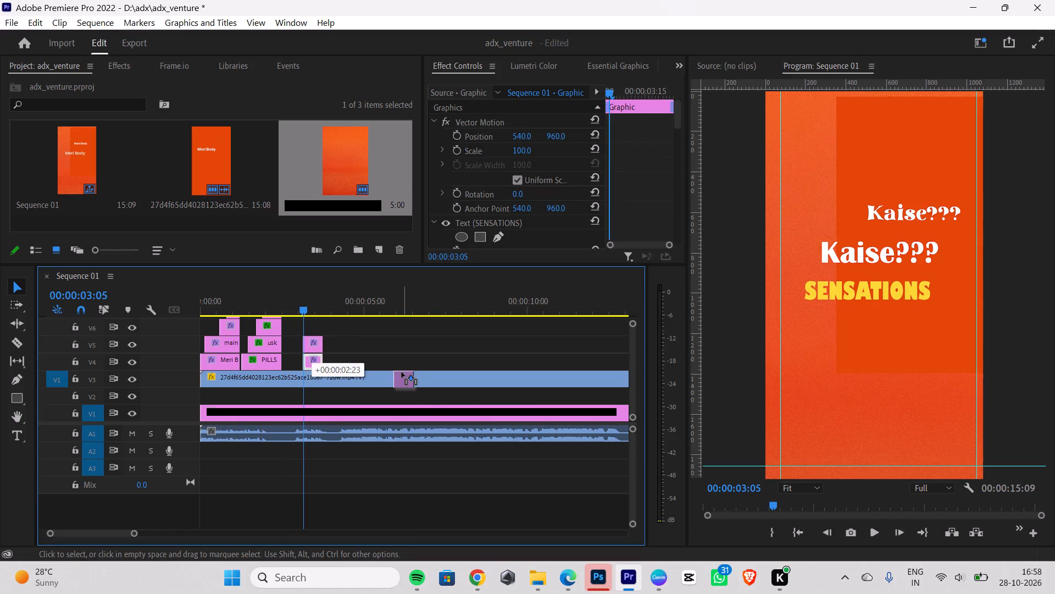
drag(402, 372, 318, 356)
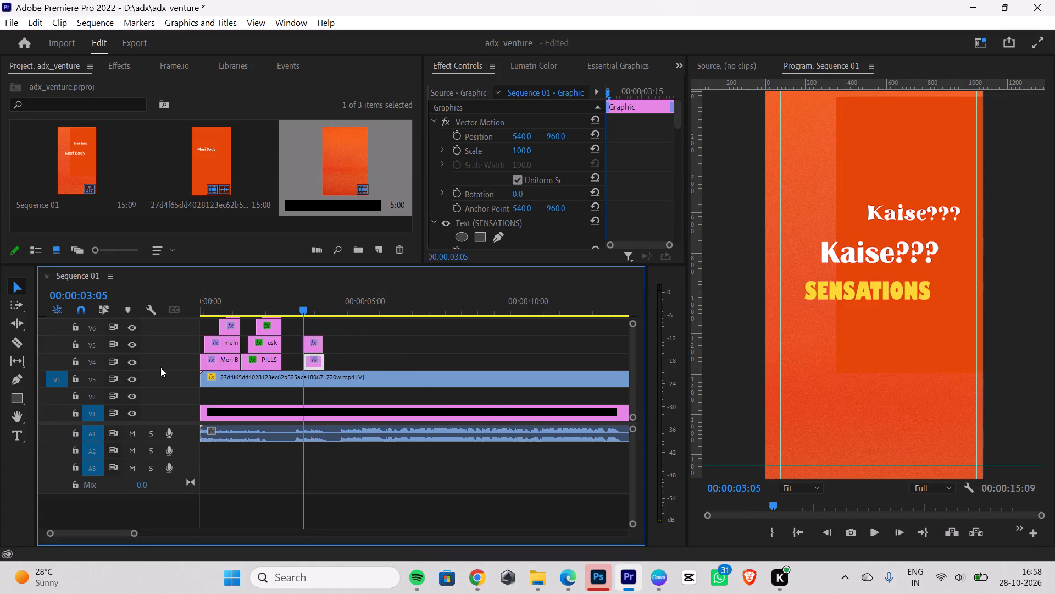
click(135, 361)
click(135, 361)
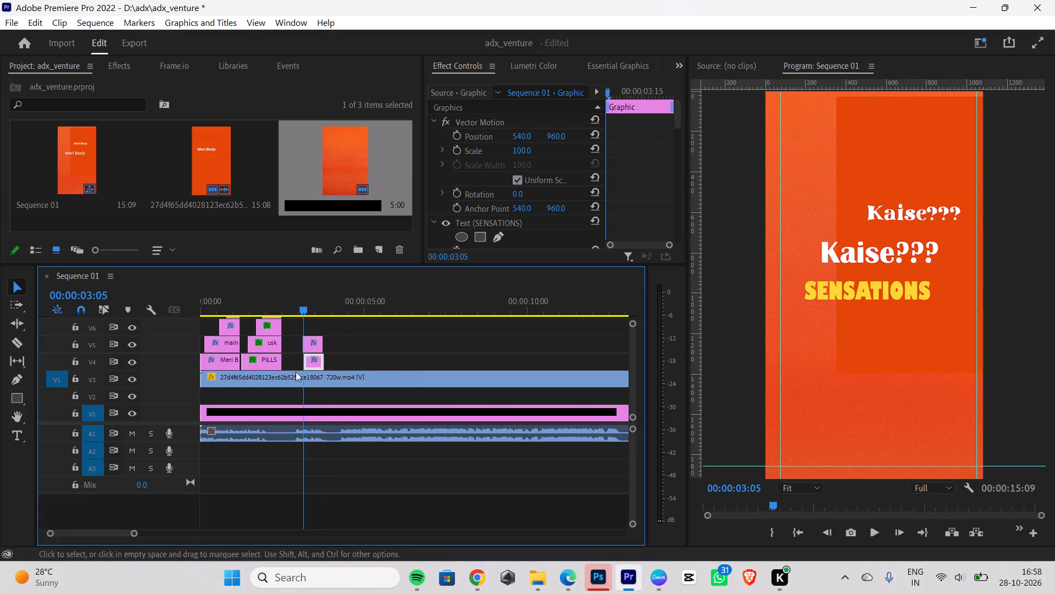
Swap the caption tracks, moving the SENSATIONS clip further along onto V5 and the Kaise??? clip down to V4 at 00:00:03:05.
drag(312, 359, 352, 344)
drag(311, 345, 308, 357)
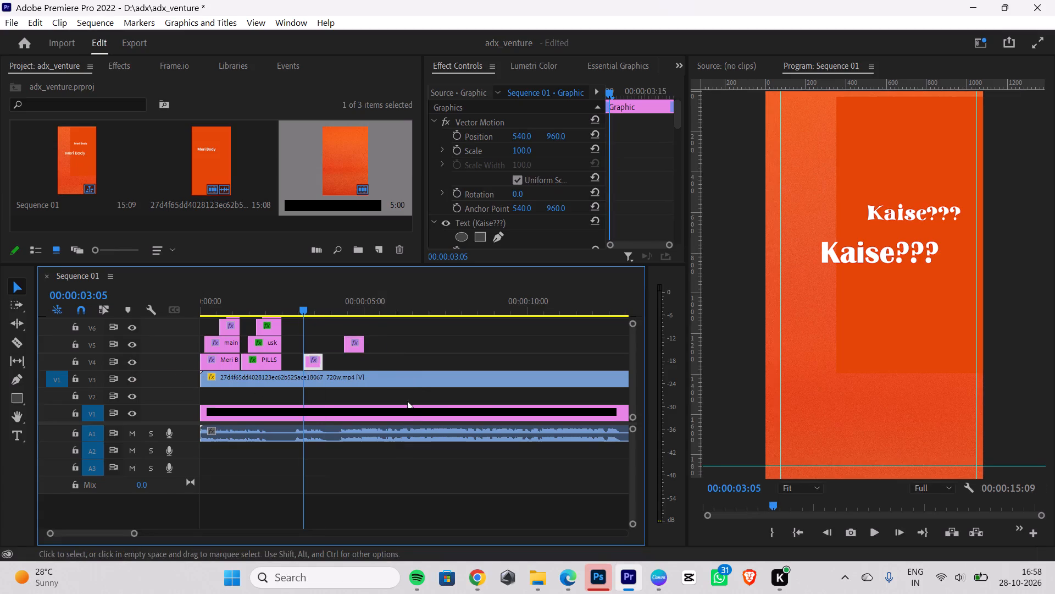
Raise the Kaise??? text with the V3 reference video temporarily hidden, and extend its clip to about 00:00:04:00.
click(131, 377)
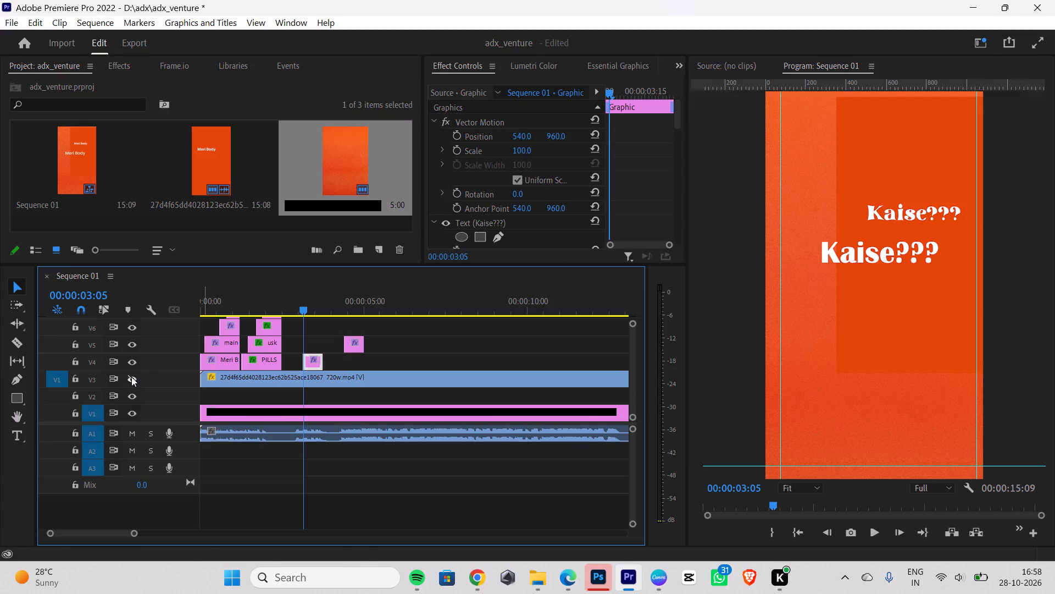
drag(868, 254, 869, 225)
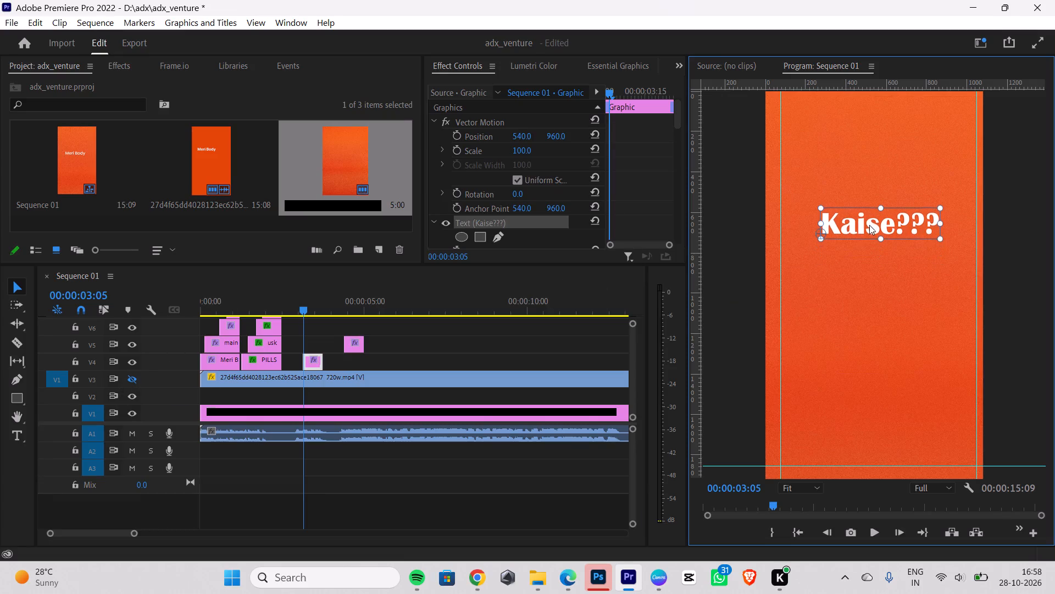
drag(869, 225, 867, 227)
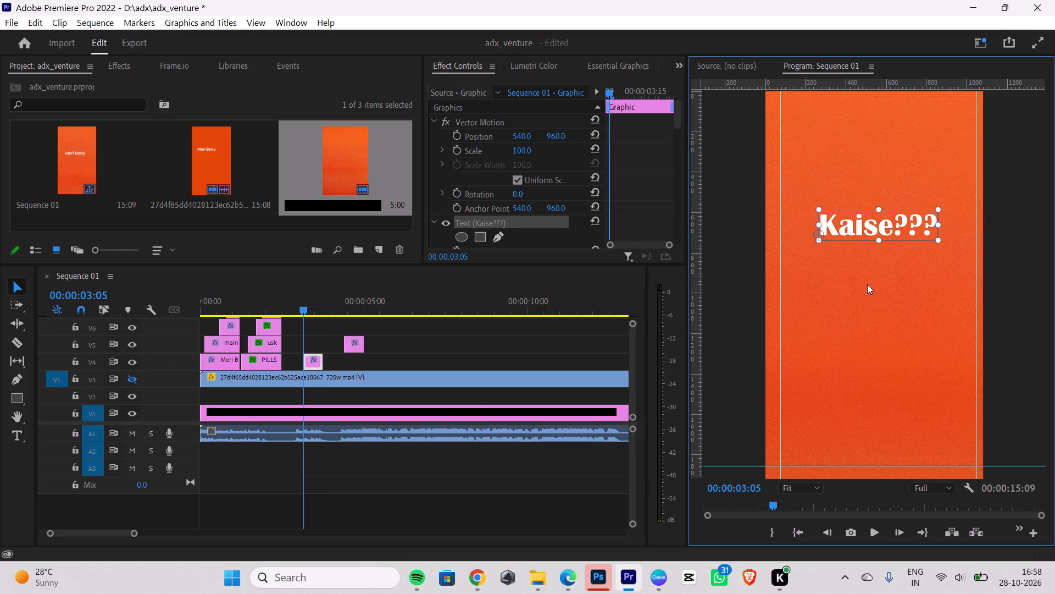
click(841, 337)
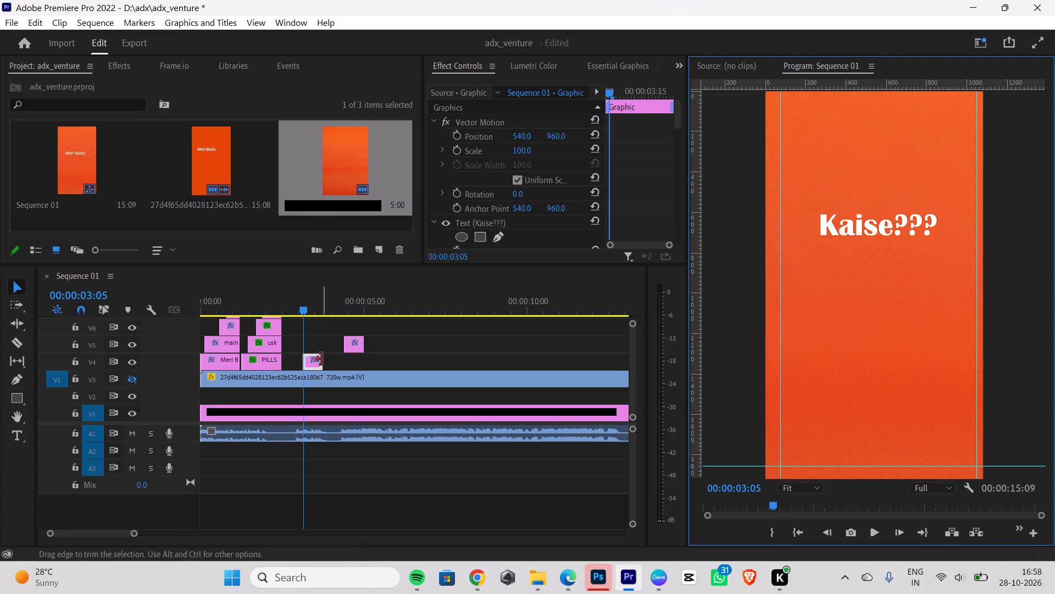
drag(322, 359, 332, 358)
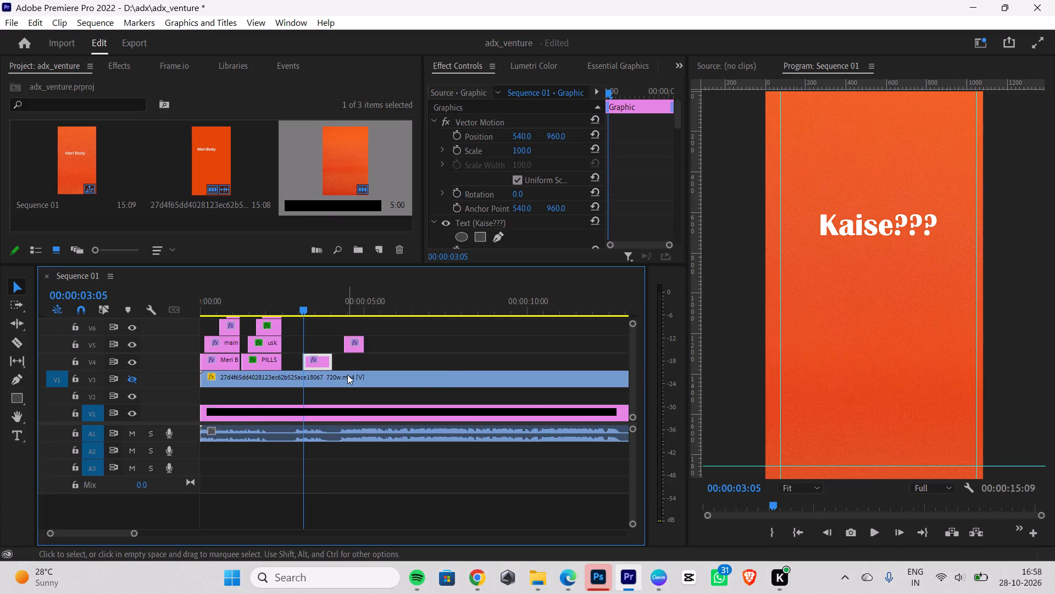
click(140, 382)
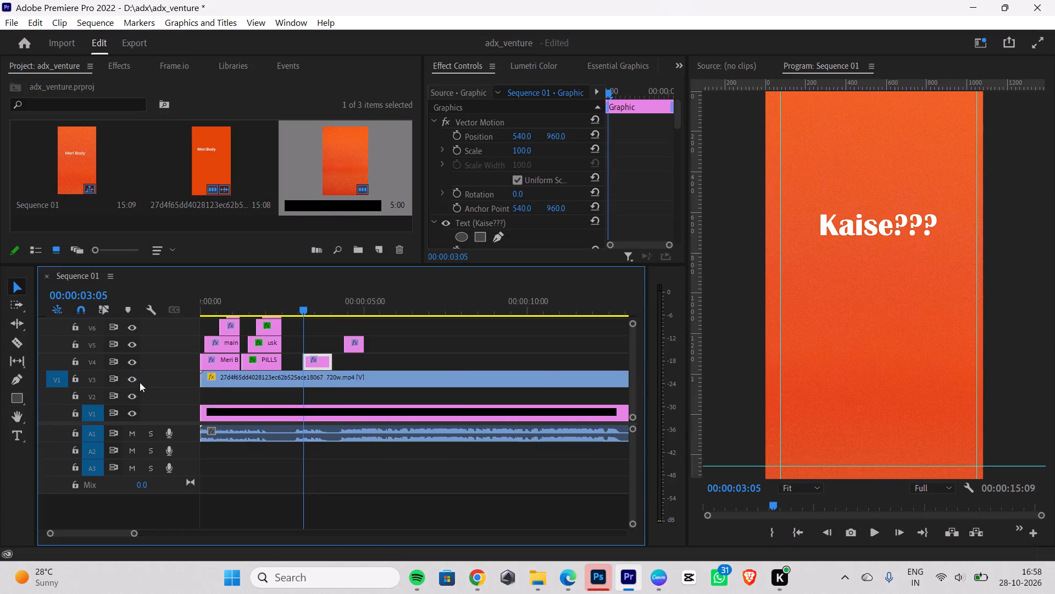
Move the SENSATIONS clip on V5 to start at 00:00:03:14, where the reference SENSATIONS lettering comes in.
key(Right)
key(Right)
key(Right)
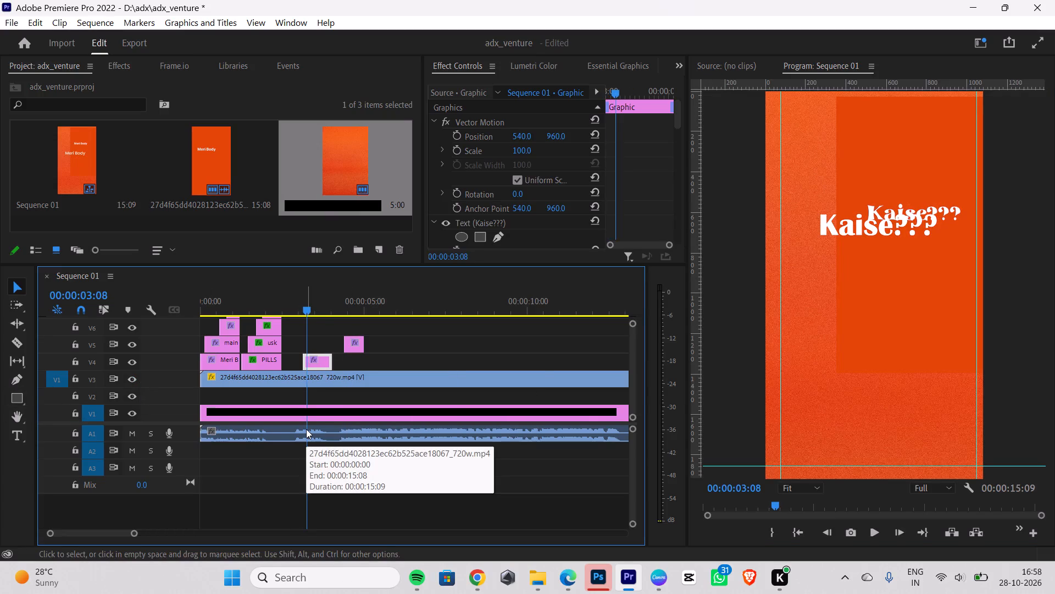
key(Right)
key(Right)
key(Right)
key(Right)
key(Right)
key(Right)
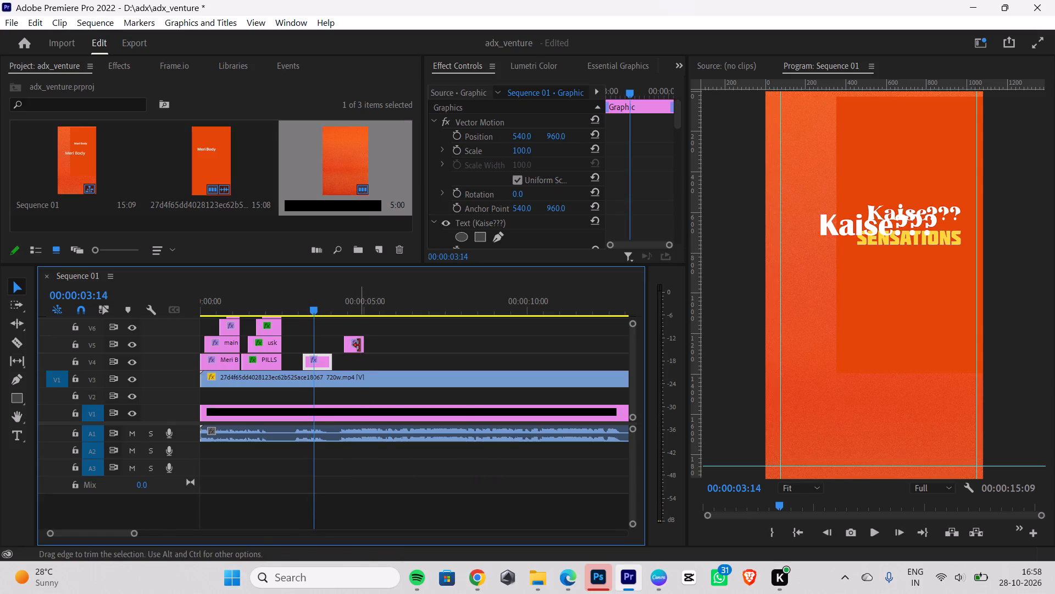
drag(356, 349, 340, 353)
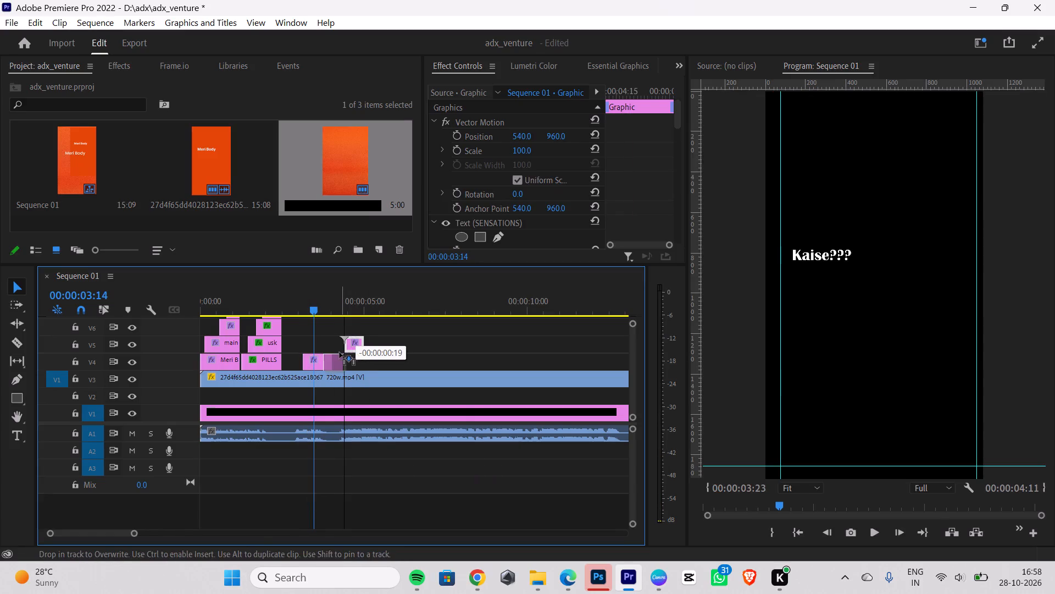
drag(340, 353, 326, 346)
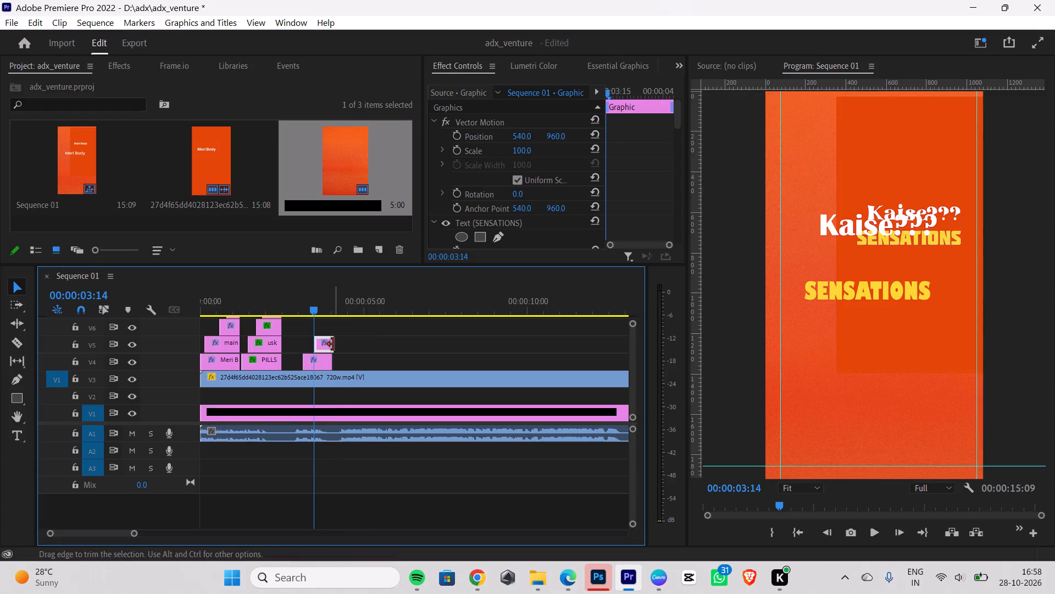
Extend the ends of the SENSATIONS and Kaise??? clips to about 00:00:04:12 and play them back.
drag(333, 344, 346, 343)
drag(331, 364, 344, 360)
drag(307, 301, 285, 305)
key(space)
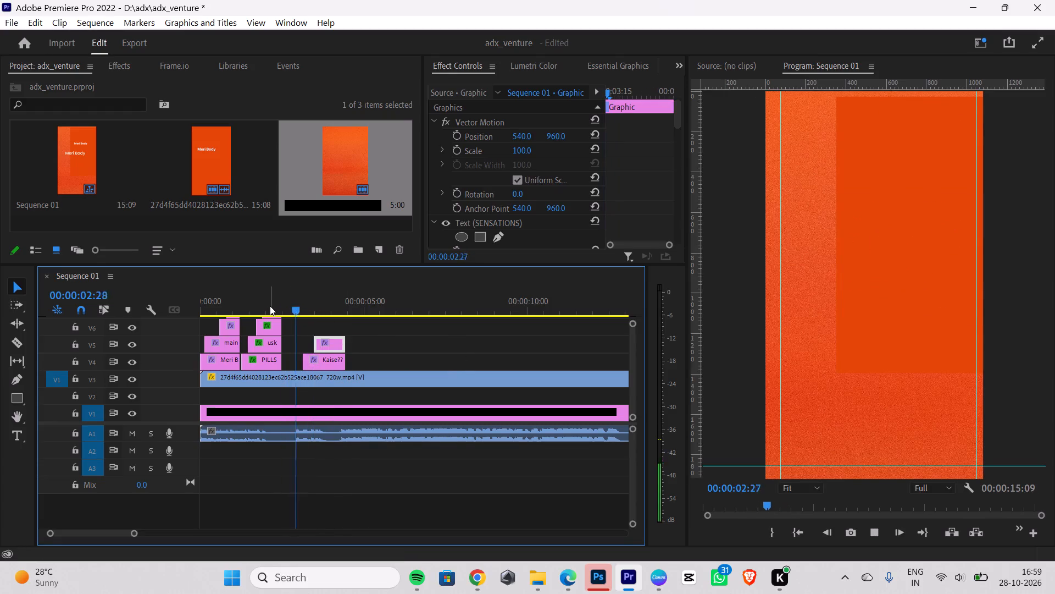
key(space)
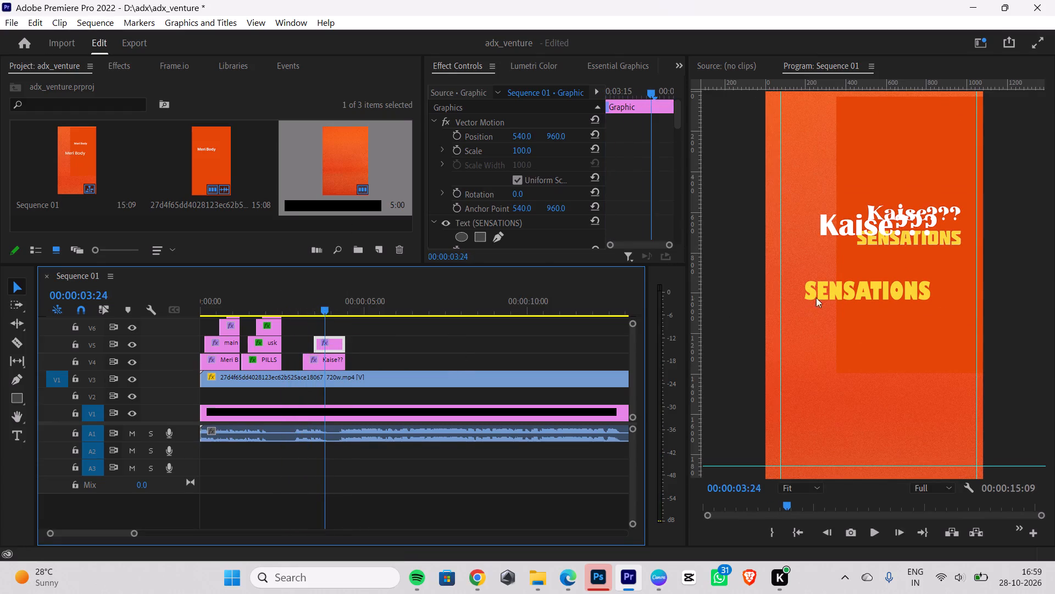
Move the Kaise??? text down so it sits just above the SENSATIONS text.
click(831, 293)
drag(863, 220, 859, 234)
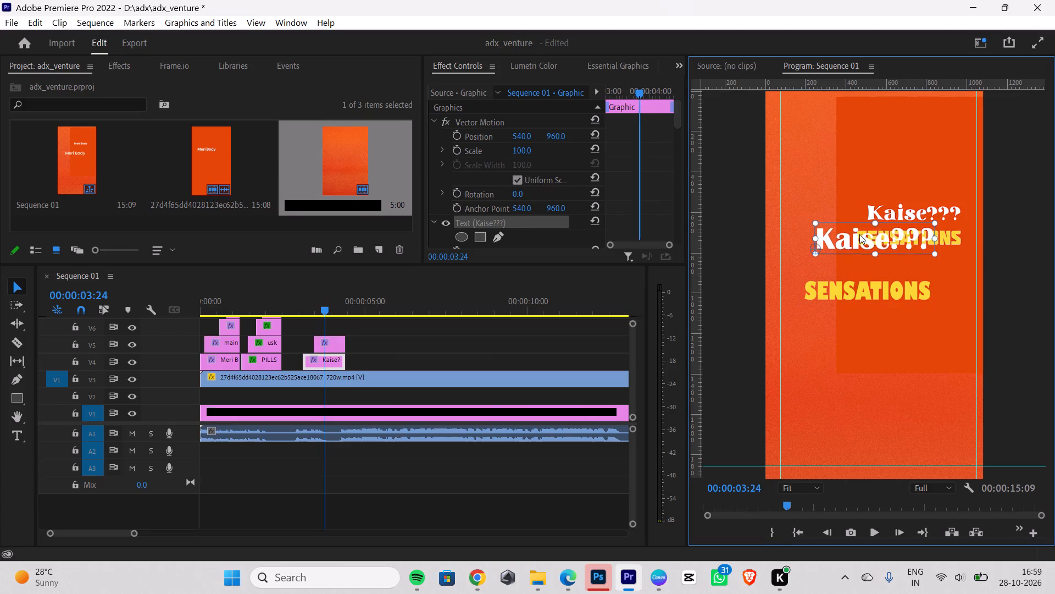
drag(859, 234, 864, 251)
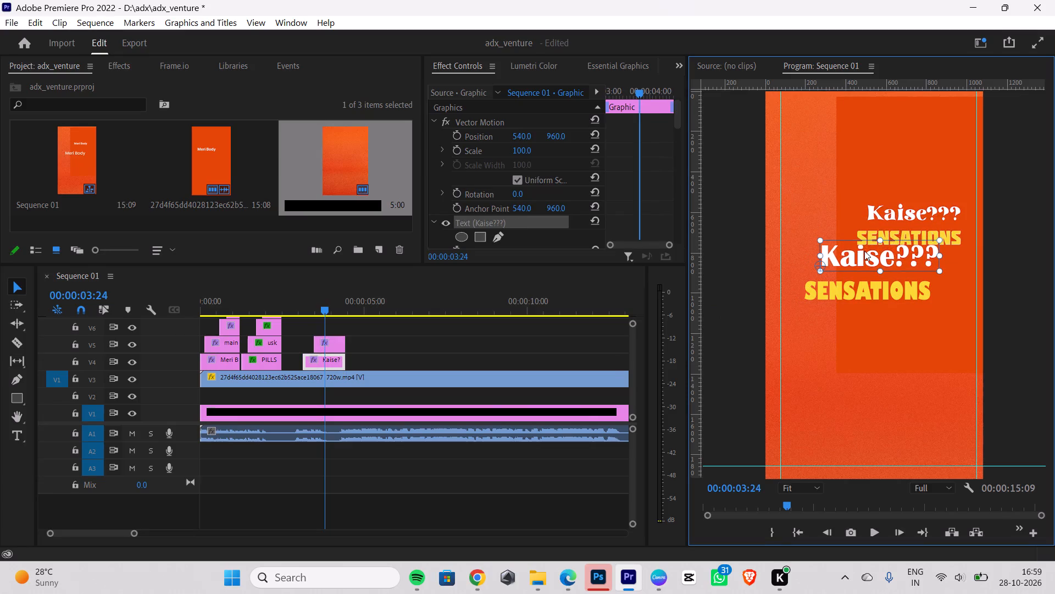
drag(864, 251, 868, 250)
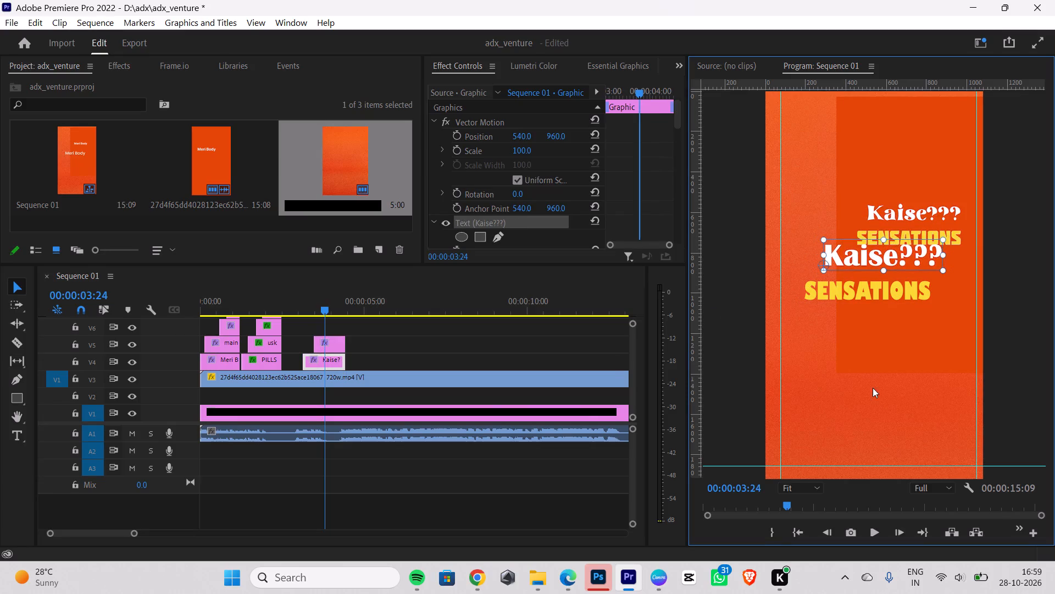
click(873, 388)
Enlarge the SENSATIONS text slightly and position it directly beneath the Kaise??? text.
drag(856, 298, 860, 292)
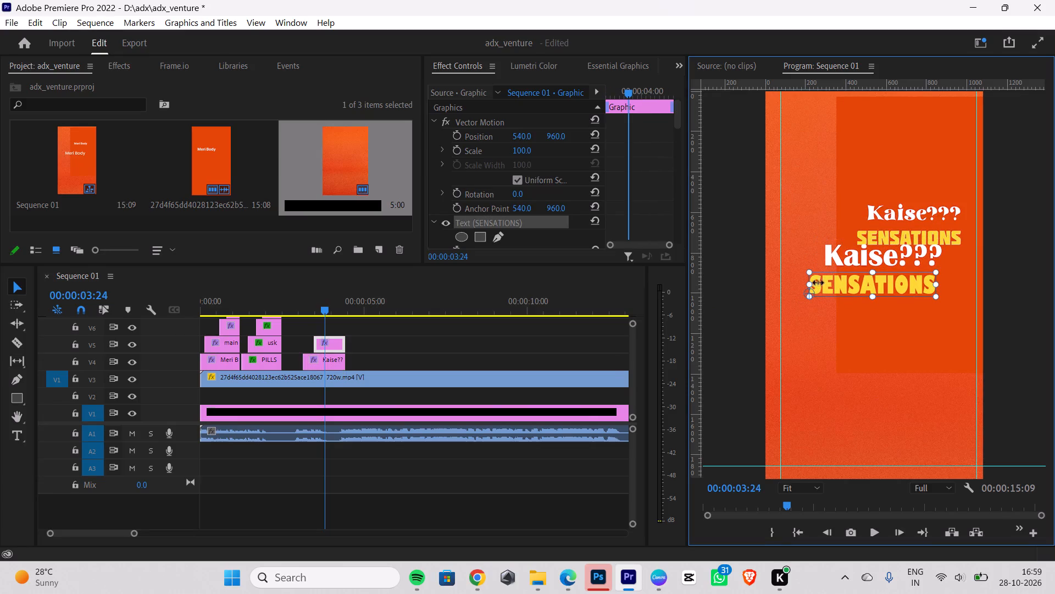
drag(814, 283, 802, 283)
drag(854, 280, 850, 283)
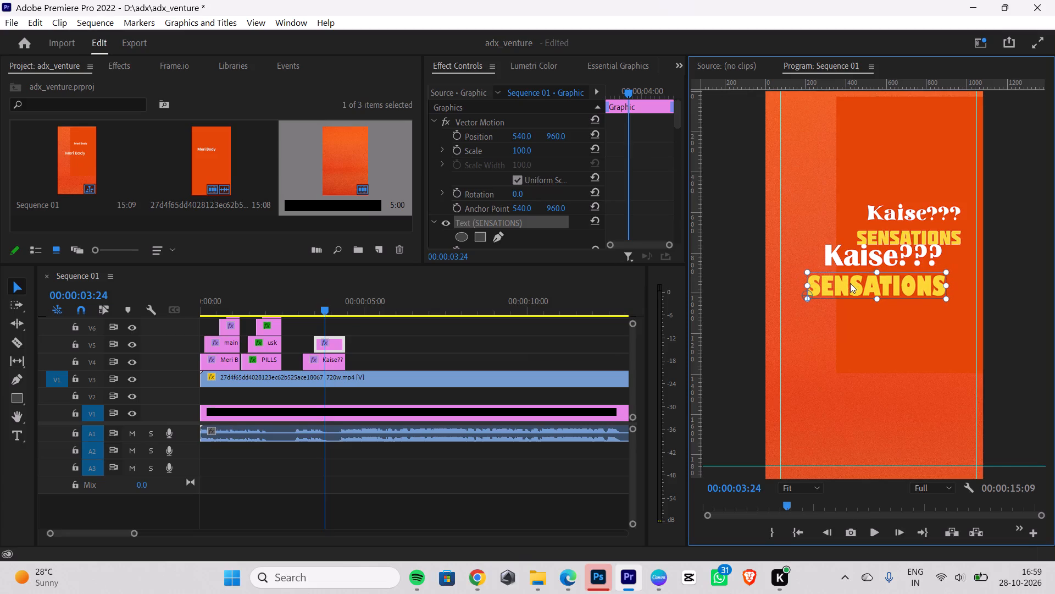
drag(850, 283, 848, 285)
click(873, 366)
Nudge the Kaise??? text rightward above SENSATIONS, fine-tuning its height with the V3 reference video hidden.
click(850, 257)
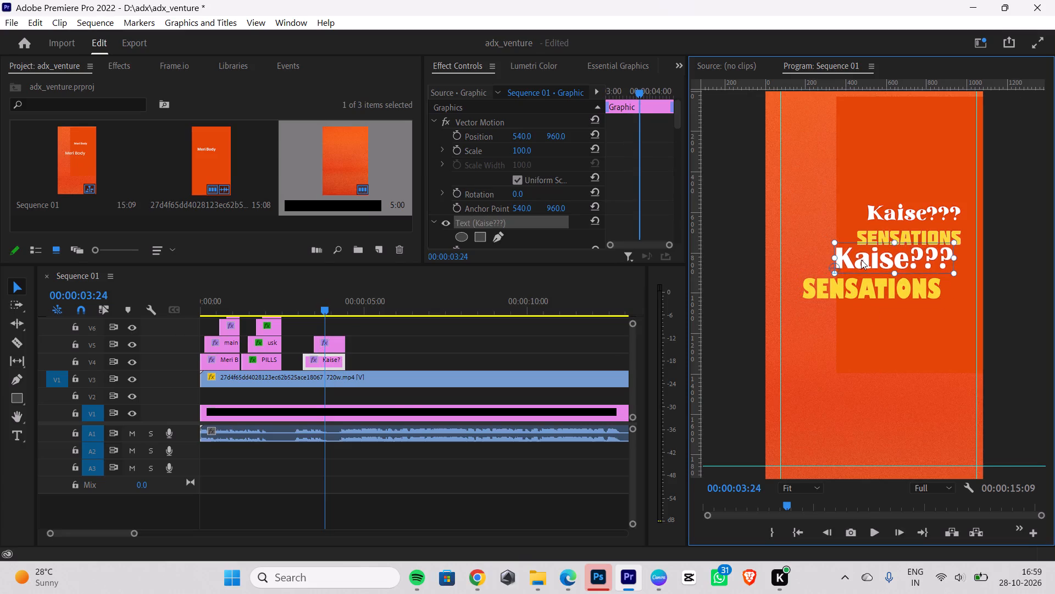
click(870, 335)
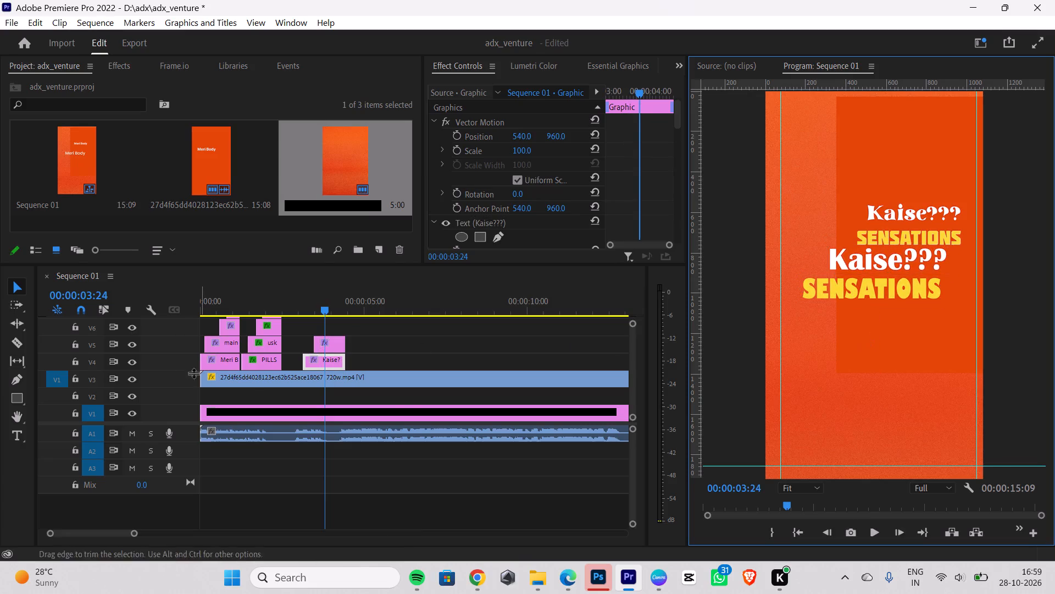
click(137, 380)
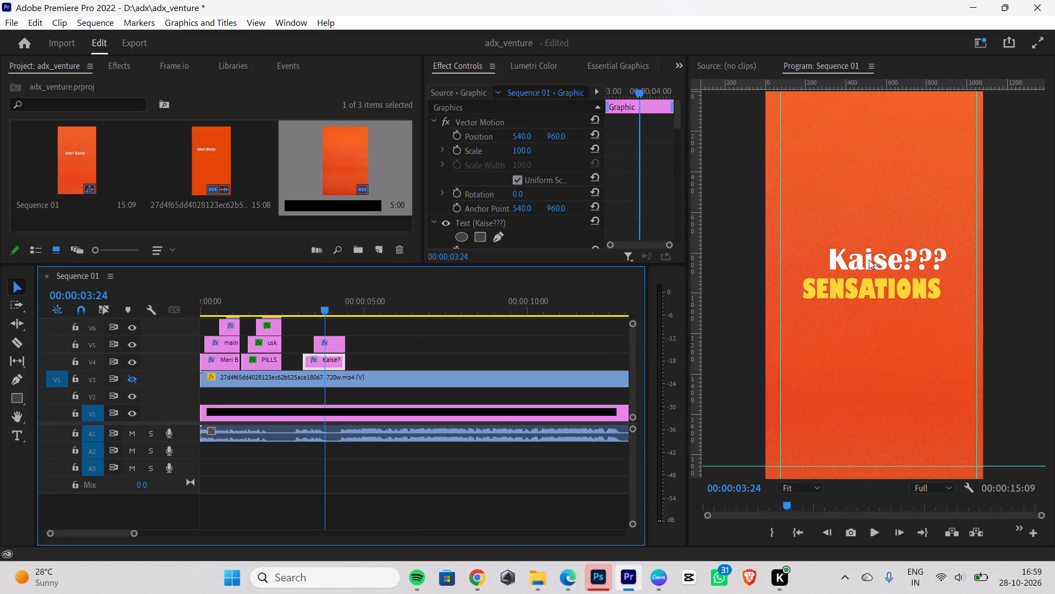
click(869, 260)
click(873, 375)
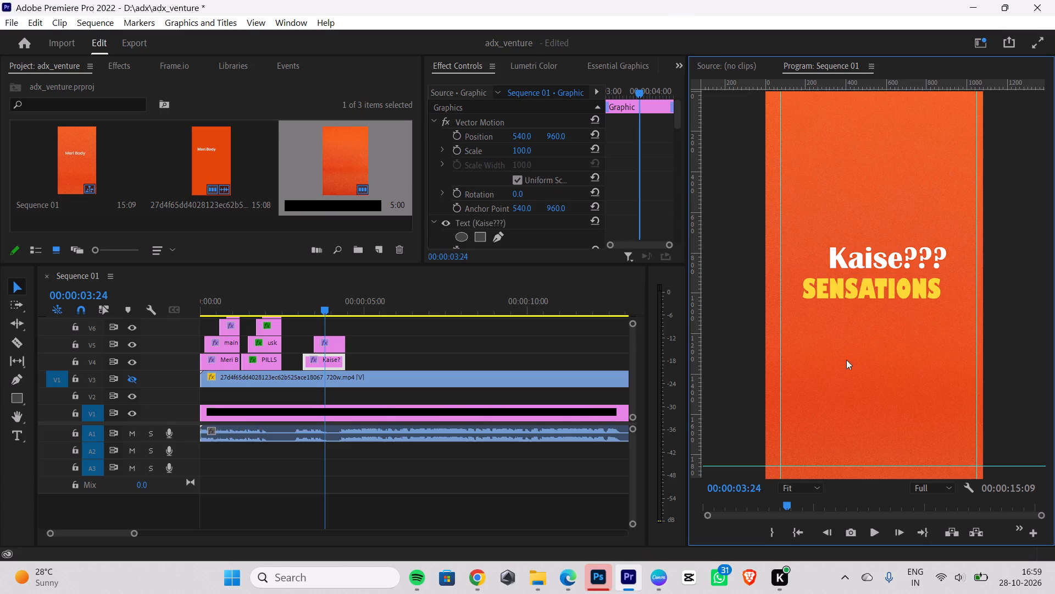
Show the V3 reference video again and play from 00:00:02:19 to 00:00:04:10 to compare the caption timing.
drag(321, 307, 284, 315)
click(137, 382)
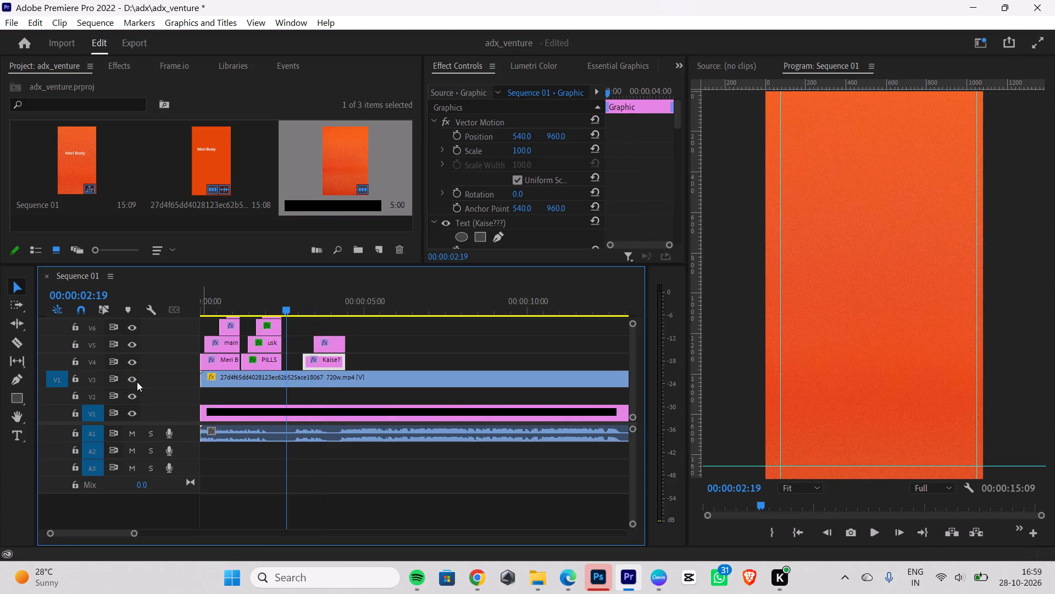
key(space)
key(space)
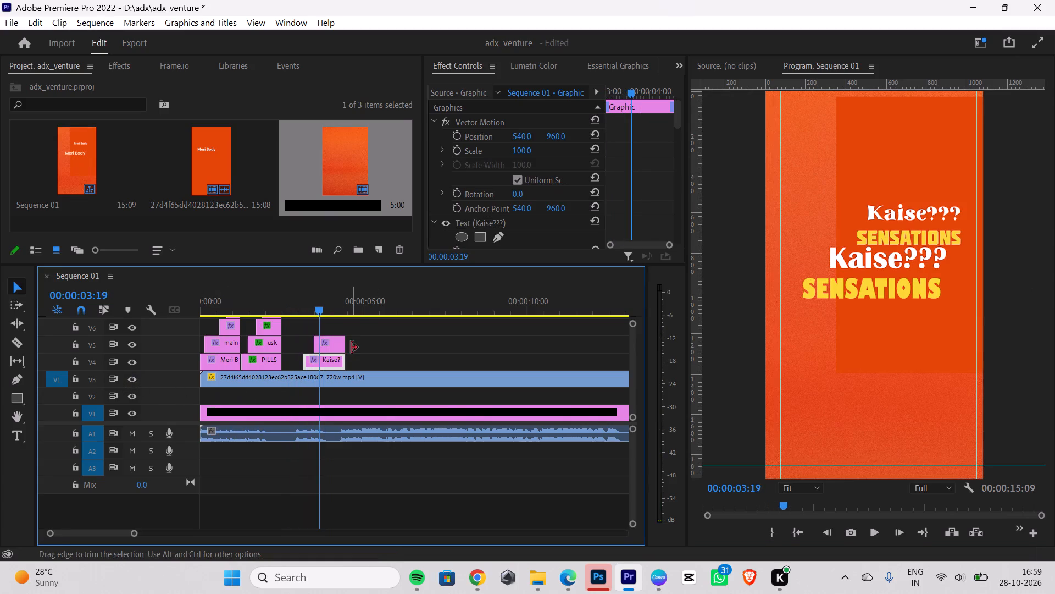
key(space)
key(space)
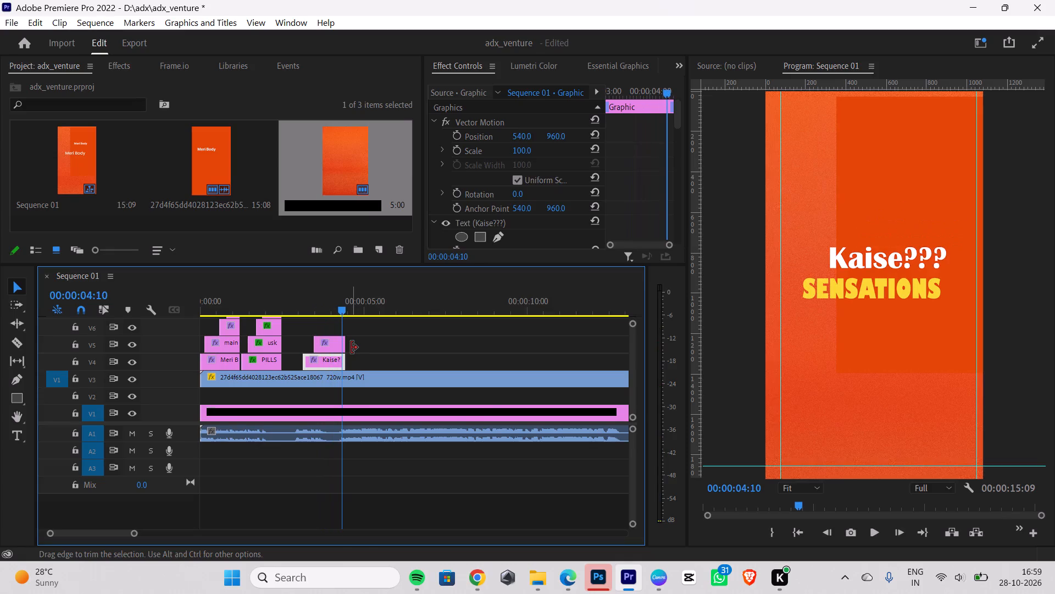
Split the SENSATIONS and Kaise??? clips at 00:00:04:03, where the reference lettering ends, and delete the remainders.
drag(341, 305, 331, 307)
key(Right)
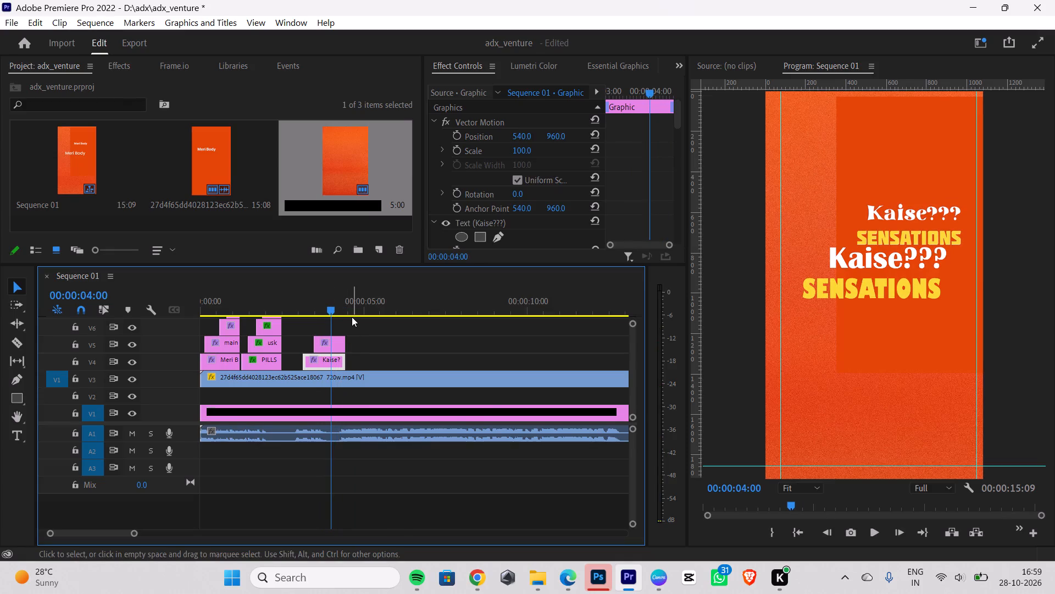
key(Right)
key(Right)
key(Right)
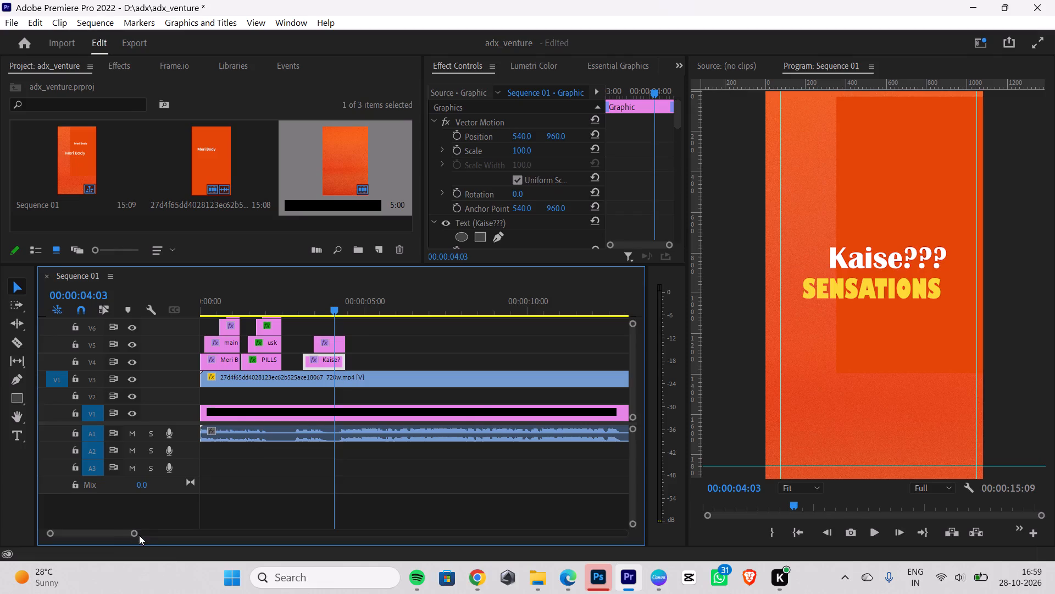
drag(137, 537, 126, 534)
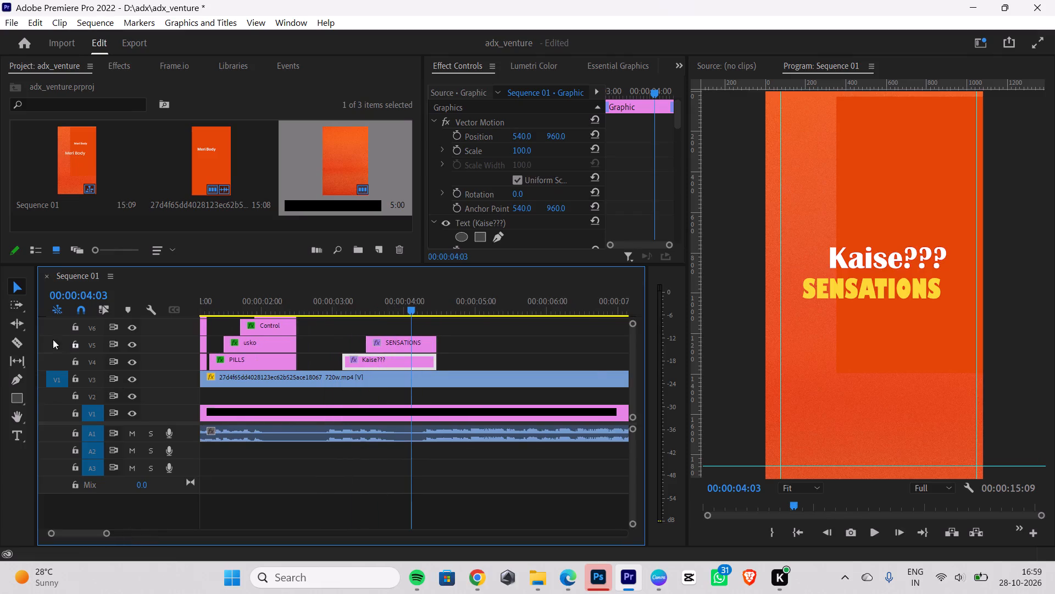
click(9, 339)
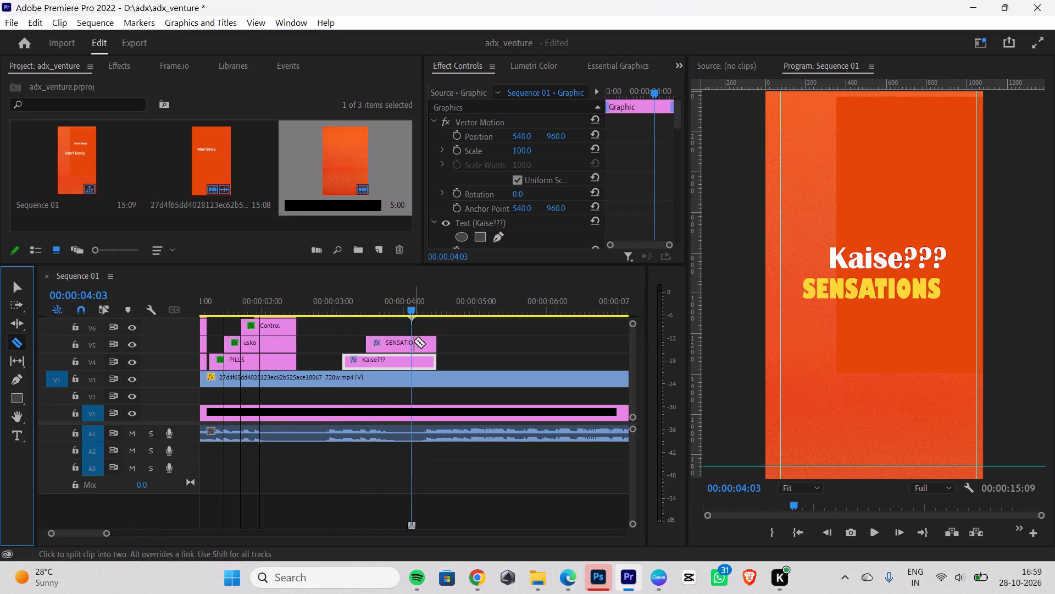
click(412, 340)
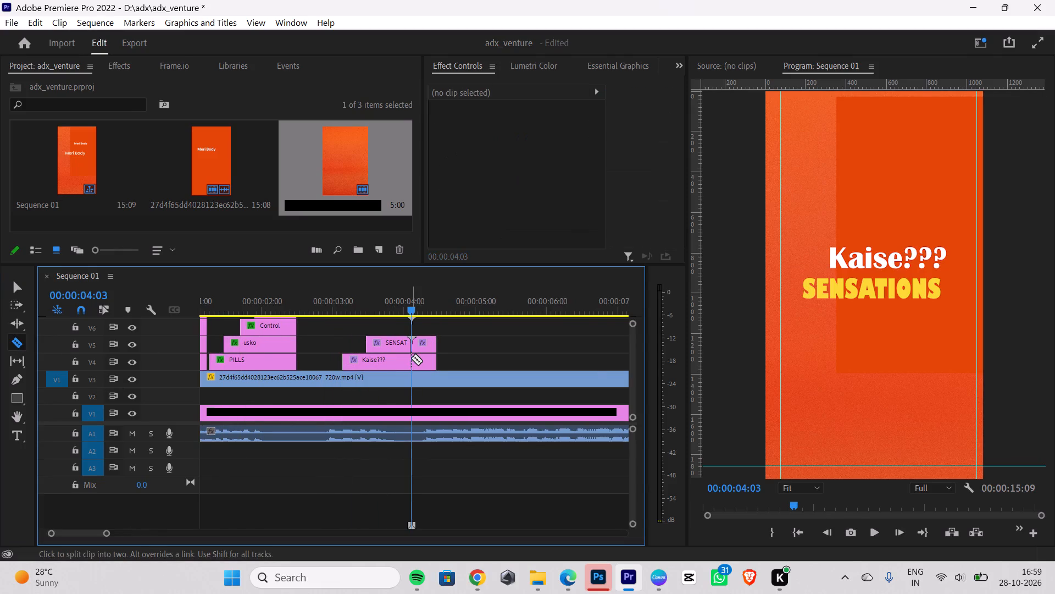
click(411, 358)
click(13, 283)
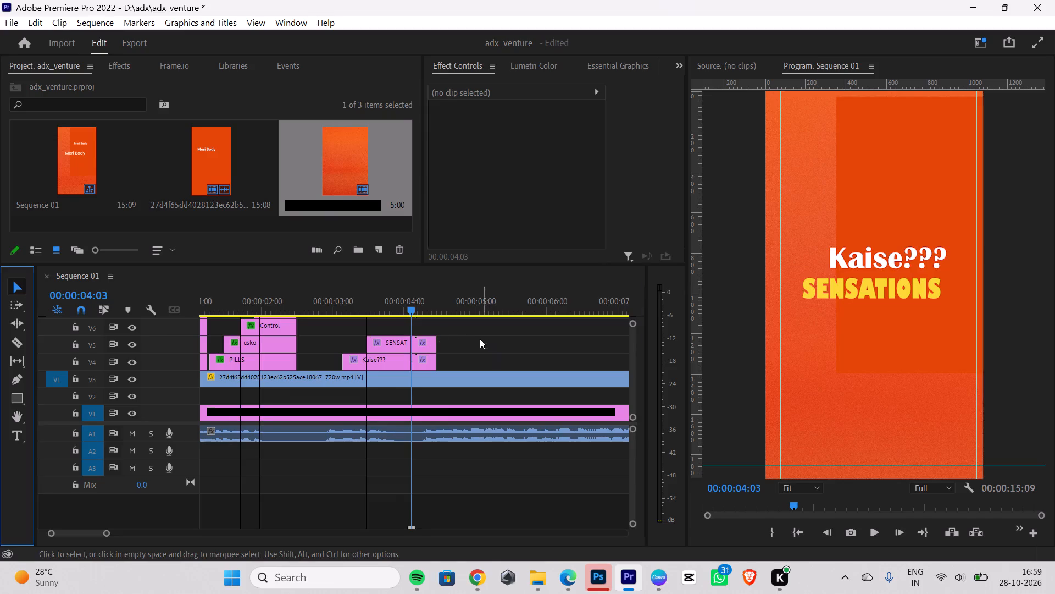
drag(474, 339, 418, 355)
key(BackSpace)
Duplicate the SENSATIONS clip on V5 at 00:00:04:14, around where the reference SENSATION? JAISE lettering begins.
drag(413, 309, 363, 321)
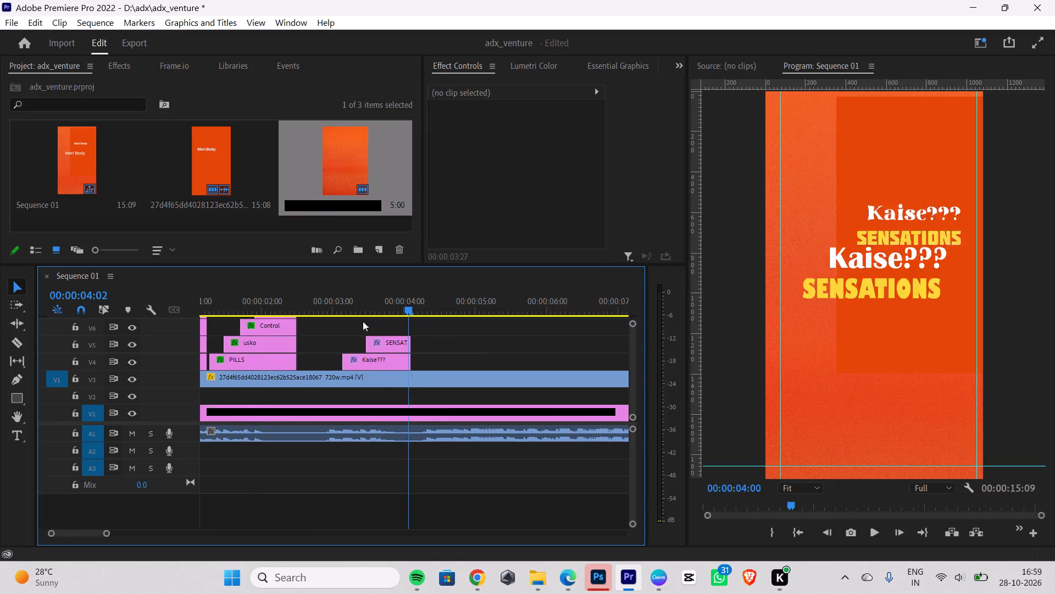
drag(363, 321, 328, 331)
key(space)
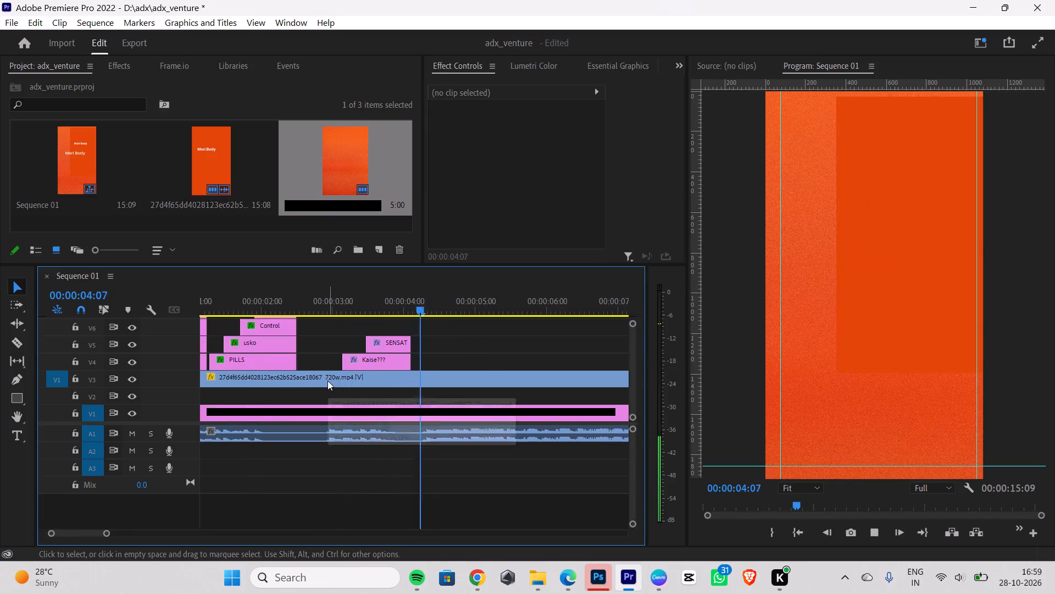
key(space)
drag(465, 310, 453, 313)
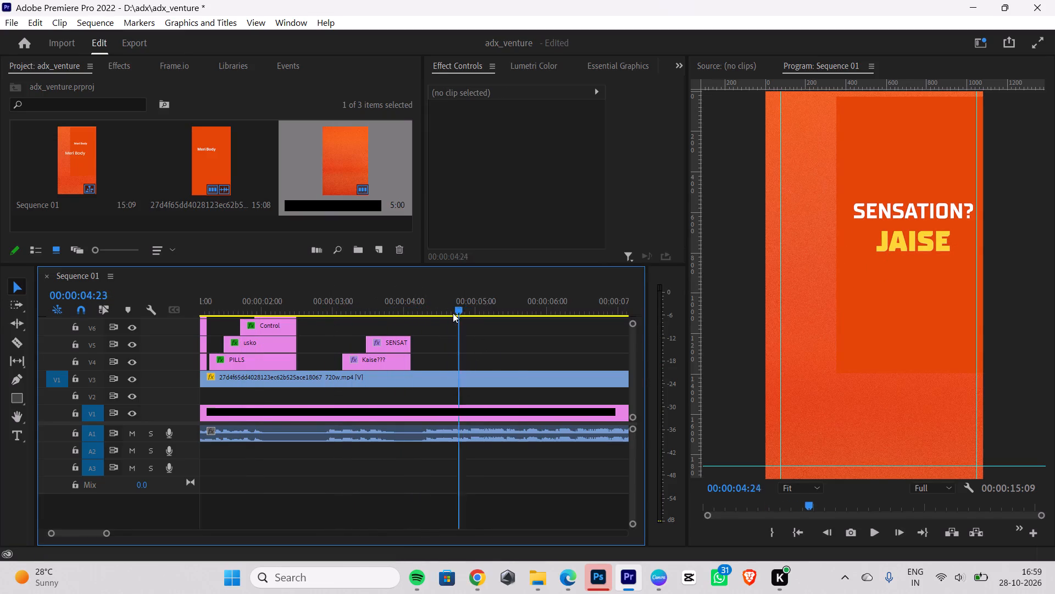
drag(453, 313, 435, 316)
key(Right)
key(Left)
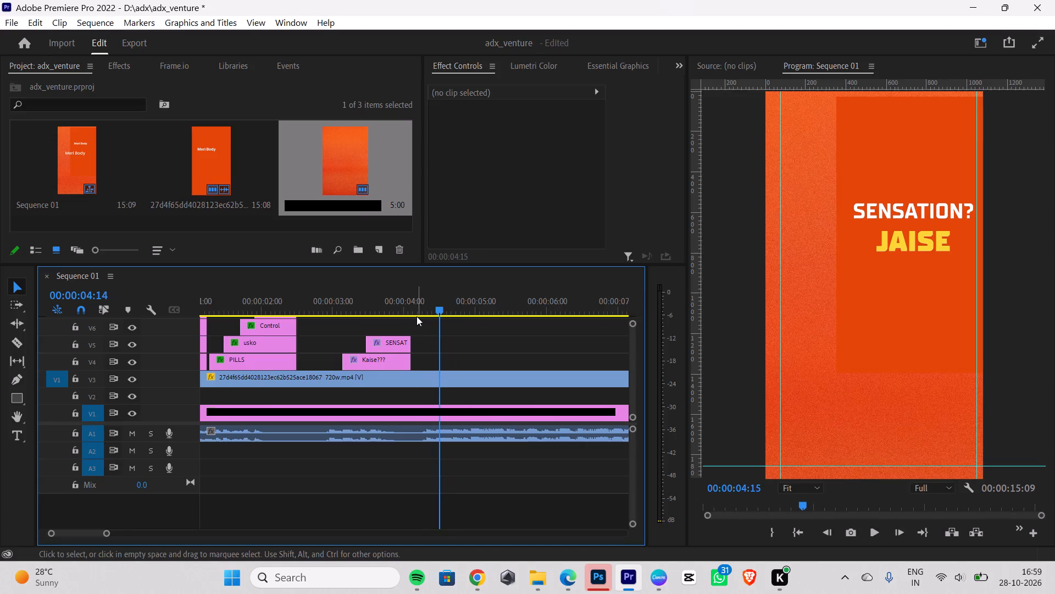
click(399, 344)
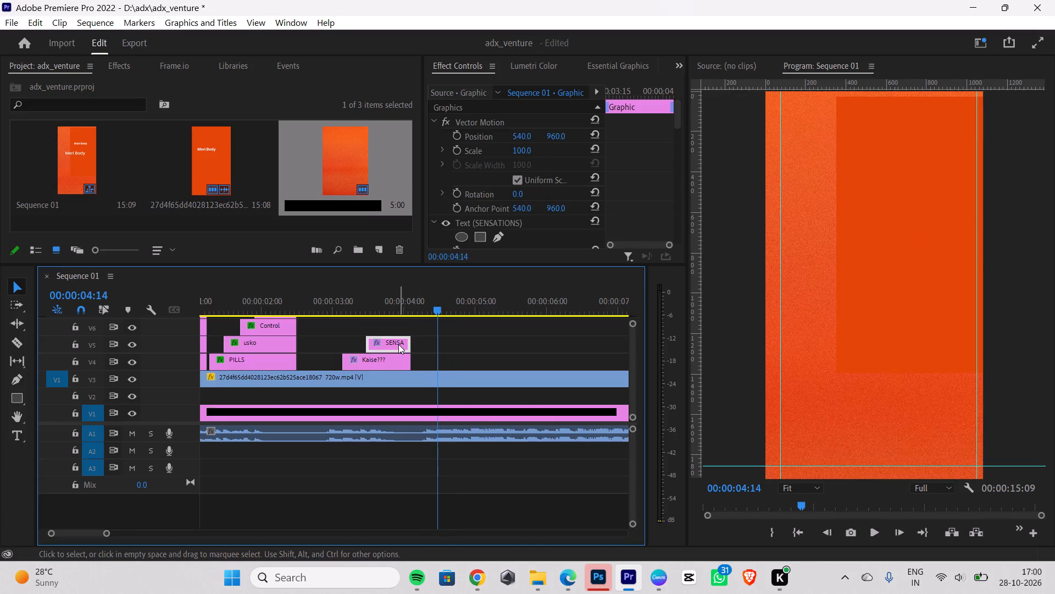
key(ctrl+c)
key(ctrl+v)
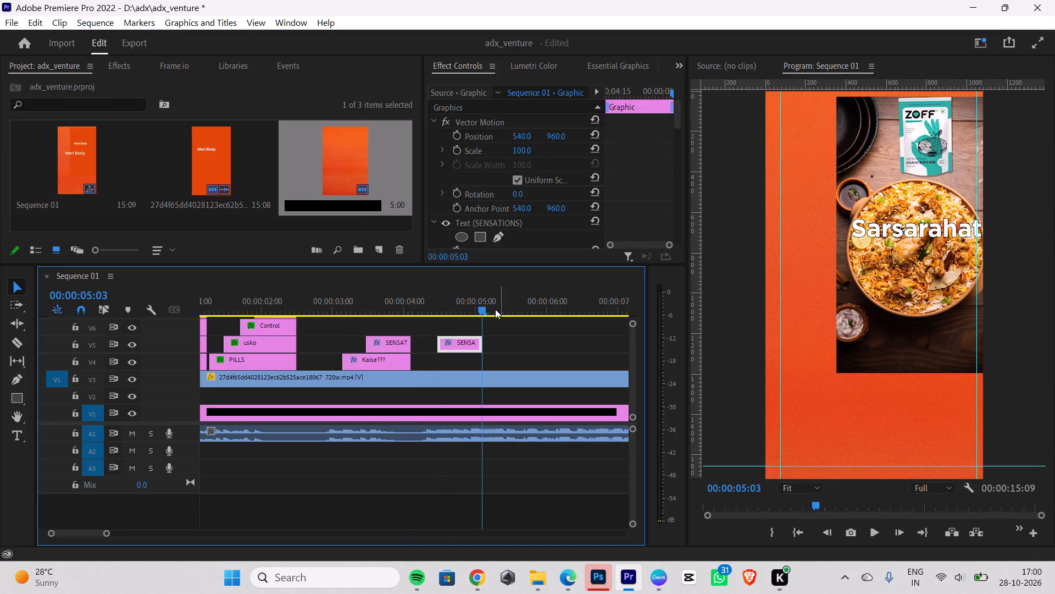
Trim the start of the duplicated SENSATIONS clip to 00:00:04:15, matching the first frame of the reference SENSATION? lettering.
drag(488, 310, 421, 317)
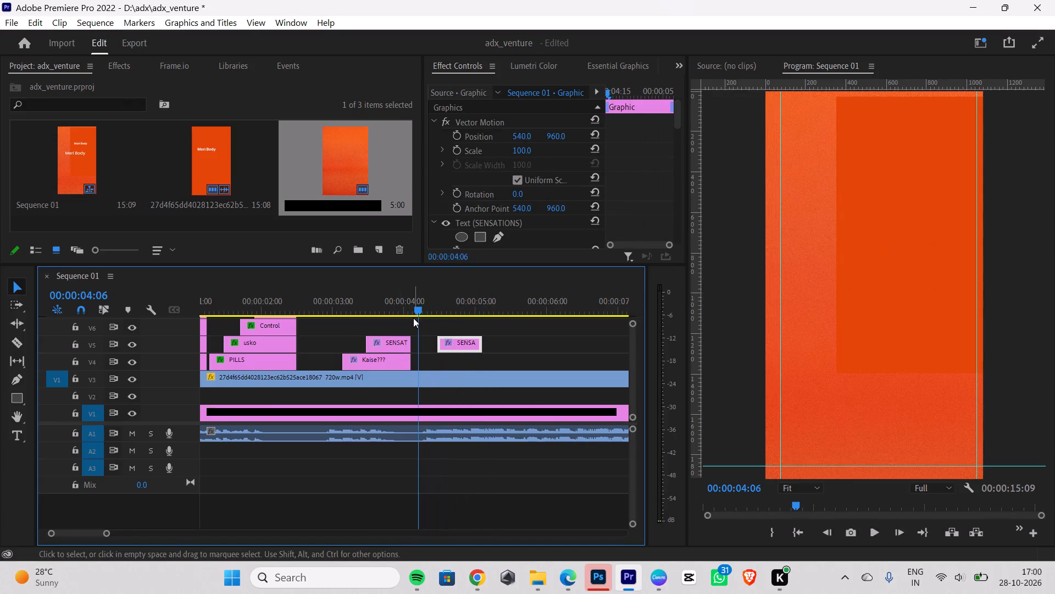
key(Right)
key(Right)
key(Right)
key(Right)
key(Right)
key(Right)
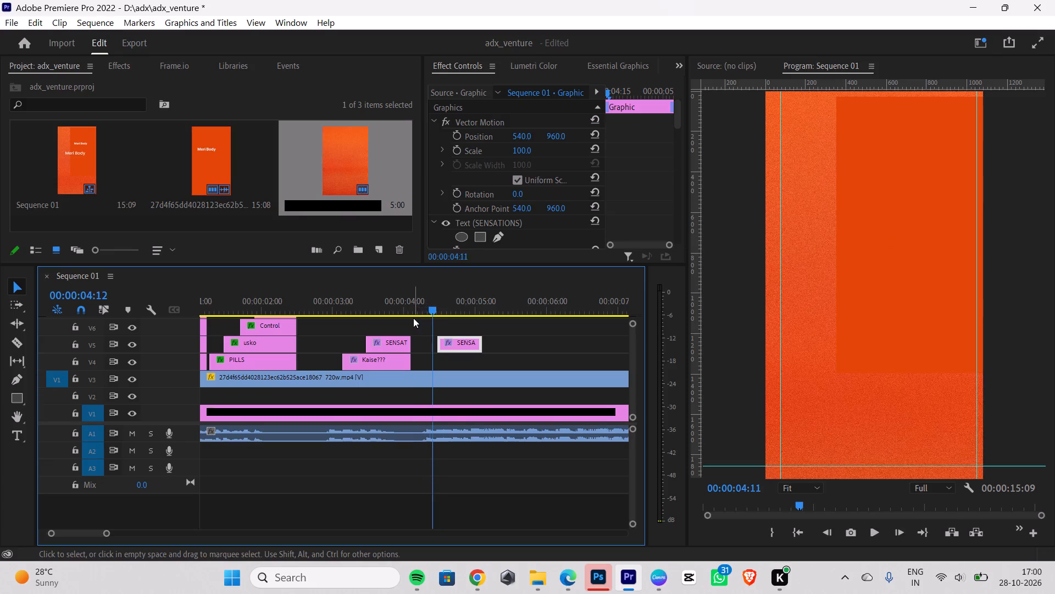
key(Right)
key(Right)
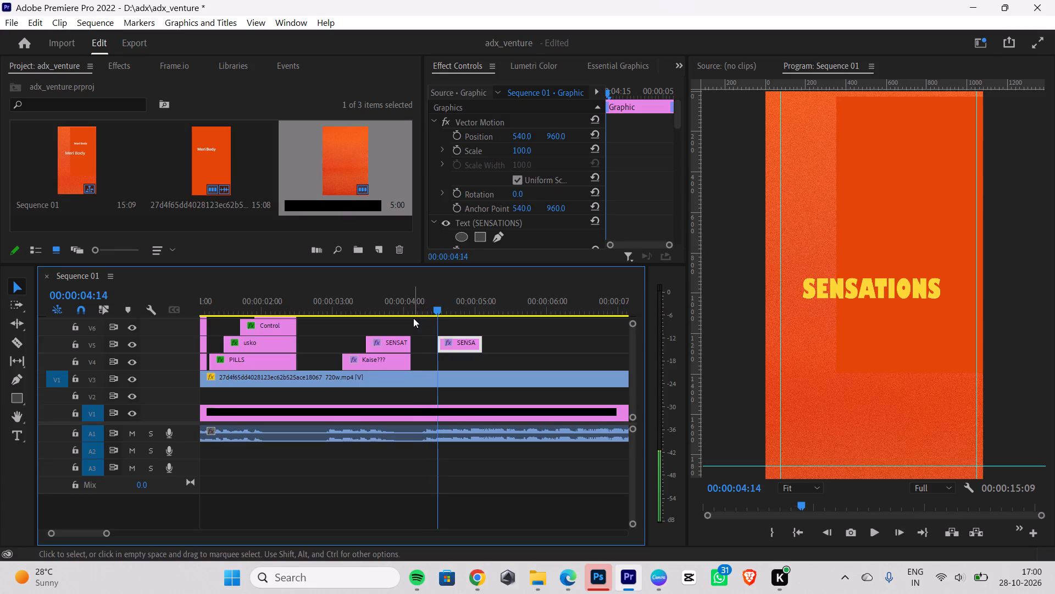
key(Right)
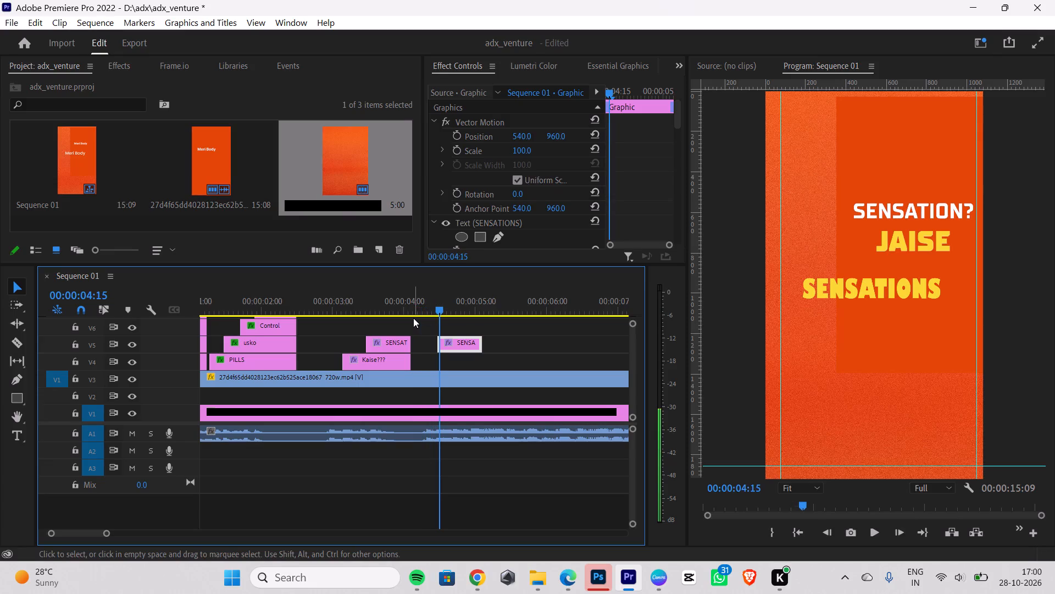
key(Left)
key(Right)
click(107, 533)
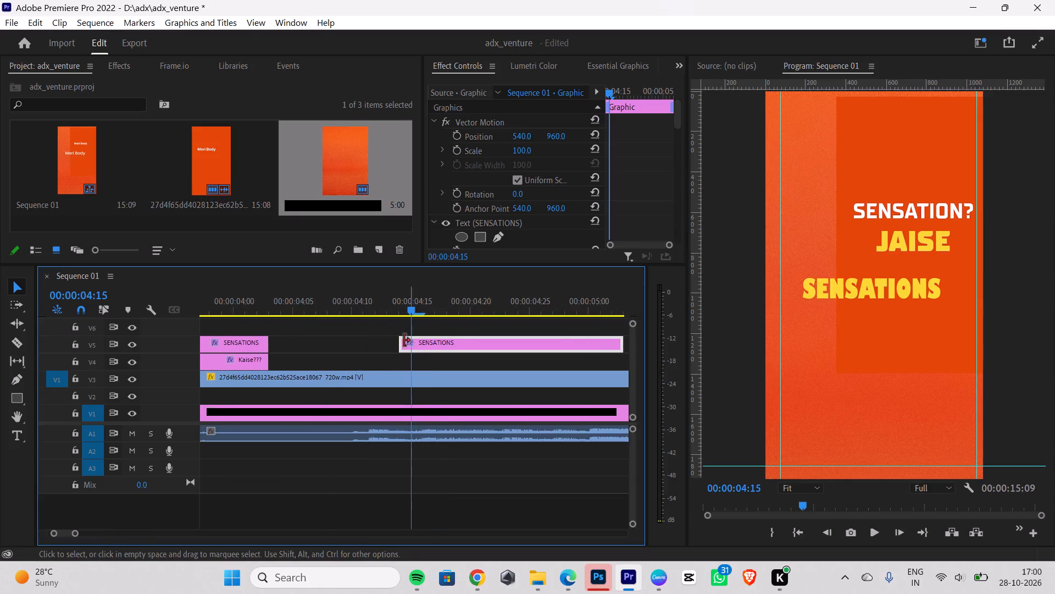
drag(399, 343, 410, 341)
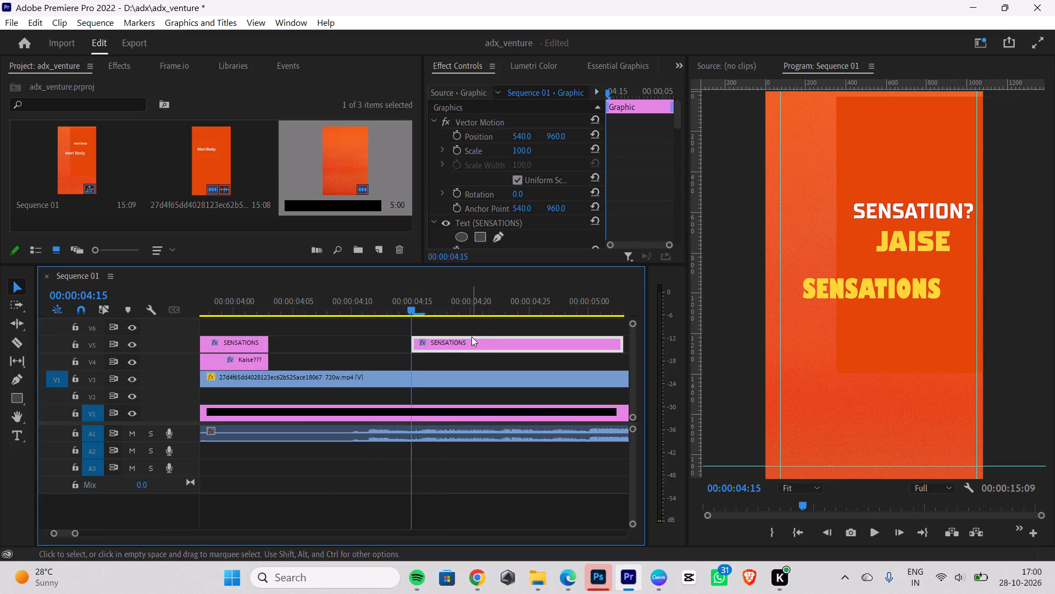
Change the fill of the duplicated SENSATIONS text to white, FFFFFF.
double_click(456, 340)
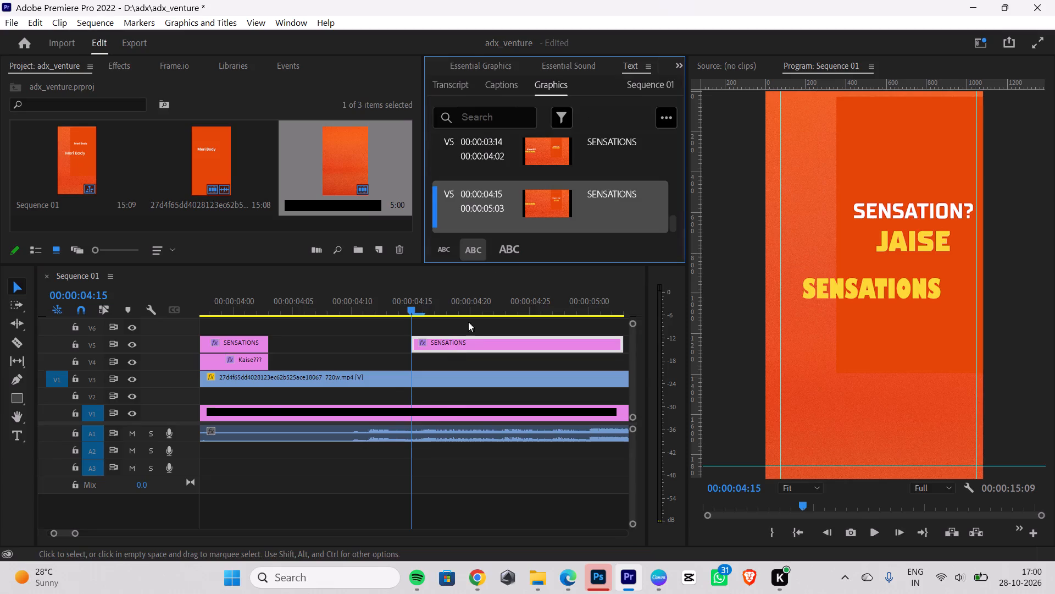
click(682, 65)
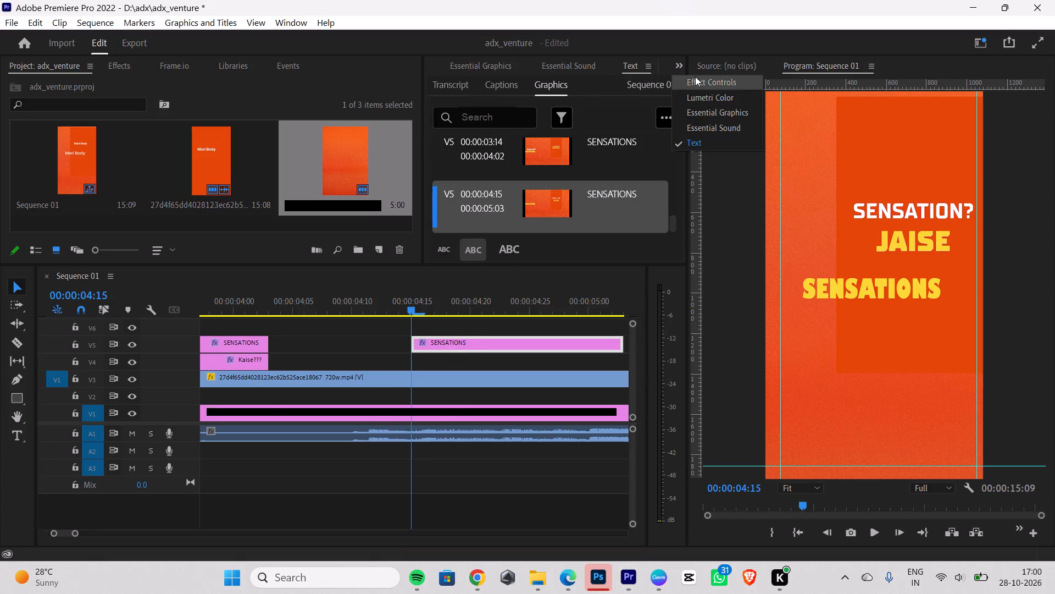
click(695, 76)
scroll(553, 179, down, 16)
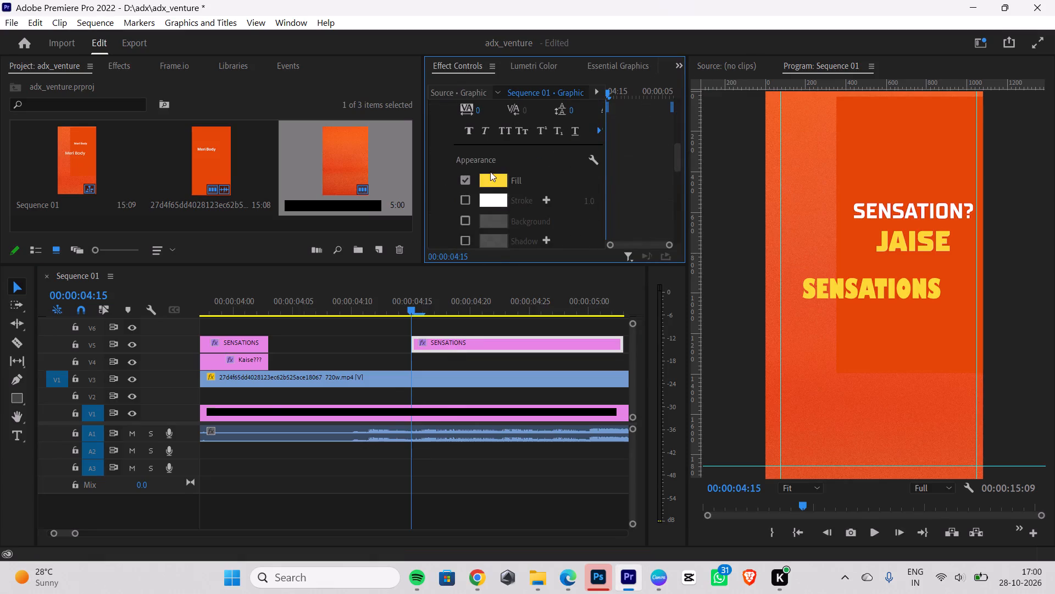
click(492, 178)
drag(424, 291, 223, 488)
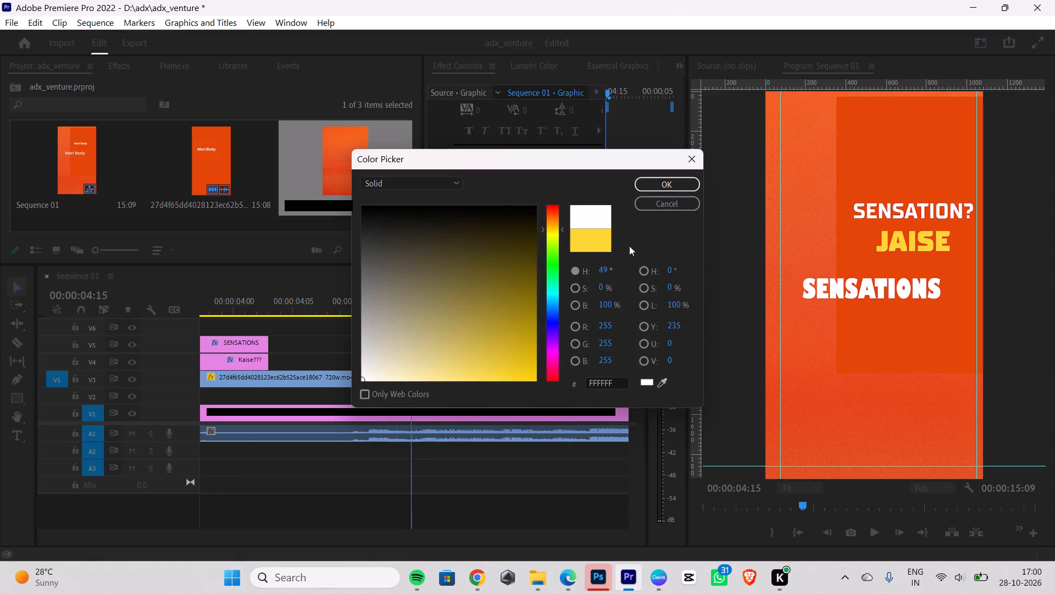
click(664, 177)
click(667, 185)
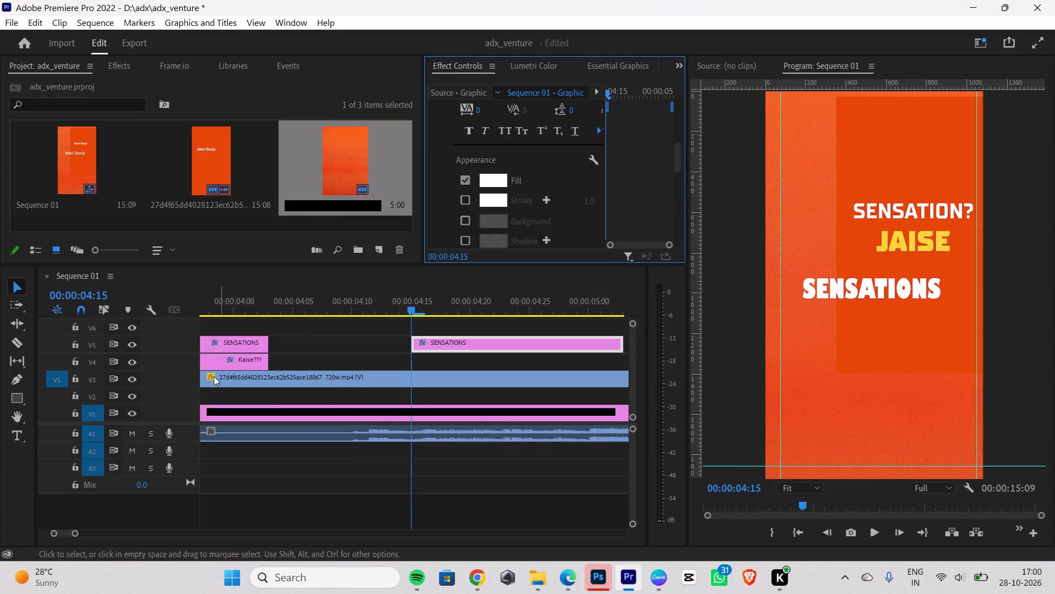
Duplicate the Kaise??? clip on V4 at 00:00:04:15, beneath the white SENSATIONS clip.
click(255, 358)
key(ctrl+c)
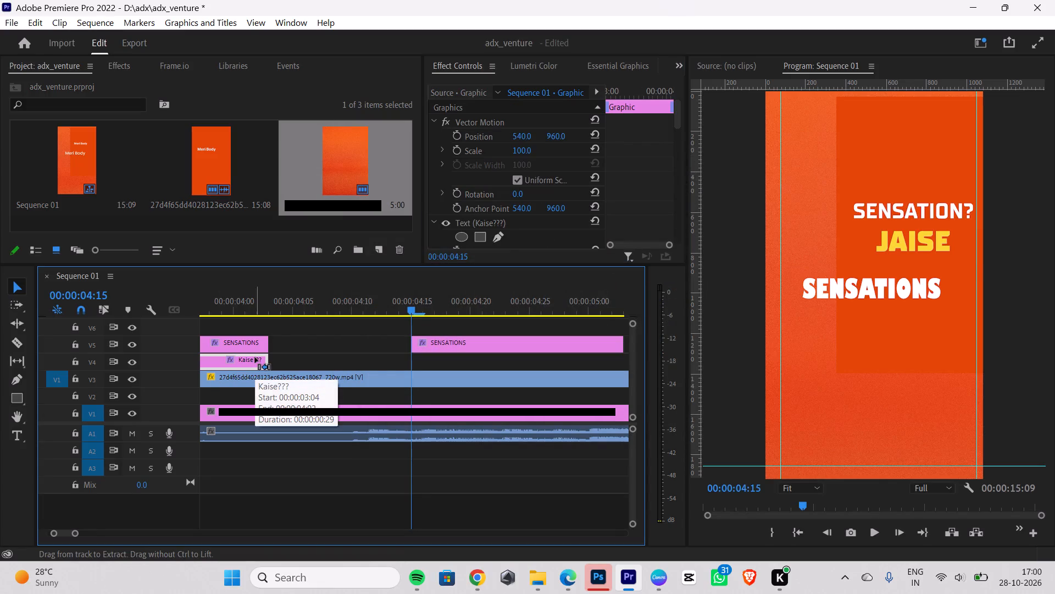
key(ctrl+v)
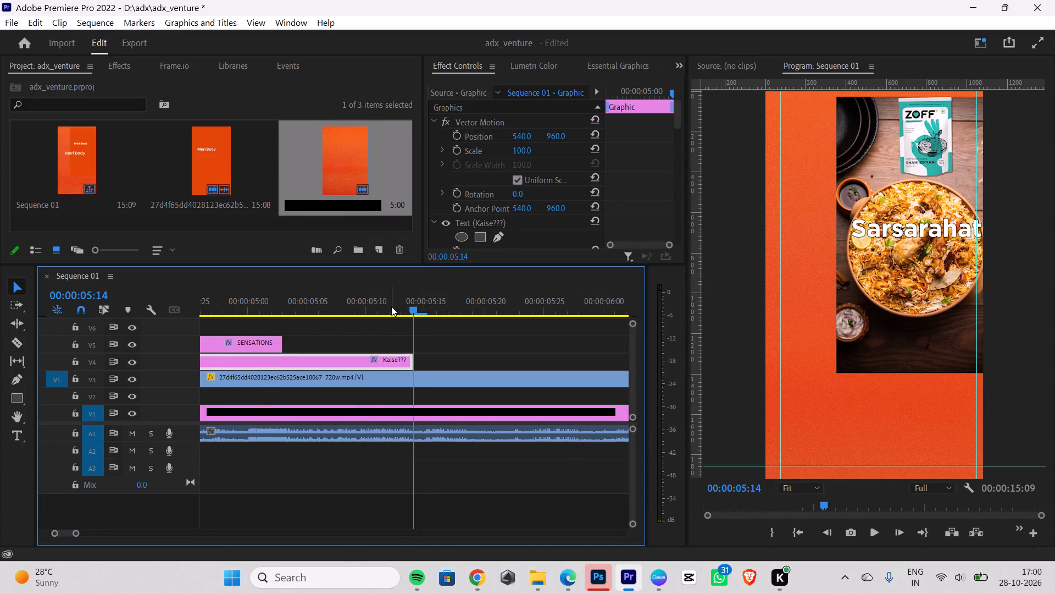
At 00:00:04:23, move the duplicated Kaise??? text below SENSATIONS and raise the white SENSATIONS text to just under the reference JAISE.
drag(417, 311, 146, 318)
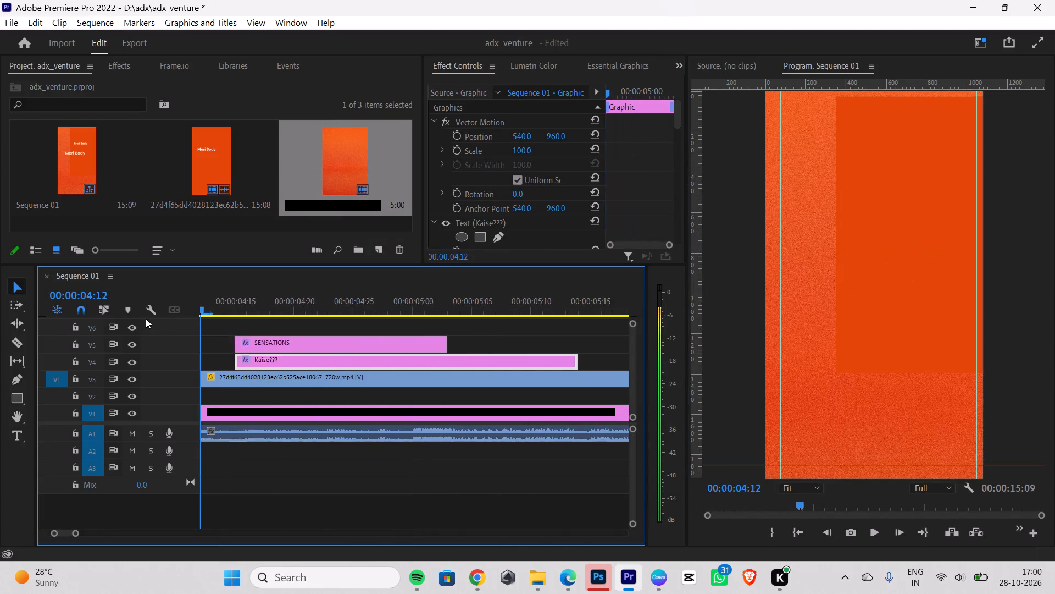
drag(146, 318, 251, 309)
key(space)
key(space)
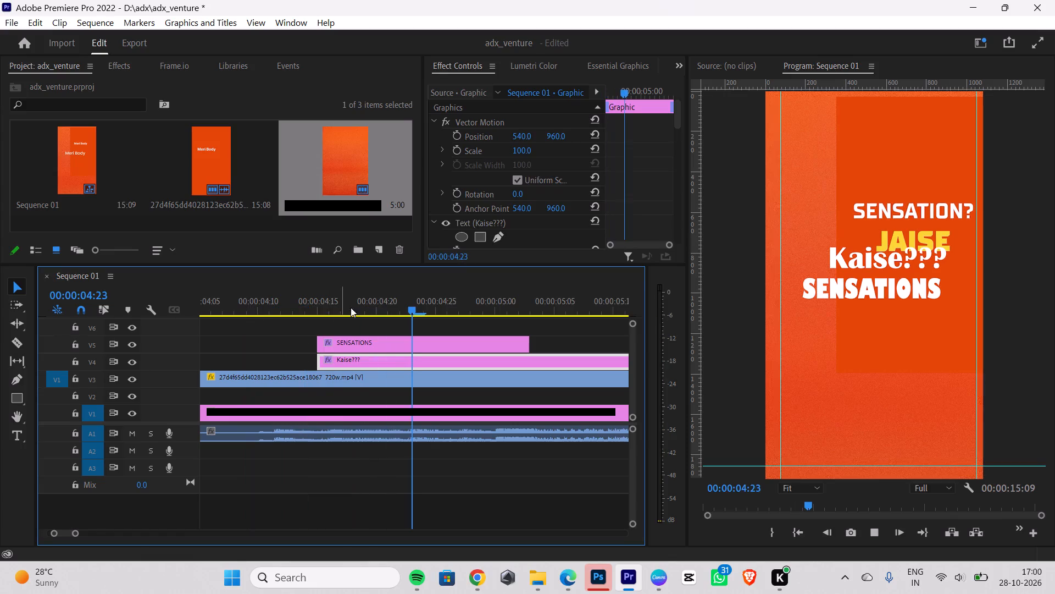
click(853, 258)
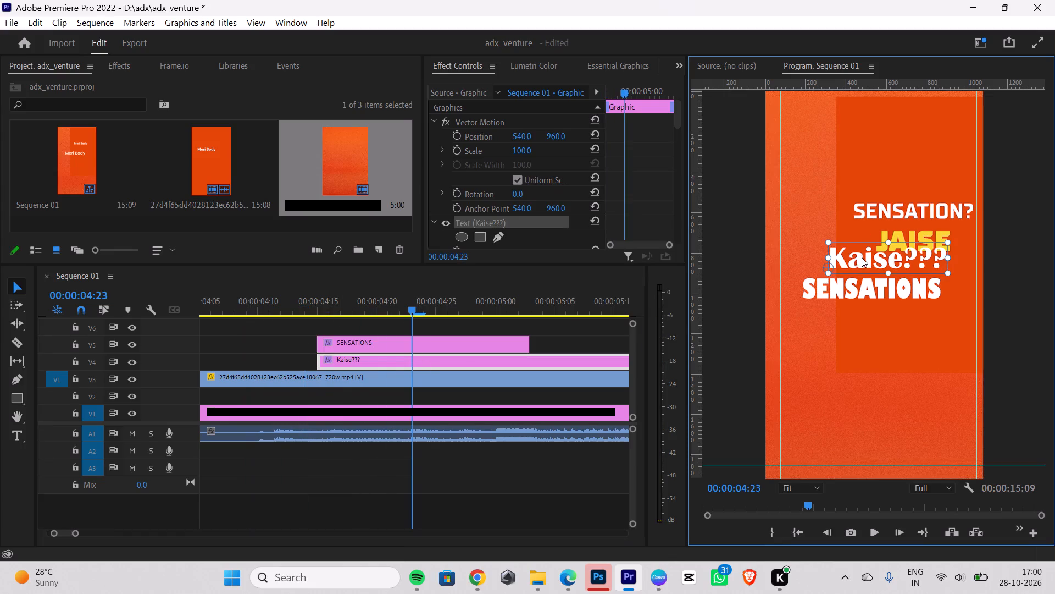
drag(862, 257, 861, 316)
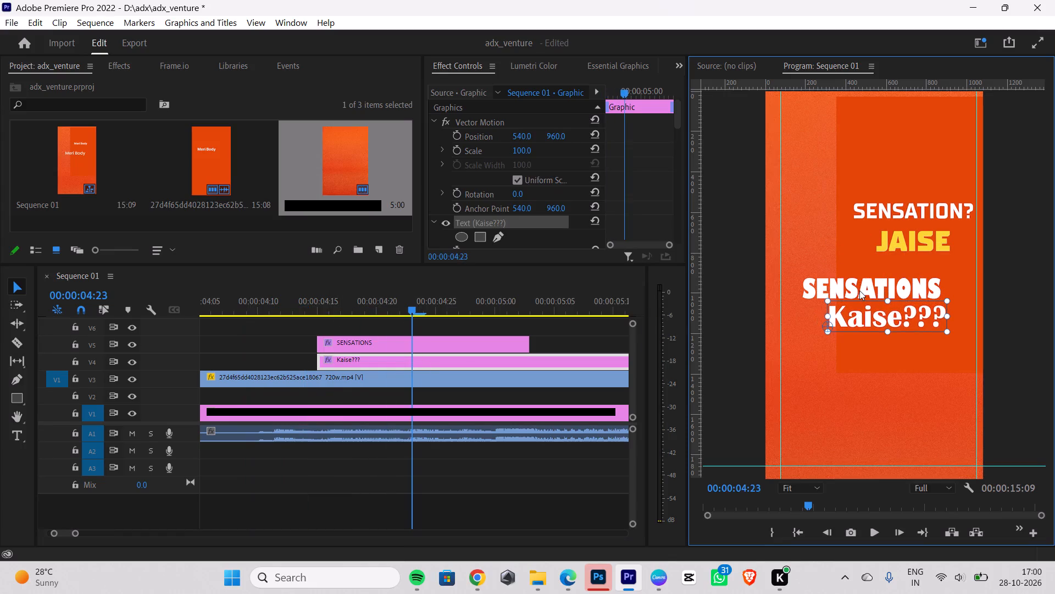
drag(859, 290, 867, 269)
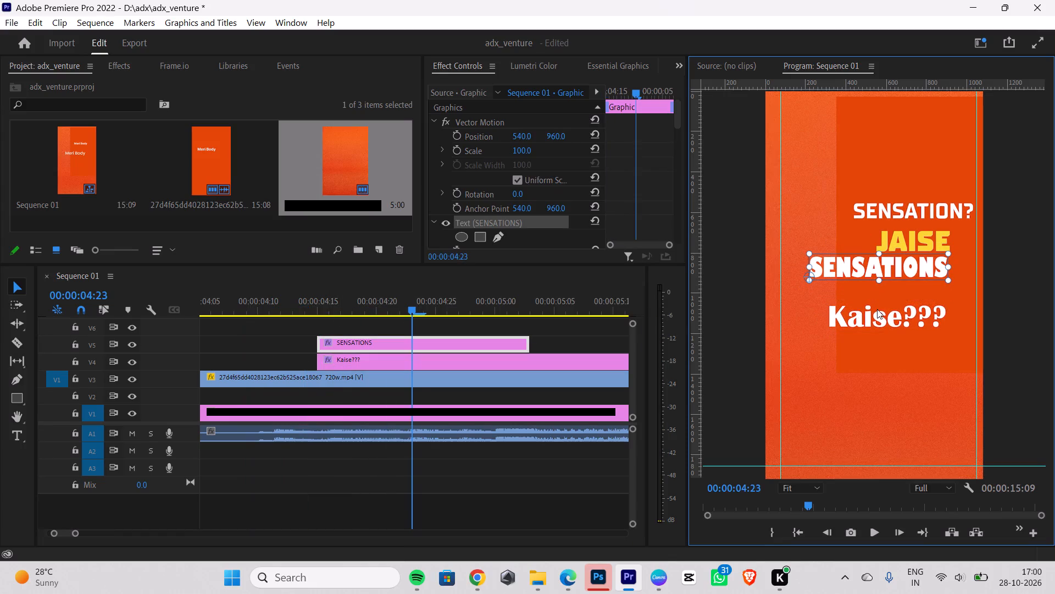
Replace the wording of the duplicated Kaise??? text with JAISE.
double_click(873, 322)
key(BackSpace)
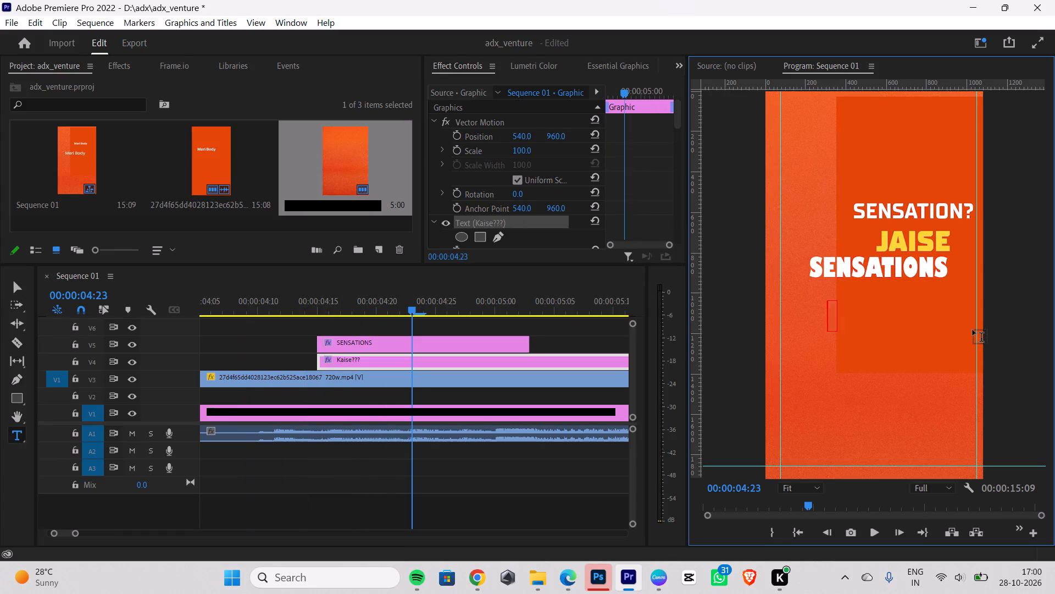
key(j)
key(a)
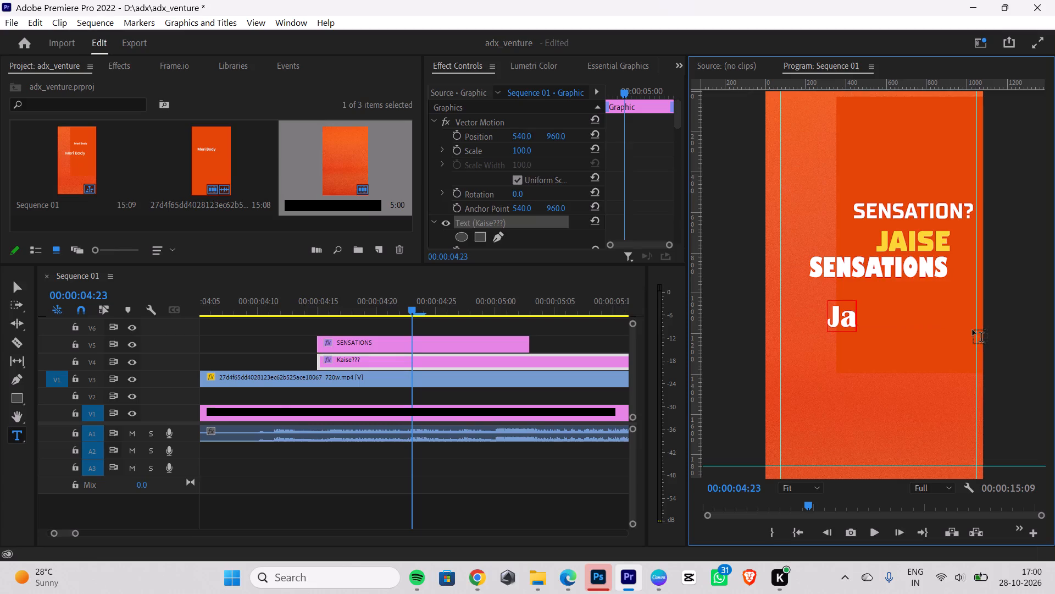
text(AISE)
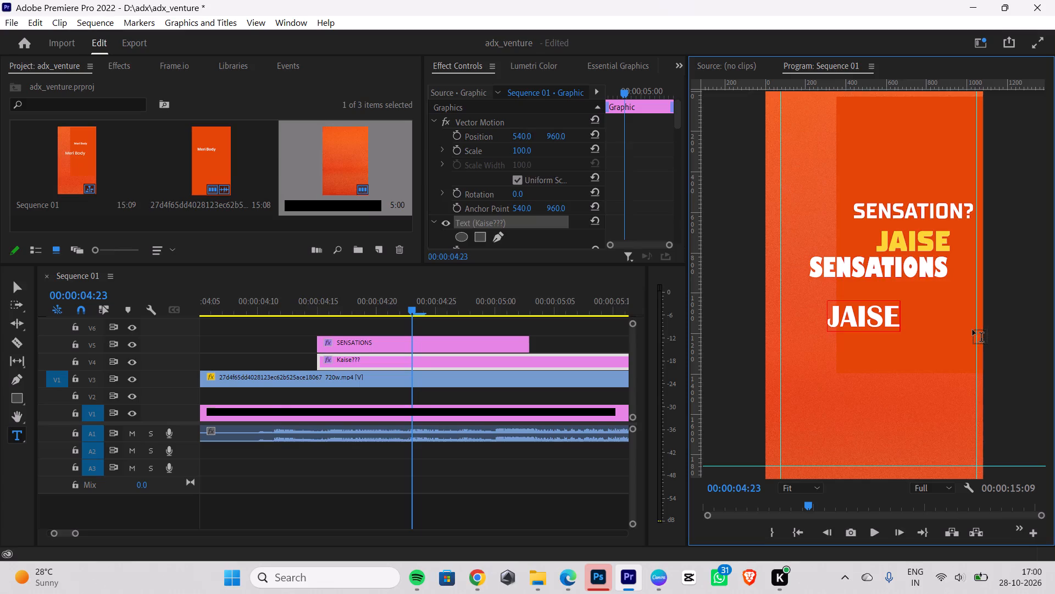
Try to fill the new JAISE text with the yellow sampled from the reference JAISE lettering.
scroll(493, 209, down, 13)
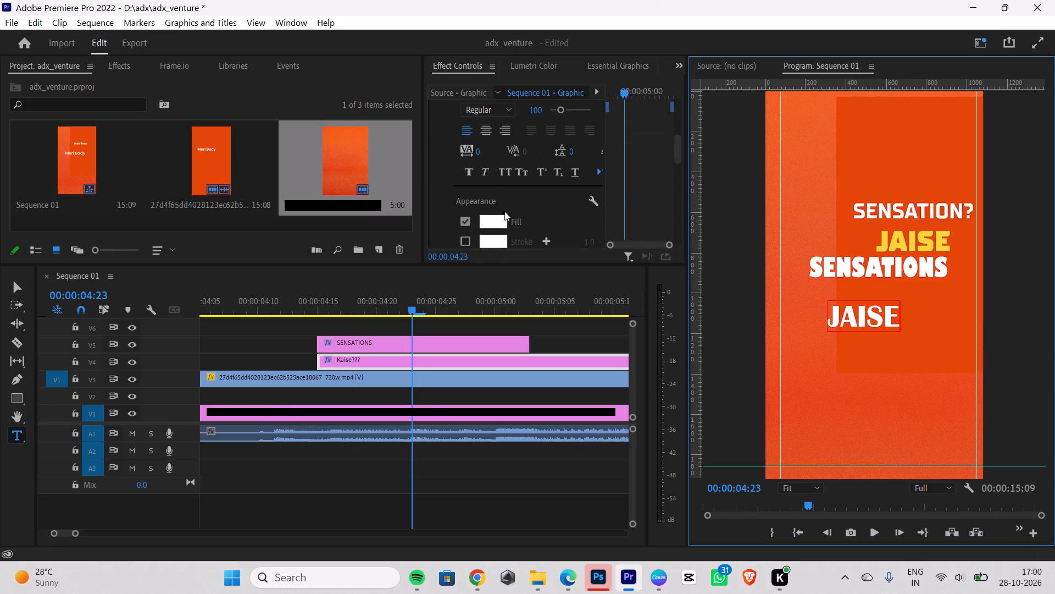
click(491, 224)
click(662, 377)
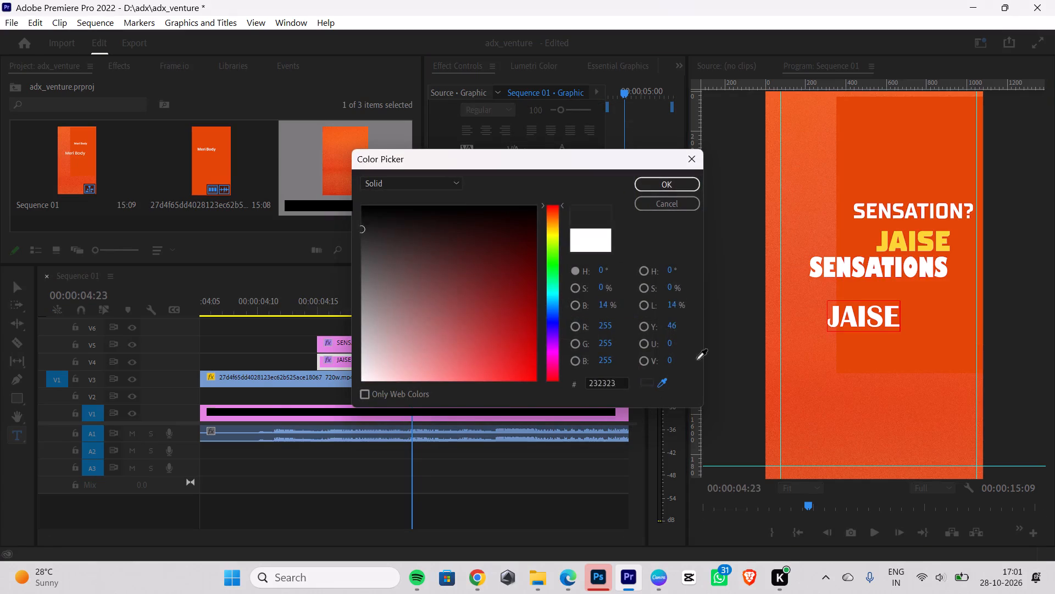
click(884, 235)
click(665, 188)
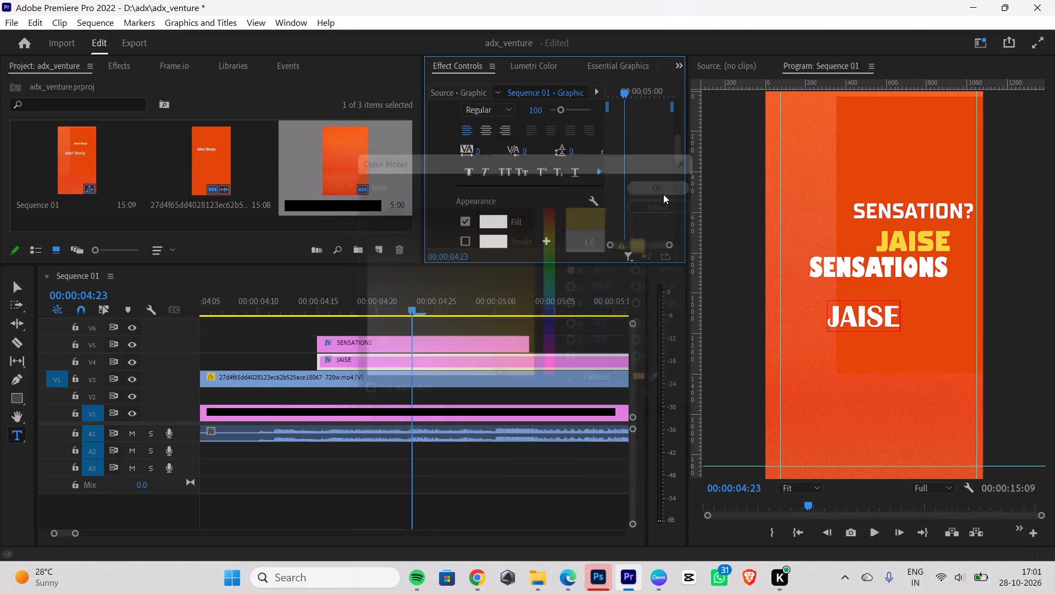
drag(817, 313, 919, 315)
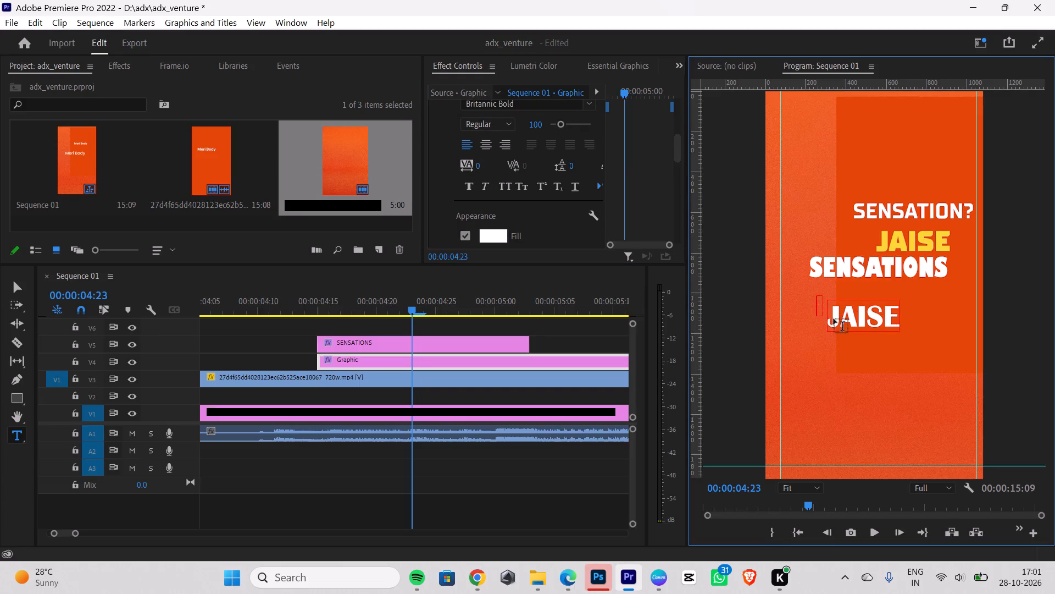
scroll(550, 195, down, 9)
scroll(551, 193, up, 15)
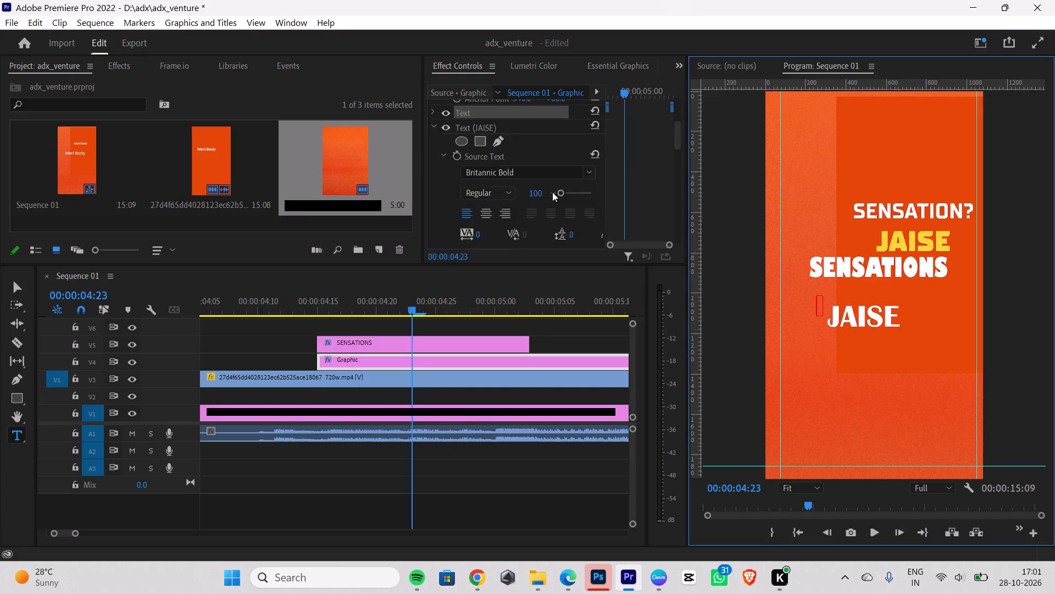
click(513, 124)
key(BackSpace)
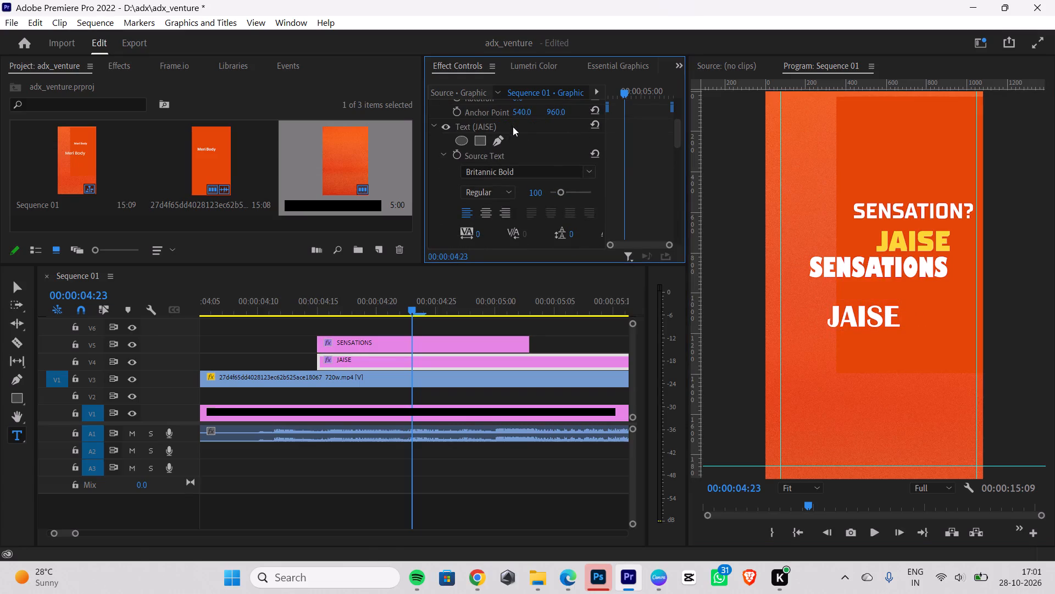
Fill the new JAISE text on V4 with yellow FCD431 sampled from the reference JAISE lettering.
click(377, 359)
click(381, 359)
scroll(481, 170, down, 3)
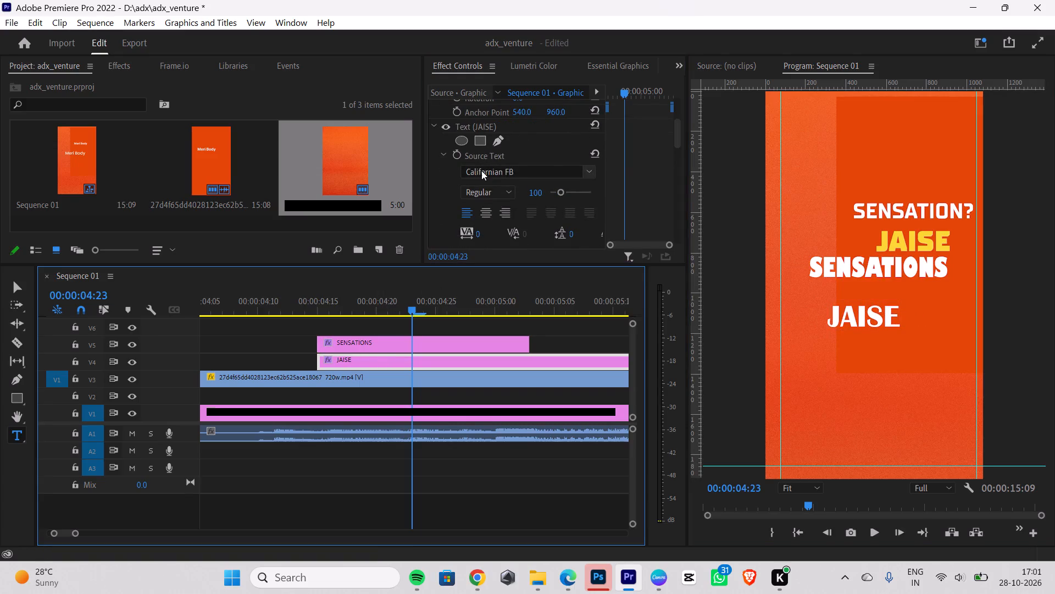
scroll(481, 170, down, 4)
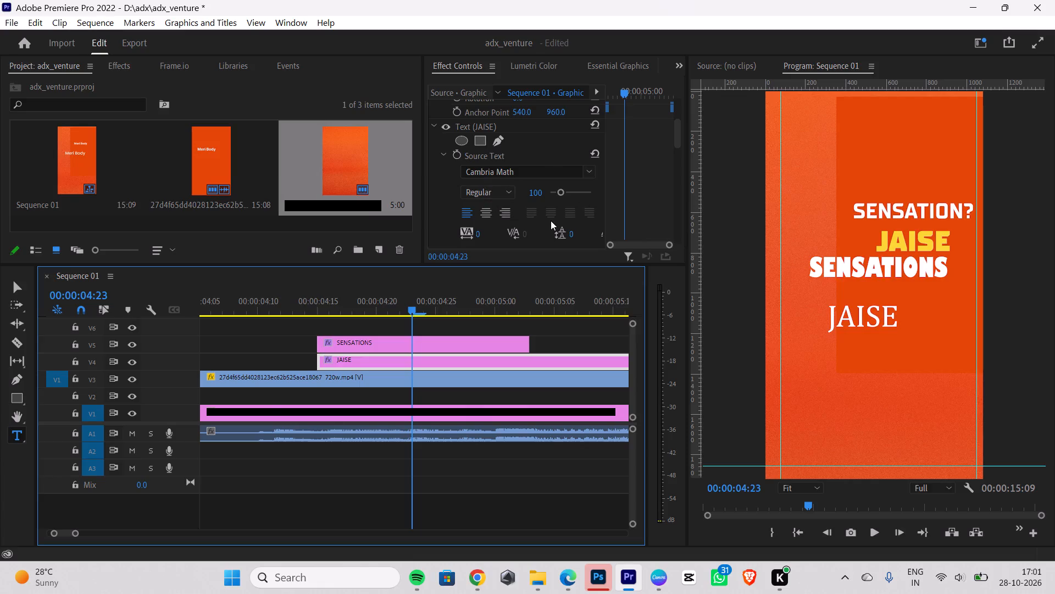
scroll(536, 162, down, 2)
scroll(492, 219, down, 4)
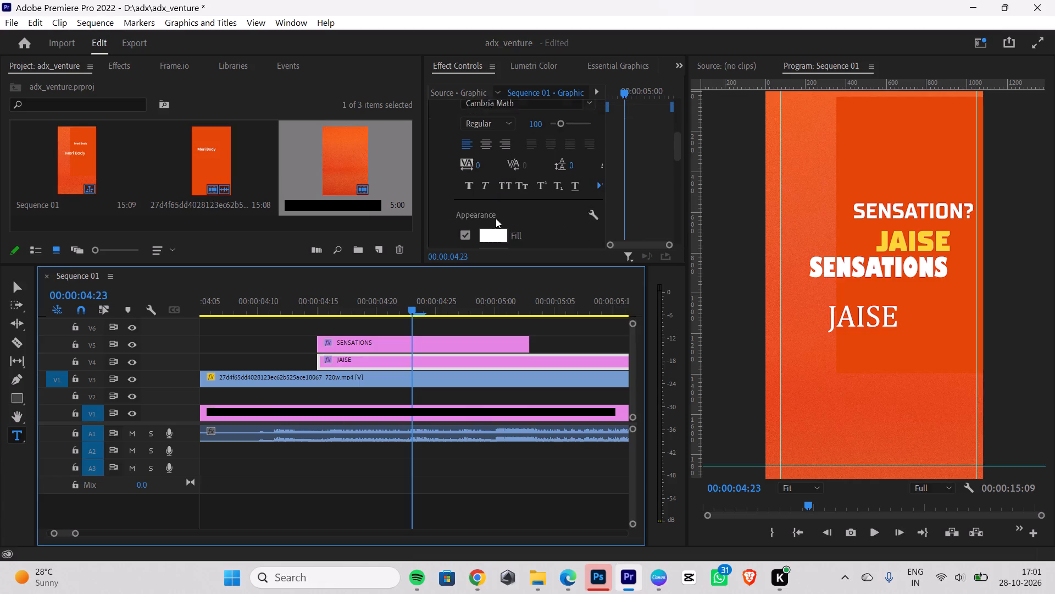
scroll(496, 218, down, 1)
click(502, 206)
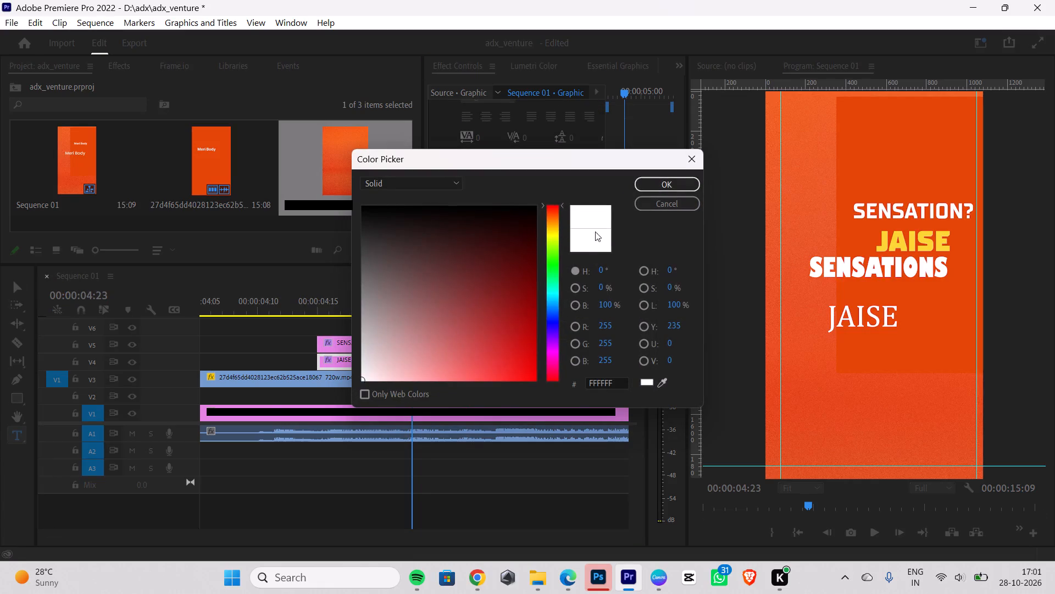
click(659, 382)
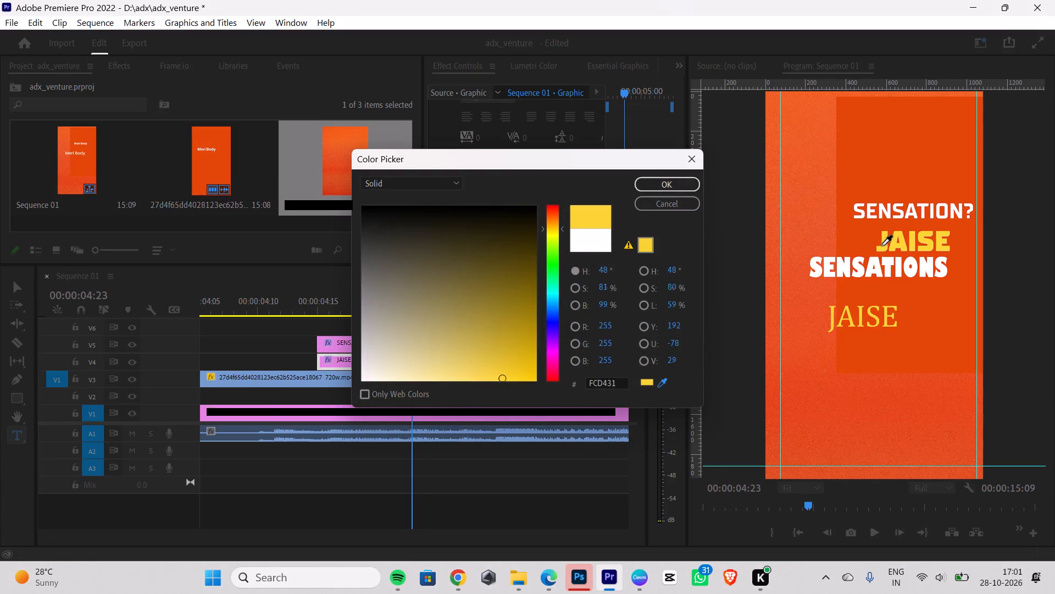
click(884, 245)
click(662, 179)
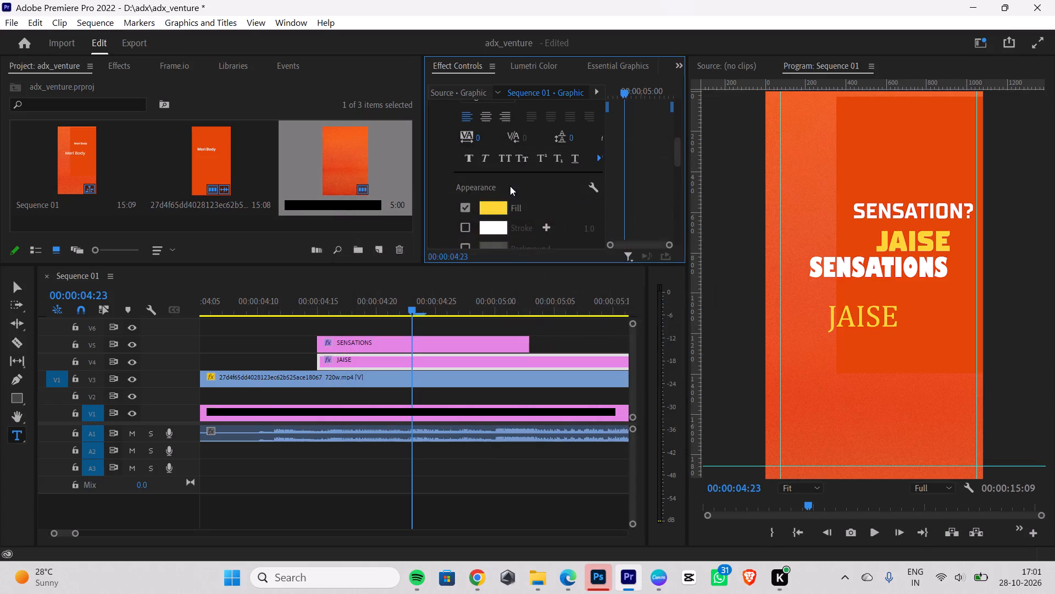
Set the font of the new yellow JAISE text to Calibri Bold.
scroll(552, 168, up, 4)
click(499, 150)
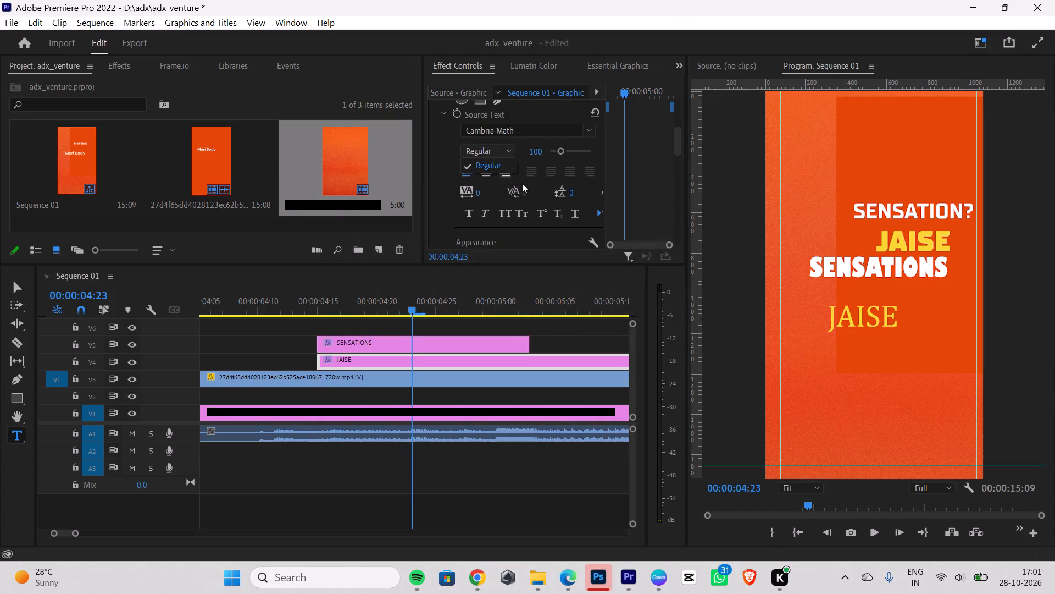
scroll(585, 131, up, 2)
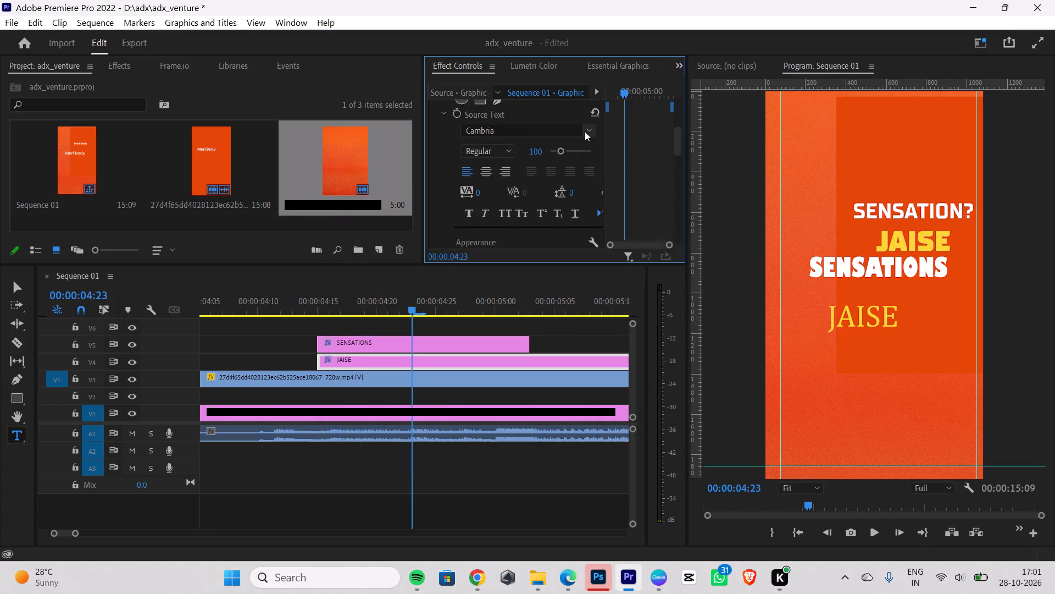
scroll(585, 131, up, 3)
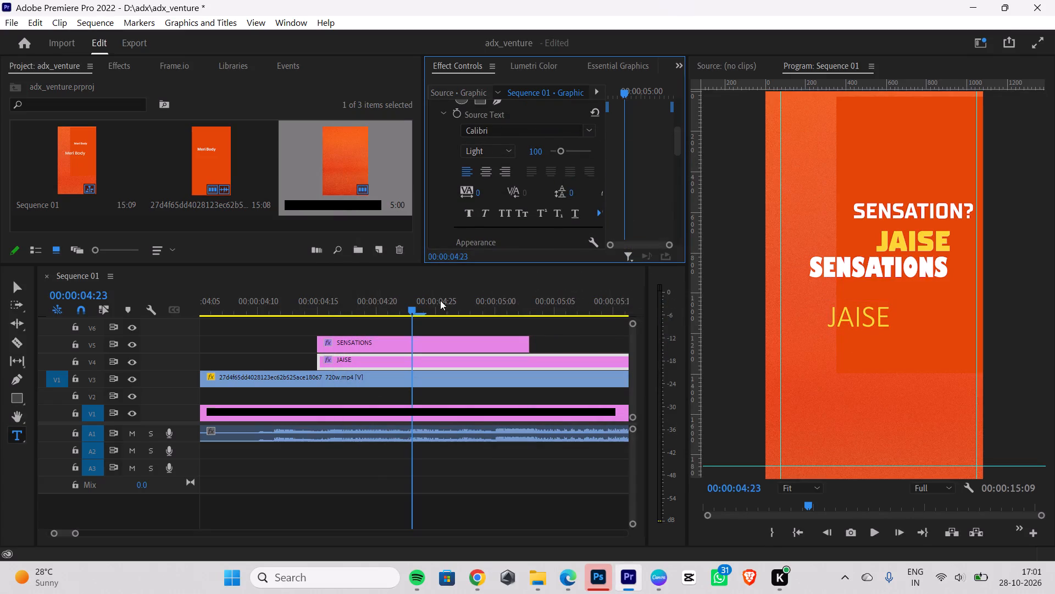
click(21, 287)
click(842, 322)
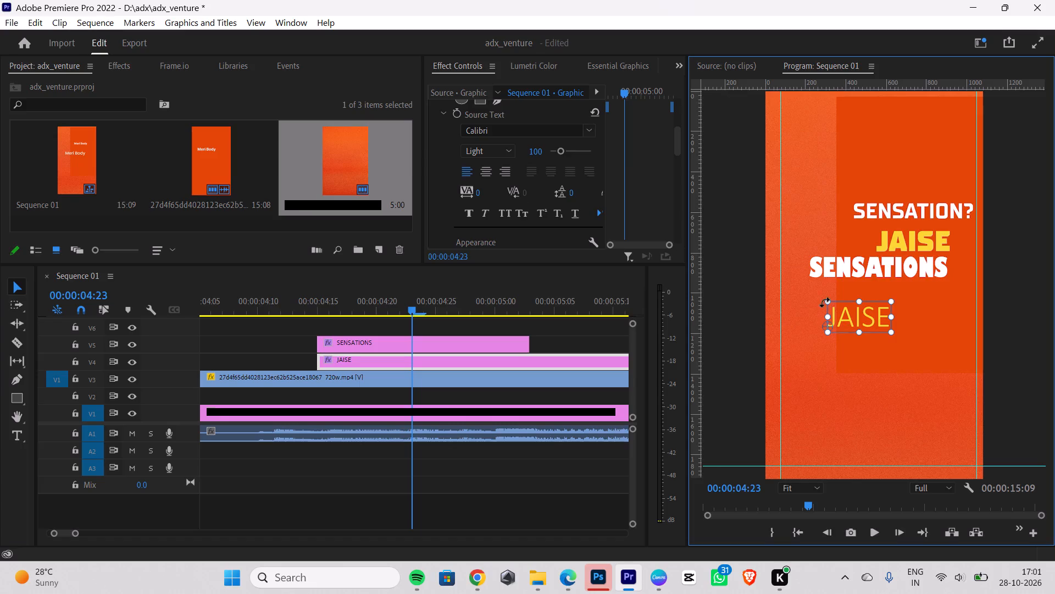
click(504, 153)
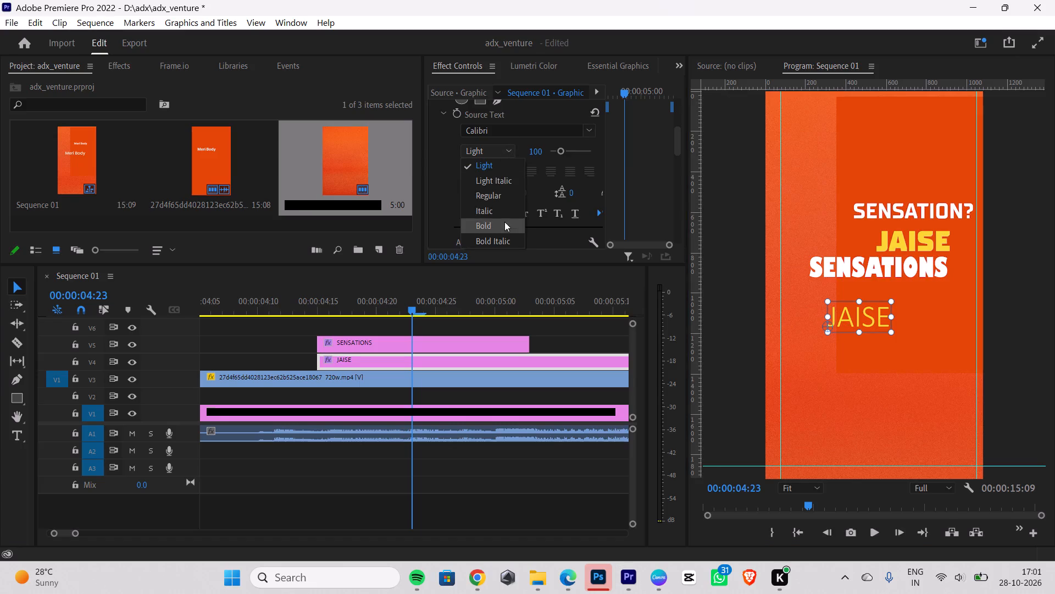
click(504, 222)
click(818, 389)
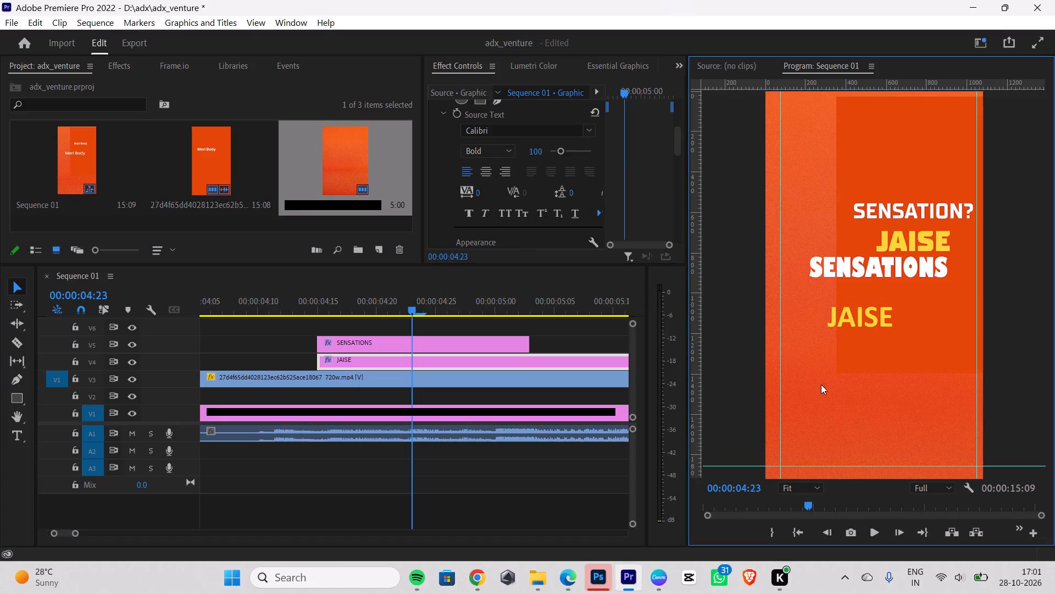
Move the new JAISE text up beneath the end of SENSATIONS, nudging the white SENSATIONS text slightly left and up.
drag(851, 324, 889, 307)
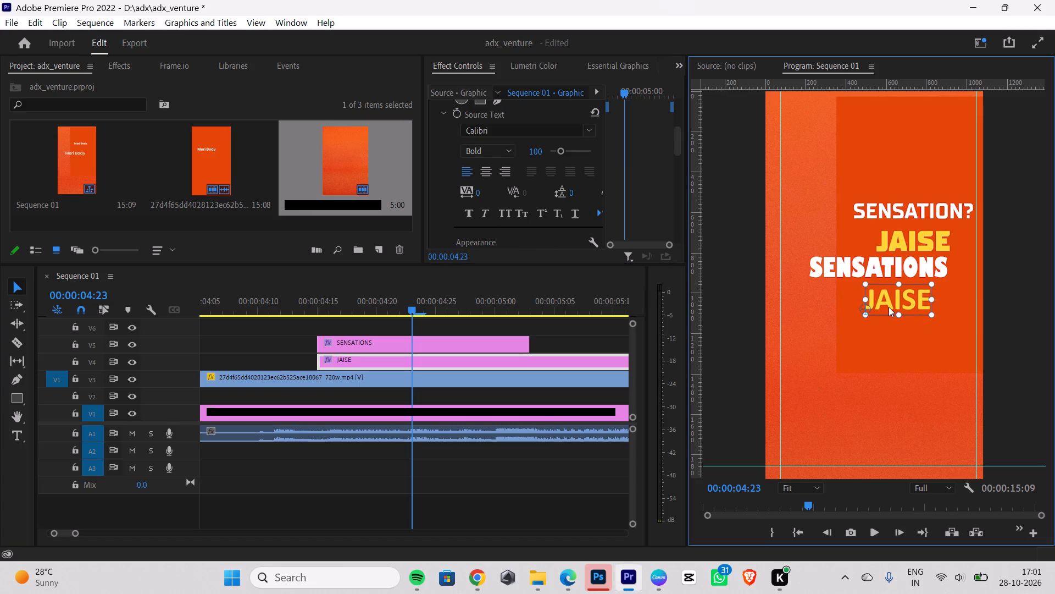
drag(889, 307, 894, 304)
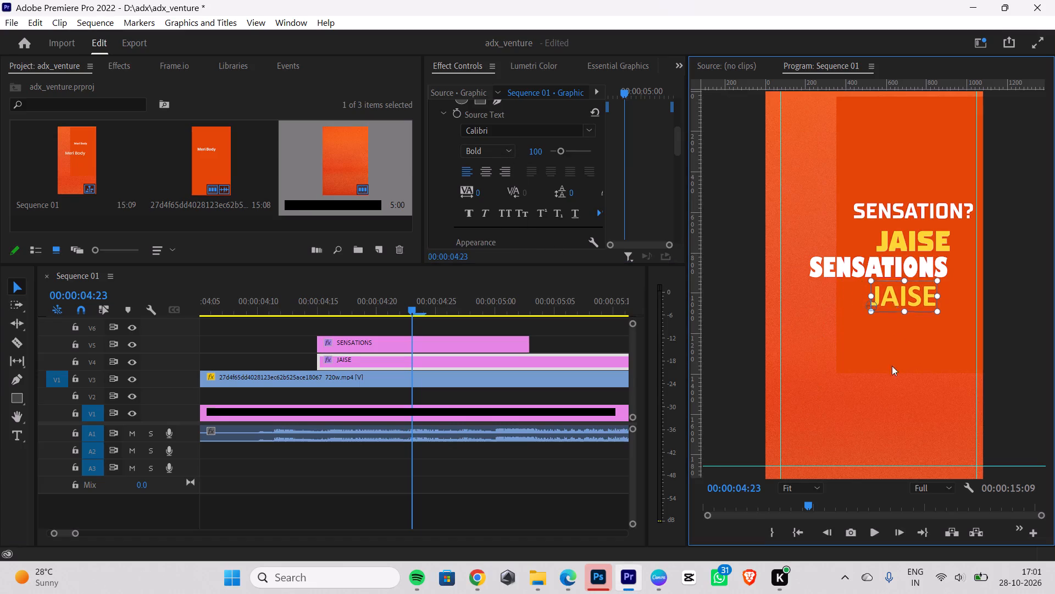
click(893, 381)
drag(886, 272, 878, 269)
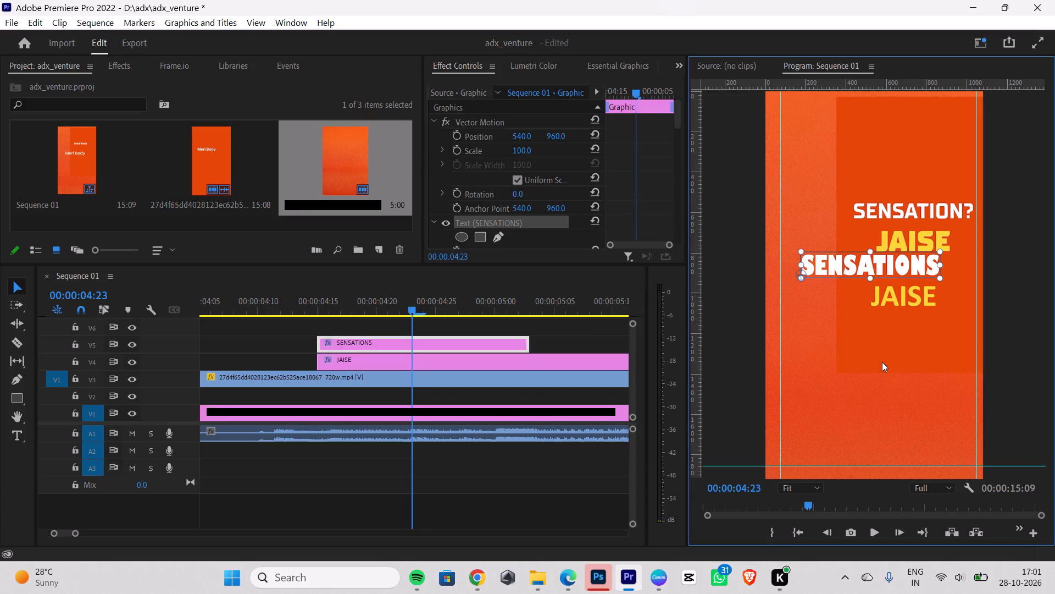
click(882, 362)
drag(897, 298, 892, 294)
click(908, 371)
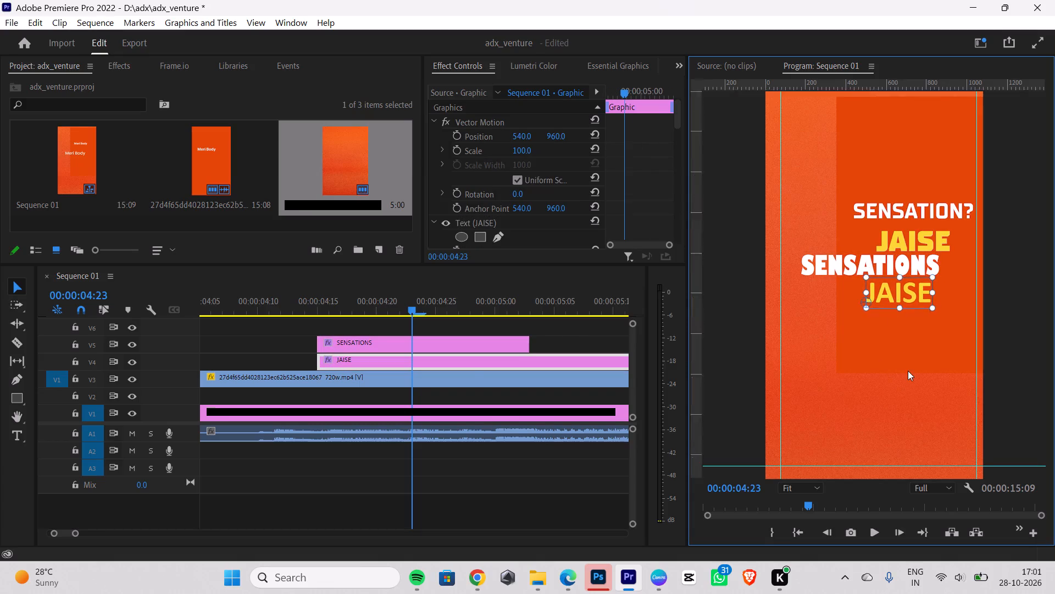
Examine the frames around 00:00:04:15 to compare the start of the new captions with the reference captions.
drag(412, 312, 288, 328)
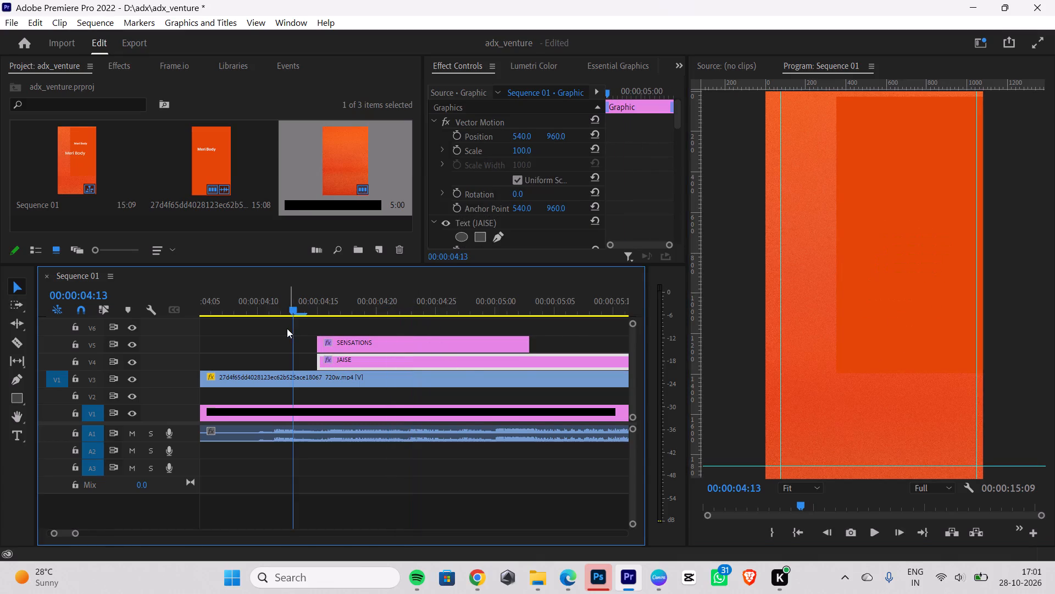
key(Right)
key(Right)
key(Right)
key(Left)
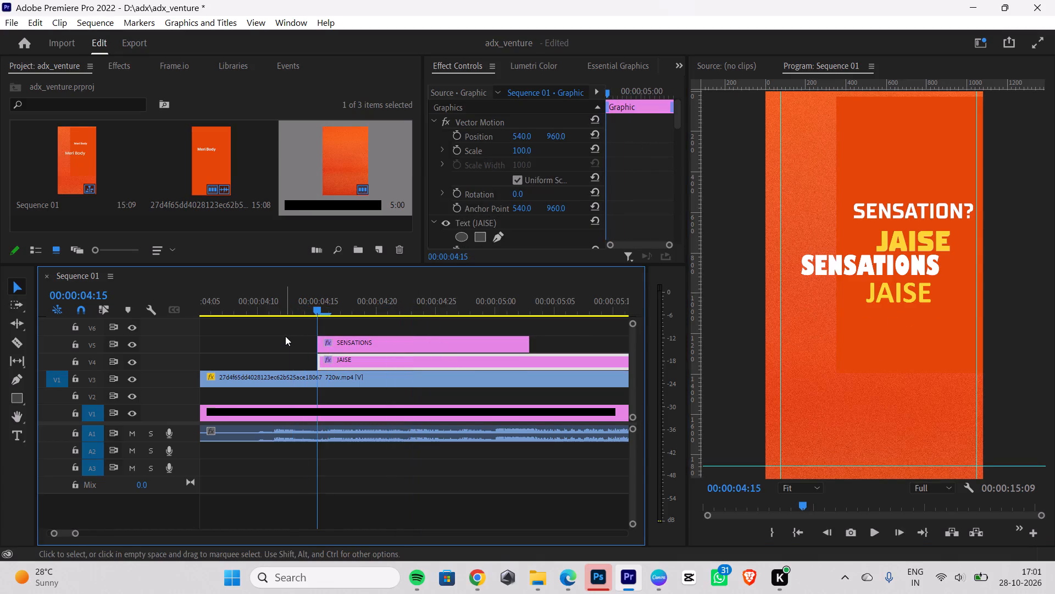
key(Left)
key(Right)
key(Right)
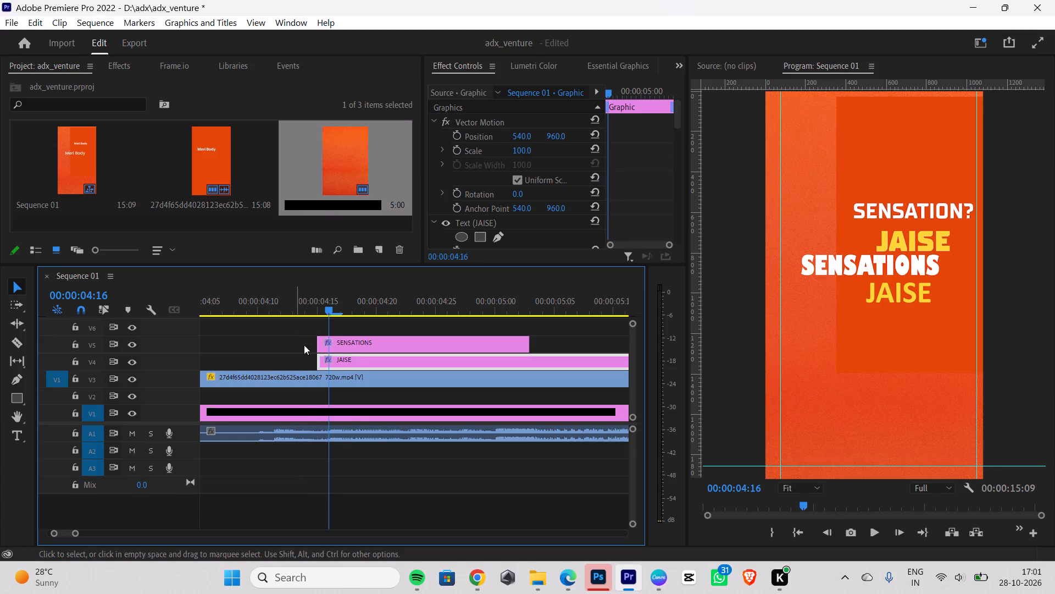
Shift the white SENSATIONS text slightly right above JAISE, hiding the V3 reference video while adjusting and showing it again.
click(134, 381)
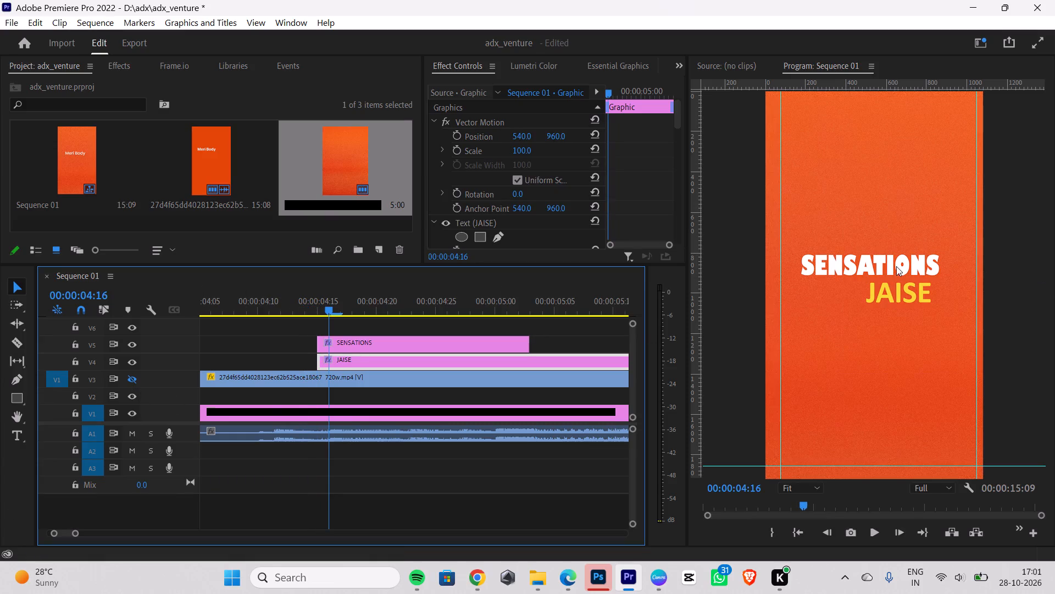
drag(896, 266, 906, 266)
click(909, 360)
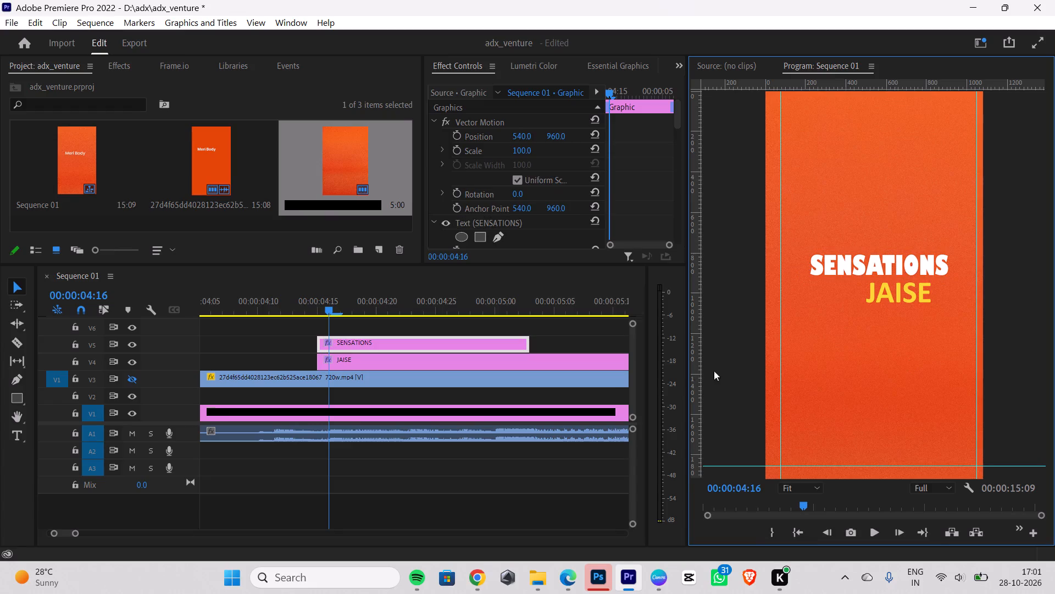
click(912, 264)
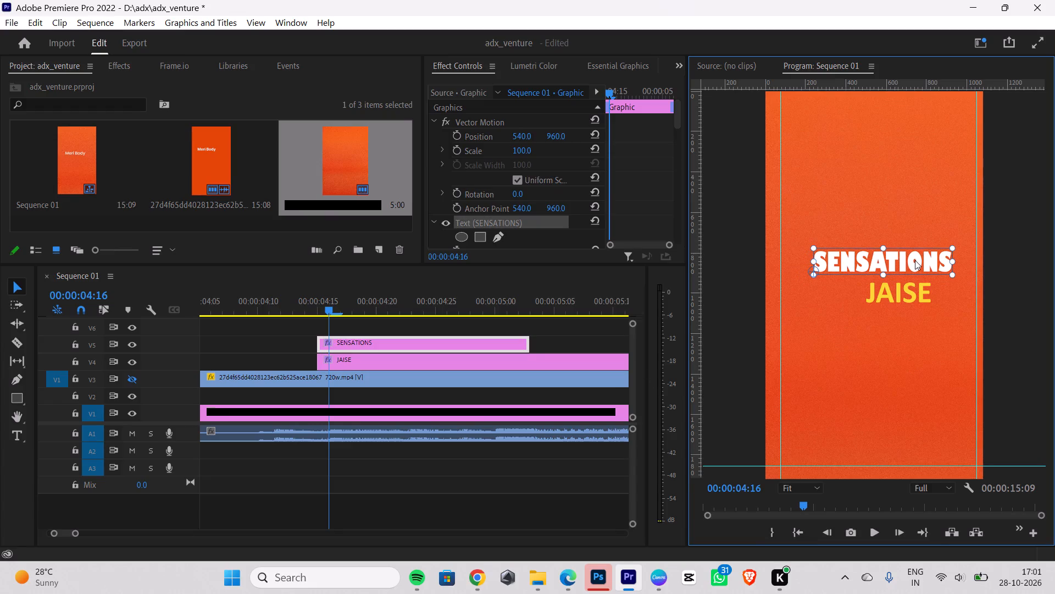
click(909, 362)
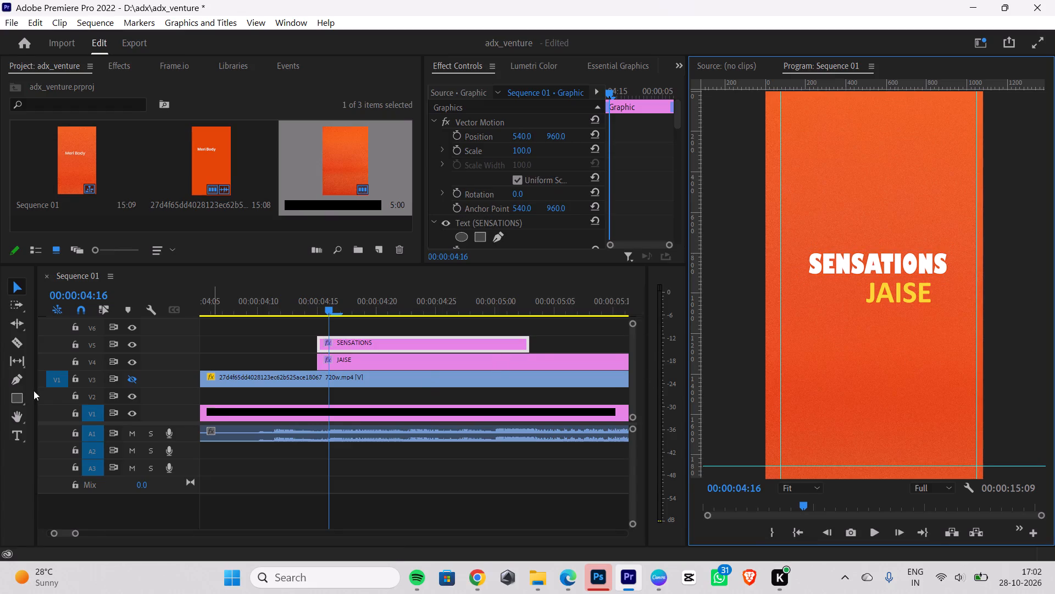
click(136, 383)
Lower the screen brightness slightly in the Windows quick settings and return to Premiere Pro.
click(968, 570)
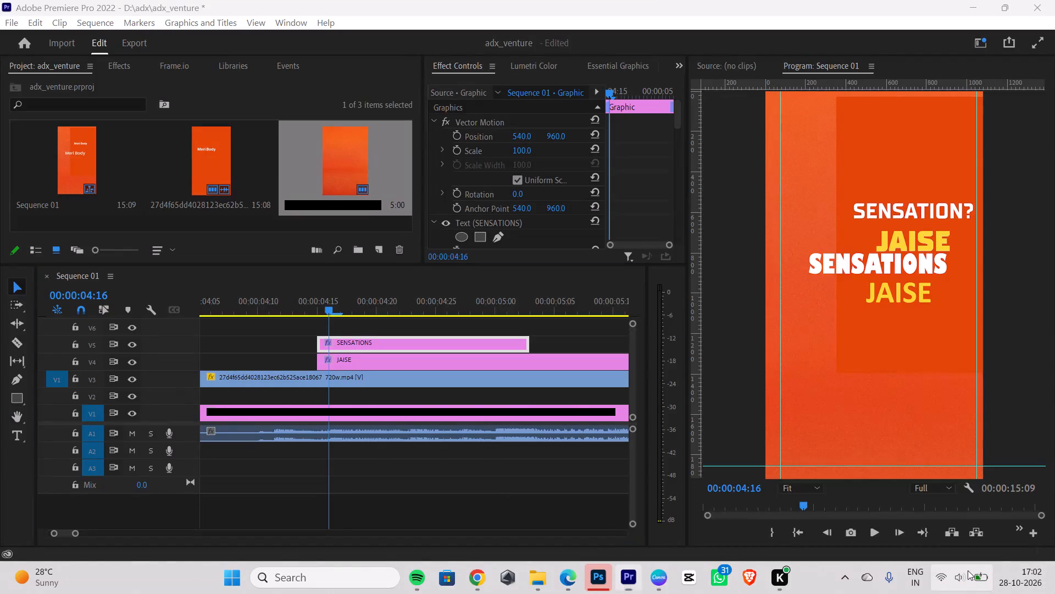
drag(906, 464, 887, 464)
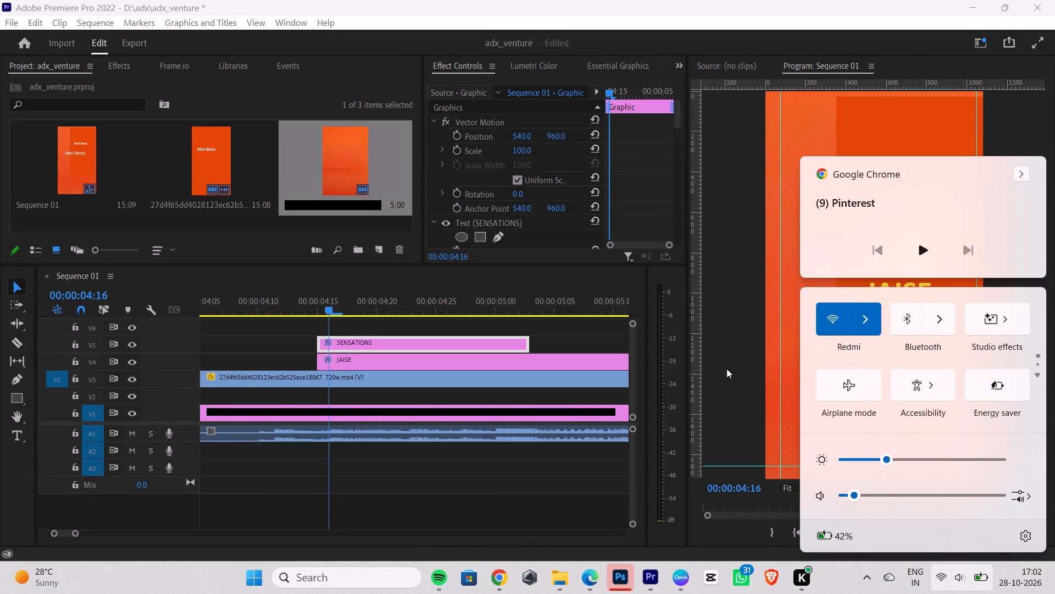
click(727, 367)
Split the SENSATIONS clip on V5 and the JAISE clip on V4 at 00:00:04:28, the reference caption's last frame.
key(Right)
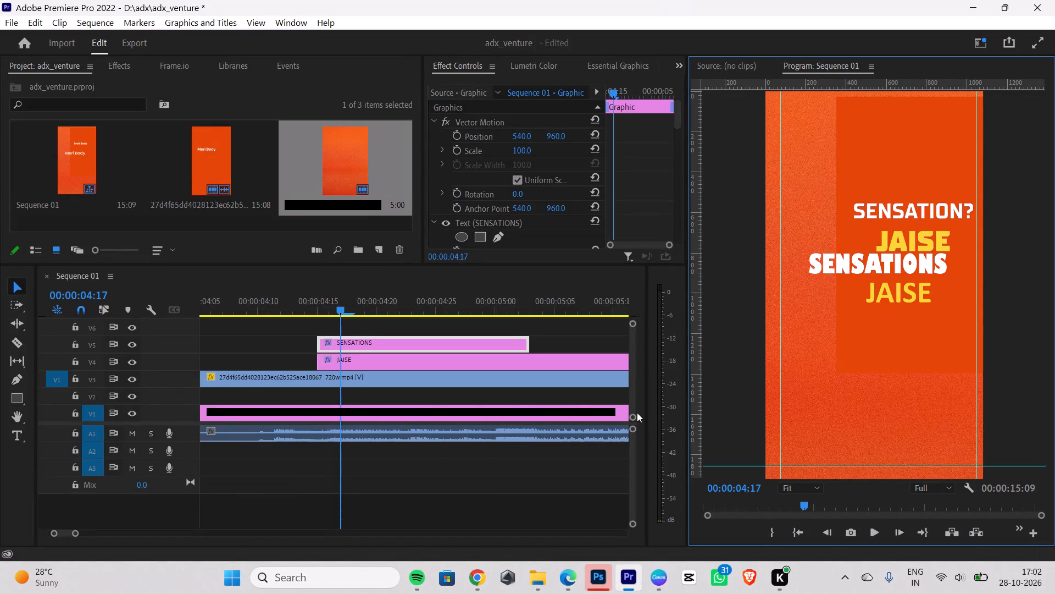
key(Right)
key(Right)
key(Right)
key(Right)
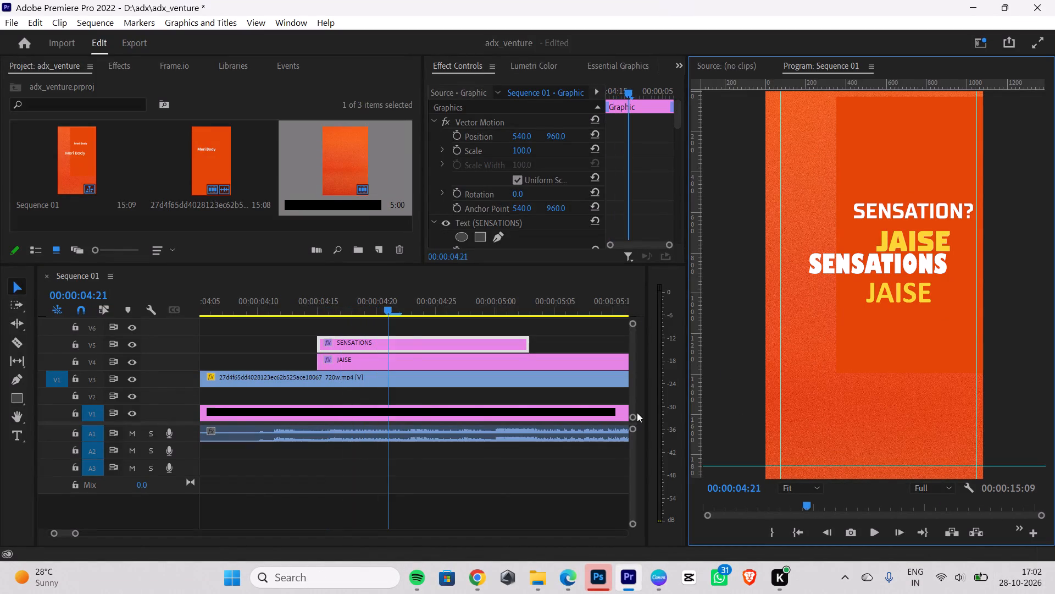
key(Right)
key(Right)
key(Right)
key(Right)
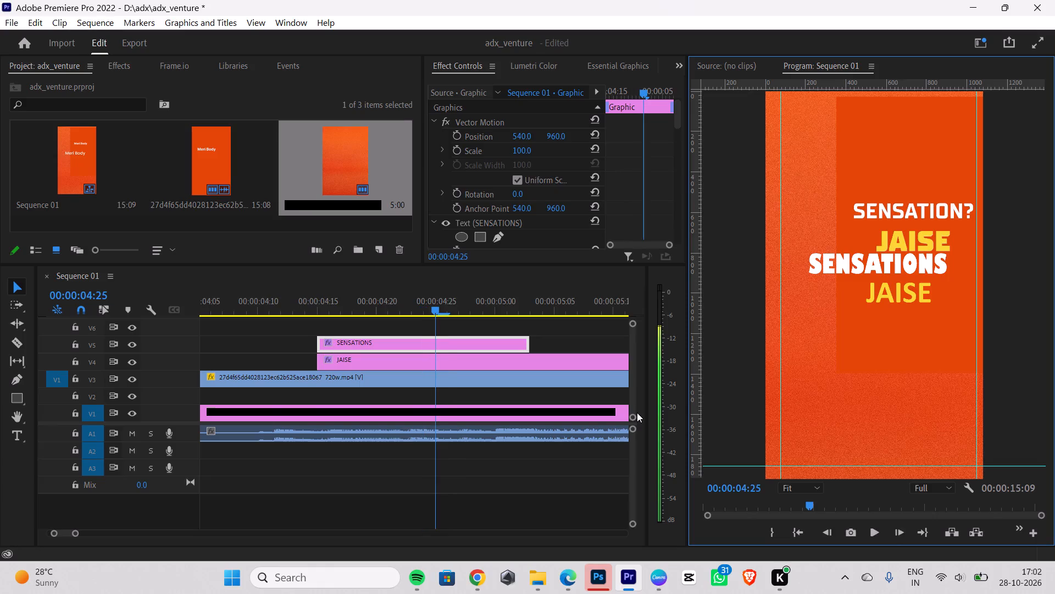
key(Right)
key(Right)
key(Right)
key(Right)
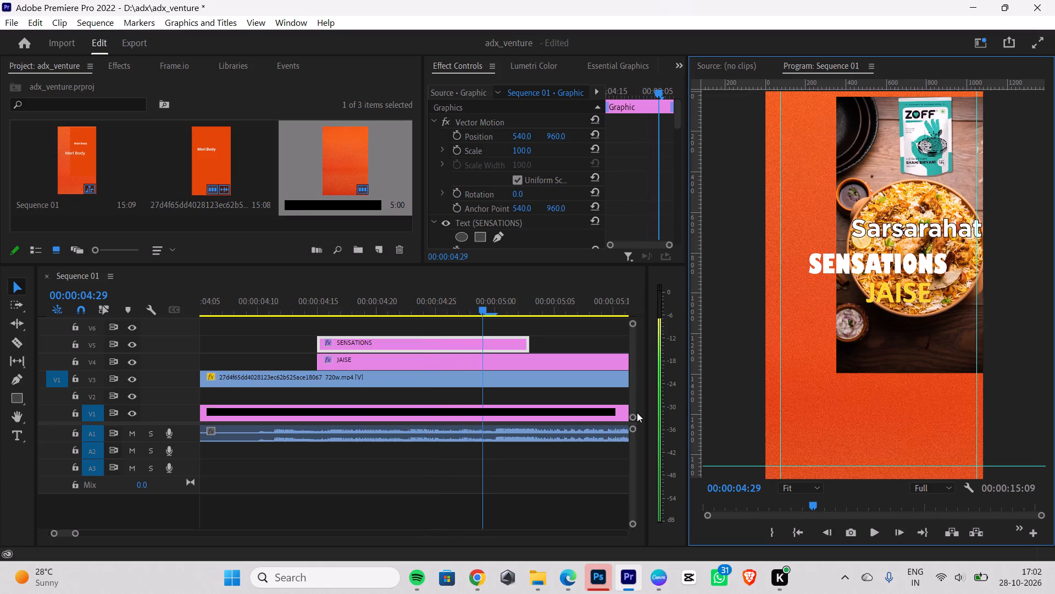
key(Left)
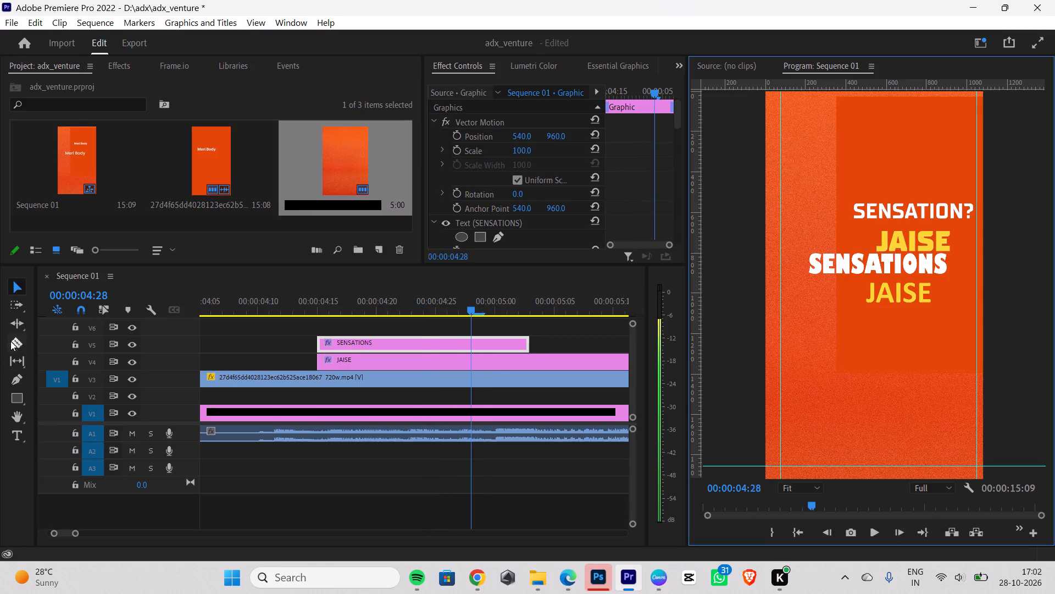
click(14, 338)
click(472, 340)
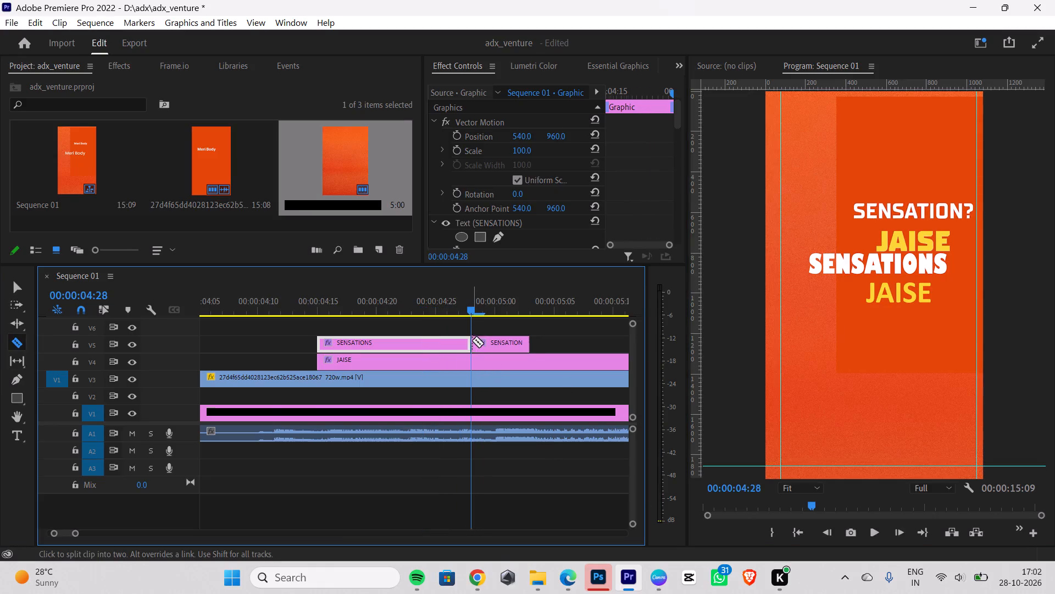
click(473, 359)
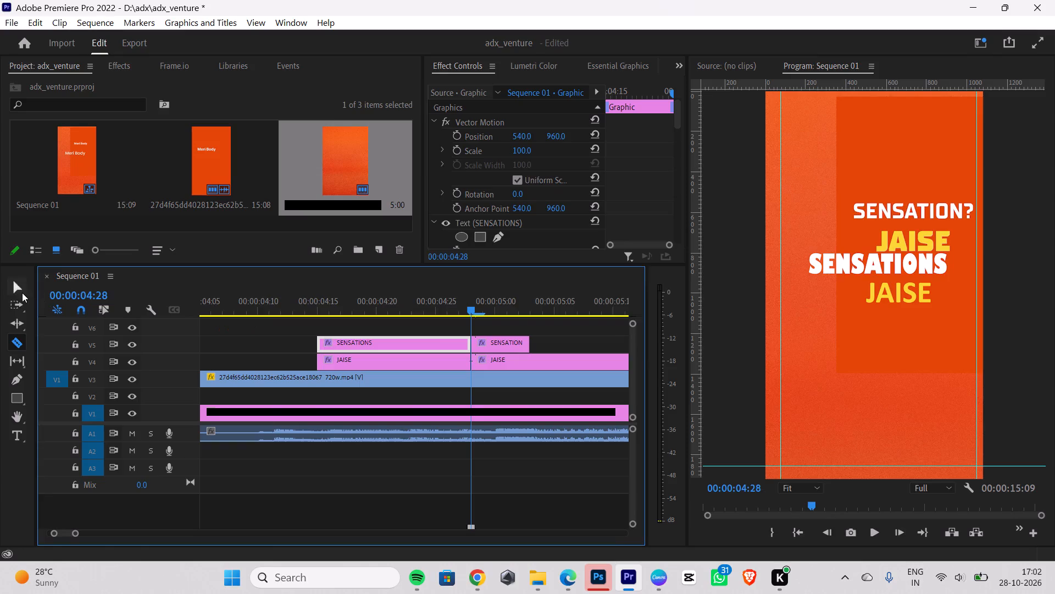
Delete the SENSATIONS and JAISE clip pieces after 00:00:04:28 on V5 and V4.
click(21, 293)
drag(588, 337, 513, 361)
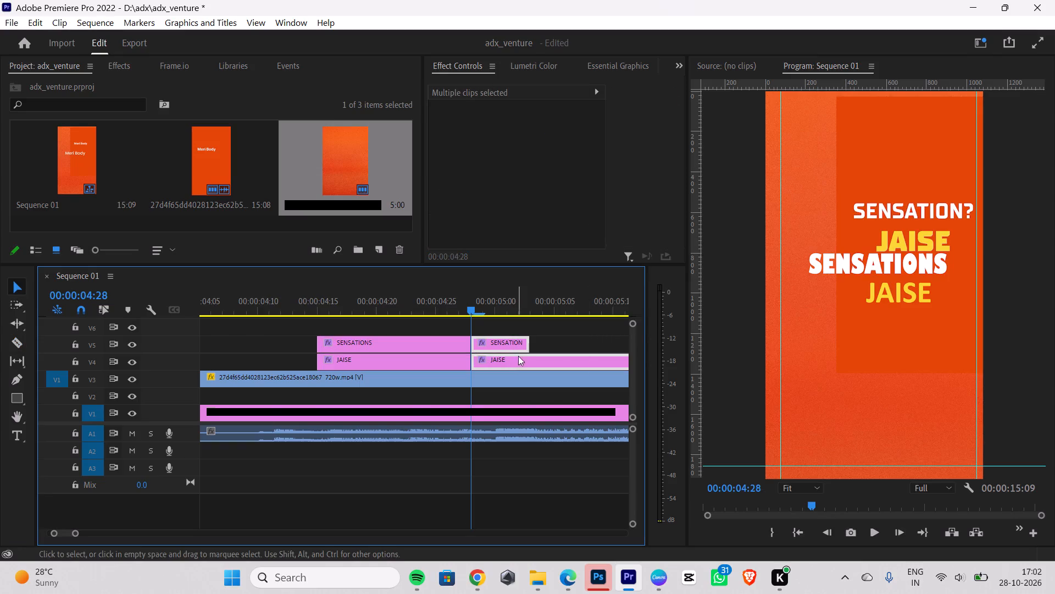
key(BackSpace)
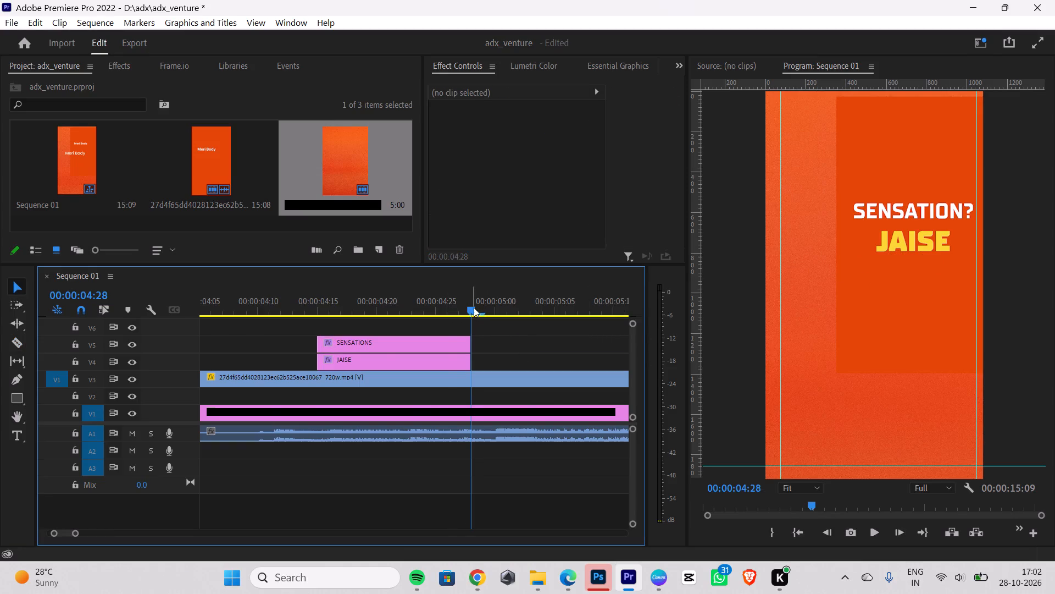
Hide the V3 reference video, play the sequence around the SENSATIONS and JAISE captions, and show the reference again.
drag(472, 307, 309, 327)
click(136, 380)
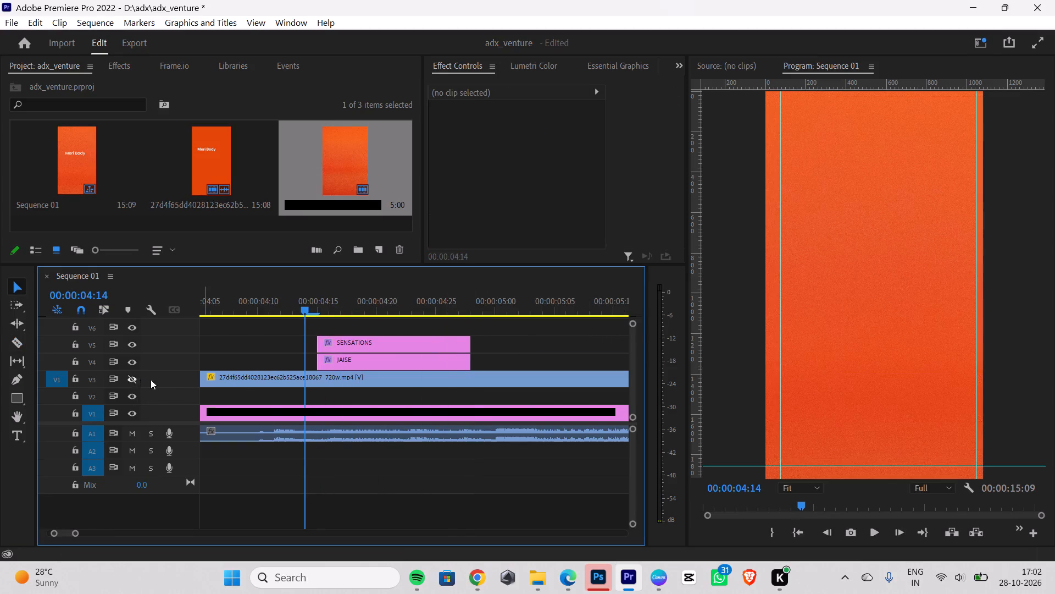
key(space)
key(space)
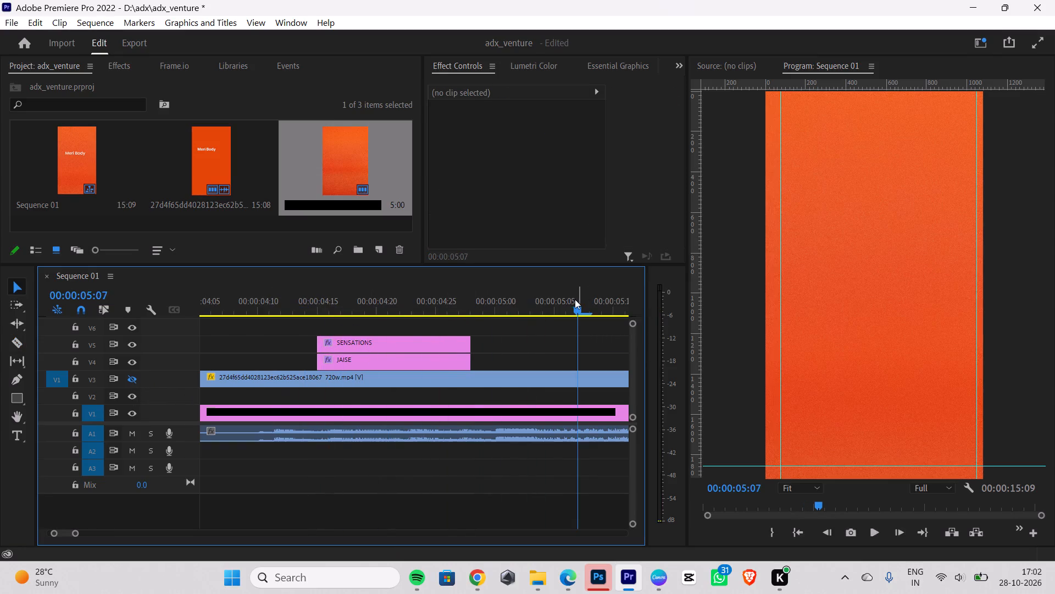
drag(570, 303, 273, 327)
click(127, 380)
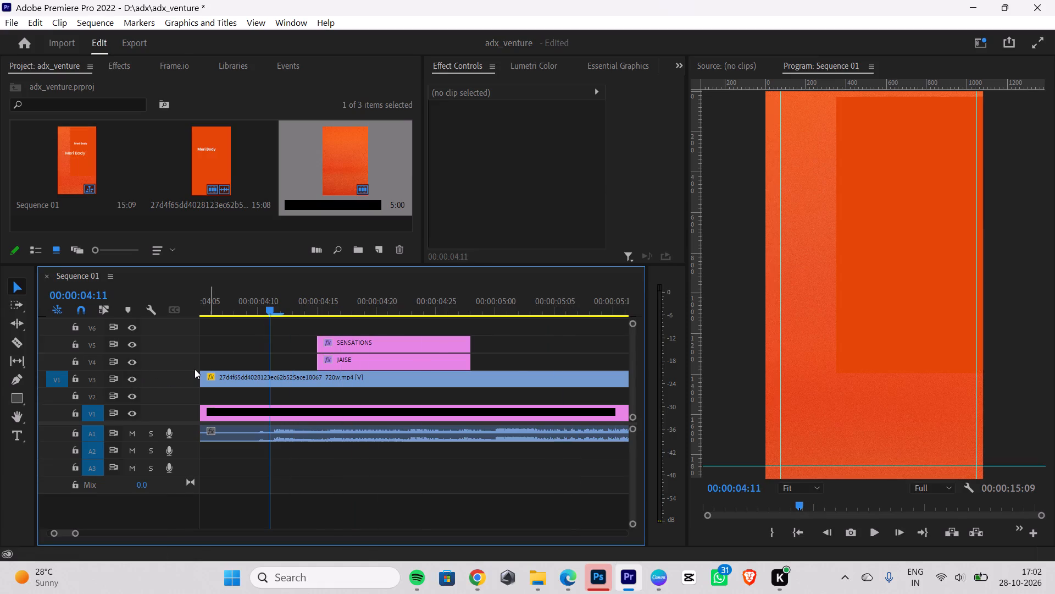
Check frame by frame where the SENSATIONS and JAISE captions end against the reference, and play on into the following food shot.
drag(270, 311, 275, 310)
drag(275, 310, 415, 311)
key(Right)
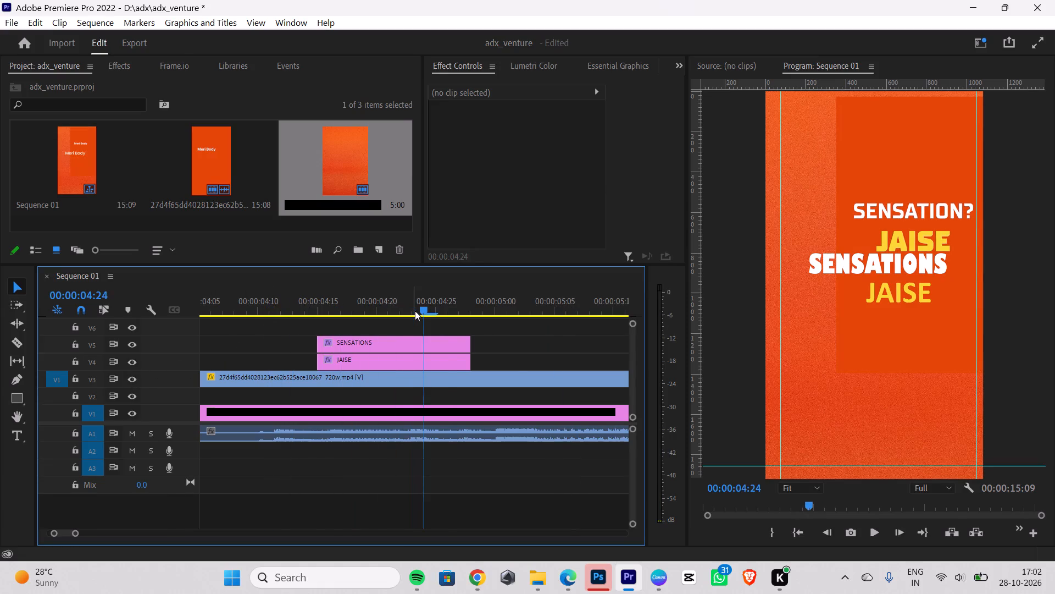
key(Right)
key(Right)
key(Right)
key(Right)
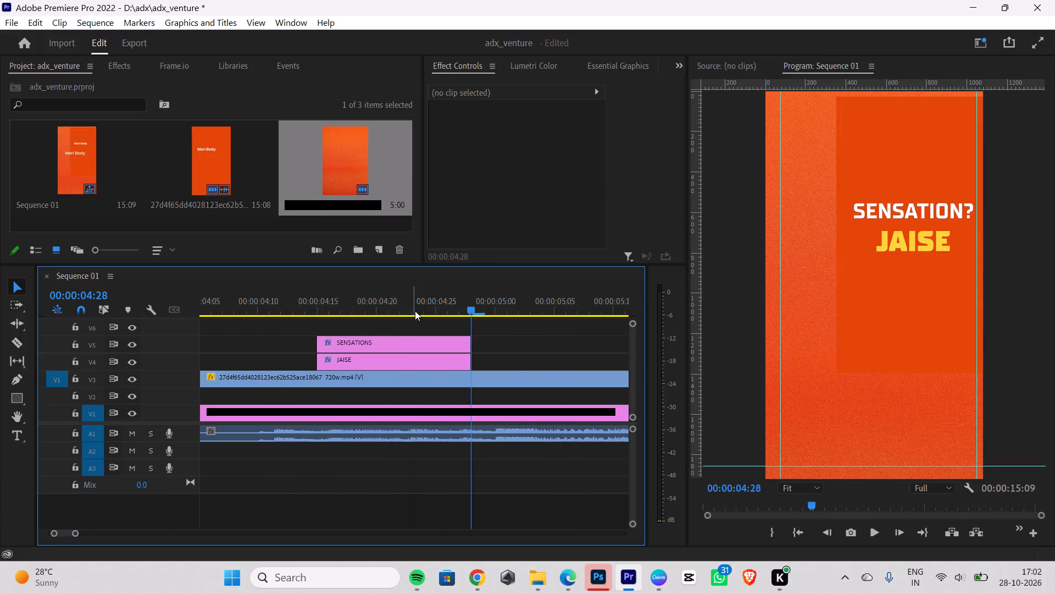
key(Right)
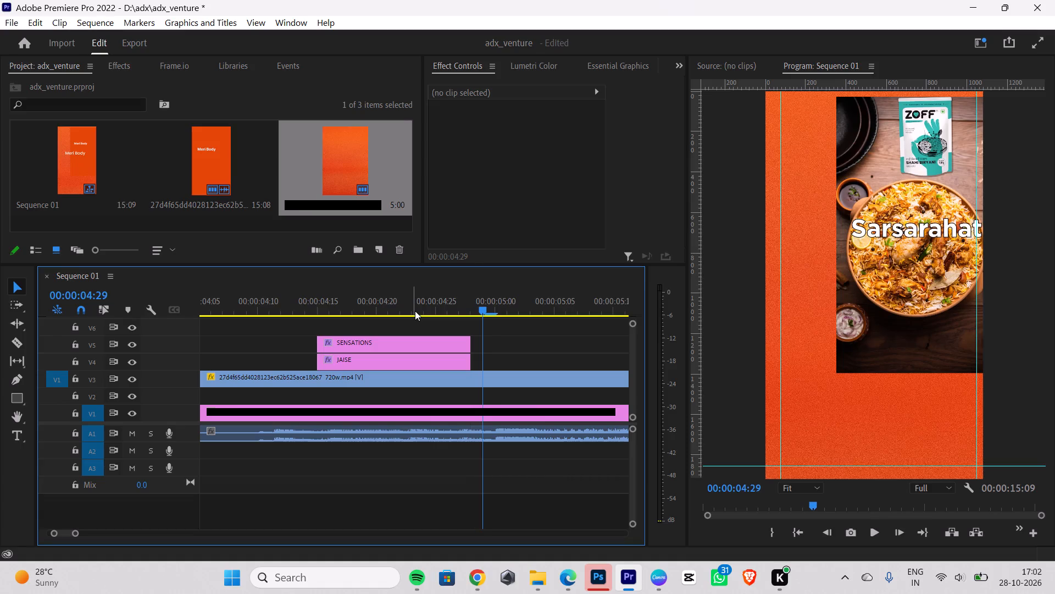
key(Left)
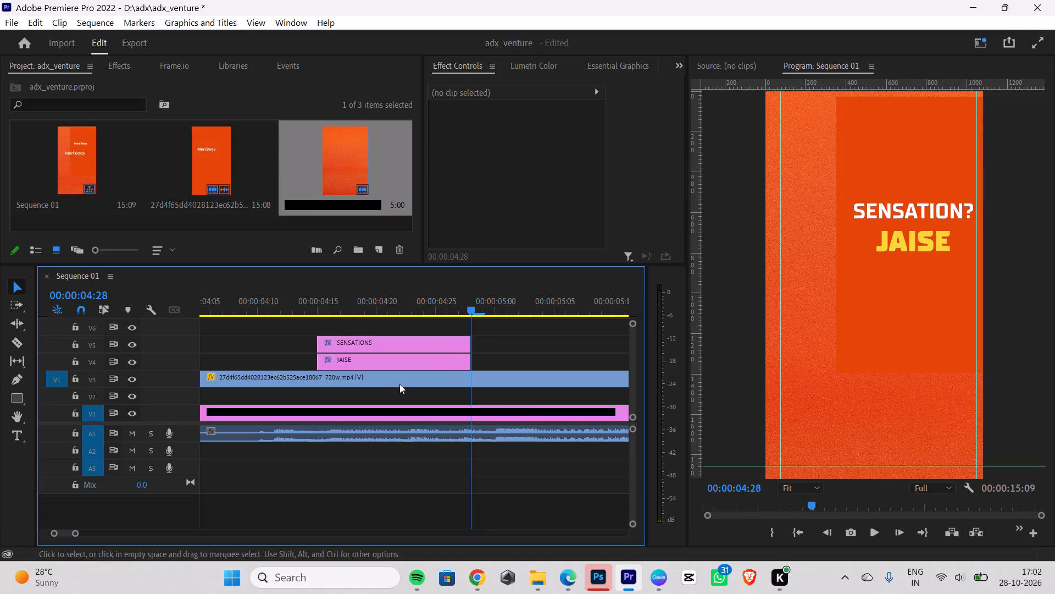
drag(73, 532, 77, 528)
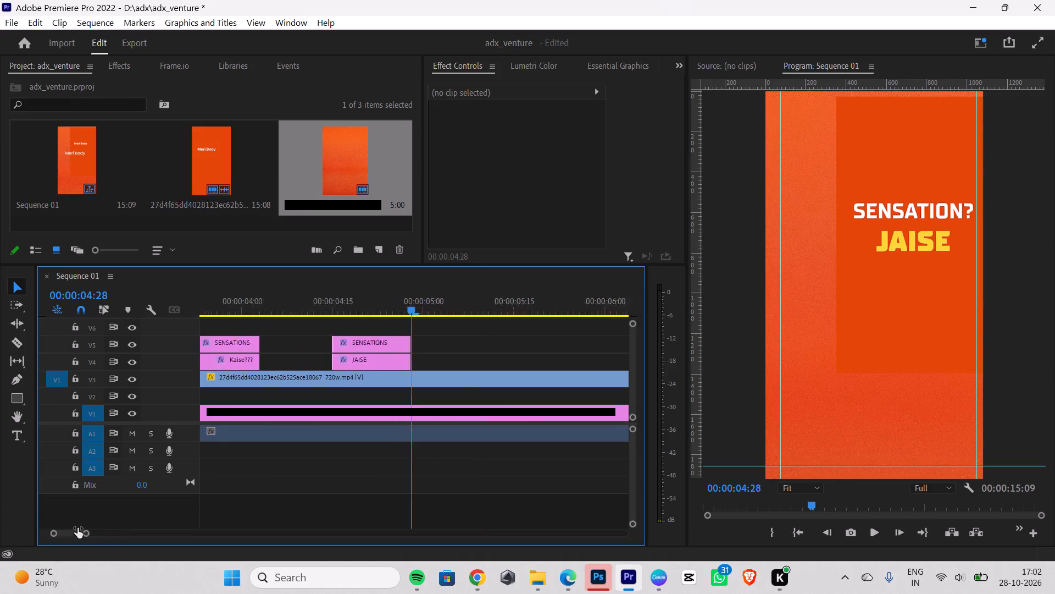
drag(77, 528, 37, 522)
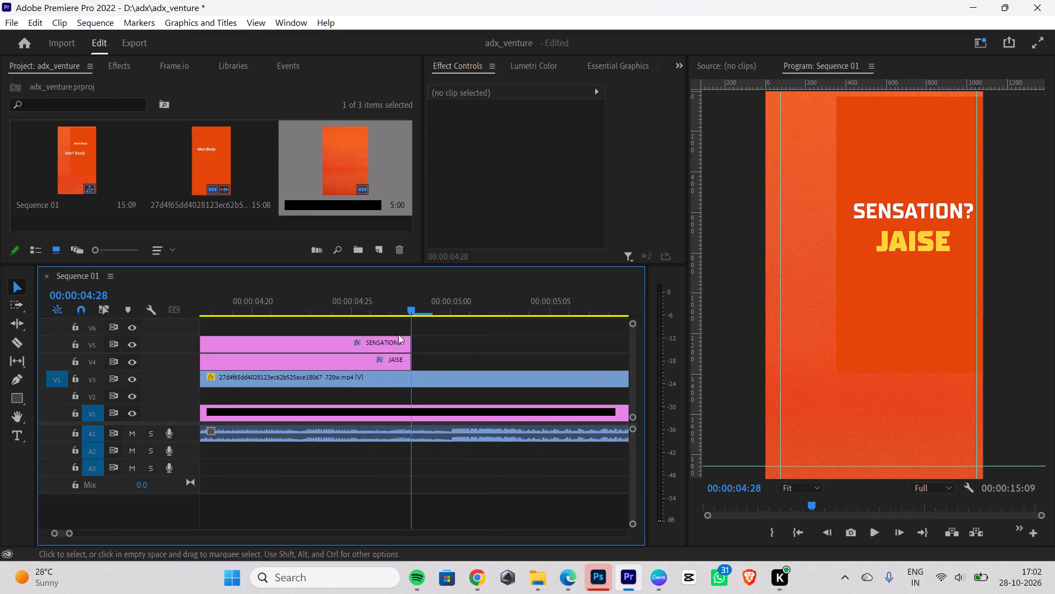
drag(414, 301, 298, 322)
key(space)
key(space)
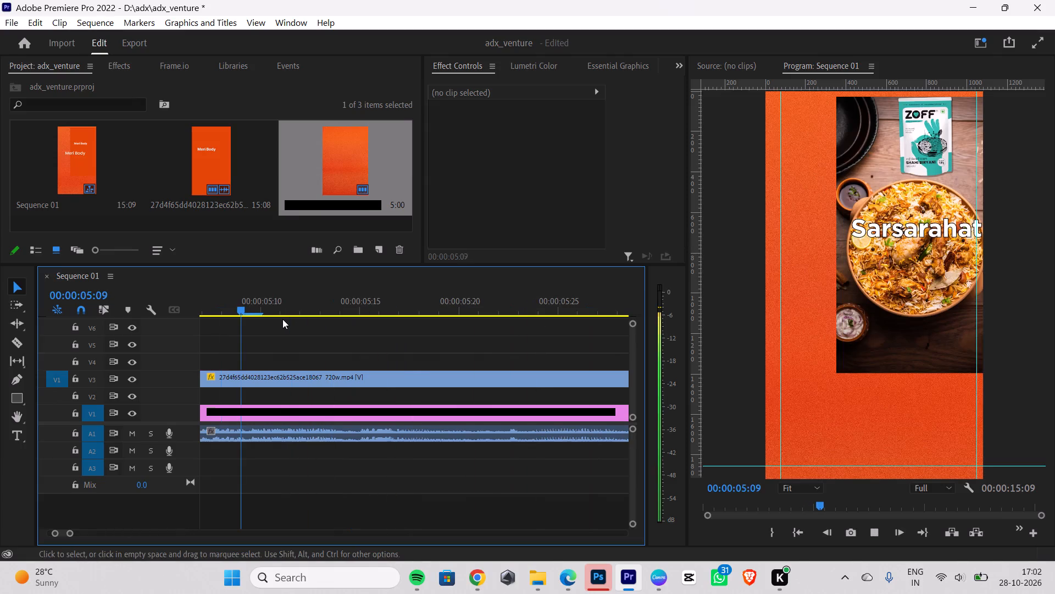
drag(231, 305, 147, 319)
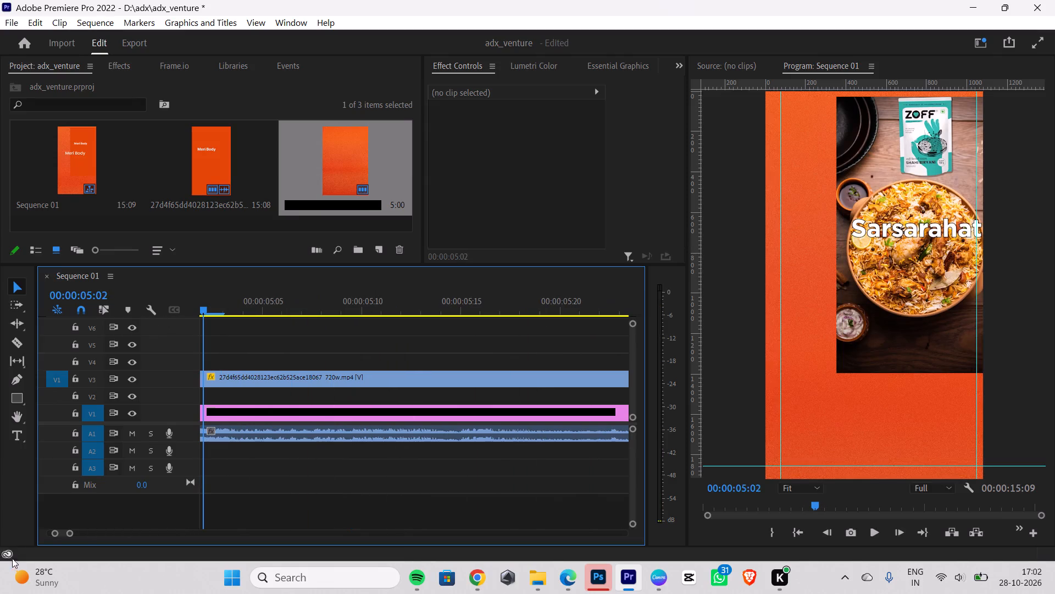
Extend the ends of the second SENSATIONS clip on V5 and the JAISE clip on V4 by one frame to 00:00:04:29.
drag(68, 534, 109, 532)
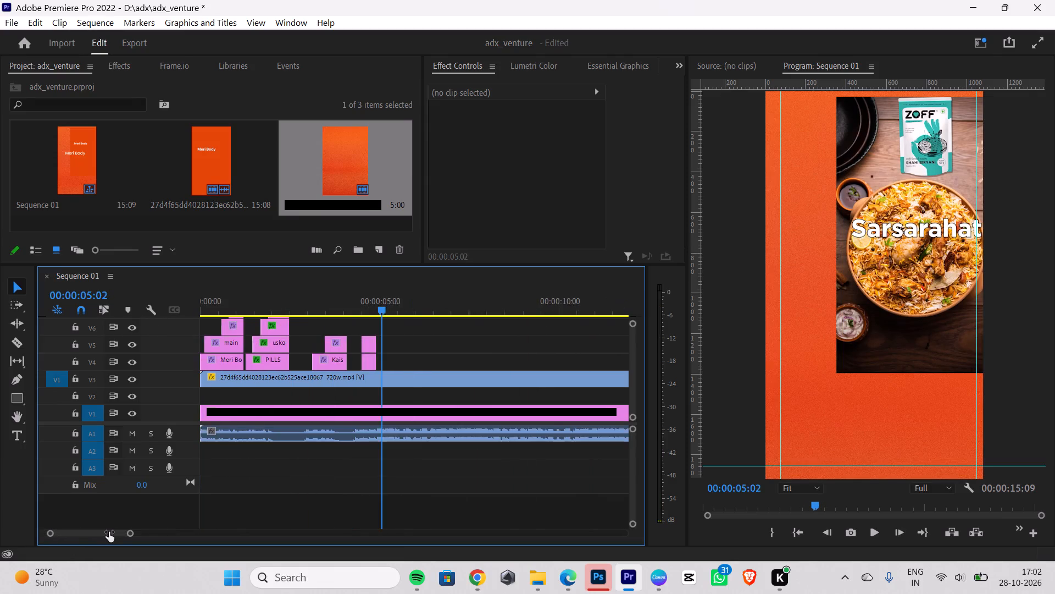
drag(109, 532, 96, 531)
drag(414, 311, 410, 313)
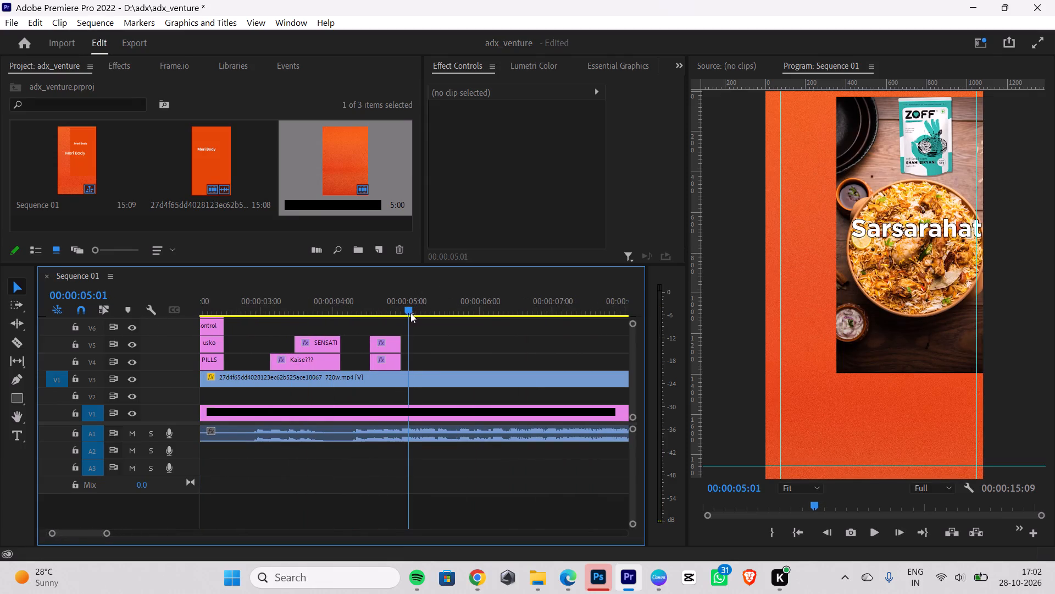
drag(410, 313, 403, 317)
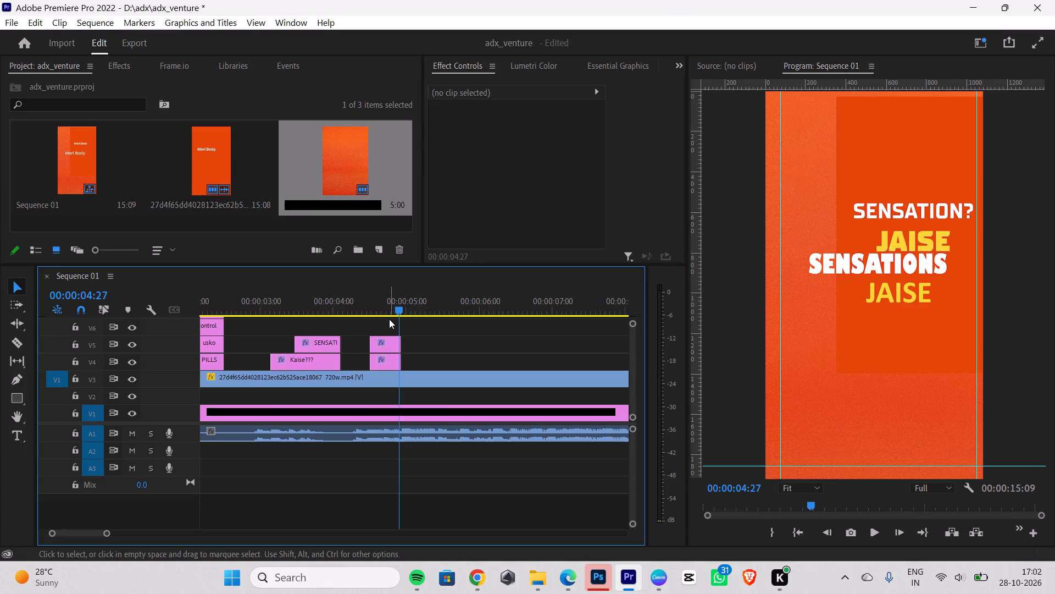
key(Right)
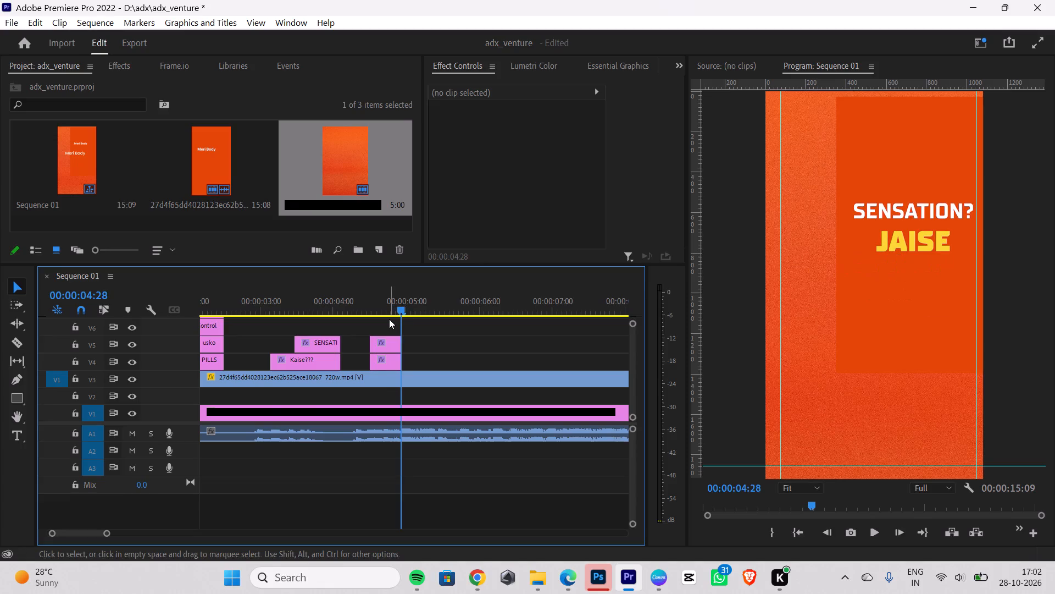
key(Right)
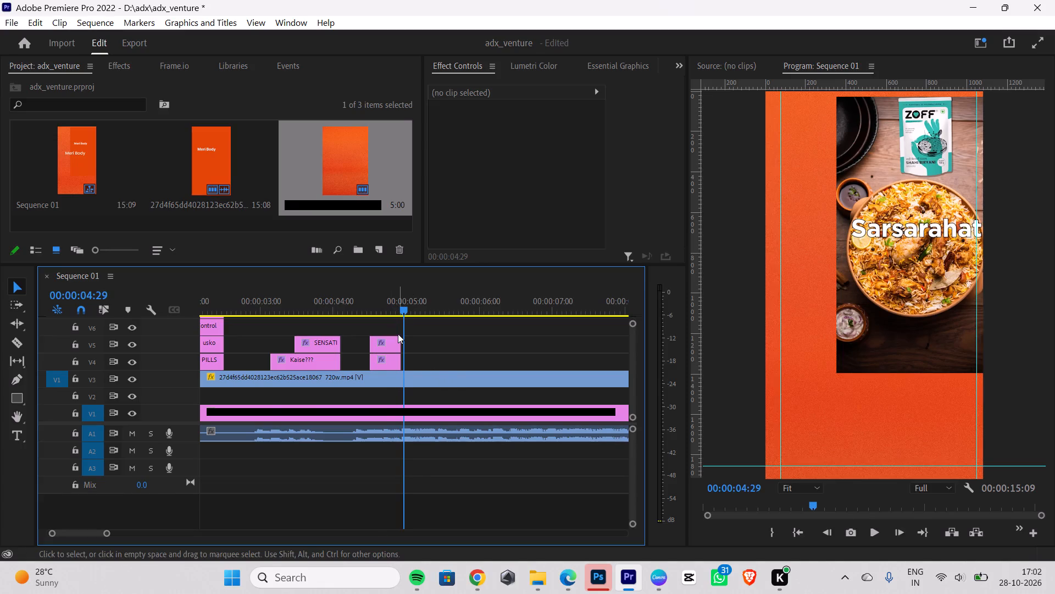
click(400, 341)
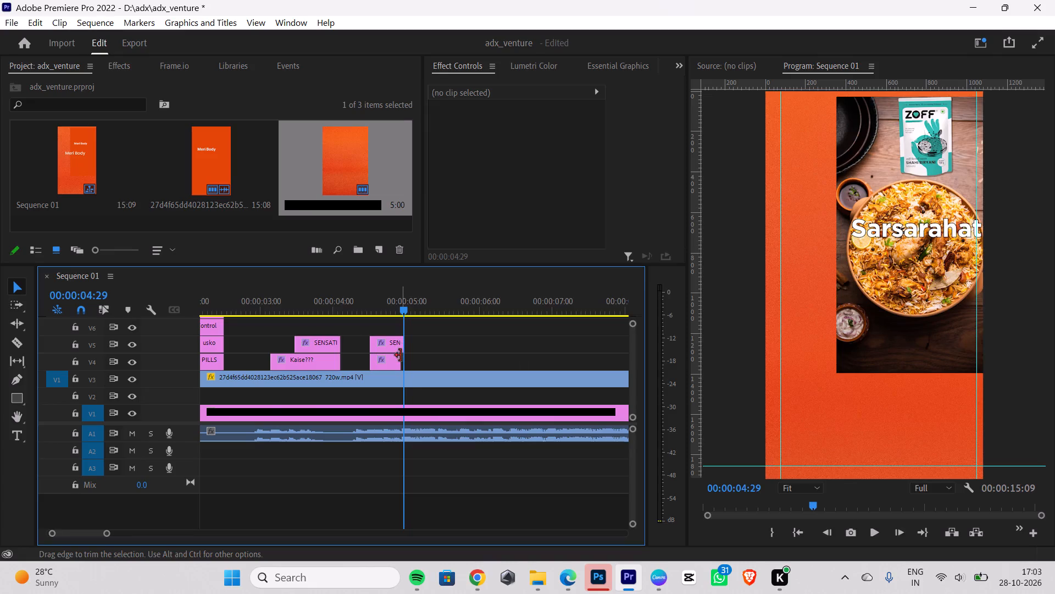
click(401, 355)
Step frame by frame from 00:00:04:14 to 00:00:04:29 to check the extended captions against the reference video.
drag(404, 305, 368, 321)
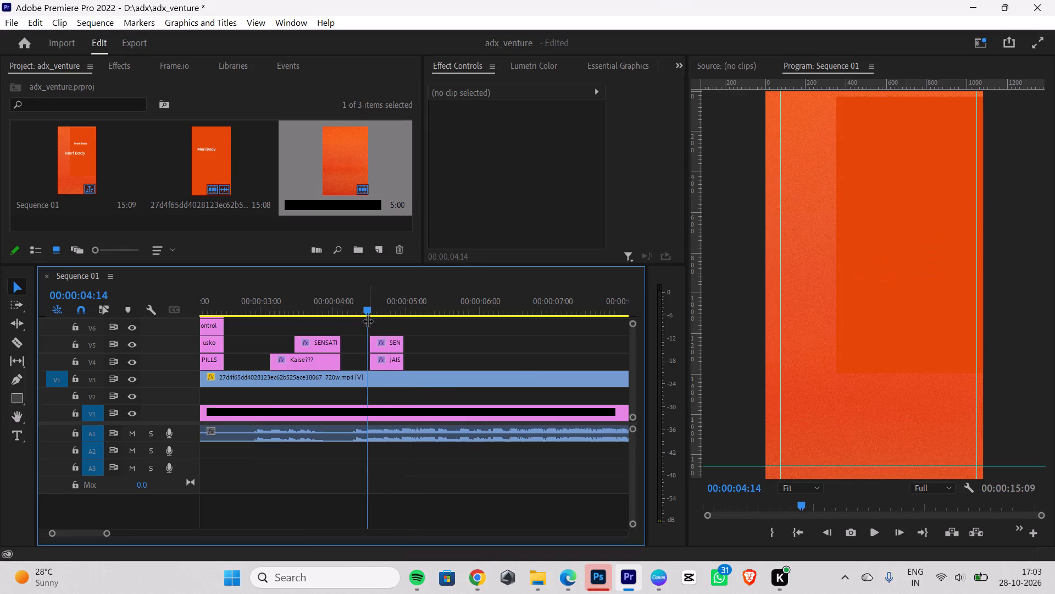
key(Right)
key(Right)
key(Right)
key(Right)
key(Right)
key(Right)
key(Right)
key(Right)
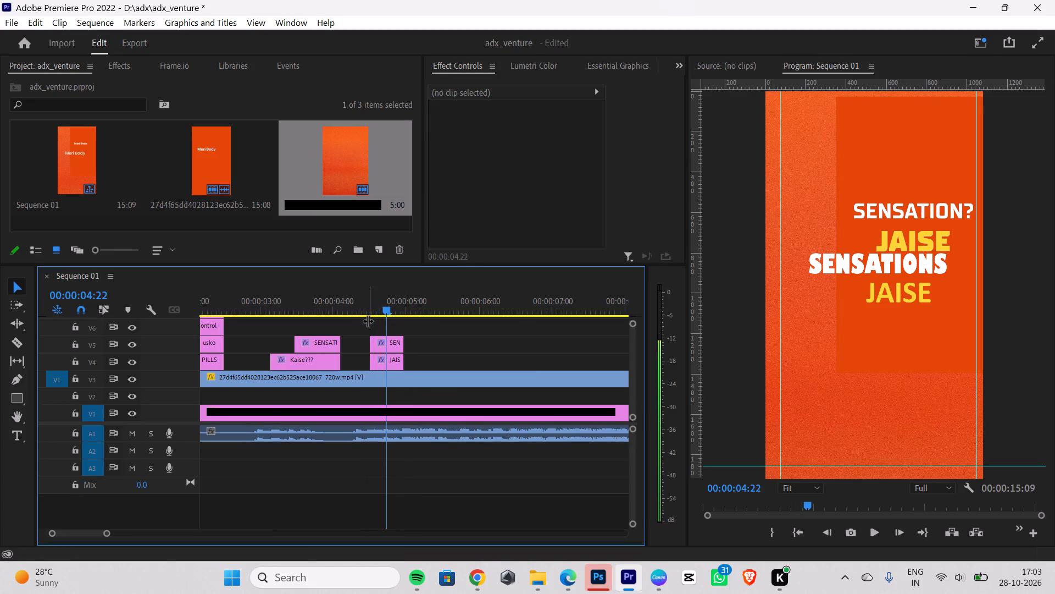
key(Right)
key(Right)
key(Right)
key(Right)
key(Right)
key(Right)
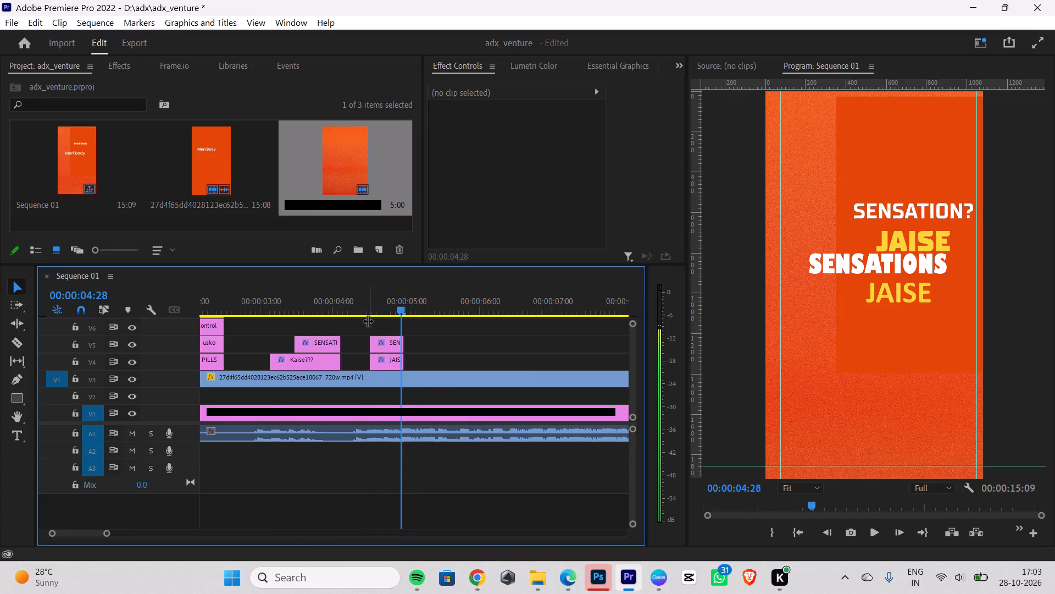
key(Right)
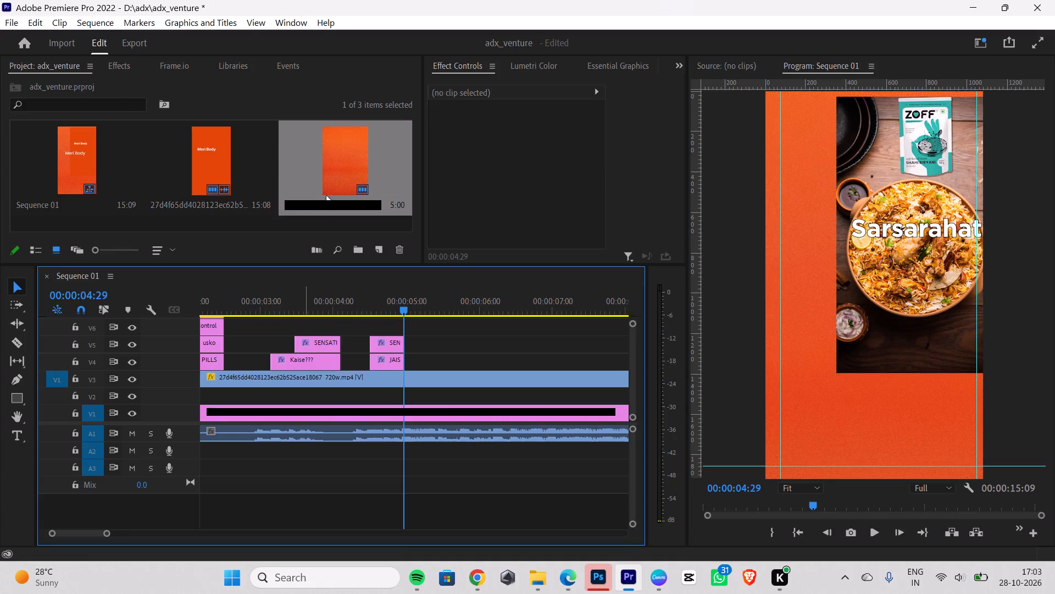
Open the media import window for the project.
key(ctrl+i)
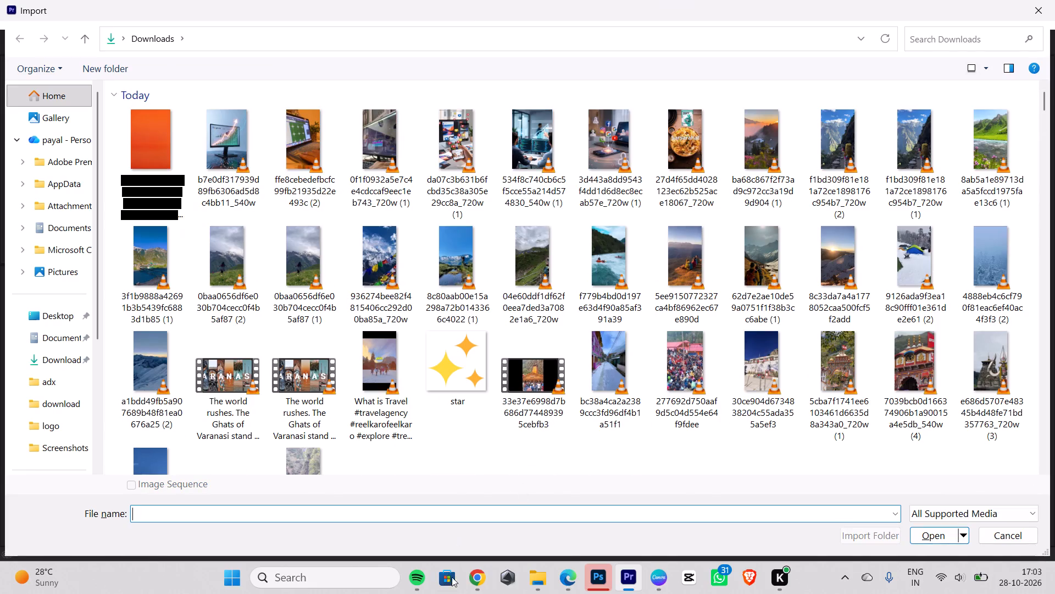
Switch to Armoury Crate, dismiss the ASUS account login prompt, and set the laptop's operating mode to Turbo.
click(519, 577)
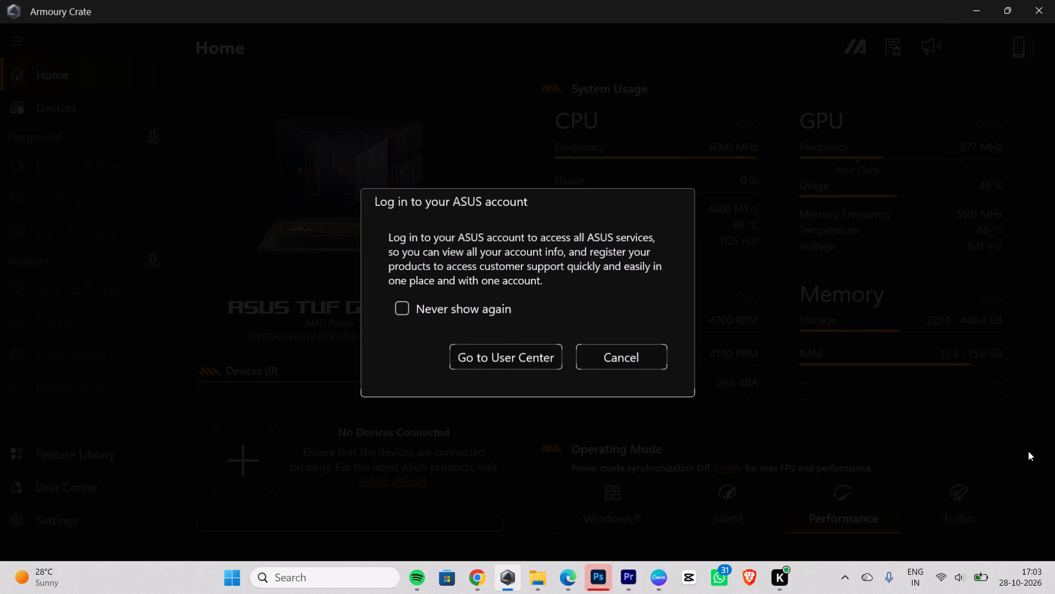
click(635, 364)
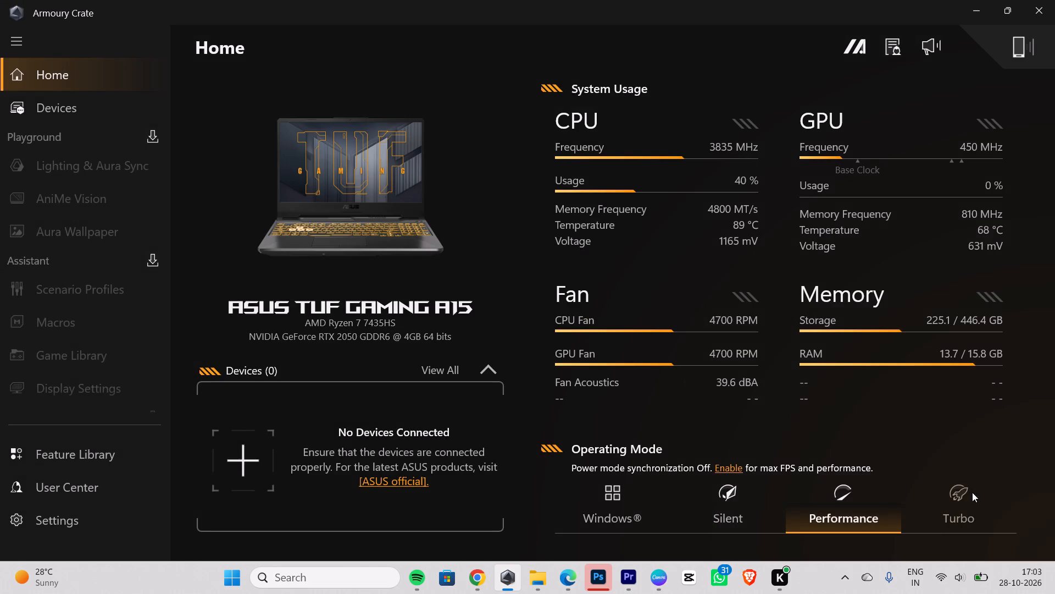
click(973, 509)
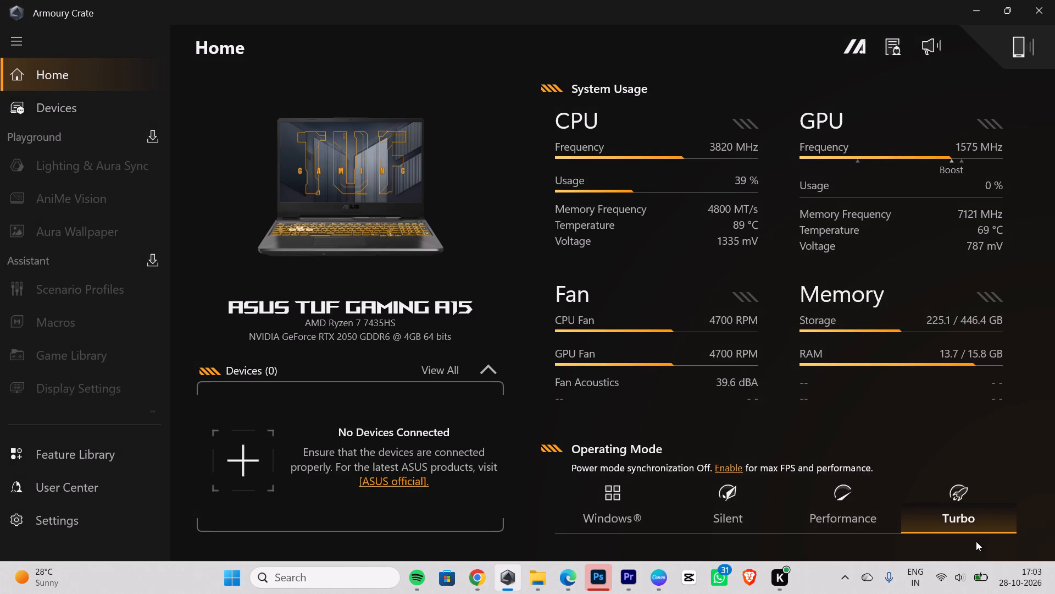
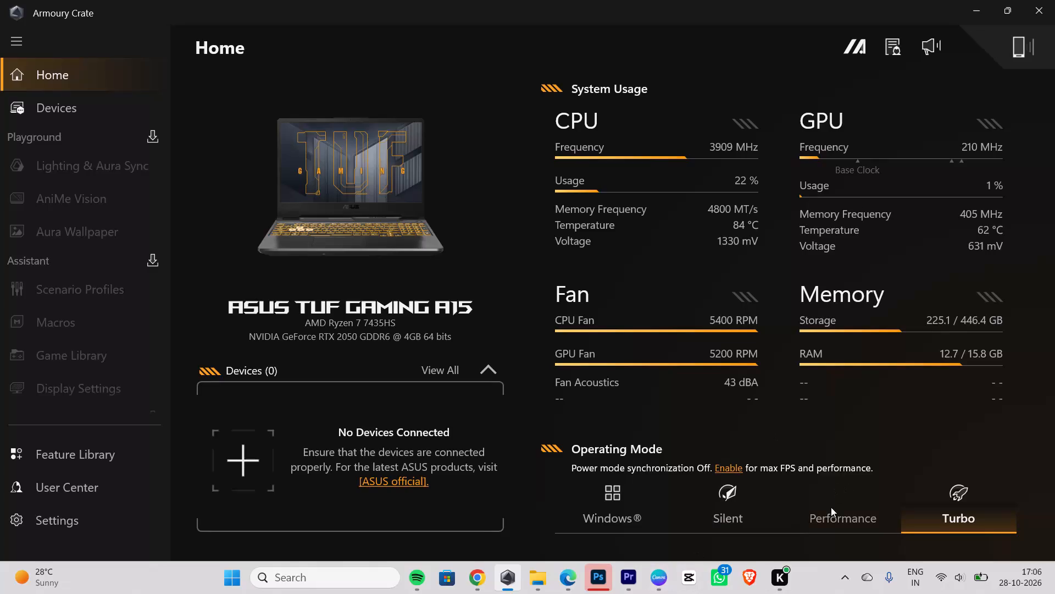
Switch back to Premiere Pro's import window and adjust a slider in the system quick settings.
click(631, 588)
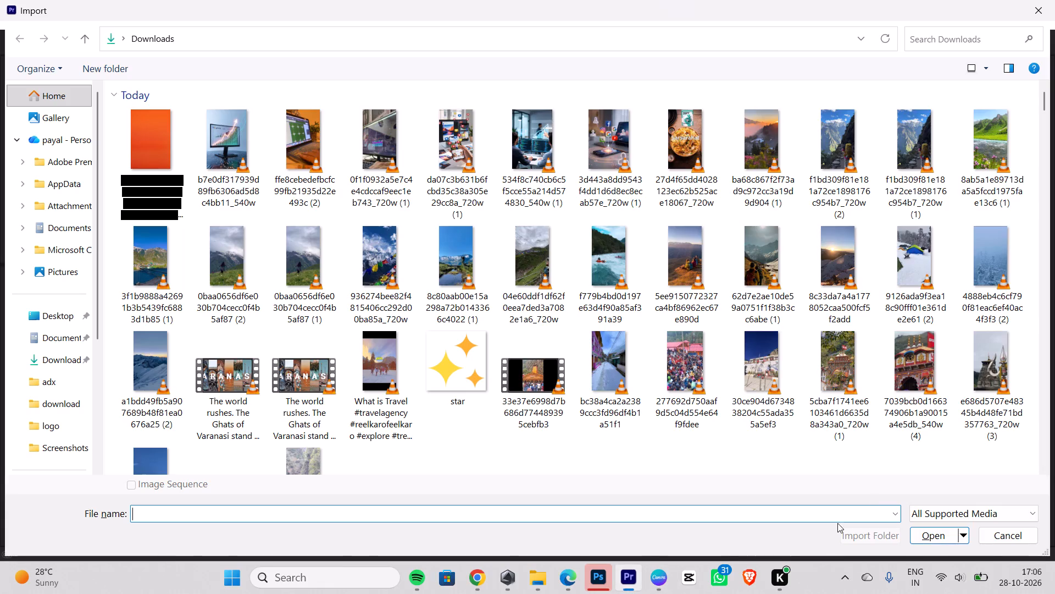
click(949, 575)
click(958, 575)
drag(850, 455, 875, 449)
Import the six MP4 clips from Downloads: 3d443a8dd…, 534f8c740…, da07c3b63…, 0f1f0932a…, ffe8cebed… and b7e0df317….
click(604, 133)
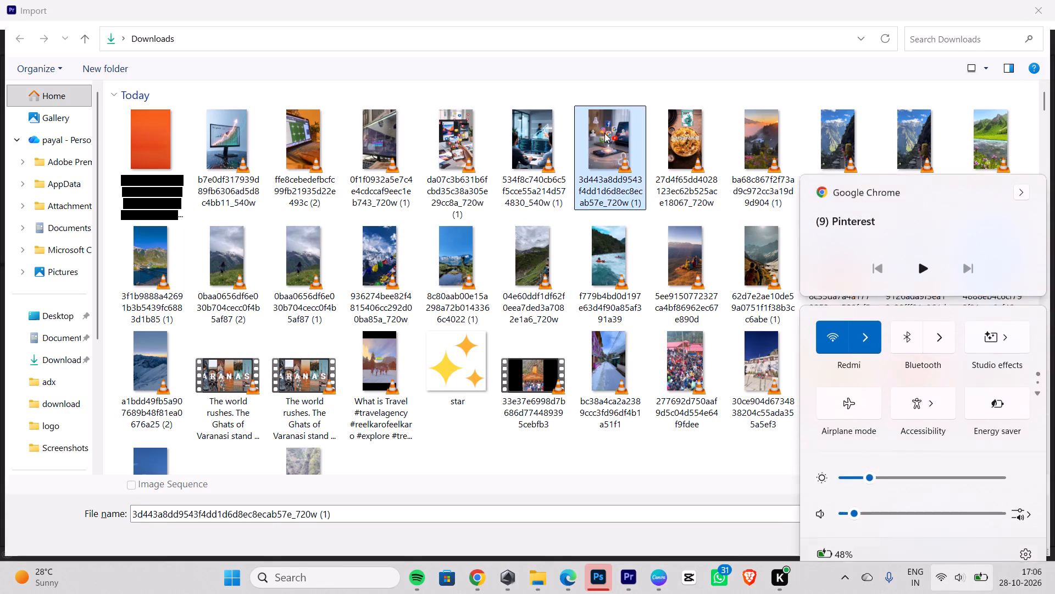
shift+click(552, 163)
shift+click(459, 169)
shift+click(376, 169)
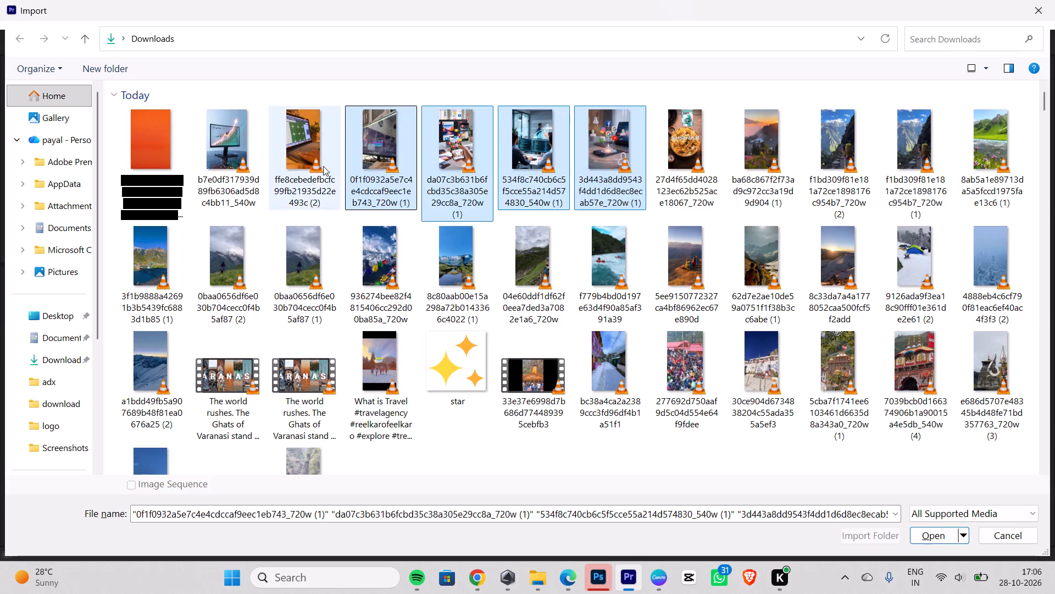
shift+click(316, 166)
shift+click(253, 158)
click(942, 536)
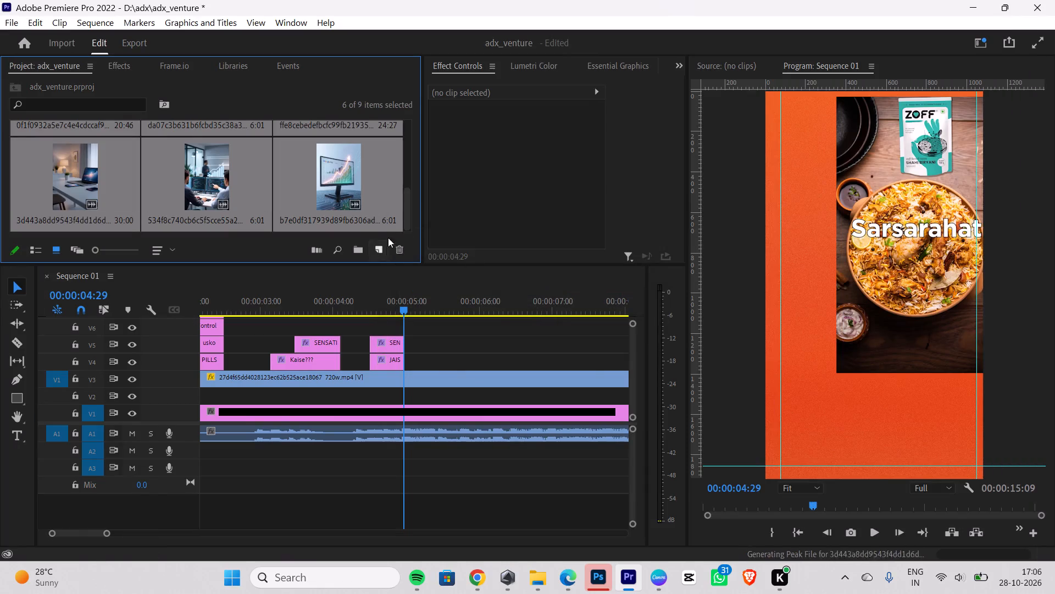
Open the Google Ads monitor clip in the Source monitor and select the 3d443a8dd… clip for a thumbnail preview.
click(523, 191)
double_click(366, 208)
click(541, 186)
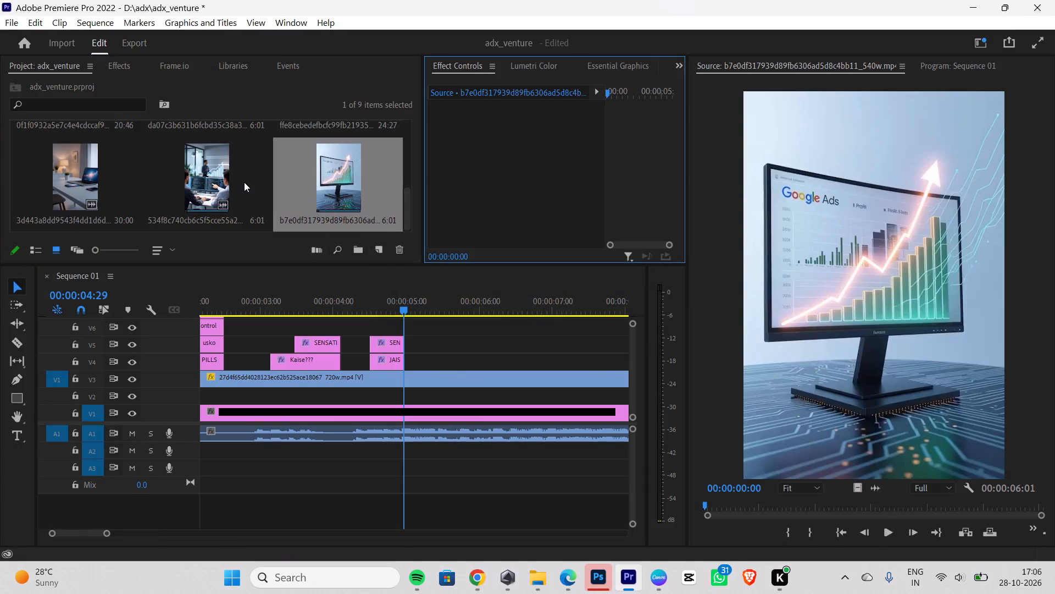
click(68, 178)
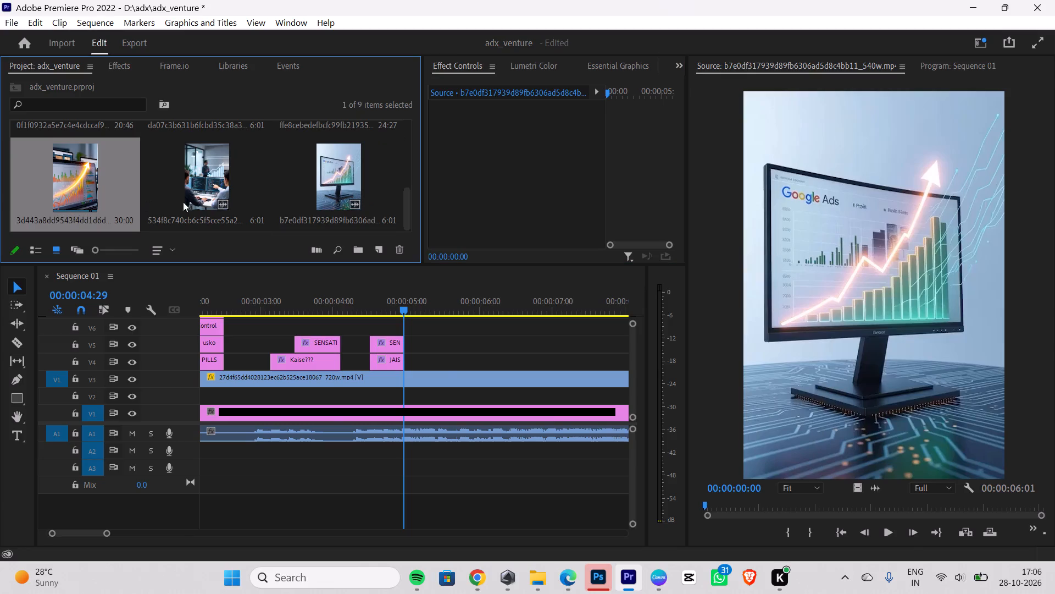
Switch to Chrome and open the orange "Hum Sab Kar lete hai" video pin from the saved Pinterest pins.
click(474, 583)
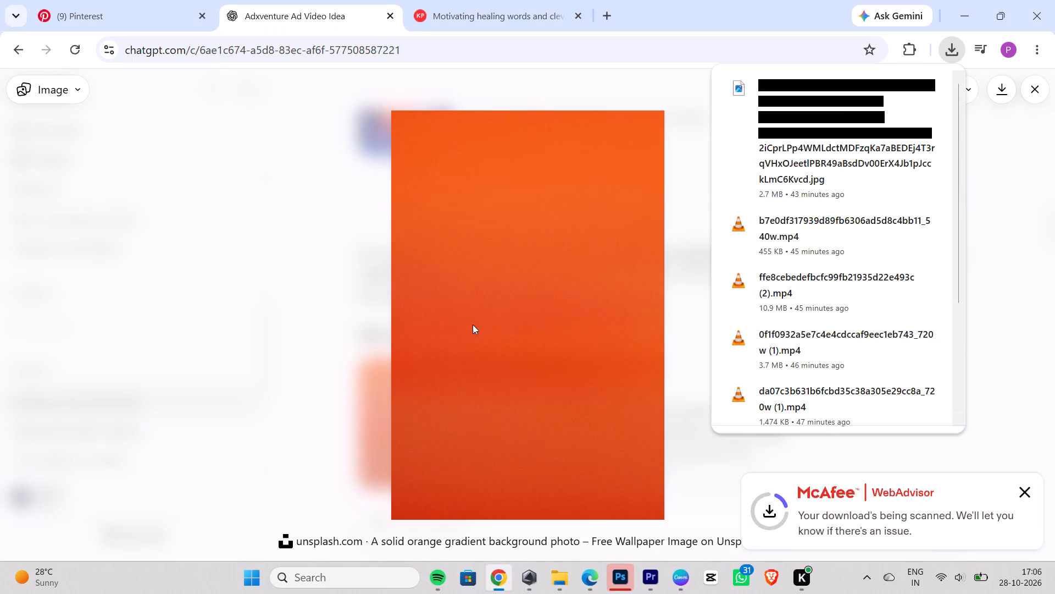
click(531, 22)
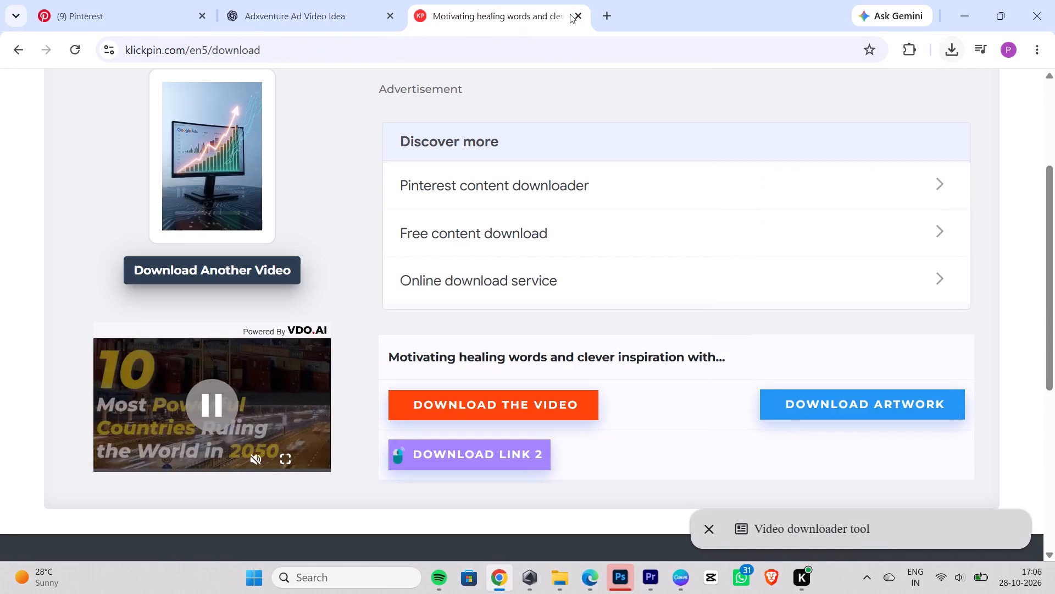
click(607, 13)
click(142, 30)
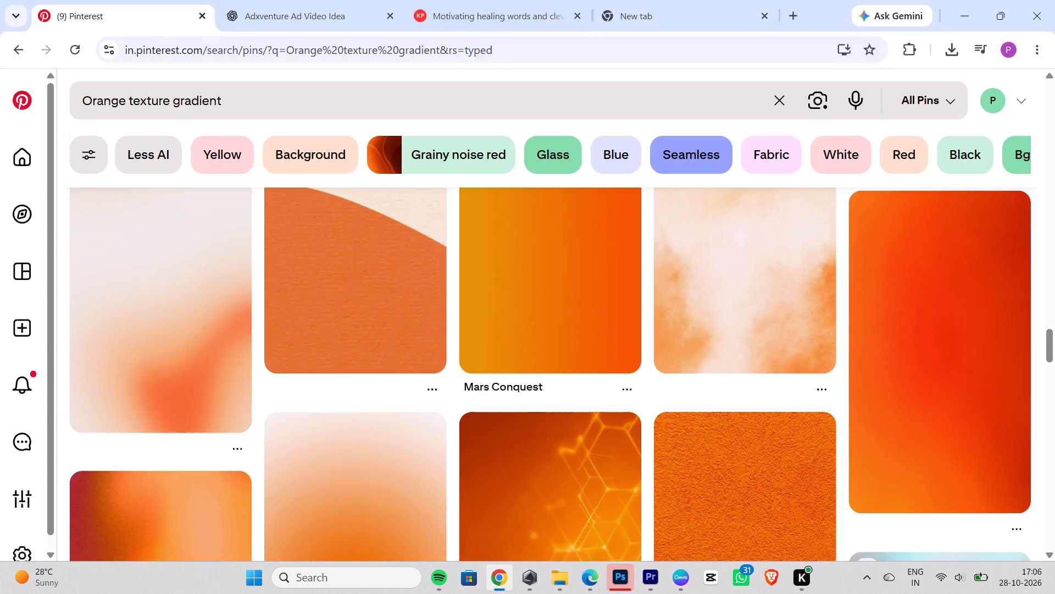
click(1000, 91)
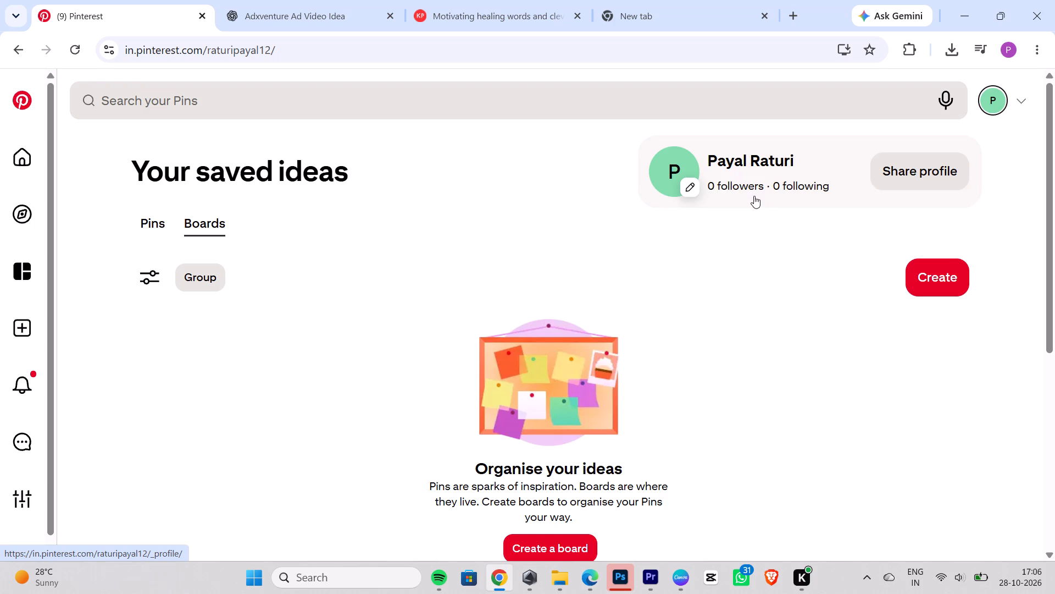
click(169, 215)
scroll(564, 227, down, 2)
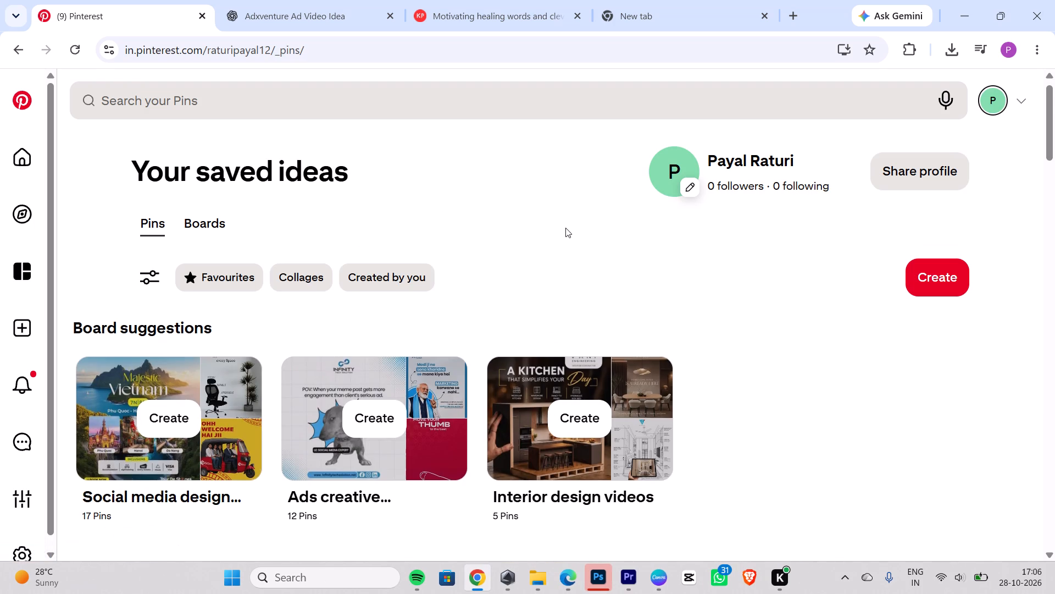
scroll(581, 261, down, 3)
click(434, 406)
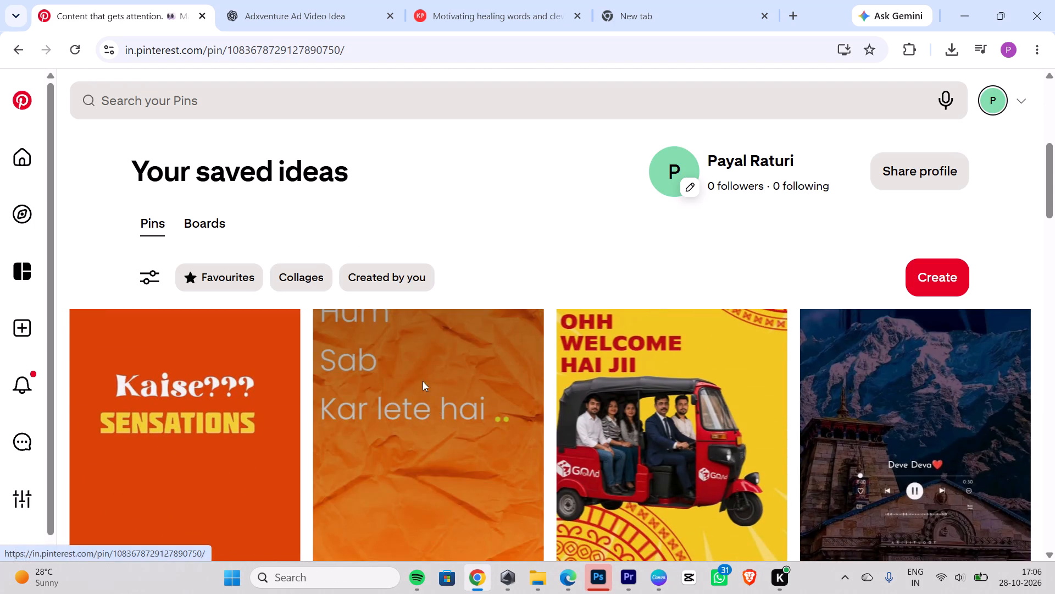
Play the reference video through the VIDEO EDITING and DIGITAL MARKETING shots to study their visuals.
click(425, 463)
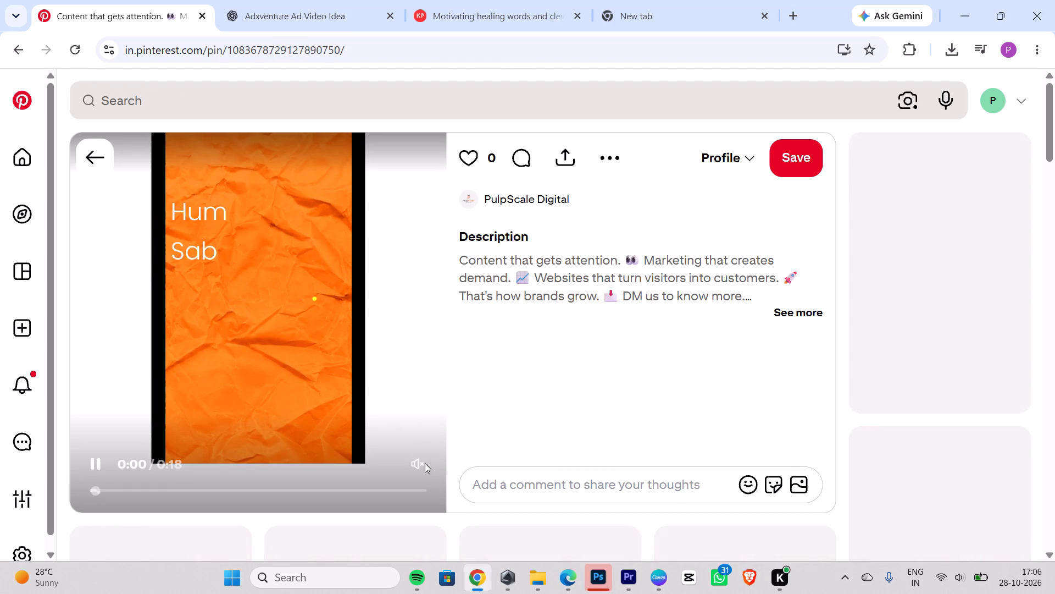
click(422, 461)
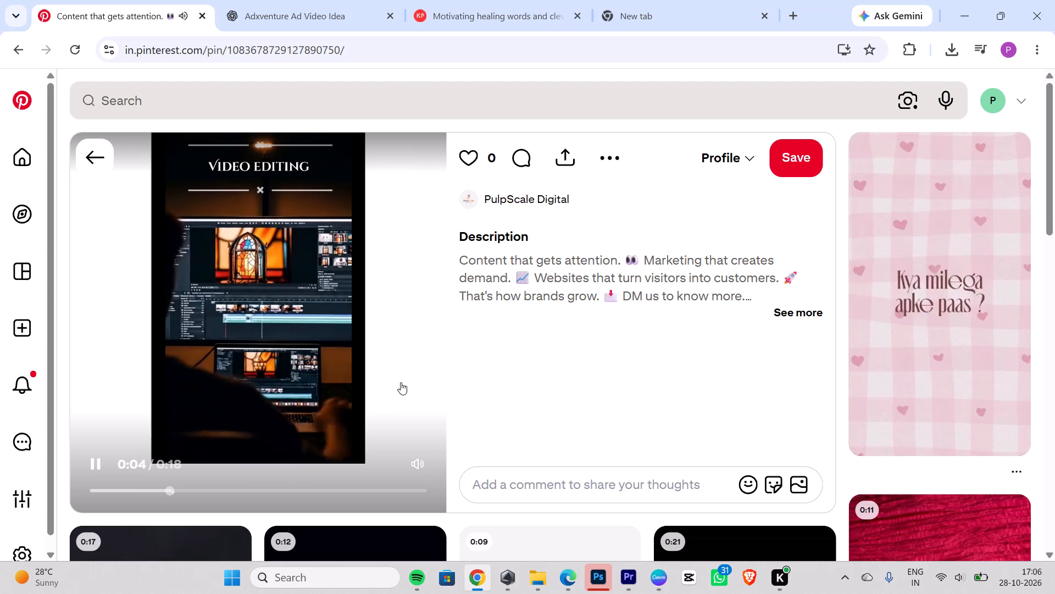
key(space)
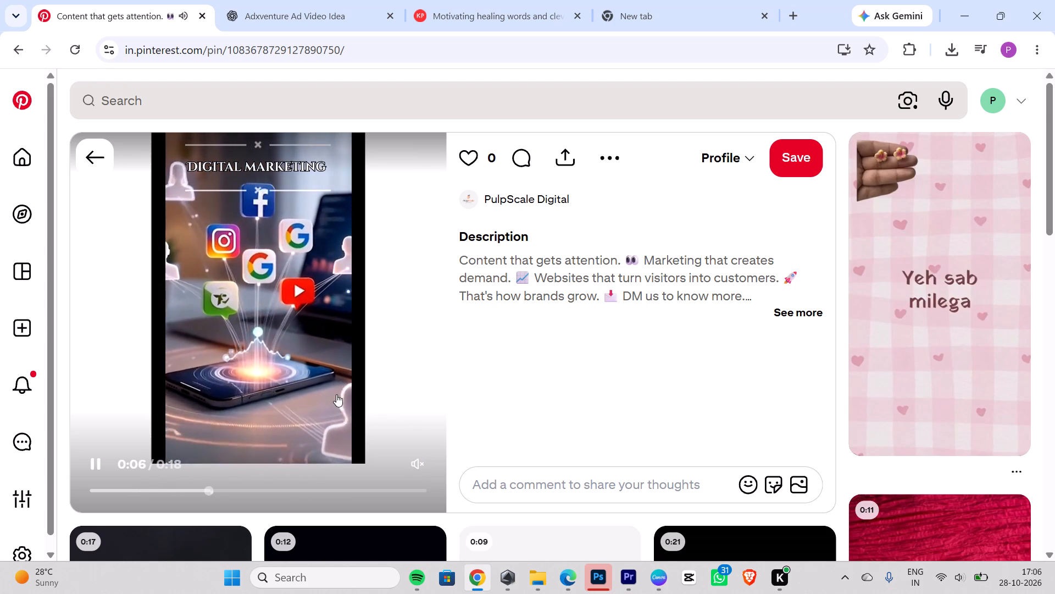
click(336, 394)
In Premiere Pro, place the 3d443a8dd… laptop clip on V4 directly after the JAISE clip and delete its linked audio.
click(625, 577)
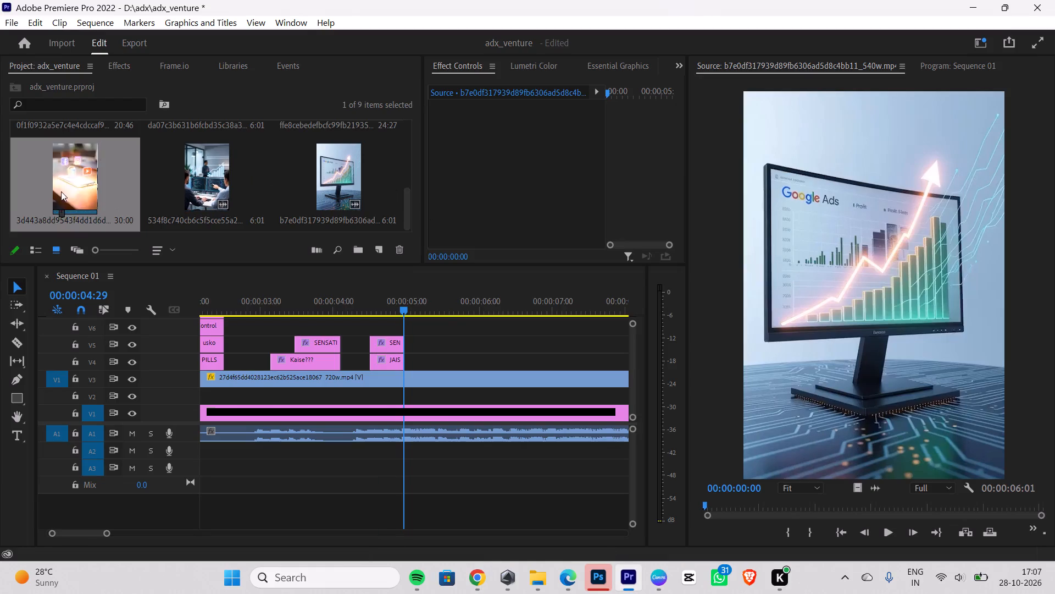
drag(77, 182, 414, 356)
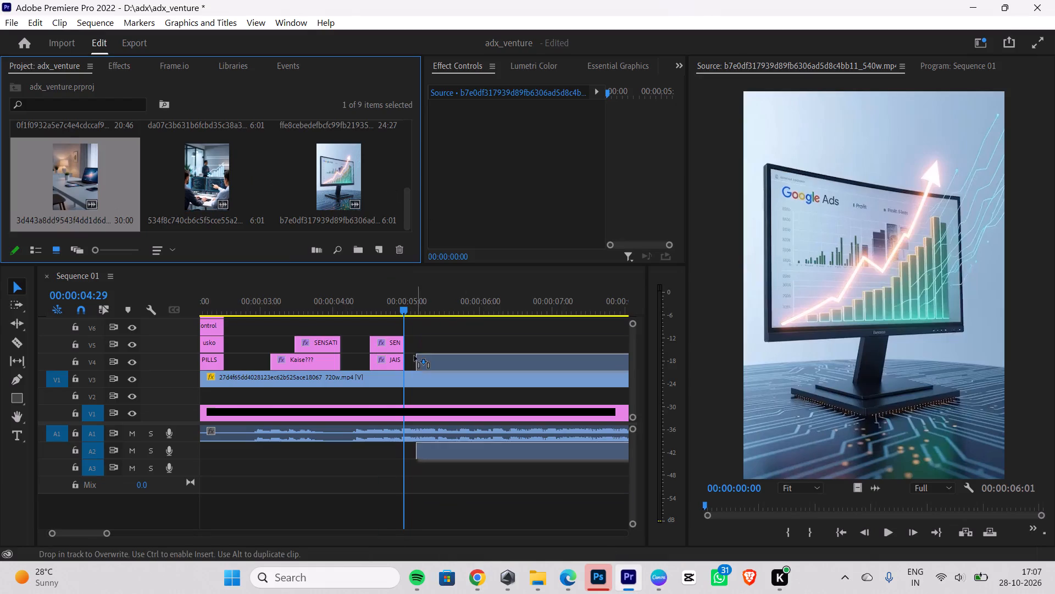
drag(414, 356, 408, 359)
click(427, 439)
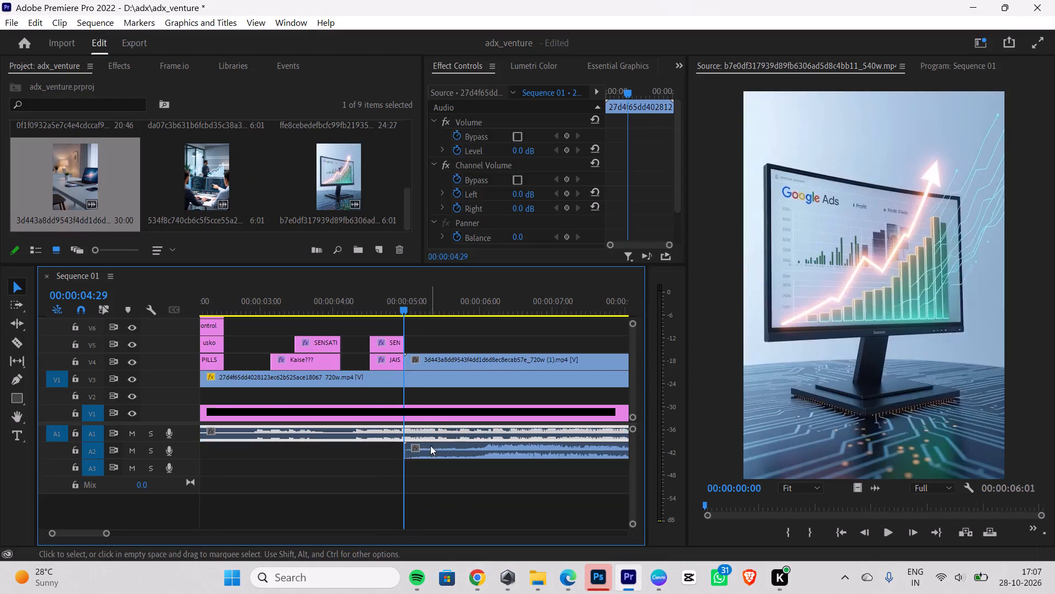
click(430, 446)
key(BackSpace)
Trim the laptop clip's start to 00:00:05:06 and slide the clip back against the end of the JAISE clip.
drag(402, 299, 390, 312)
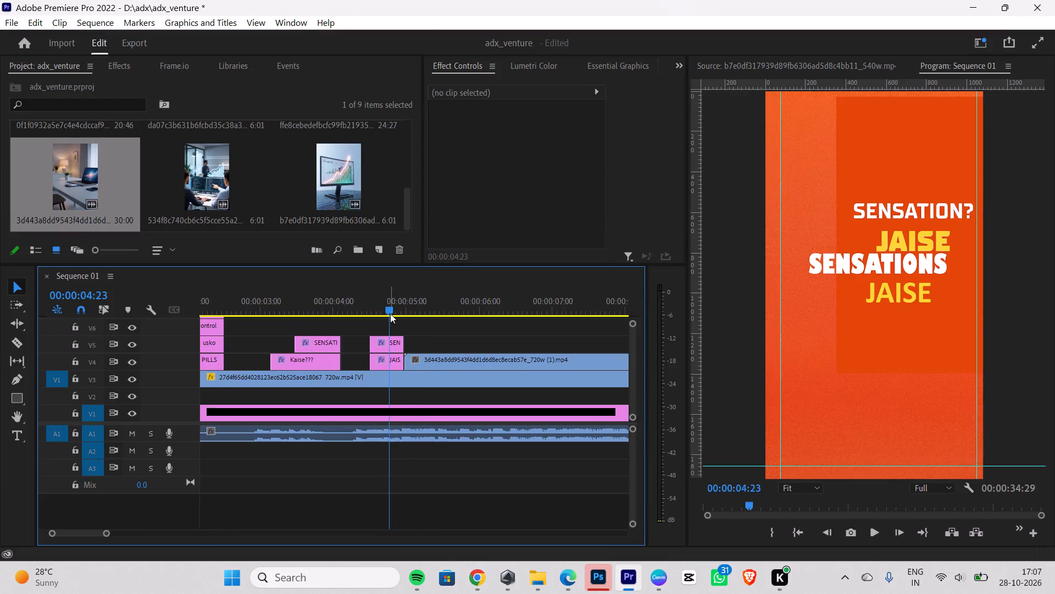
key(Right)
key(Right)
key(Right)
key(Right)
key(Right)
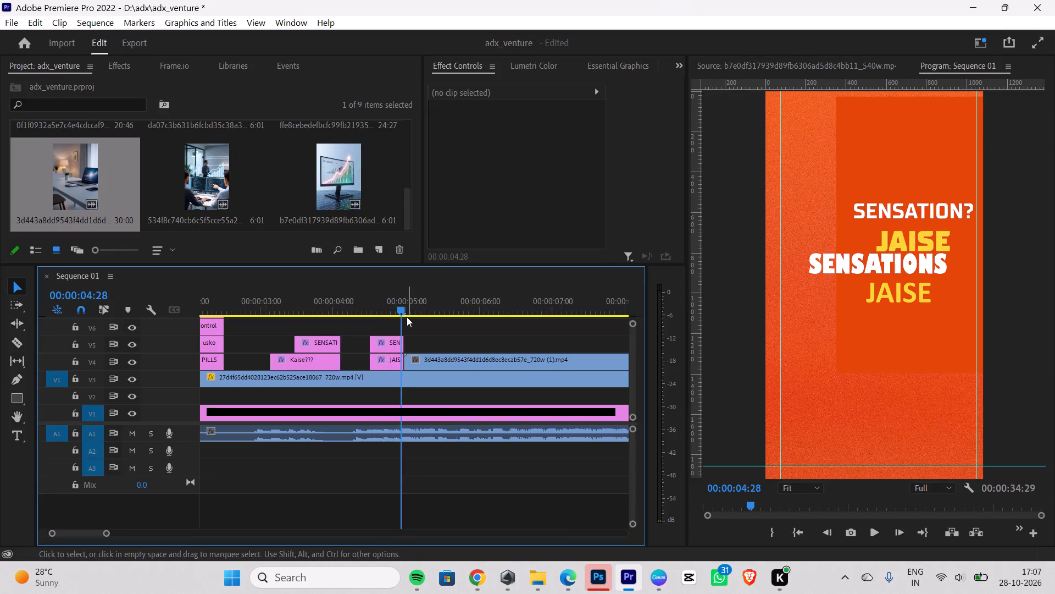
key(Right)
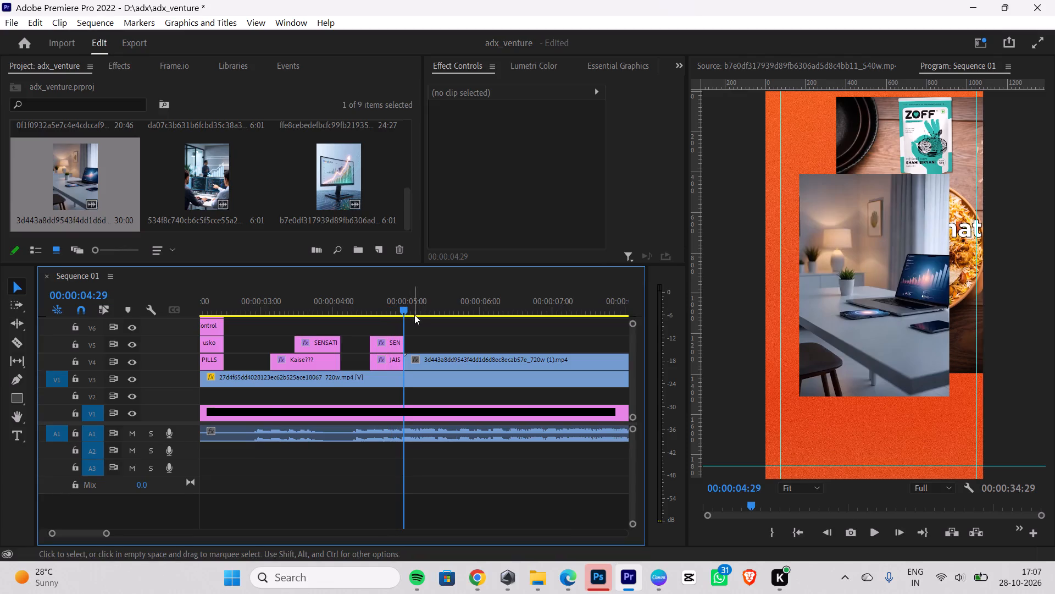
key(Right)
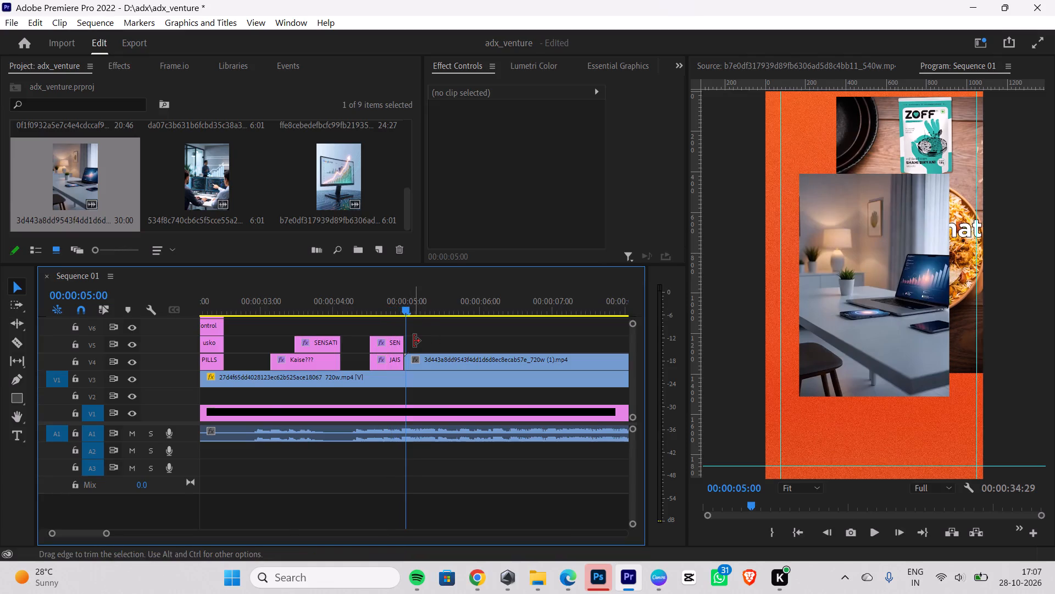
key(Right)
key(Right)
key(Right)
key(Right)
key(Right)
key(Right)
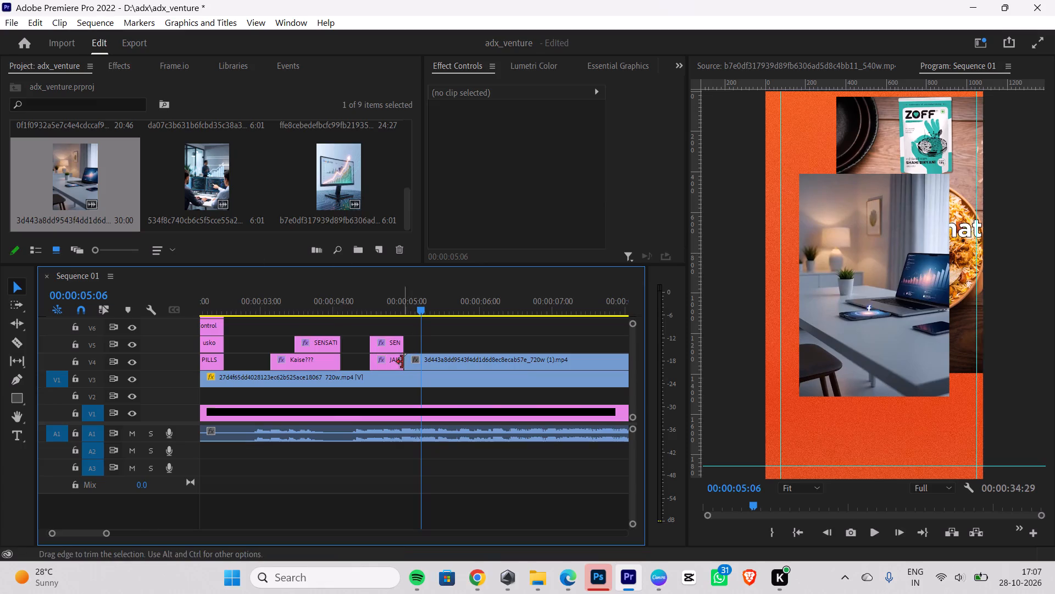
drag(406, 362, 418, 360)
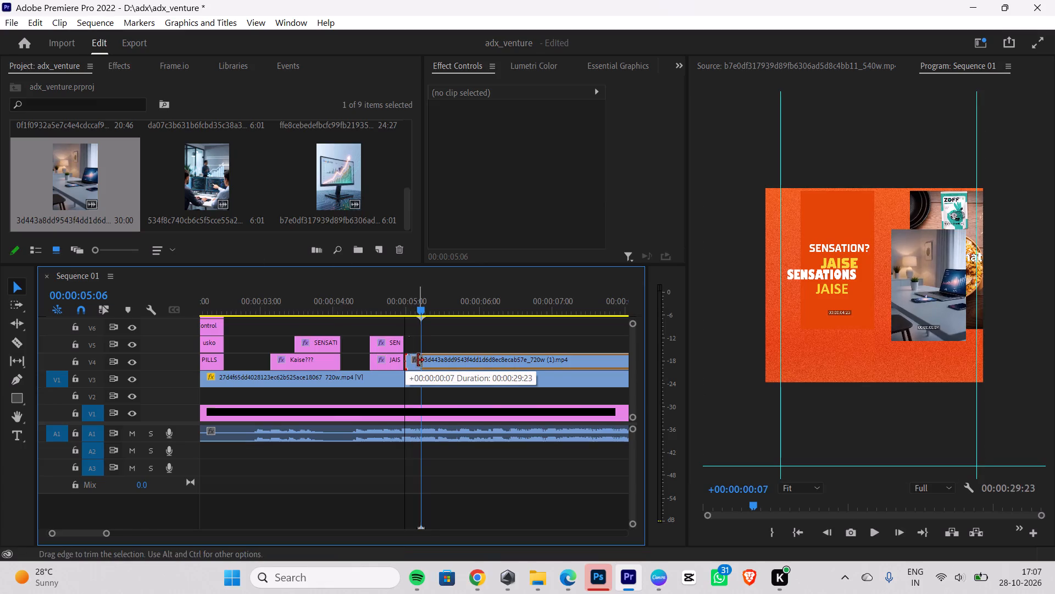
drag(418, 360, 421, 359)
drag(469, 359, 462, 359)
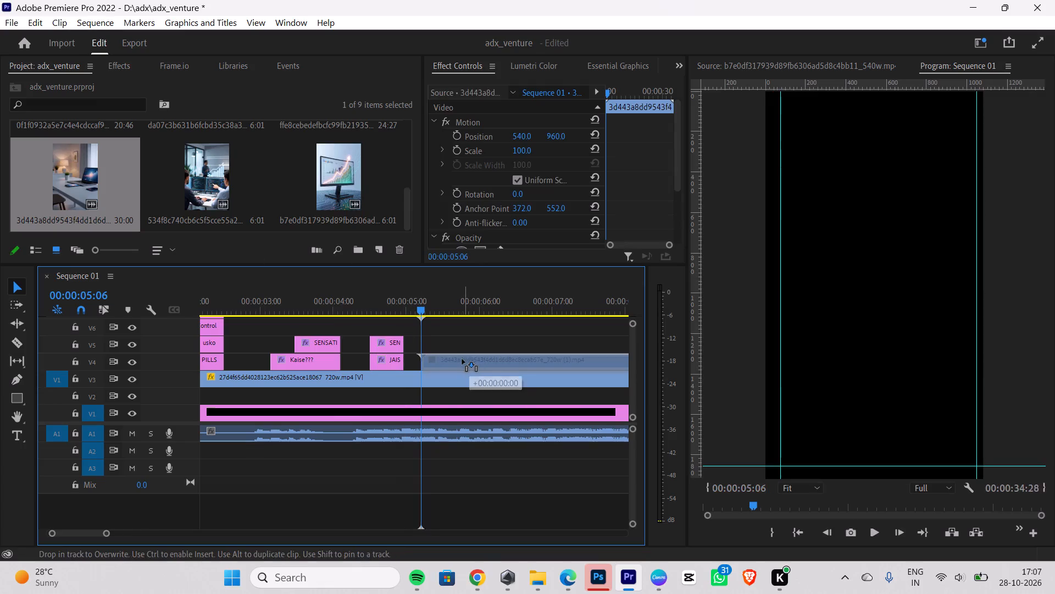
drag(462, 359, 456, 361)
Play the sequence from 00:00:04:17 to 00:00:05:10 to check the transition into the laptop clip.
drag(423, 303, 376, 315)
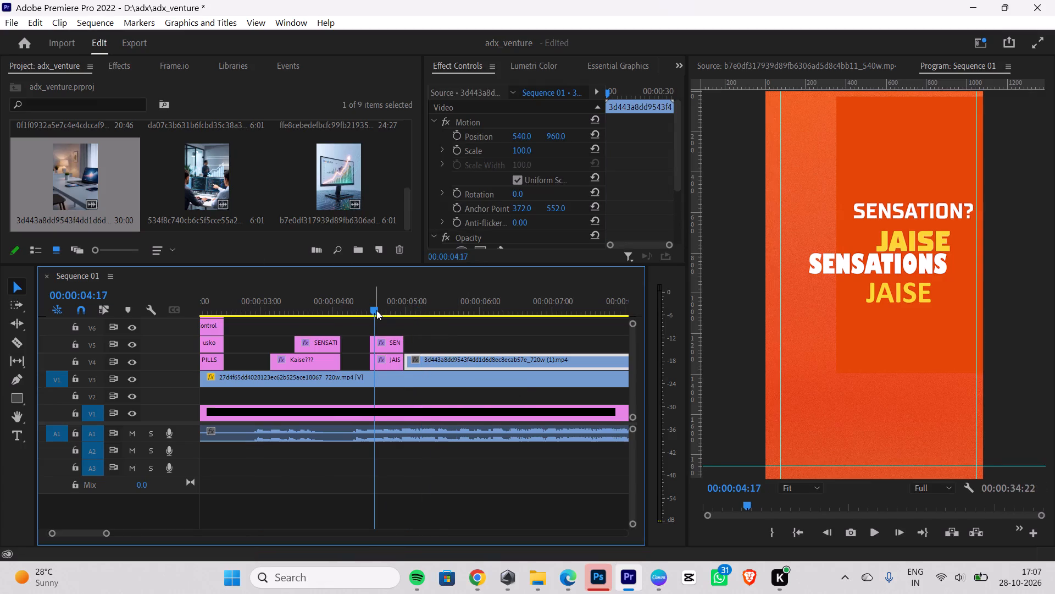
key(space)
key(space)
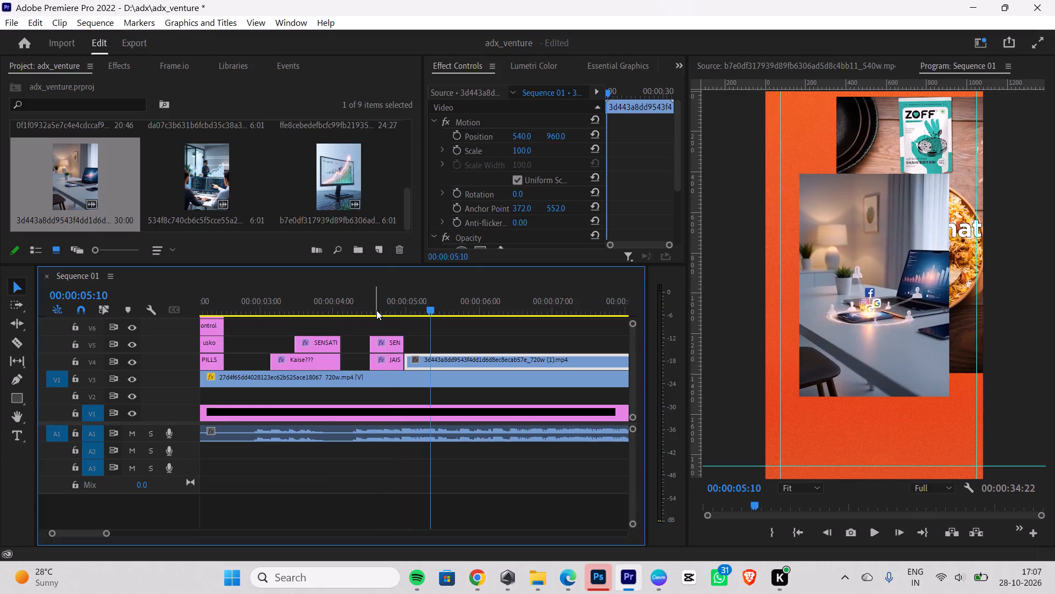
Trim about 36 more frames off the laptop clip's start and slide it back against the JAISE clip.
drag(429, 305, 430, 305)
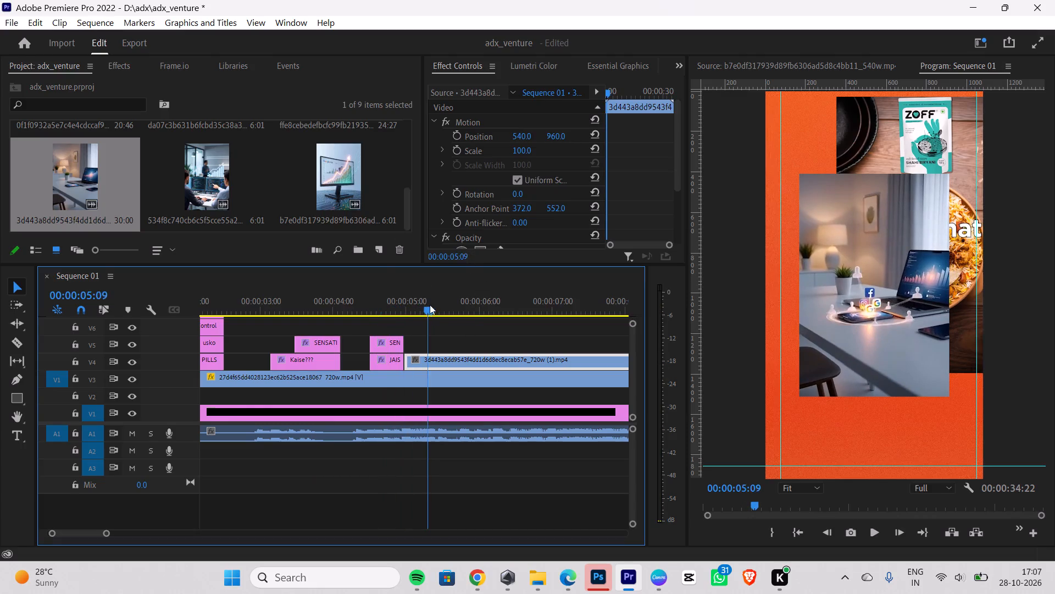
drag(430, 305, 487, 299)
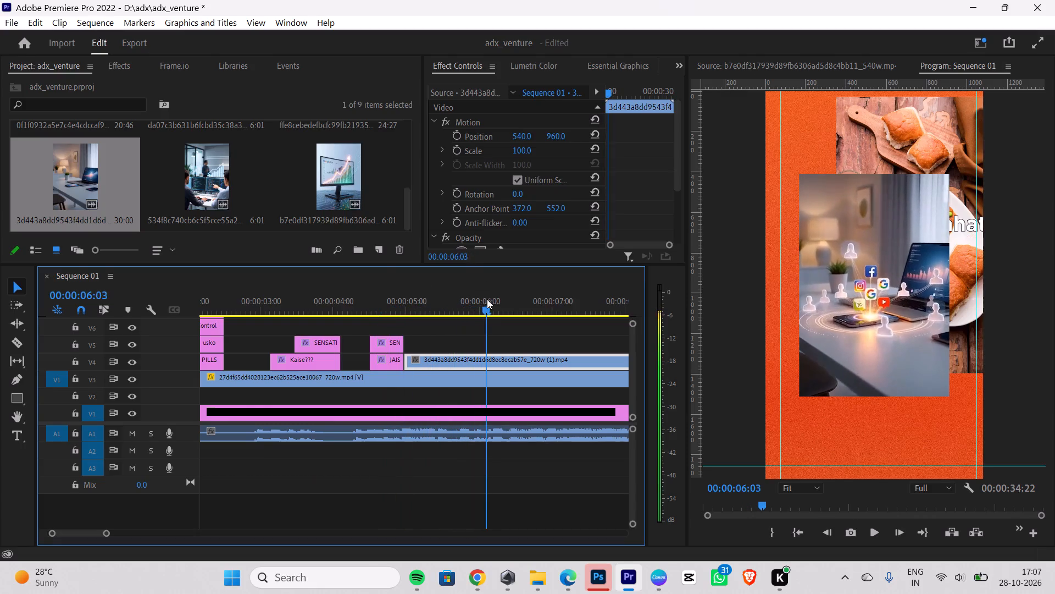
drag(487, 299, 501, 296)
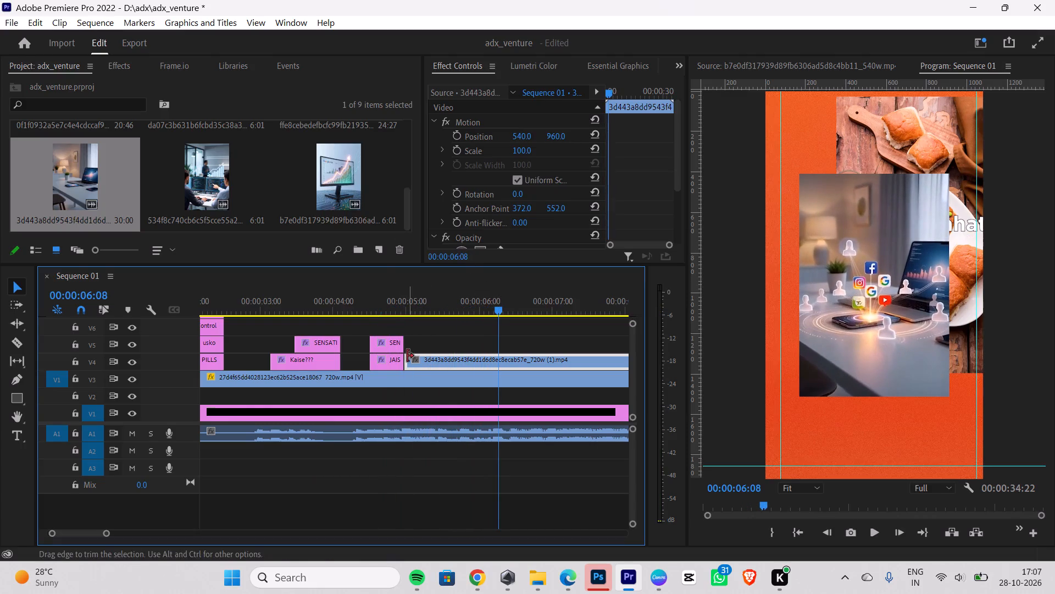
drag(406, 361, 492, 361)
drag(530, 360, 445, 356)
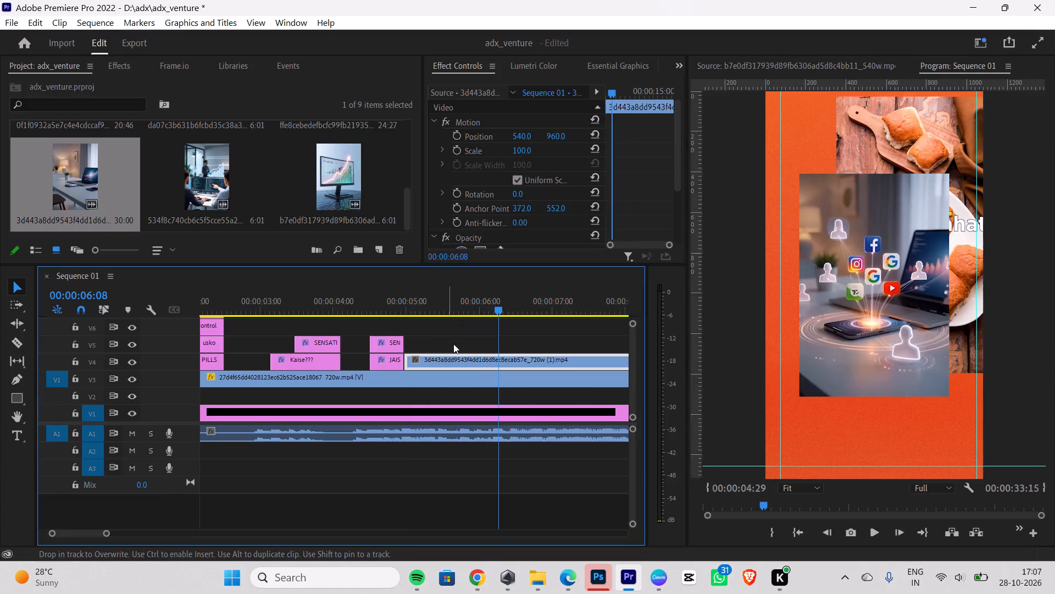
Step frame by frame from 00:00:04:14 to 00:00:05:04 to check the cut from the captions to the laptop clip.
drag(499, 301, 368, 323)
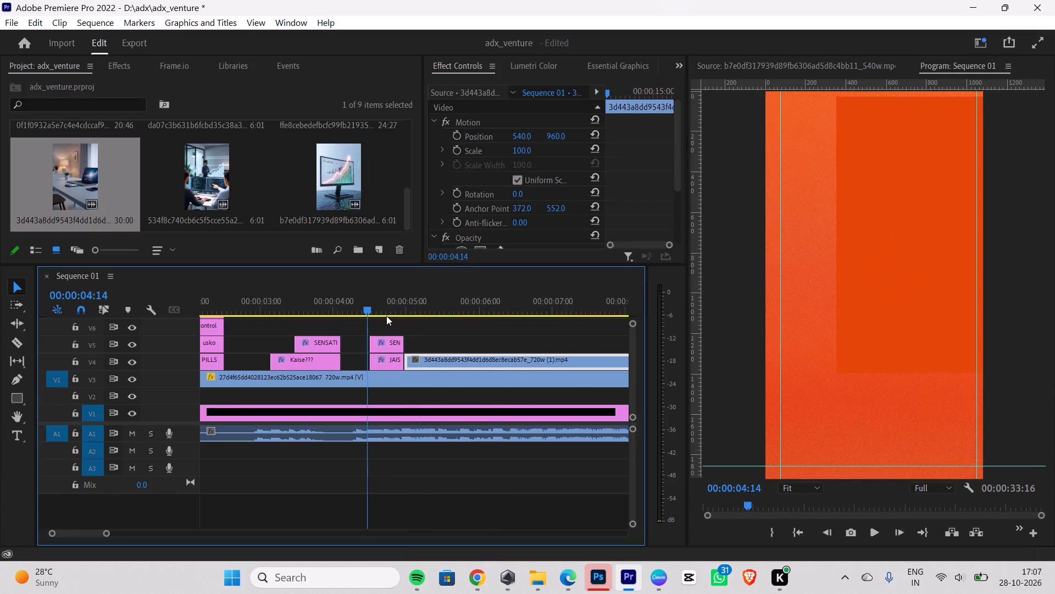
key(Right)
key(Right)
key(Right)
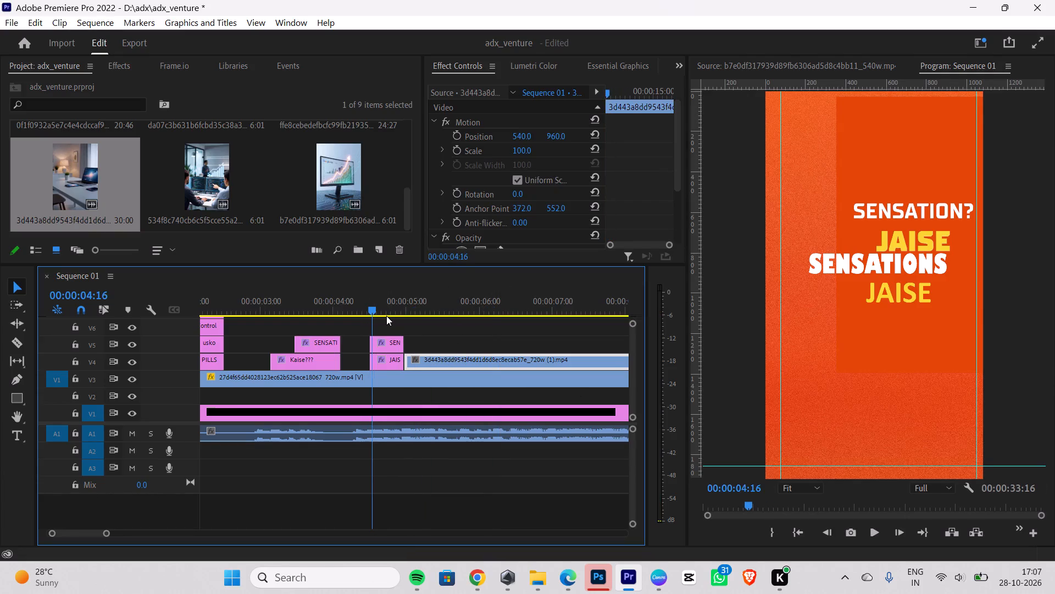
key(Right)
key(Right)
key(Right)
key(Right)
key(Right)
key(Right)
key(Right)
key(Right)
key(Right)
key(Right)
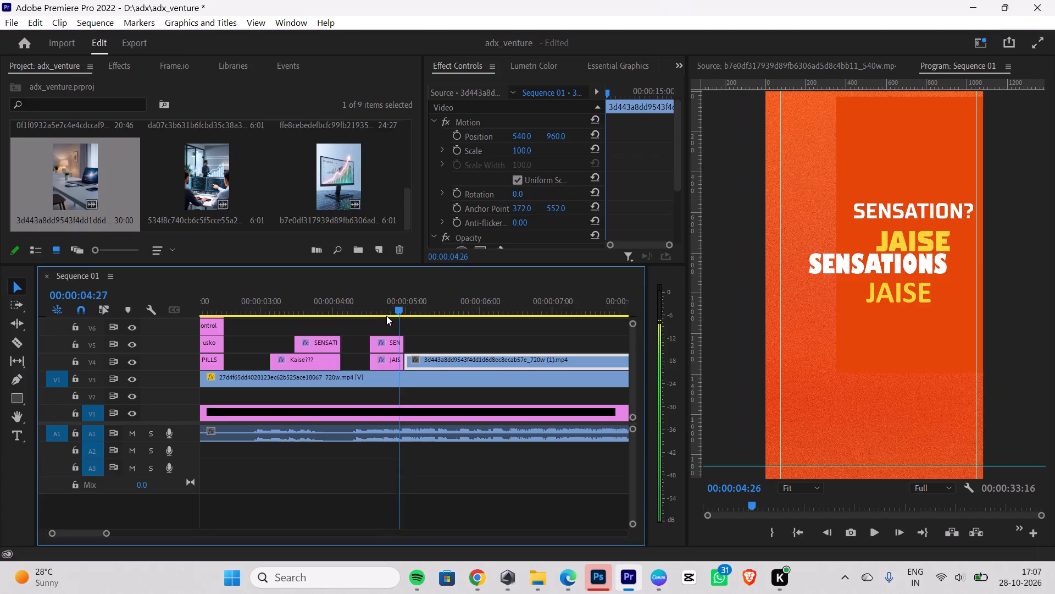
key(Right)
key(Right)
key(Right)
key(Right)
key(Right)
key(Right)
key(Right)
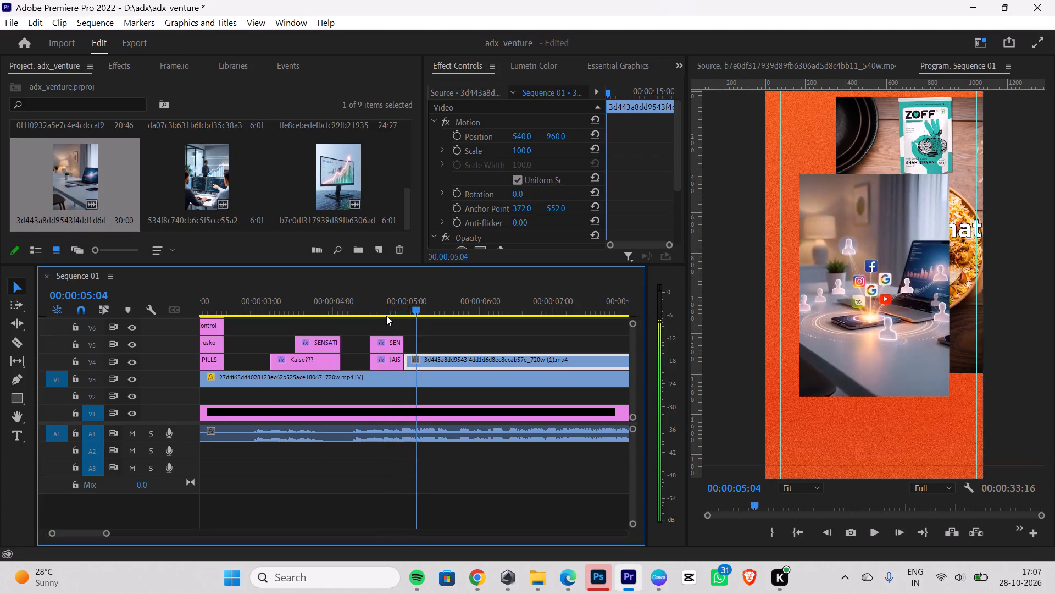
Step frame by frame to 00:00:05:09 to compare the laptop clip with the reference video.
key(Right)
key(Right)
key(Right)
key(Right)
key(Right)
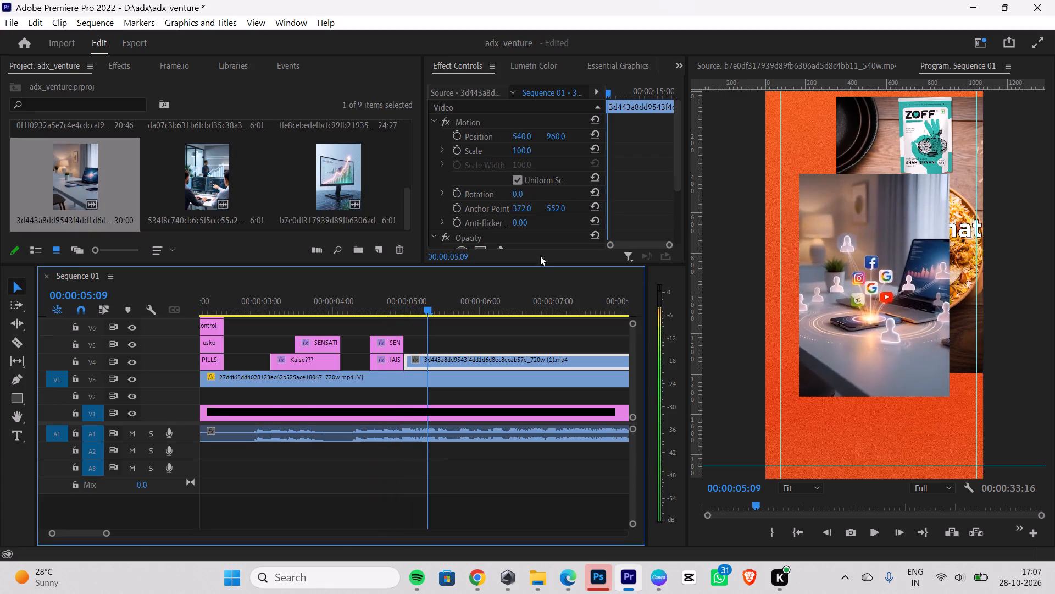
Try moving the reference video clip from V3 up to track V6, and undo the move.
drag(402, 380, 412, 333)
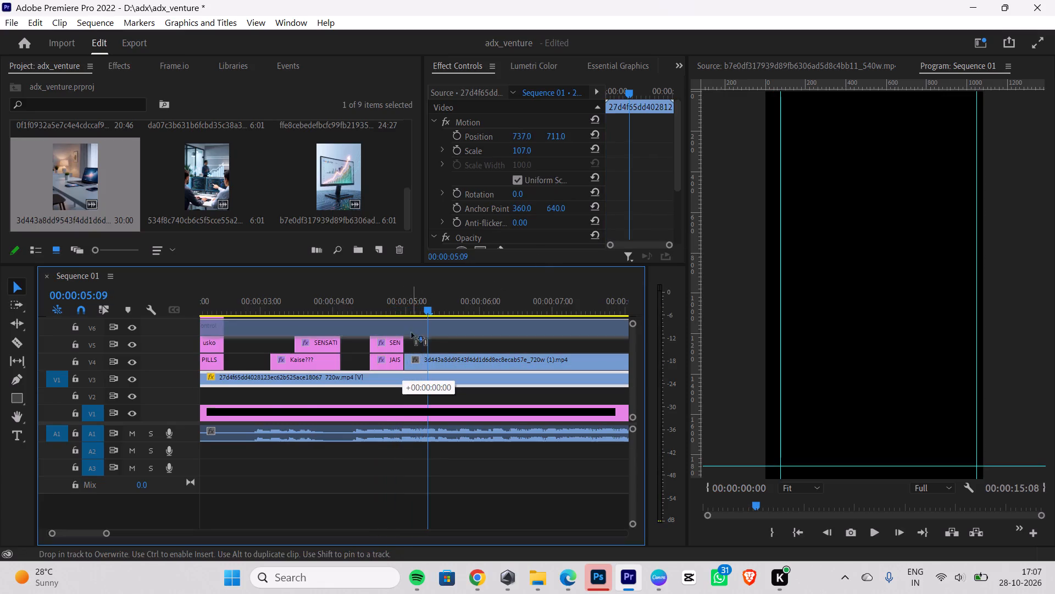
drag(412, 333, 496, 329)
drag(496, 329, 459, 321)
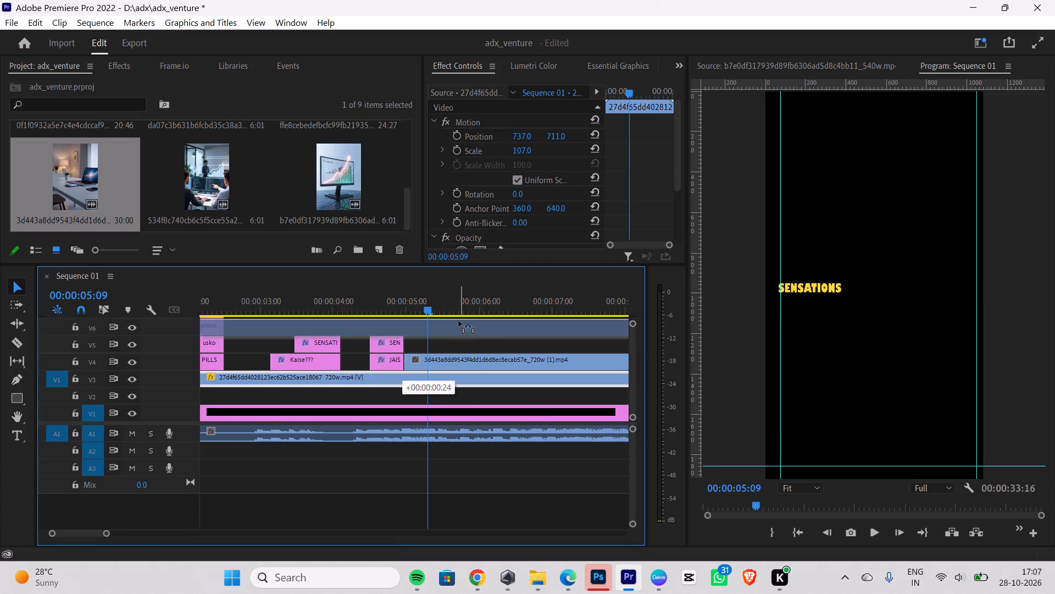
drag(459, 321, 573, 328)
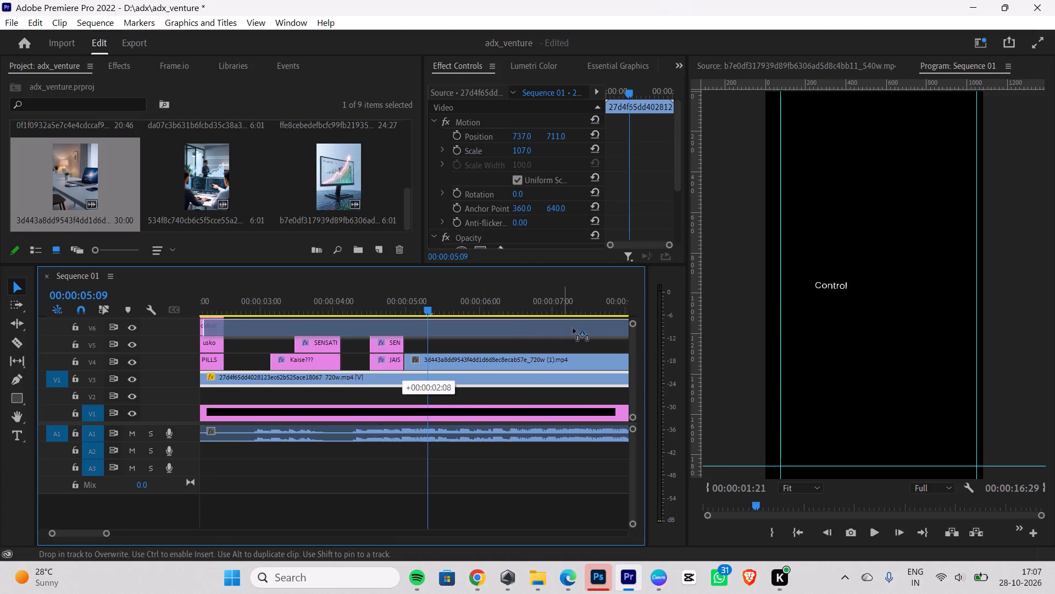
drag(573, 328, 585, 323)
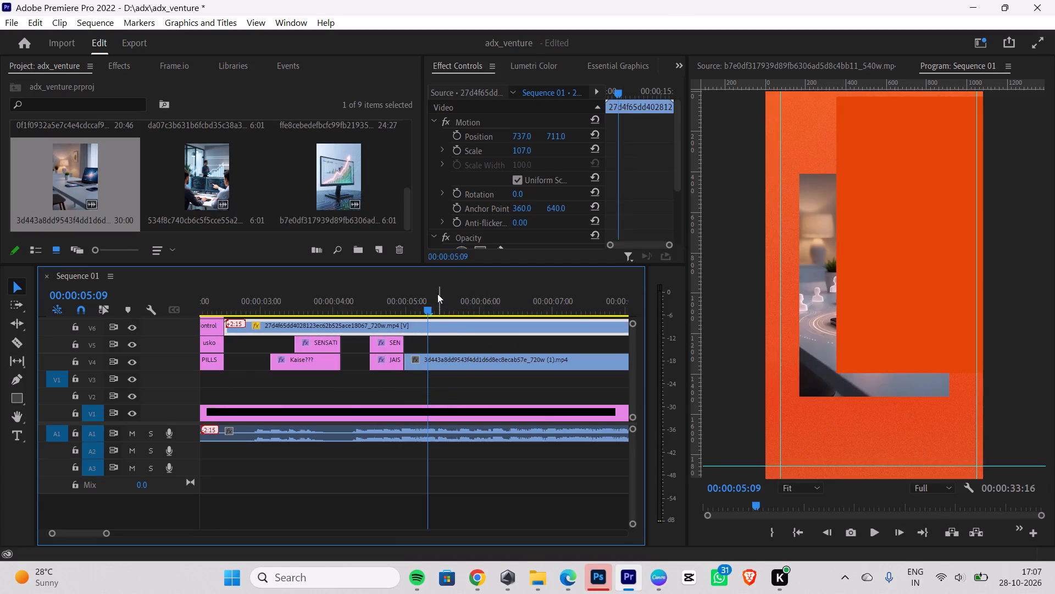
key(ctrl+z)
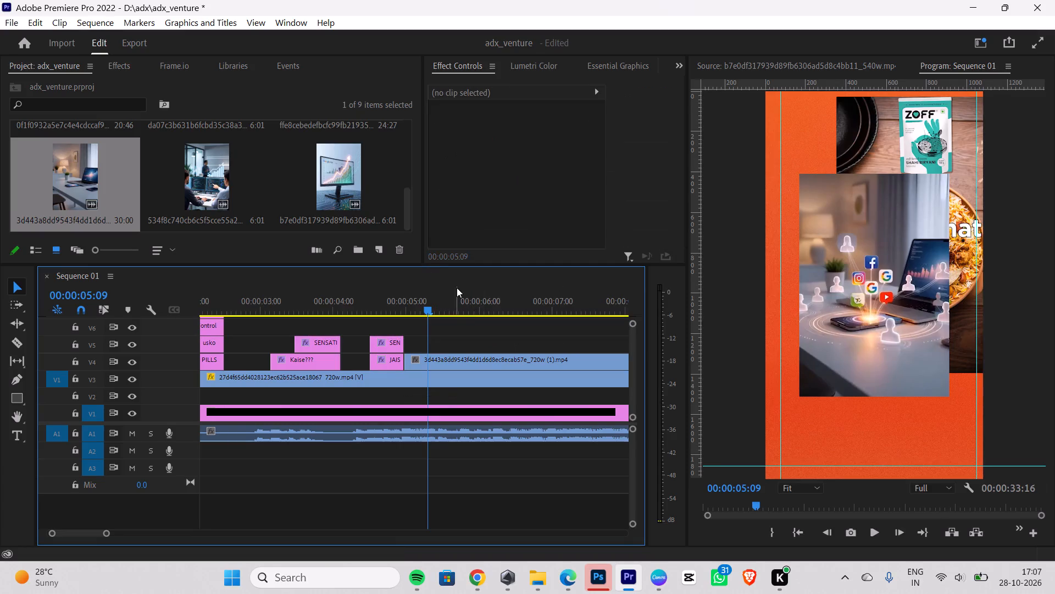
Move the laptop clip from V4 down to track V2, beneath the reference video, keeping its start time.
drag(469, 355, 471, 389)
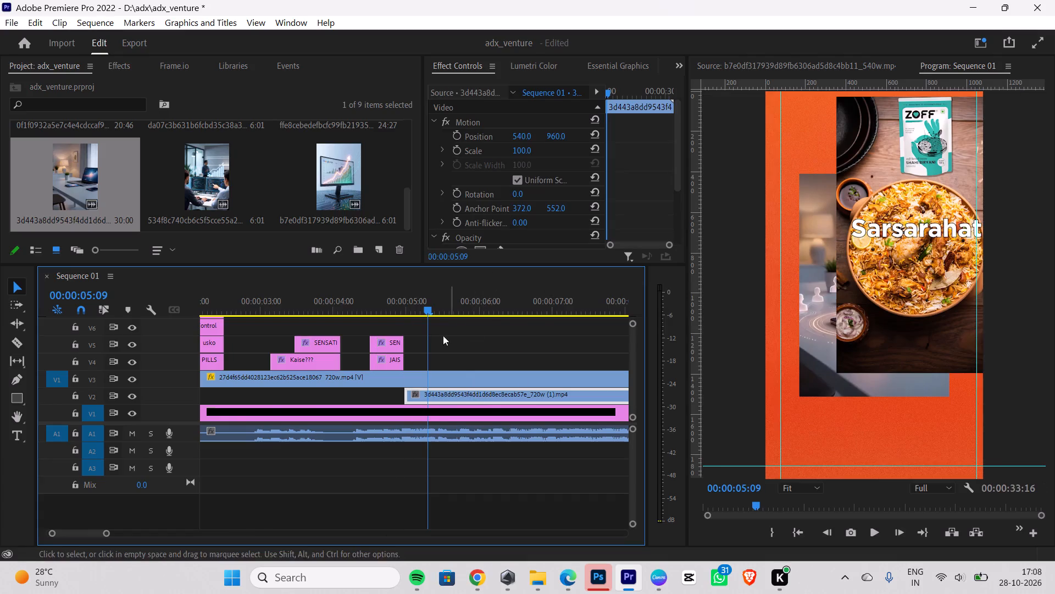
Split the laptop clip at 00:00:05:16, on the last frame before the reference's next food shot, and delete the remainder.
drag(424, 309, 384, 316)
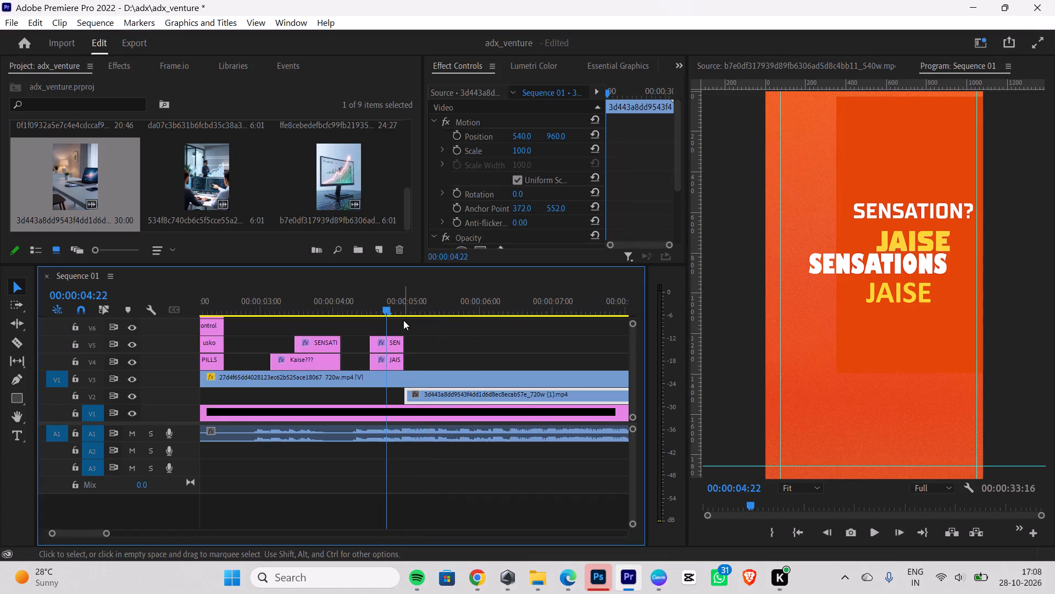
key(Right)
key(Right)
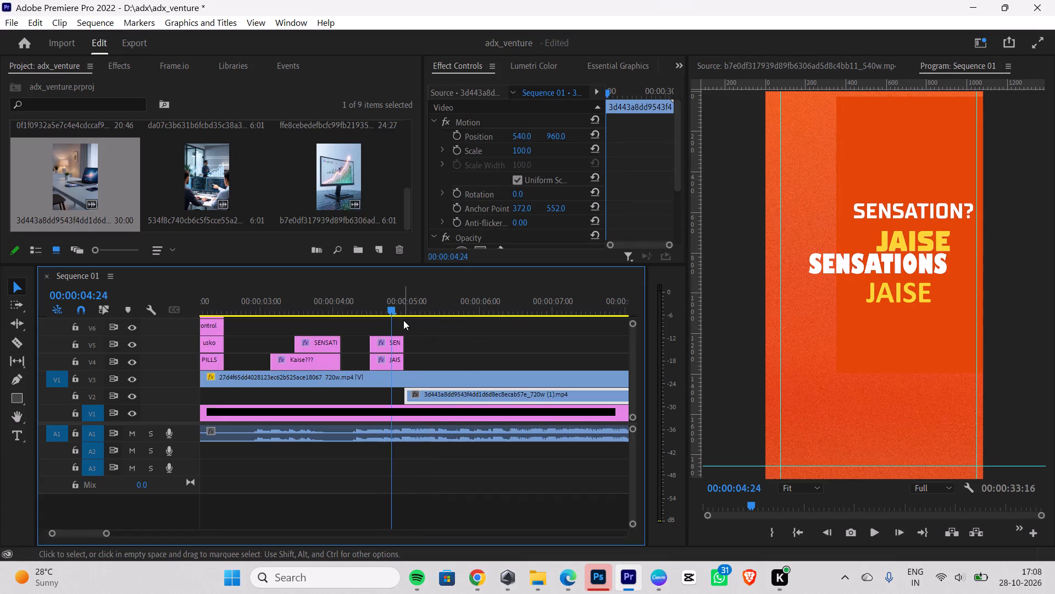
key(Right)
key(Right)
key(Right)
key(Right)
key(Right)
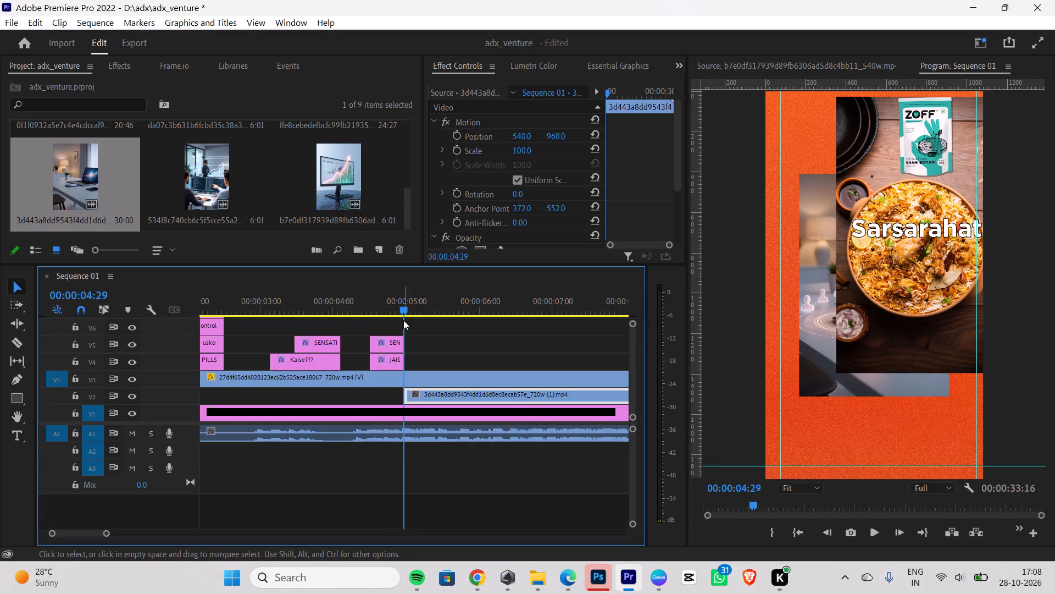
key(Right)
key(Right)
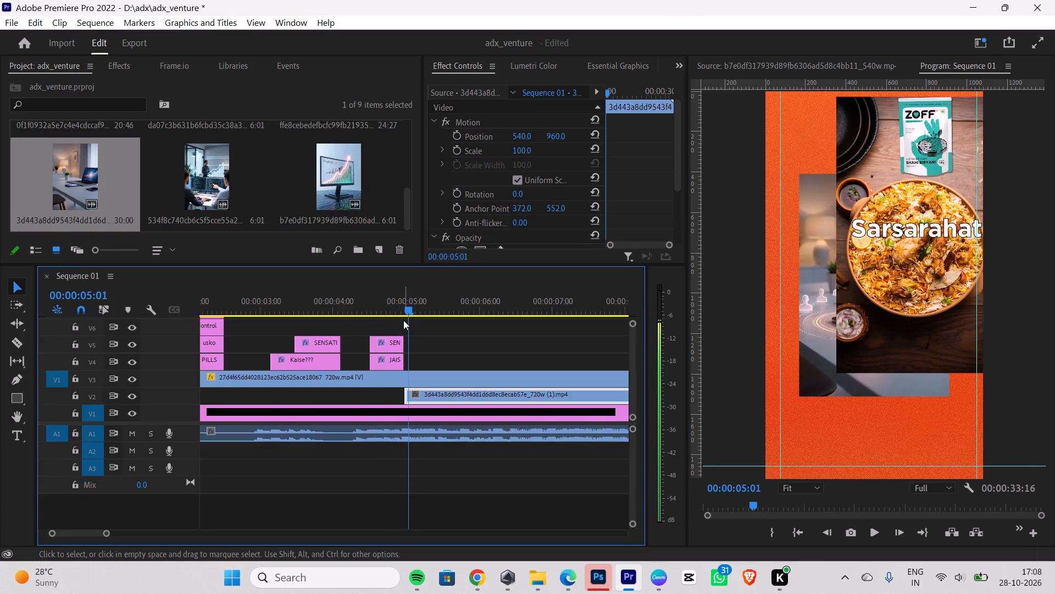
key(Right)
key(Right)
key(Right)
key(Right)
key(Right)
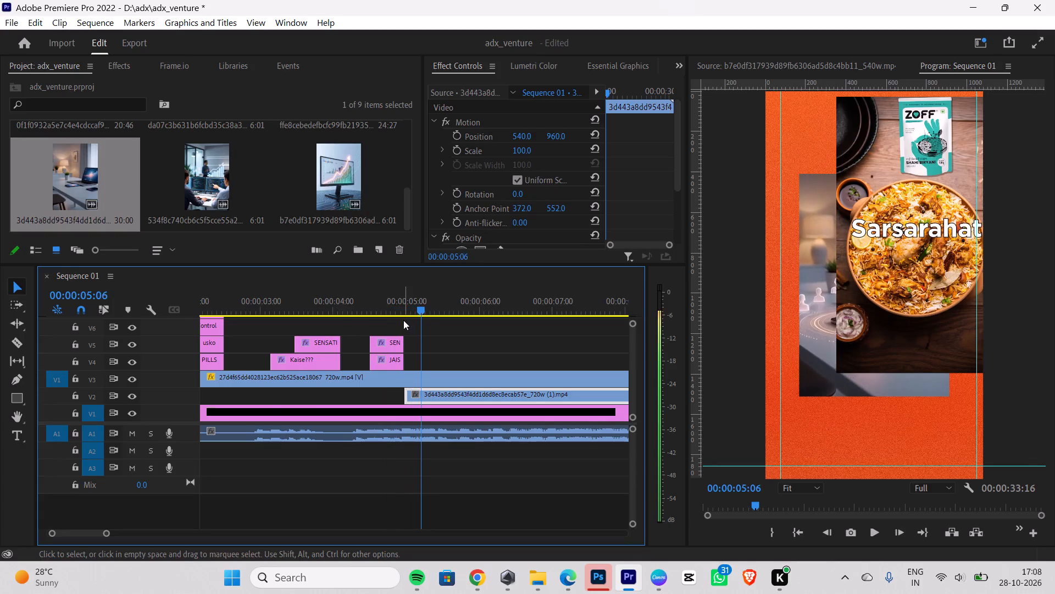
key(Right)
key(Right)
key(Right)
key(Right)
key(Right)
key(Right)
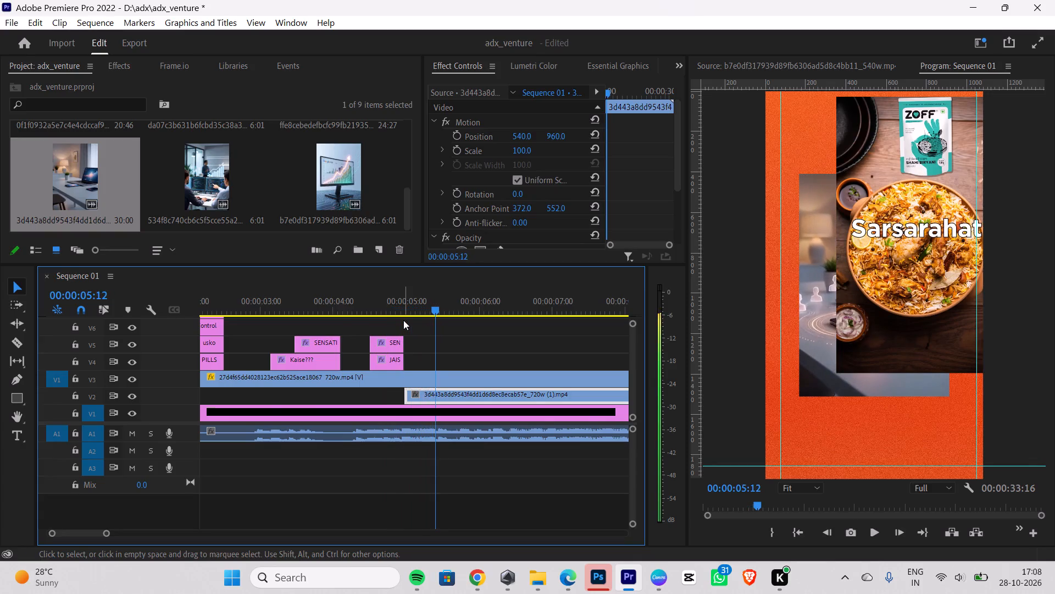
key(Right)
key(Right)
key(Right)
key(Right)
key(Right)
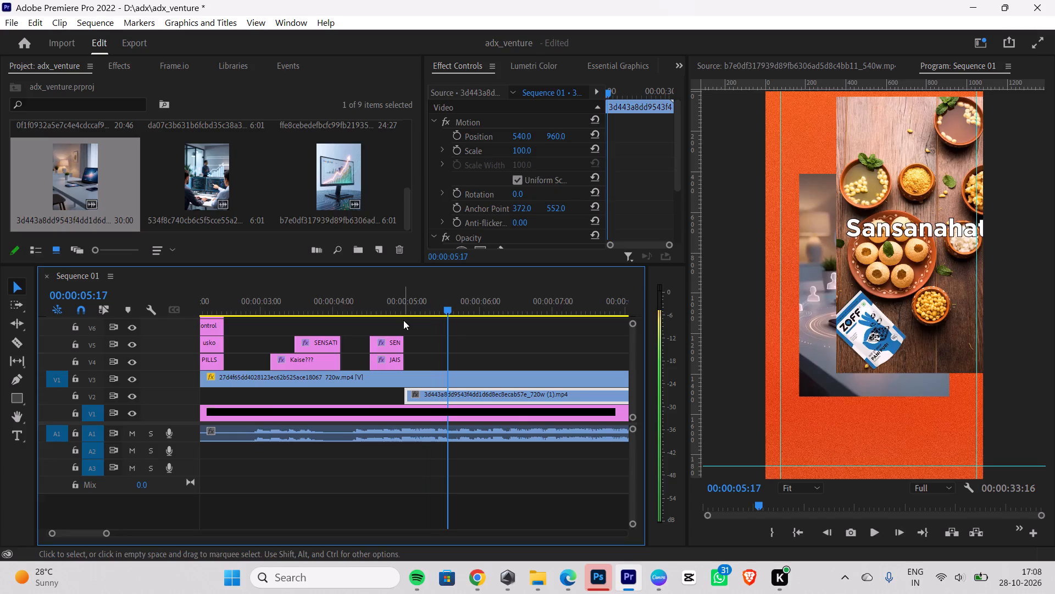
key(Left)
key(Right)
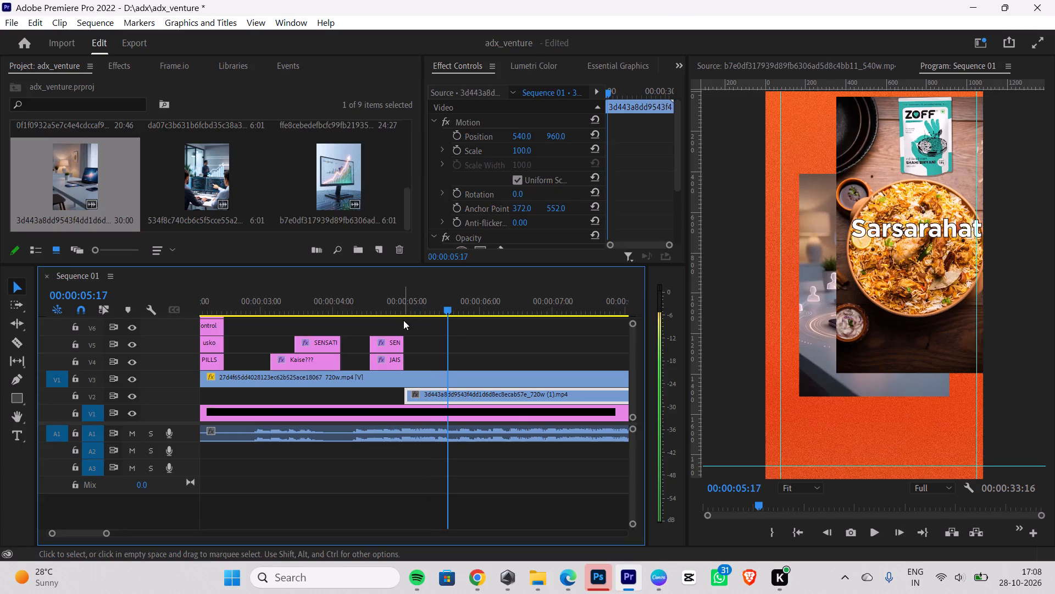
key(Left)
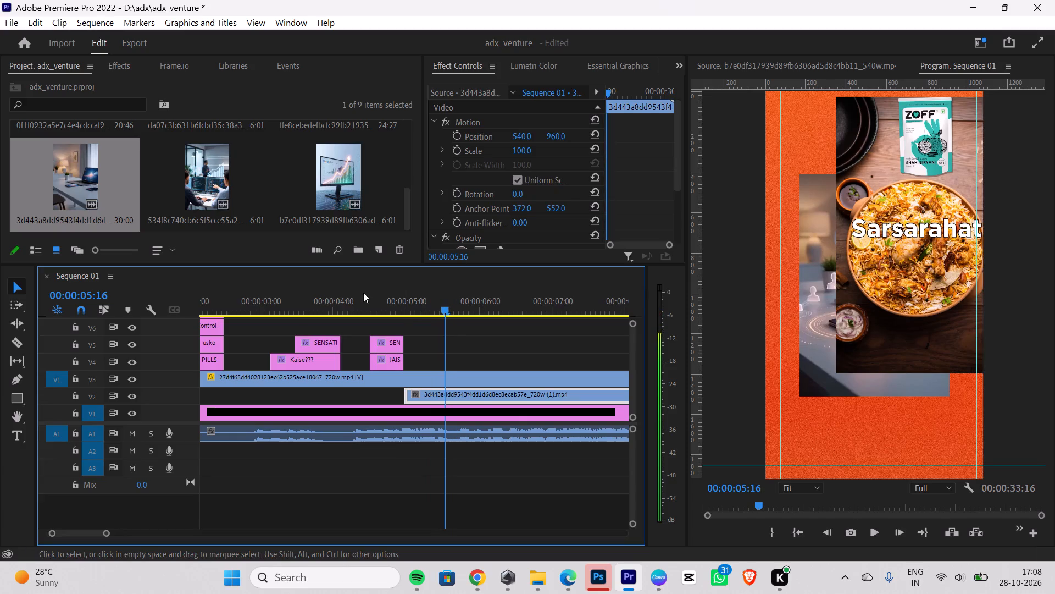
click(23, 345)
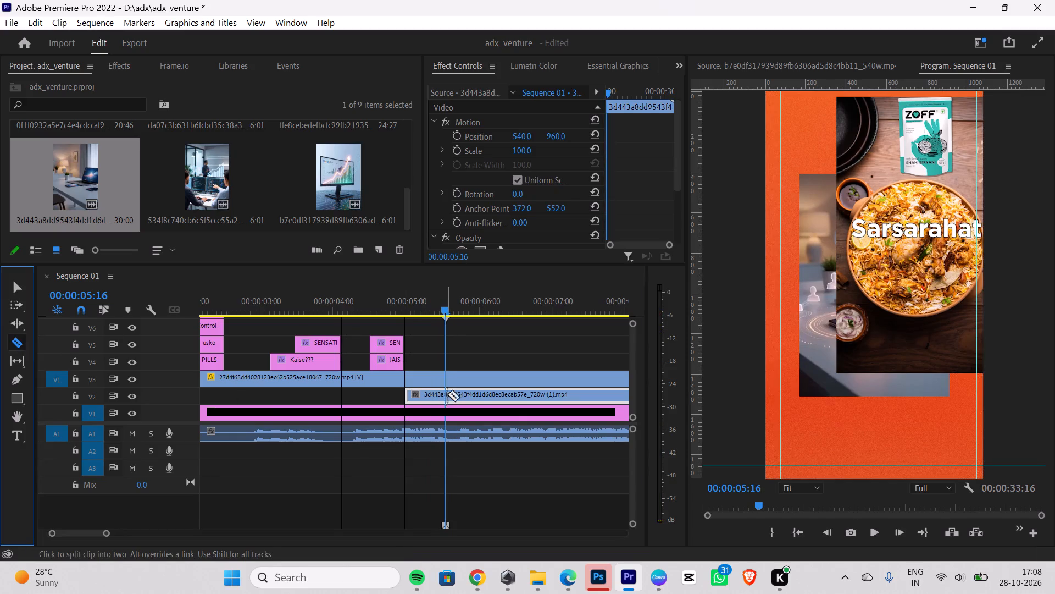
click(445, 393)
click(17, 284)
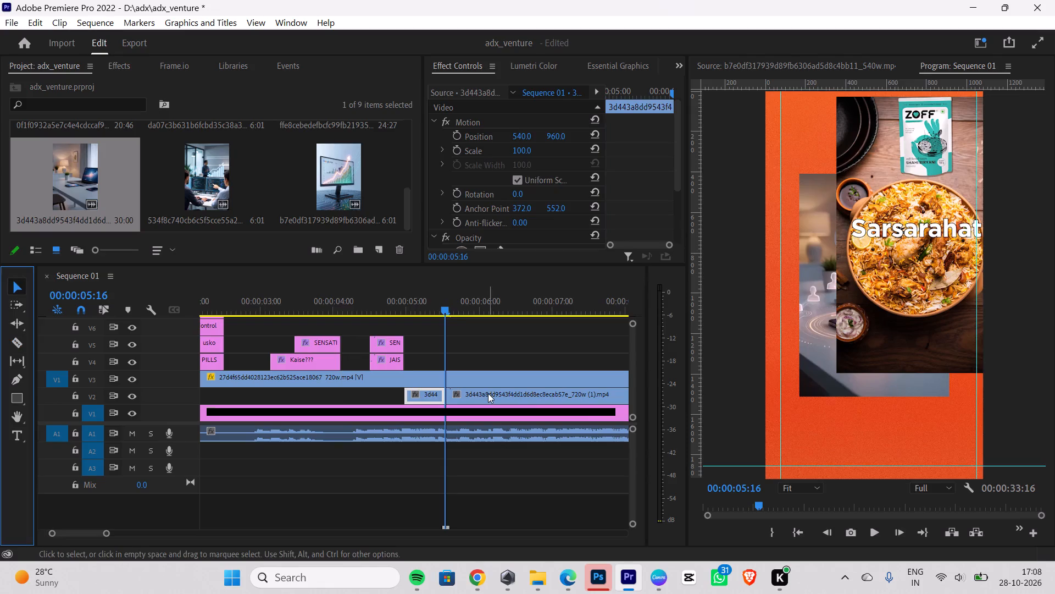
click(488, 393)
key(BackSpace)
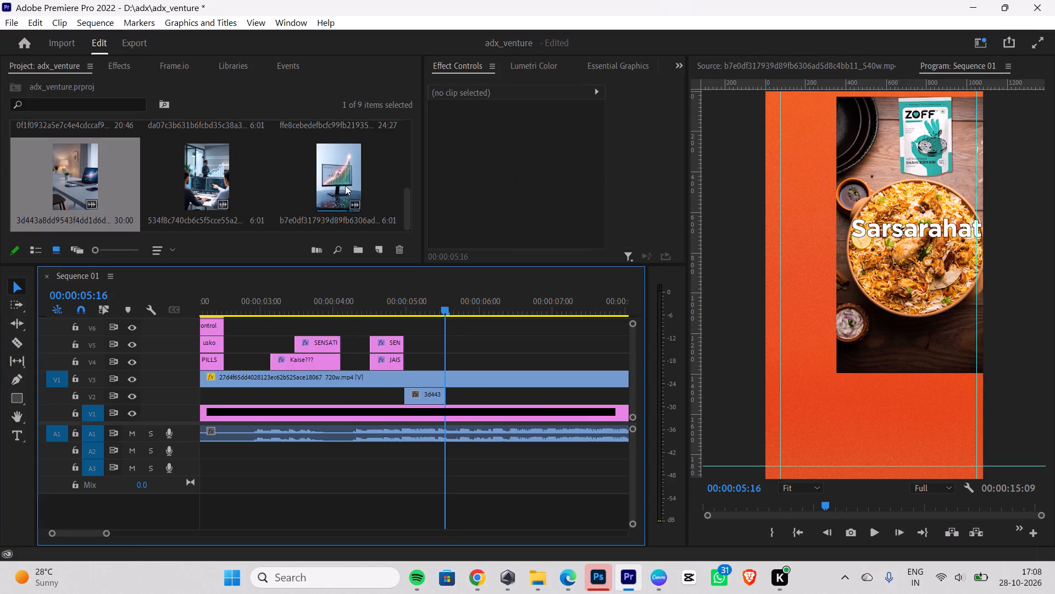
Add the office-meeting clip without its audio to track V2, directly against the laptop clip's end at 00:00:05:16.
drag(216, 171, 474, 371)
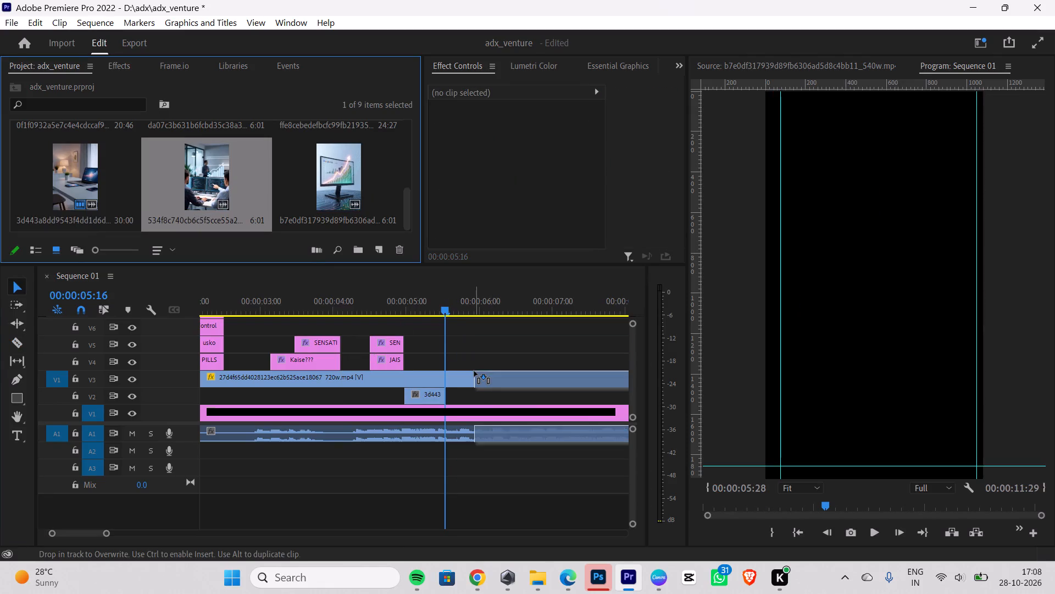
drag(474, 371, 477, 351)
click(488, 466)
key(BackSpace)
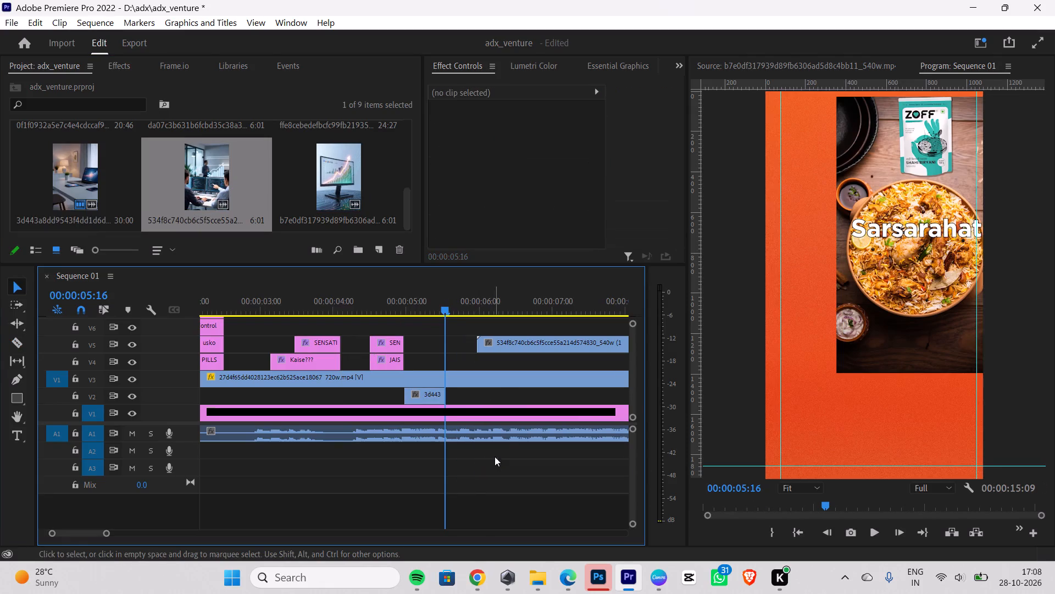
drag(509, 338, 481, 389)
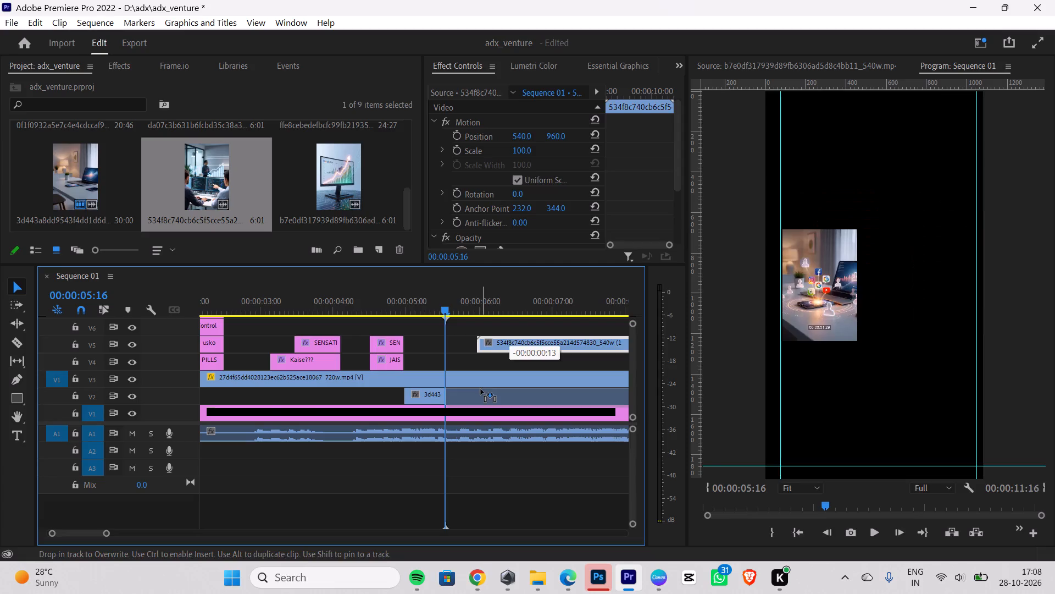
drag(481, 389, 480, 390)
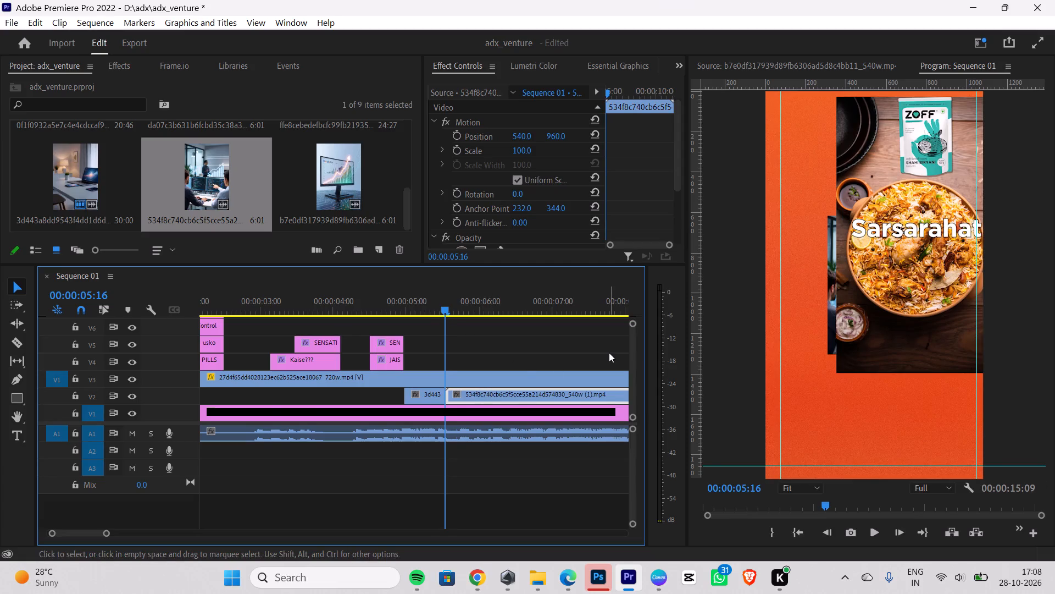
Split the office-meeting clip on V2 at 00:00:06:01 and delete the part after the cut.
key(Right)
key(Right)
key(Right)
key(Right)
key(Right)
key(Right)
key(Right)
key(Right)
key(Right)
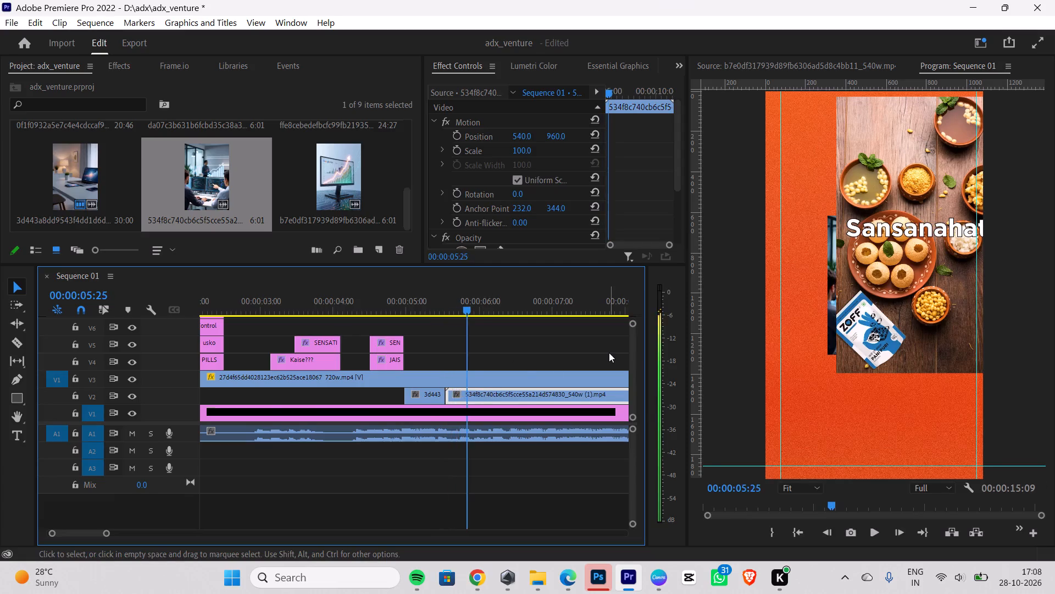
key(Right)
key(Right)
key(Right)
key(Right)
key(Right)
key(Right)
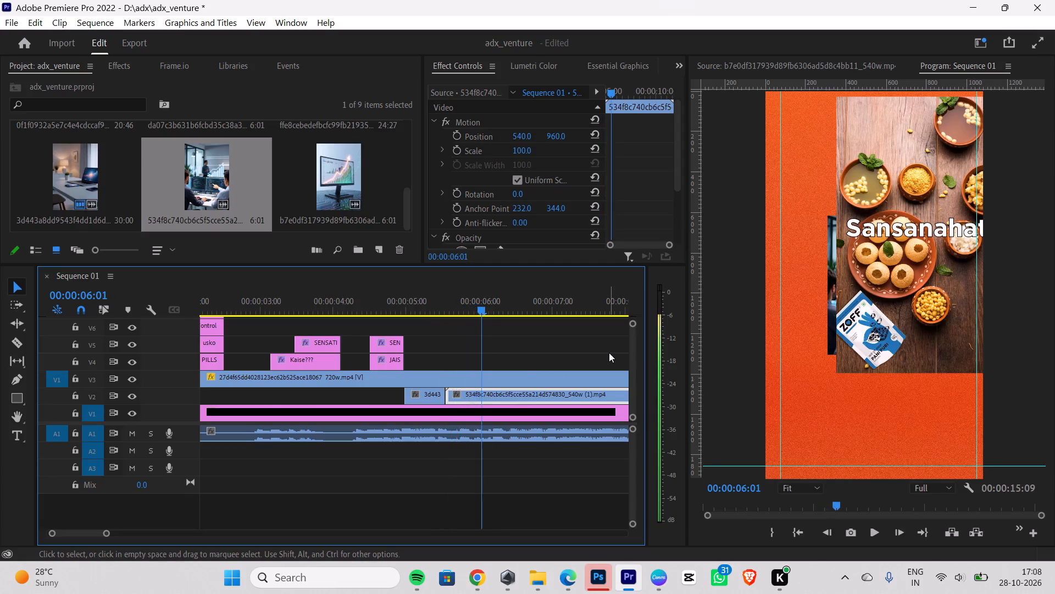
key(Right)
key(Left)
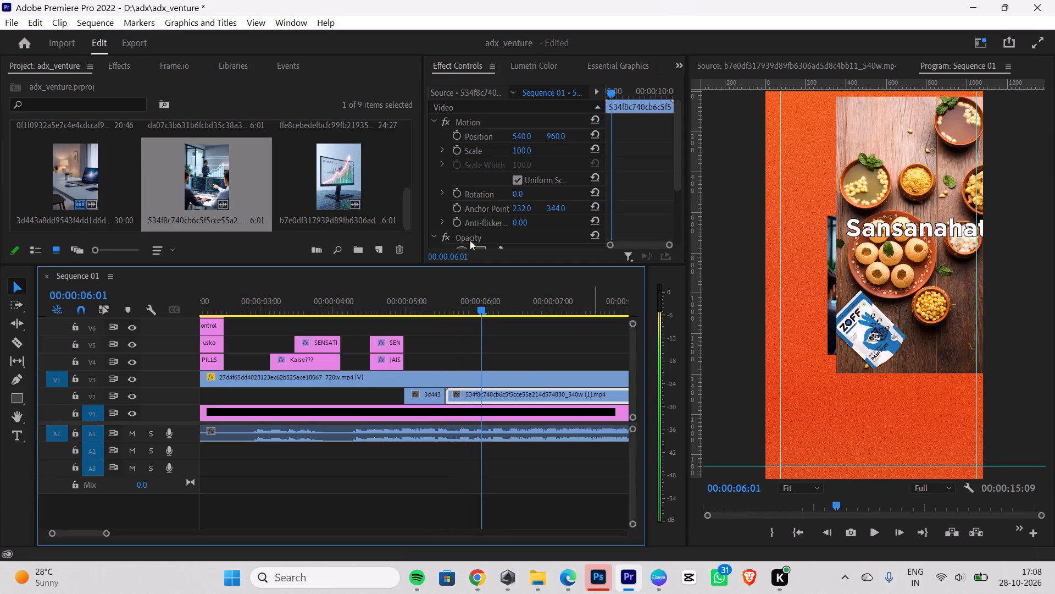
click(19, 347)
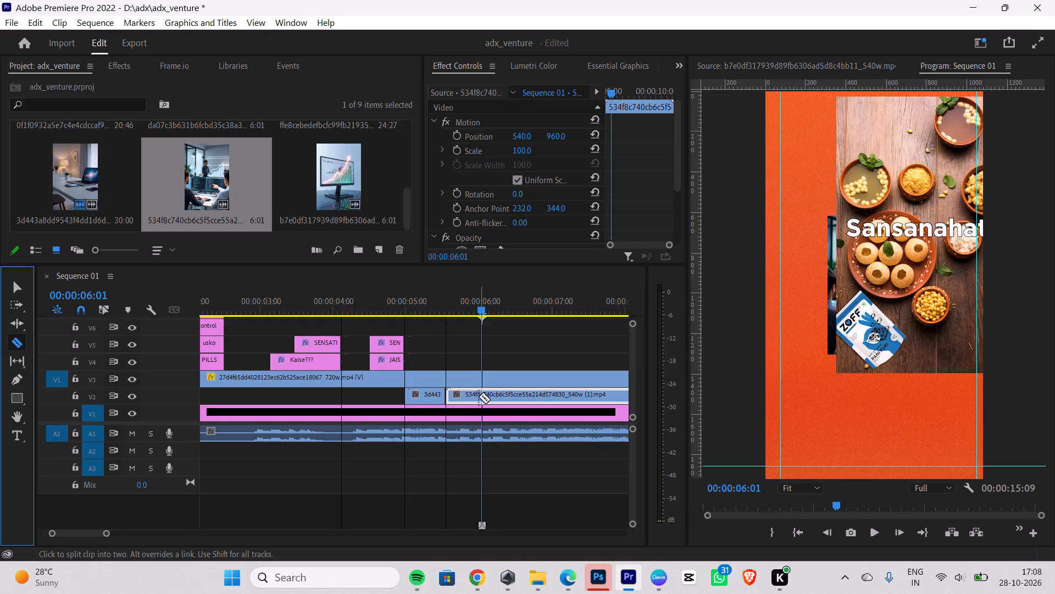
click(482, 395)
click(14, 283)
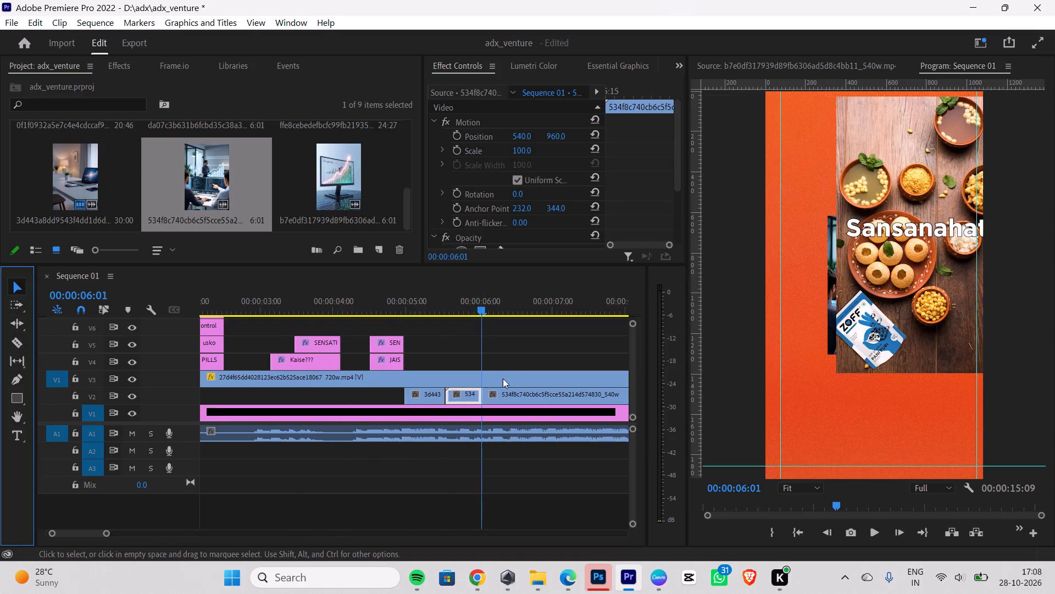
click(499, 396)
key(BackSpace)
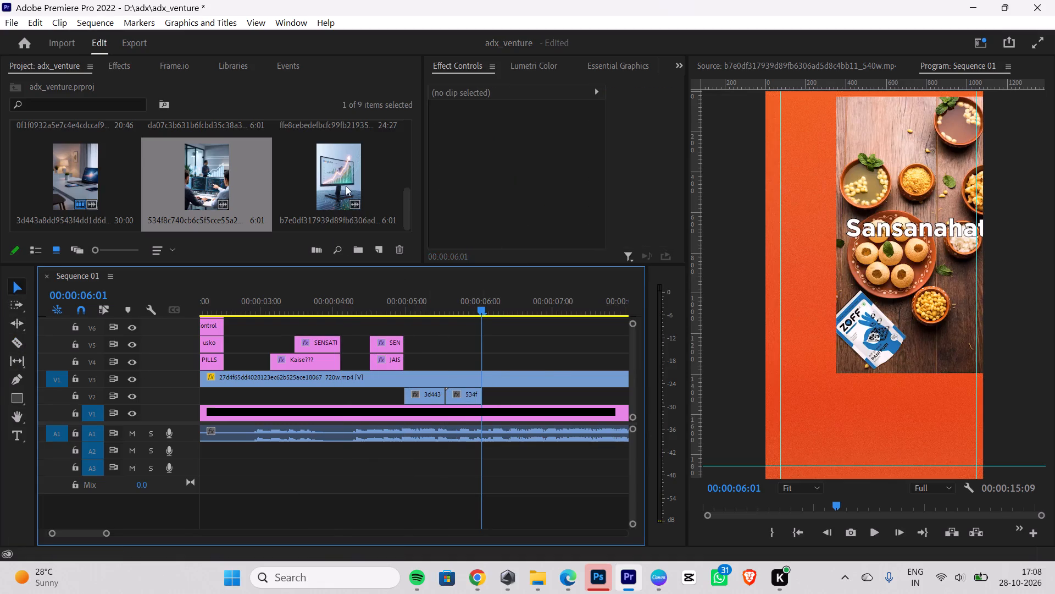
Add the Google Ads monitor clip without its audio to track V2, directly against the office-meeting clip's end at 00:00:06:01.
click(343, 168)
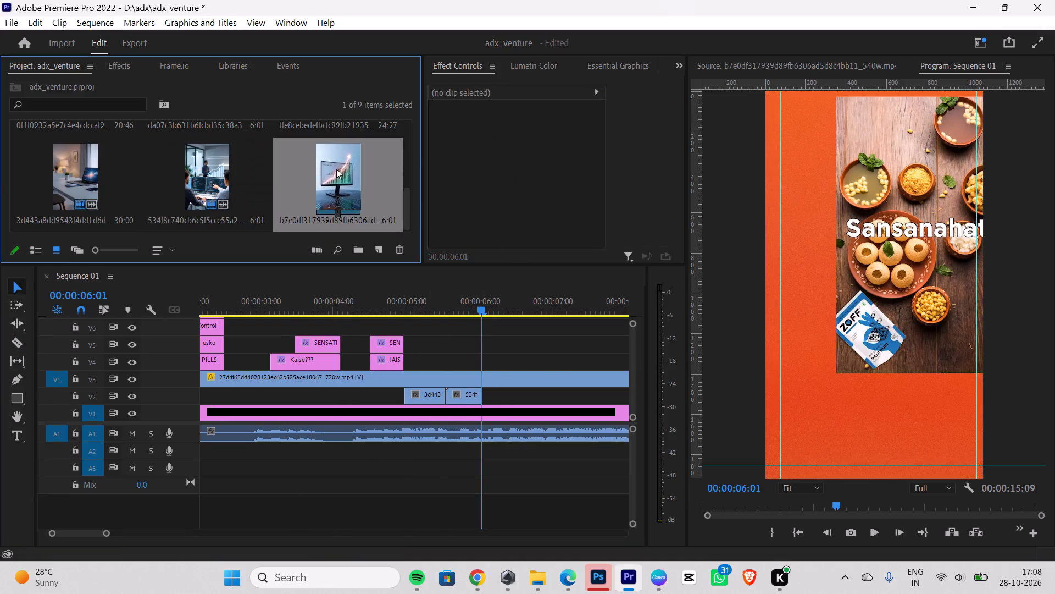
drag(336, 169, 503, 324)
drag(340, 189, 491, 345)
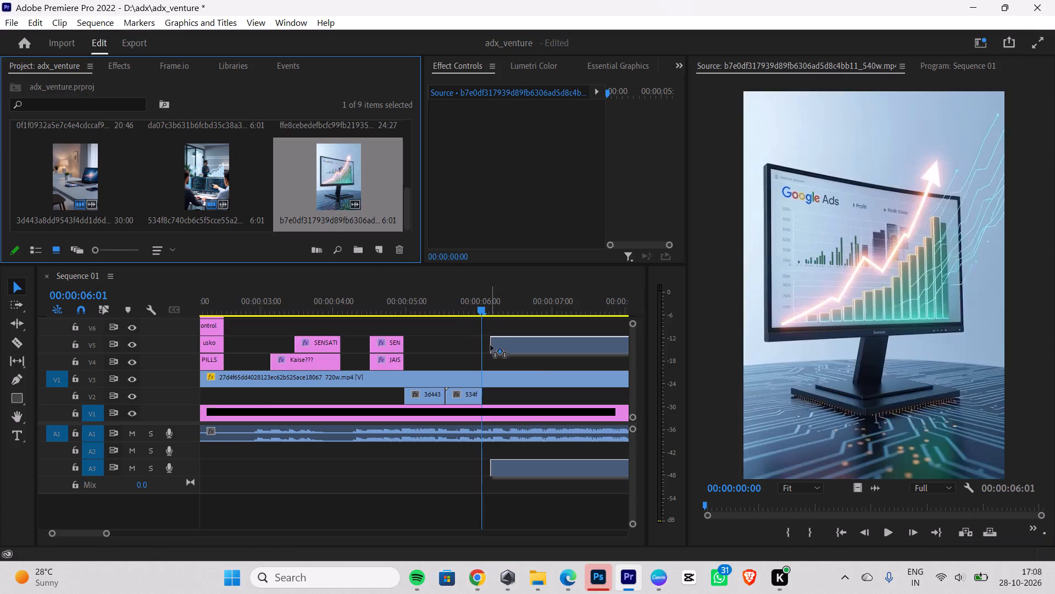
drag(491, 345, 491, 347)
click(536, 466)
key(BackSpace)
drag(524, 340, 514, 392)
click(507, 374)
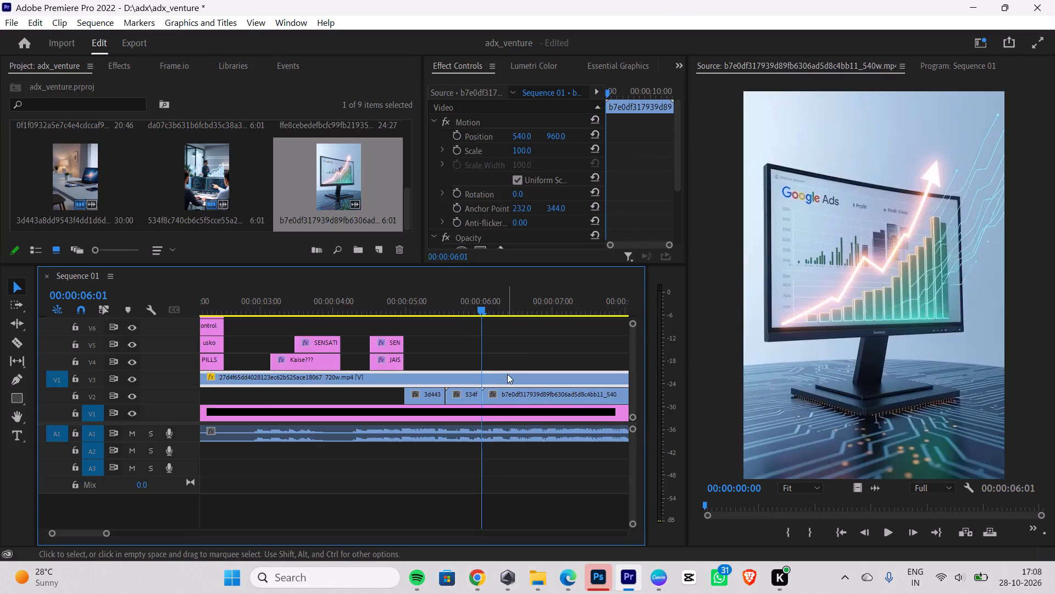
Split the Google Ads monitor clip on V2 at 00:00:06:15, where the reference's "Gudhgudahat" shot ends, and delete the part after the cut.
drag(481, 305, 459, 311)
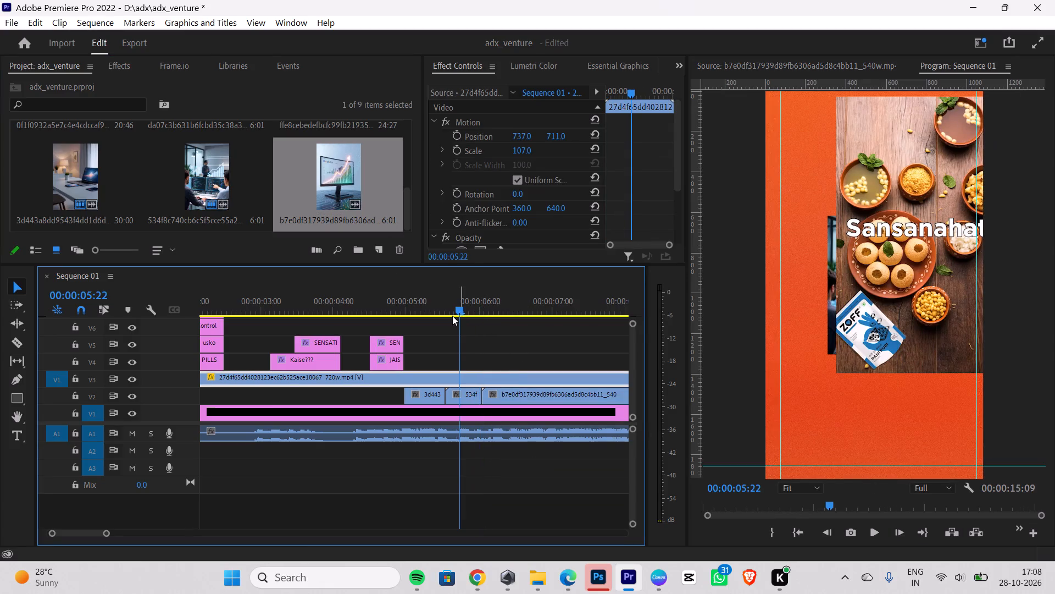
key(Right)
key(Right)
key(Right)
key(Right)
key(Right)
key(Right)
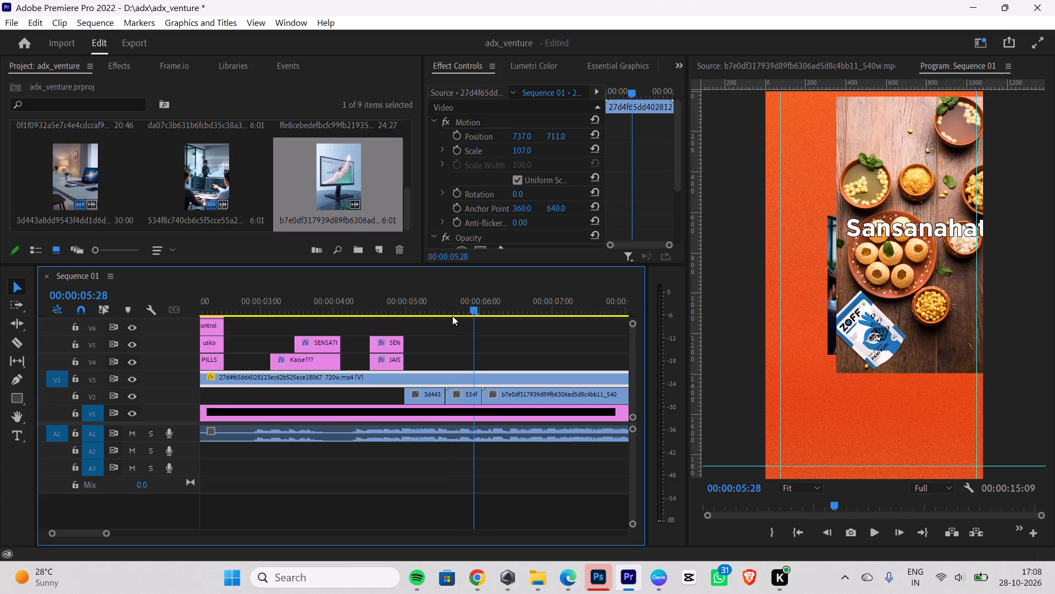
key(Right)
key(Right)
key(Right)
key(Right)
key(Right)
key(Right)
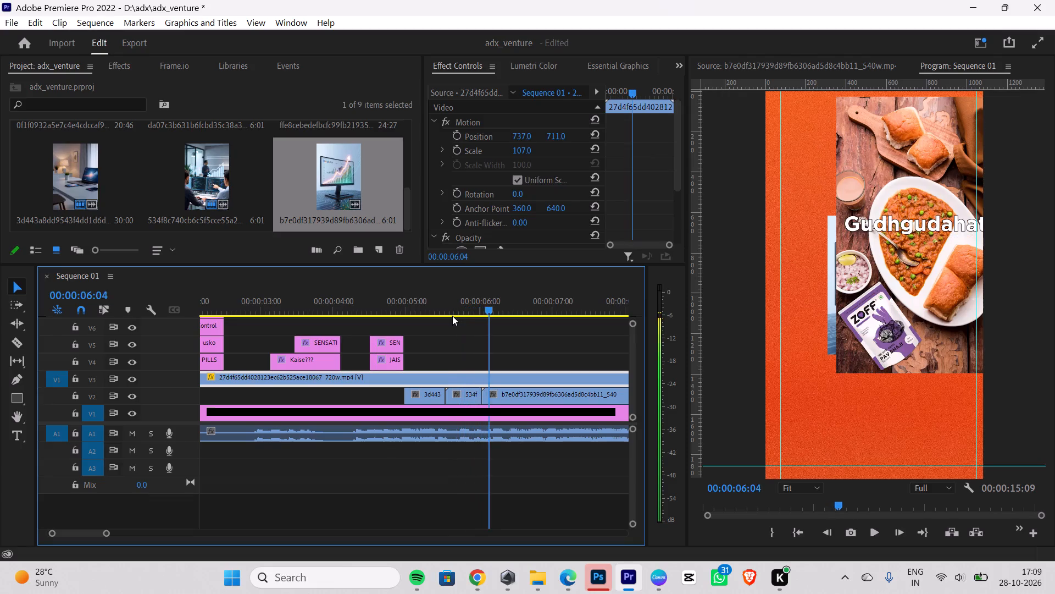
key(Right)
key(Right)
key(Right)
key(Right)
key(Right)
key(Right)
key(Right)
key(Right)
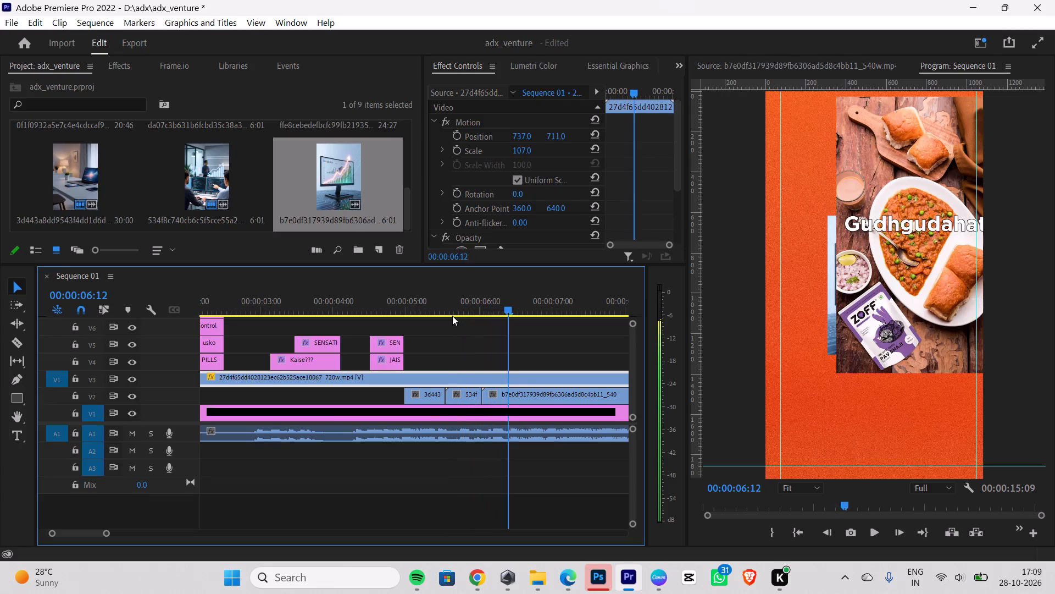
key(Right)
key(Right)
key(Right)
key(Right)
key(Left)
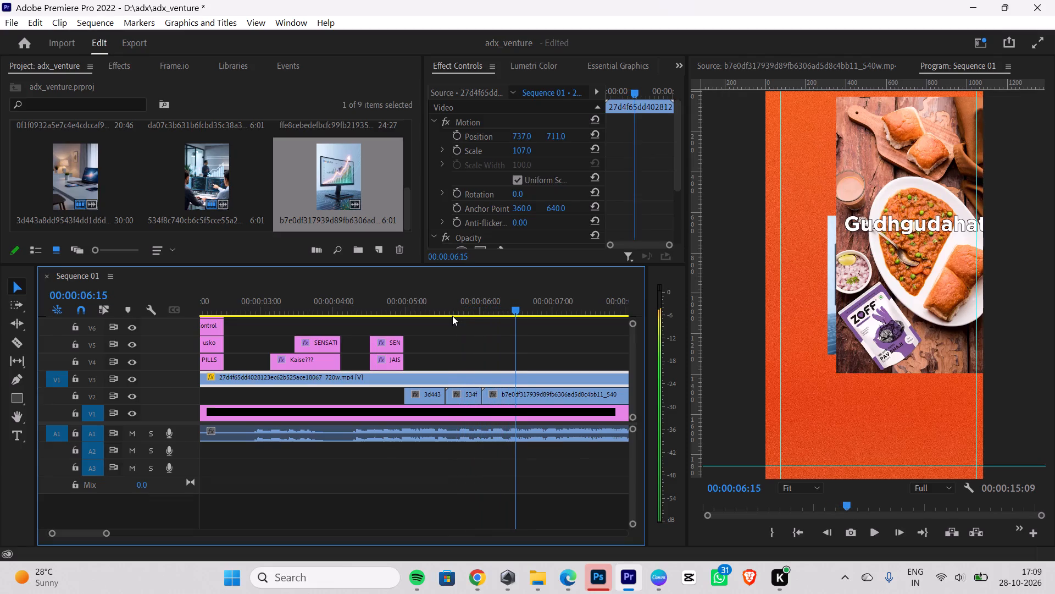
click(24, 337)
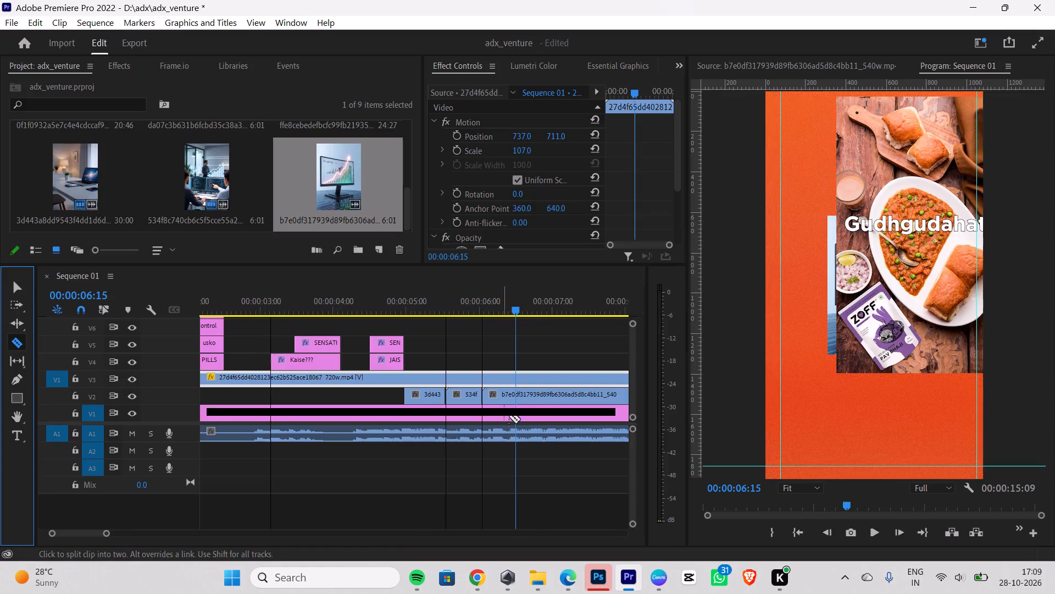
click(517, 392)
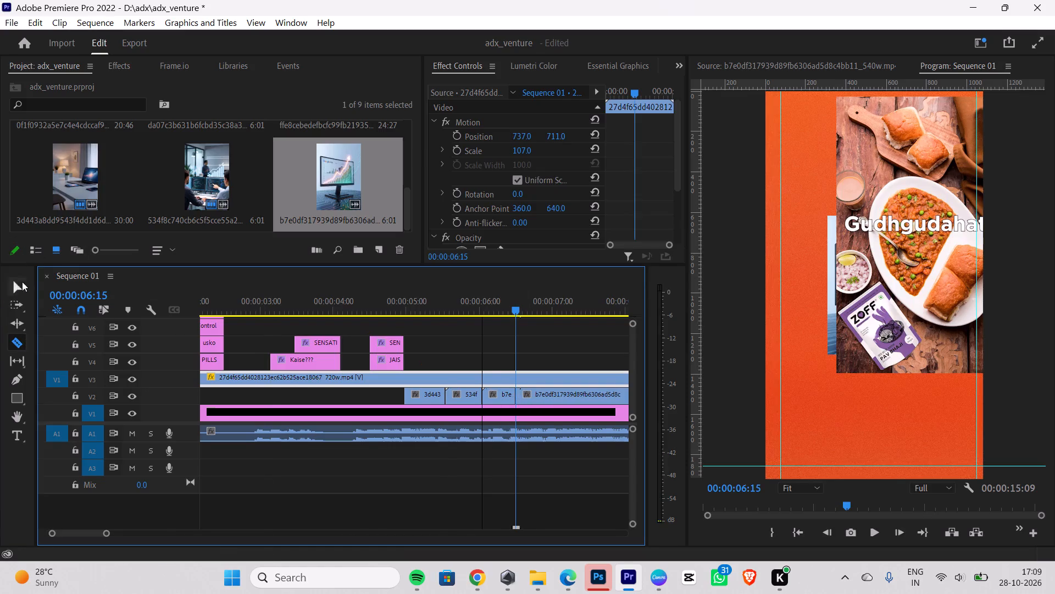
click(21, 290)
click(585, 395)
key(BackSpace)
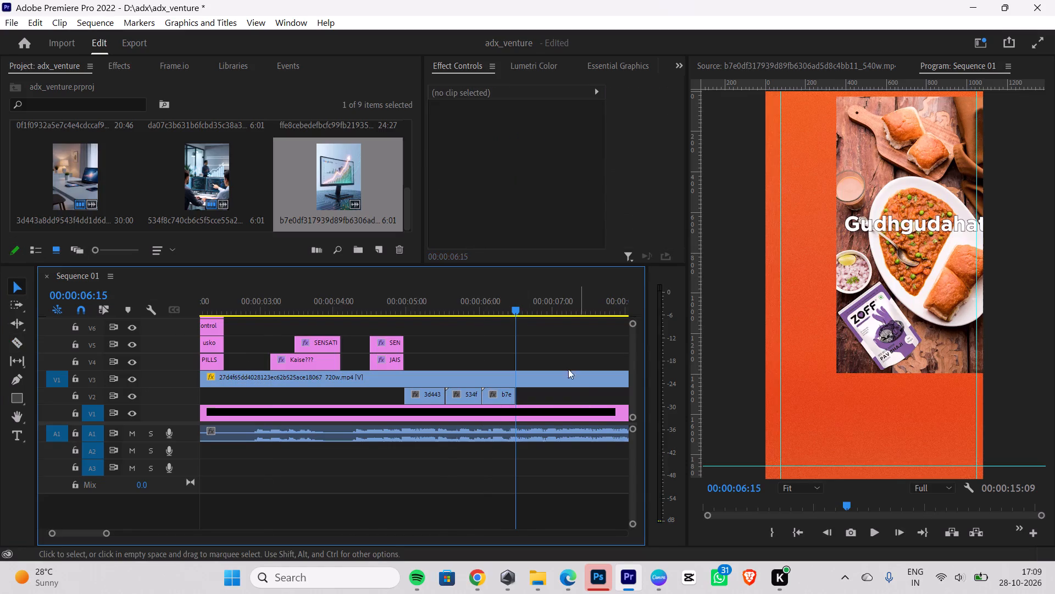
Add the da07c3b631b6 social-media collage clip without its audio to track V2, directly against the Google Ads clip's end at 00:00:06:15.
scroll(189, 193, up, 2)
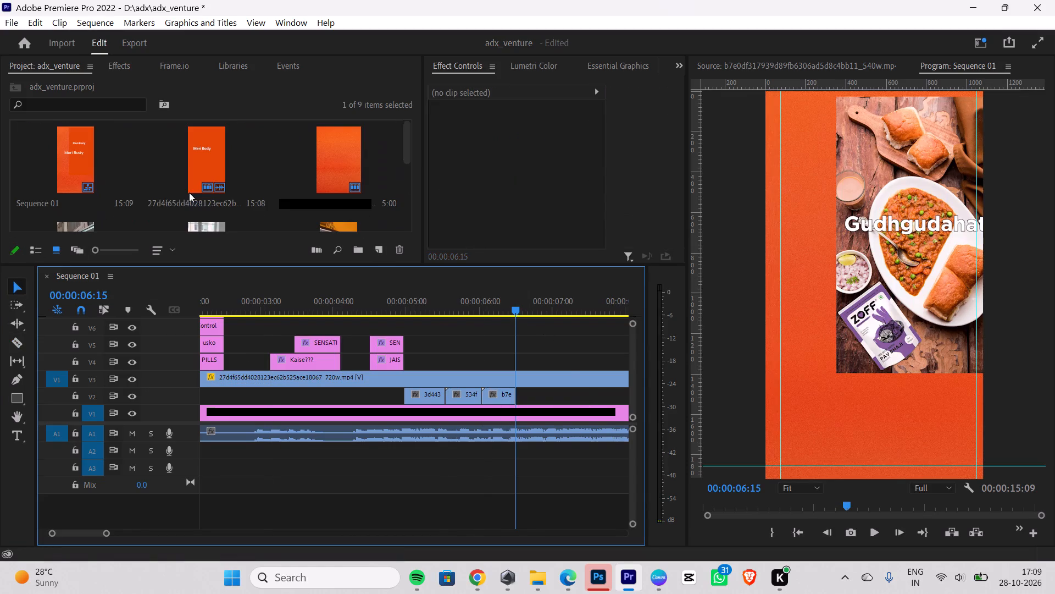
scroll(246, 190, down, 1)
drag(207, 158, 426, 262)
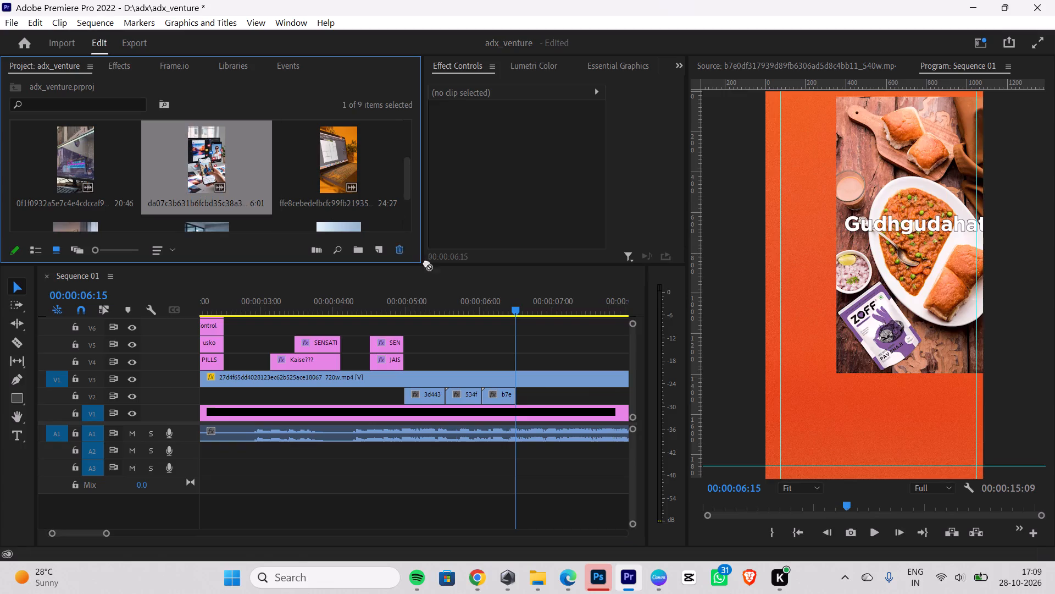
drag(426, 262, 524, 347)
click(570, 468)
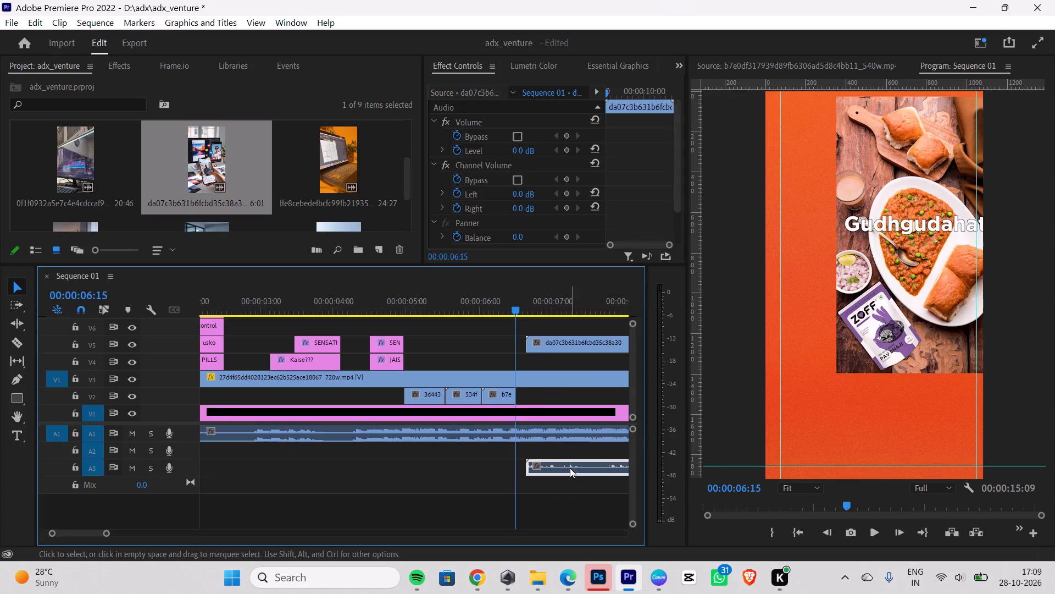
key(BackSpace)
drag(553, 342, 548, 388)
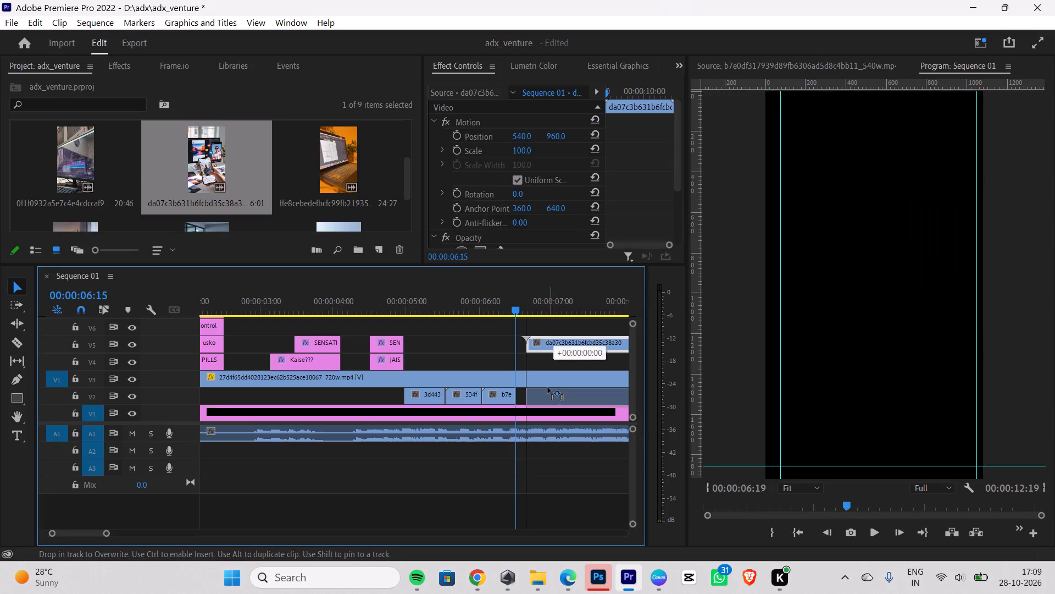
drag(548, 388, 546, 388)
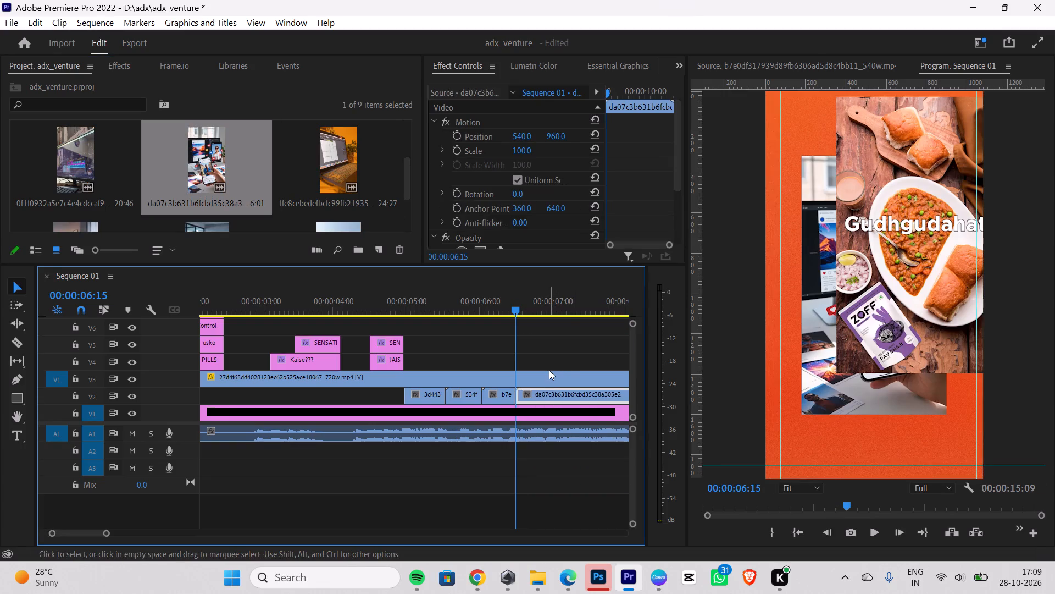
Split the social-media collage clip on V2 at 00:00:07:01, the last frame of the reference's "Dagamaghat" shot, and delete the remainder.
key(Right)
key(Right)
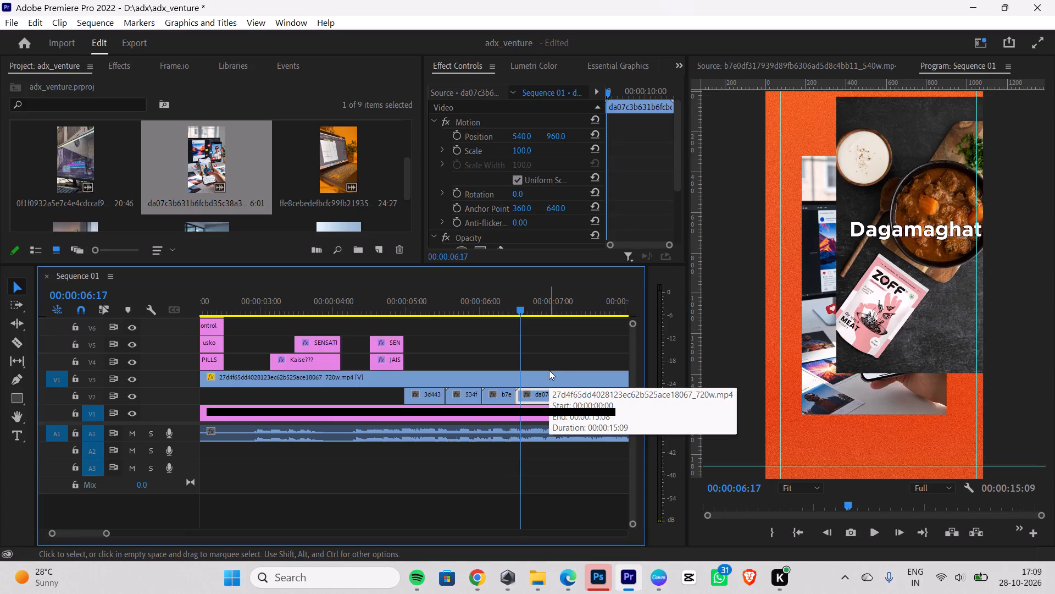
key(Left)
key(Left)
key(Left)
key(Left)
key(Left)
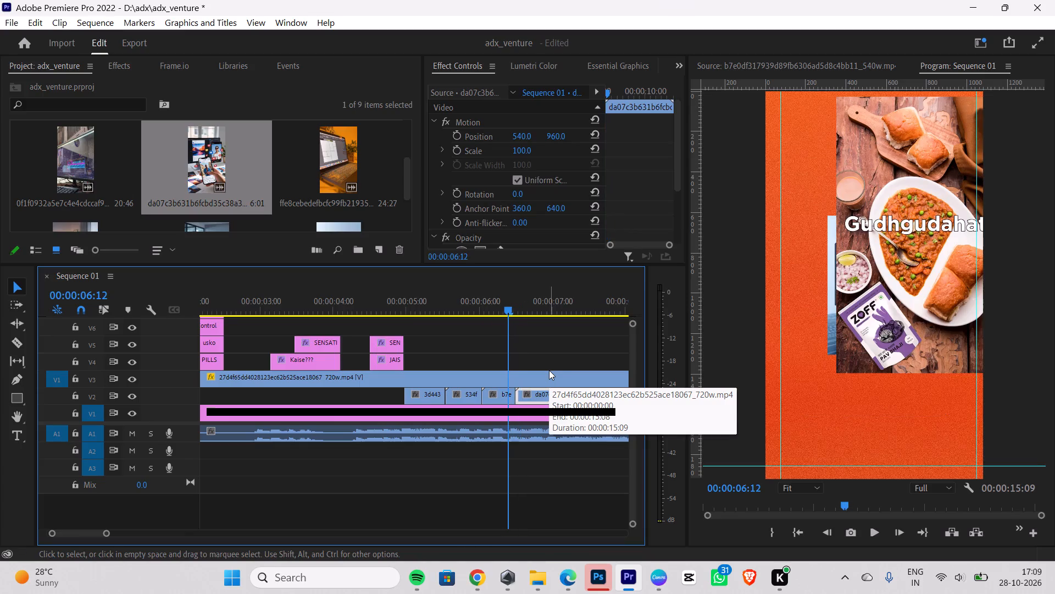
key(Right)
key(Right)
key(Right)
key(Right)
key(Right)
key(Right)
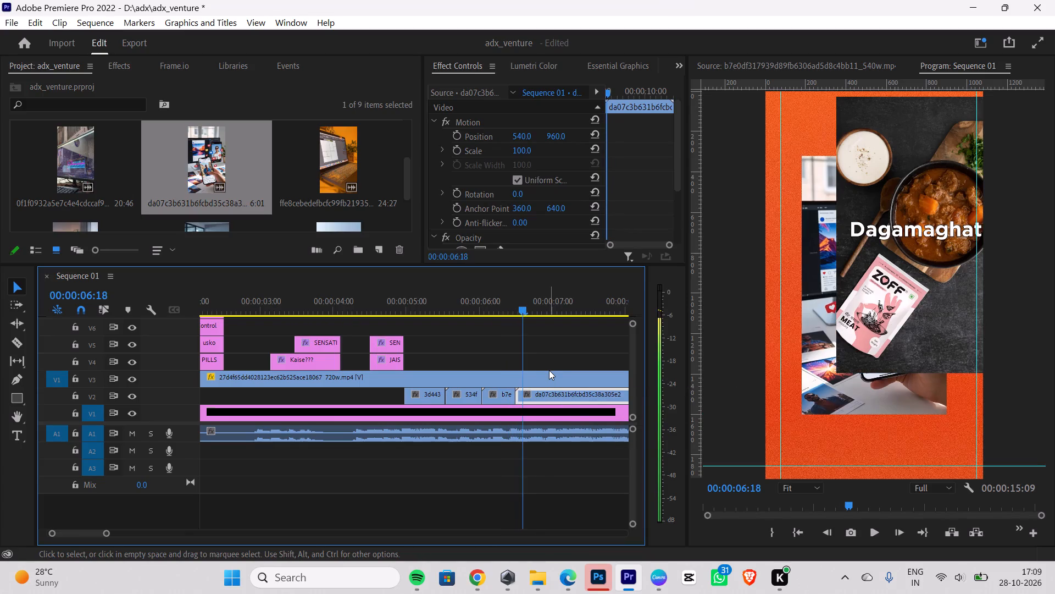
key(Right)
key(Right)
key(Right)
key(Right)
key(Right)
key(Right)
key(Right)
key(Right)
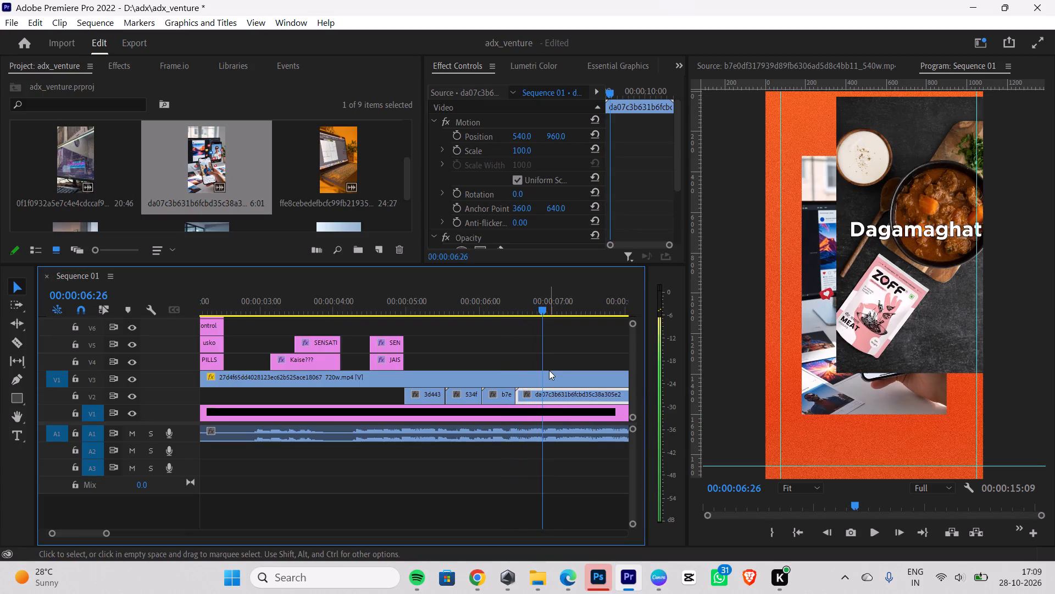
key(Right)
key(Right)
key(Right)
key(Right)
key(Right)
key(Right)
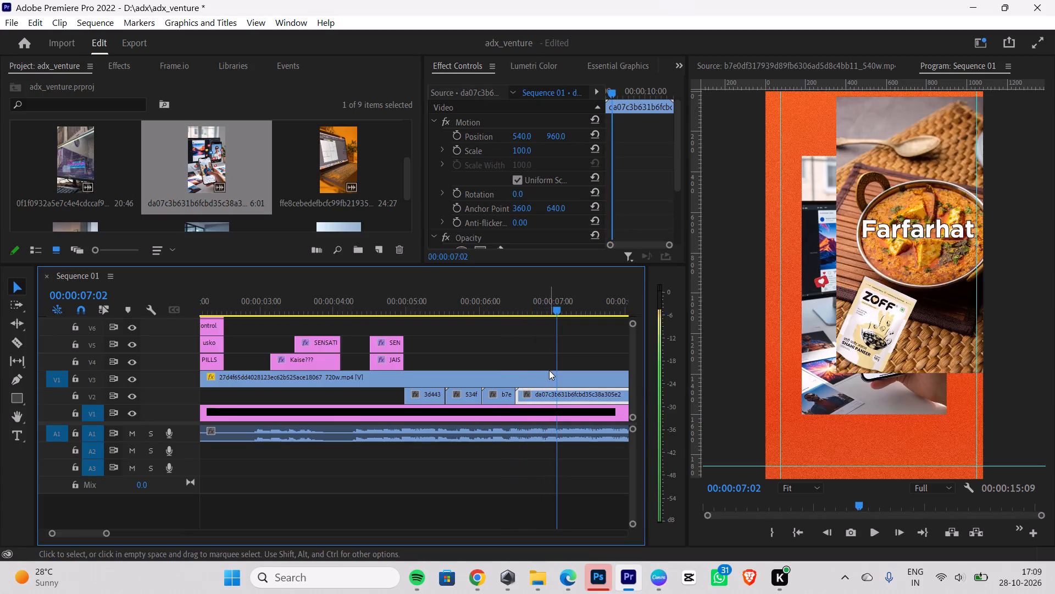
key(Left)
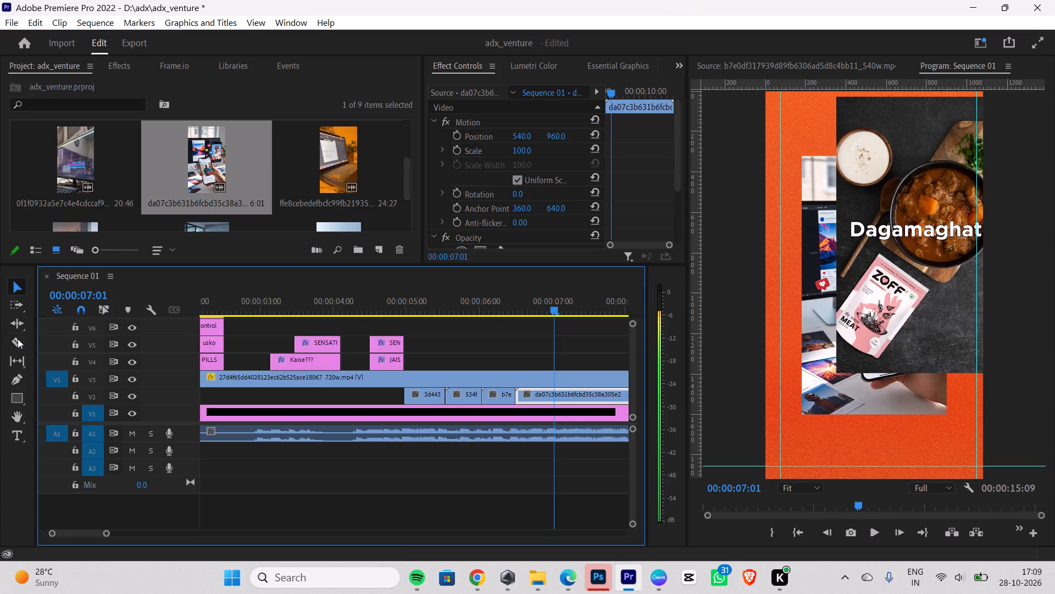
click(18, 339)
click(556, 396)
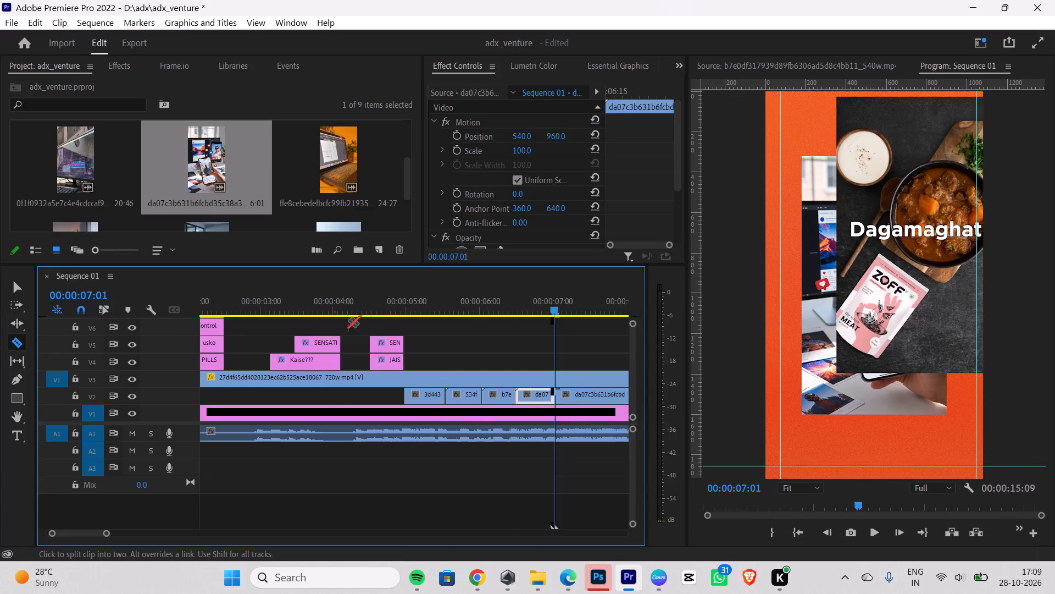
click(18, 289)
click(592, 399)
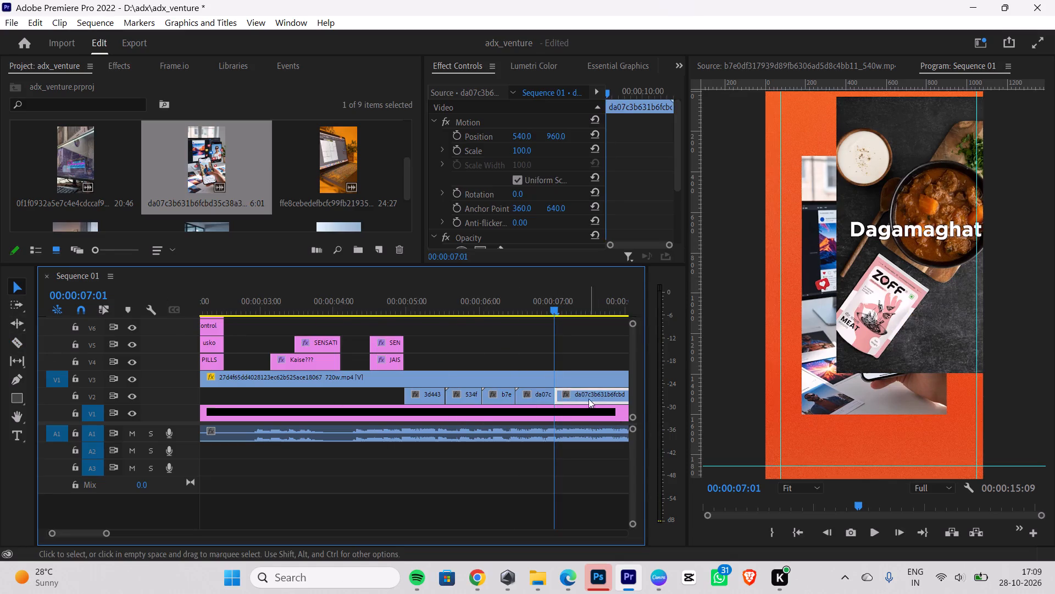
key(BackSpace)
Add the orange-toned laptop clip ffe8cebedefb without its audio to track V2, directly against the social-media clip's end at 00:00:07:01.
drag(337, 150, 573, 355)
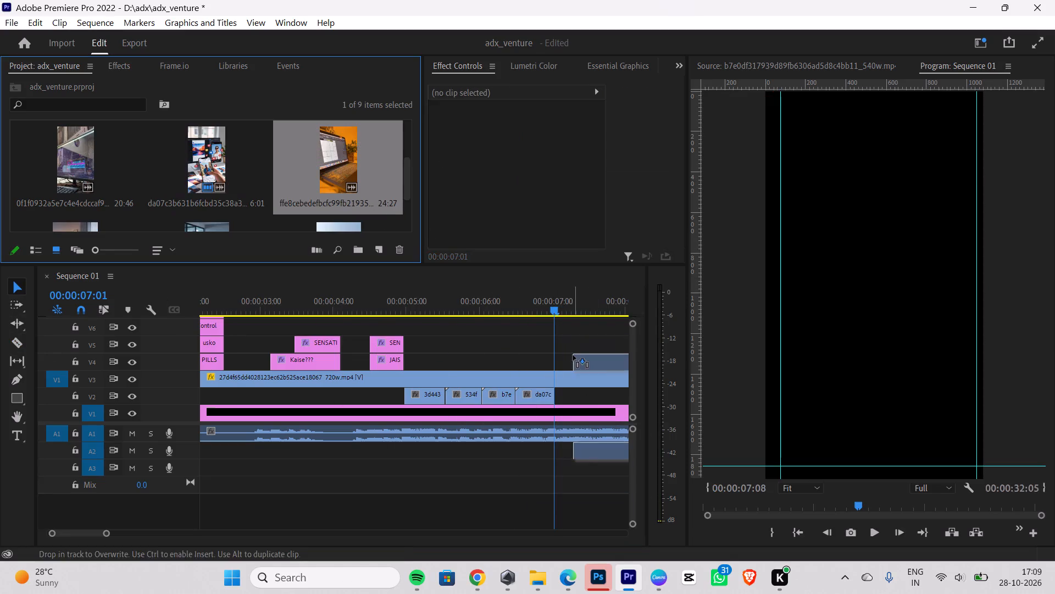
drag(573, 355, 575, 355)
click(618, 449)
key(BackSpace)
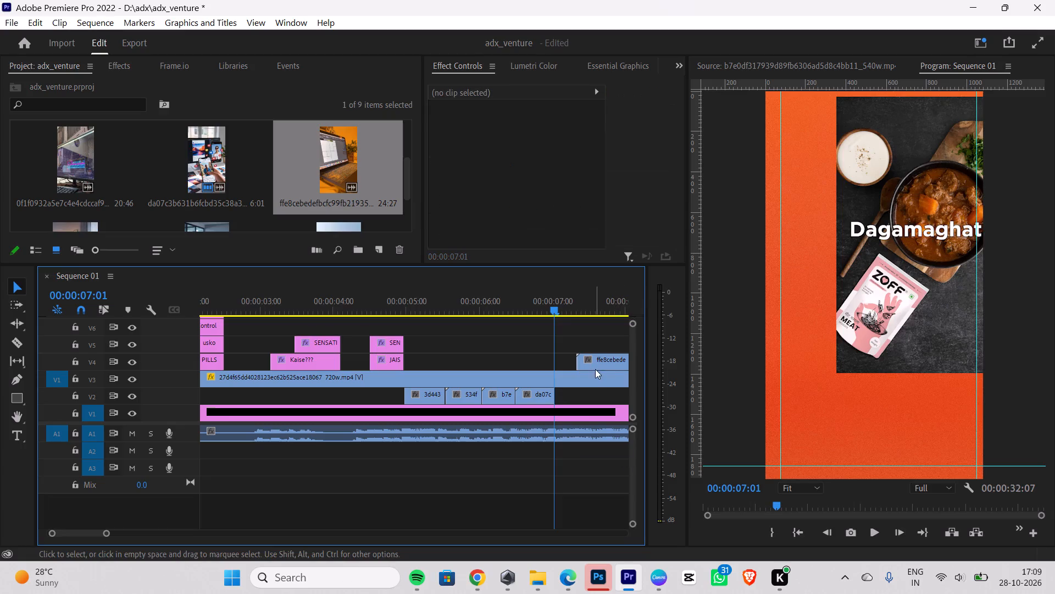
drag(596, 357, 580, 391)
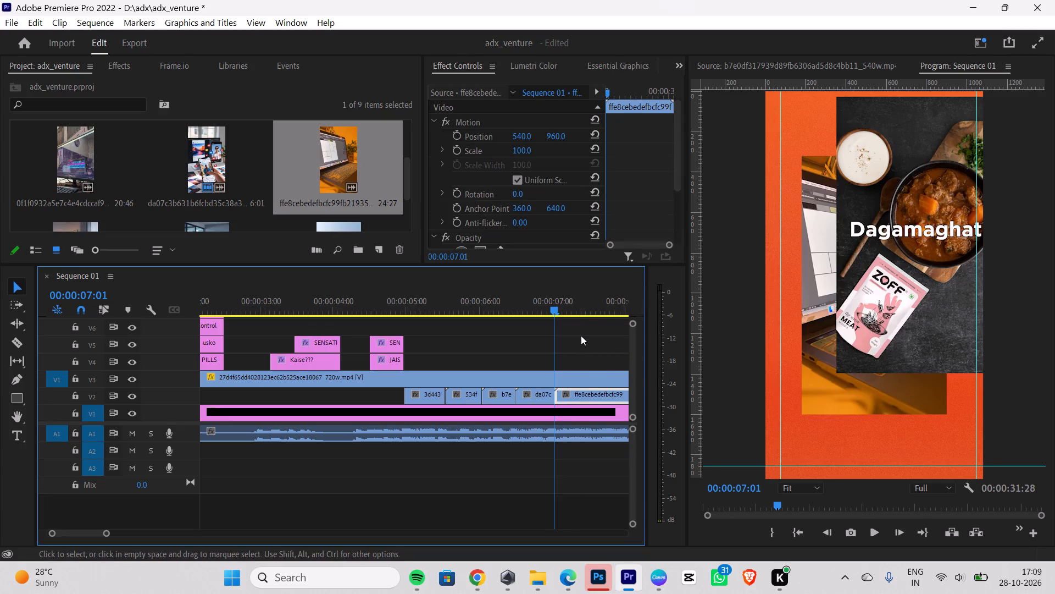
Split the orange-toned laptop clip on V2 at 00:00:07:11, the last frame of the reference's "Farfarhat" shot, and delete the remainder.
key(Right)
key(Right)
key(Right)
key(Right)
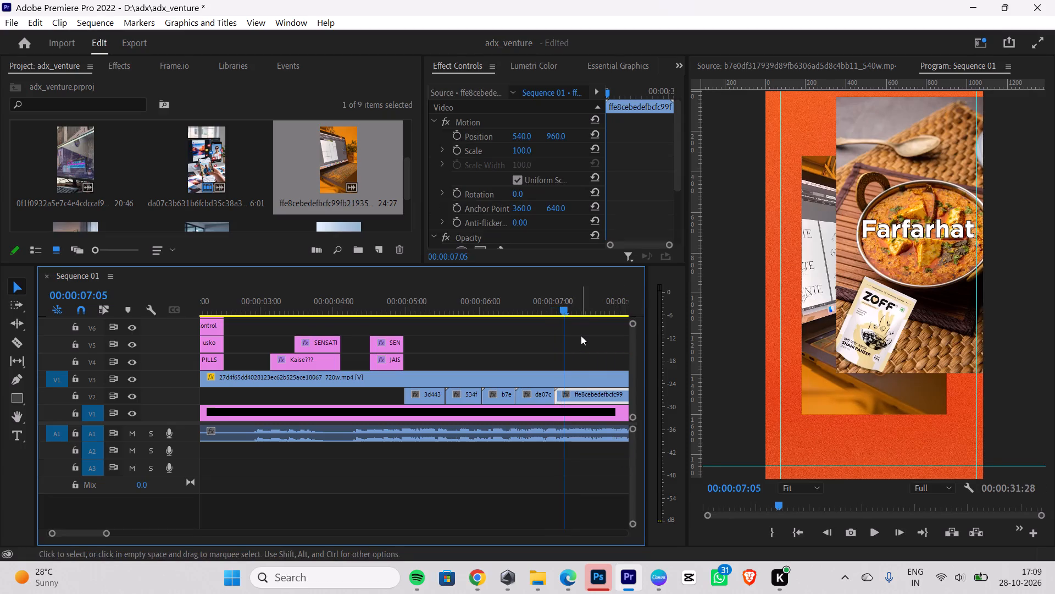
key(Right)
key(Right)
key(Right)
key(Right)
key(Right)
key(Right)
key(Right)
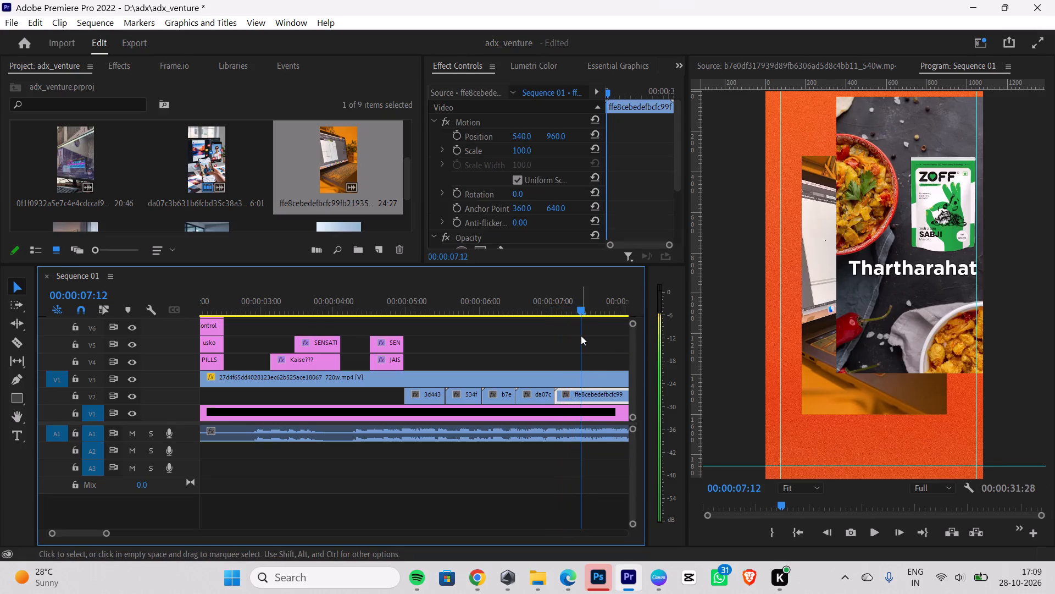
key(Left)
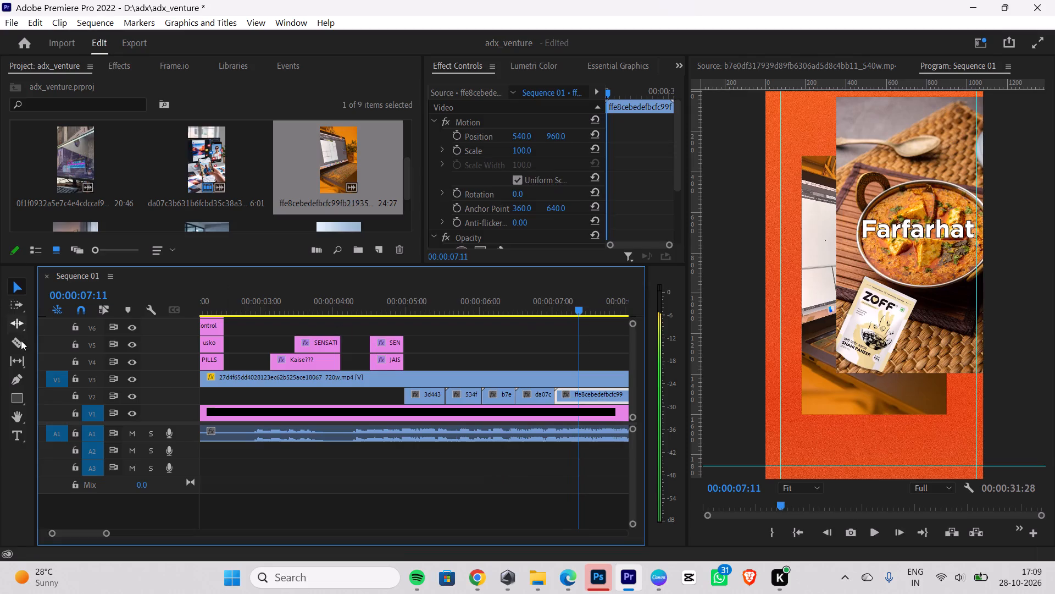
click(16, 345)
click(578, 393)
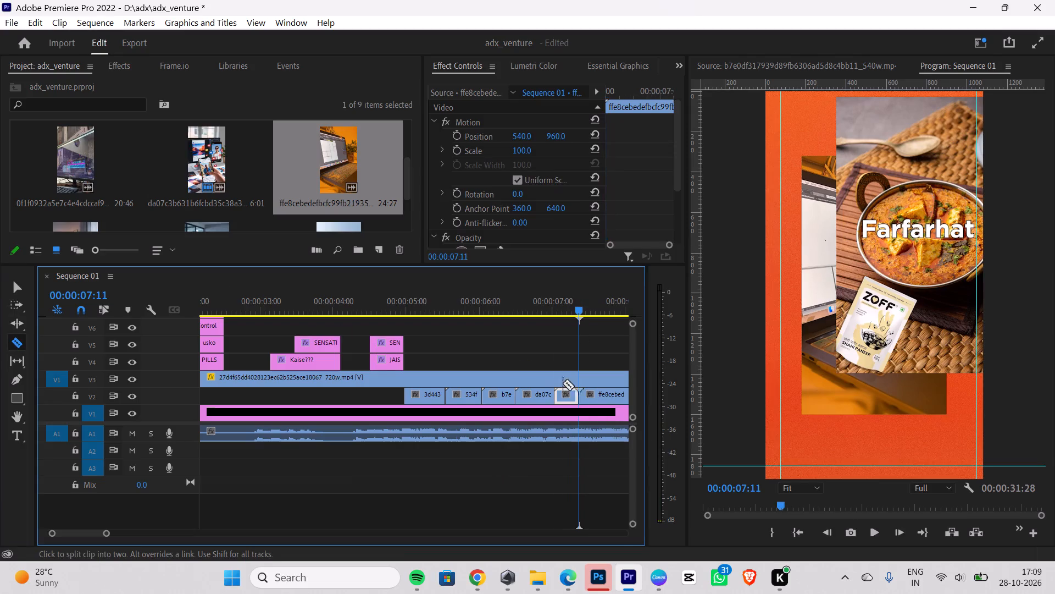
click(20, 288)
click(604, 394)
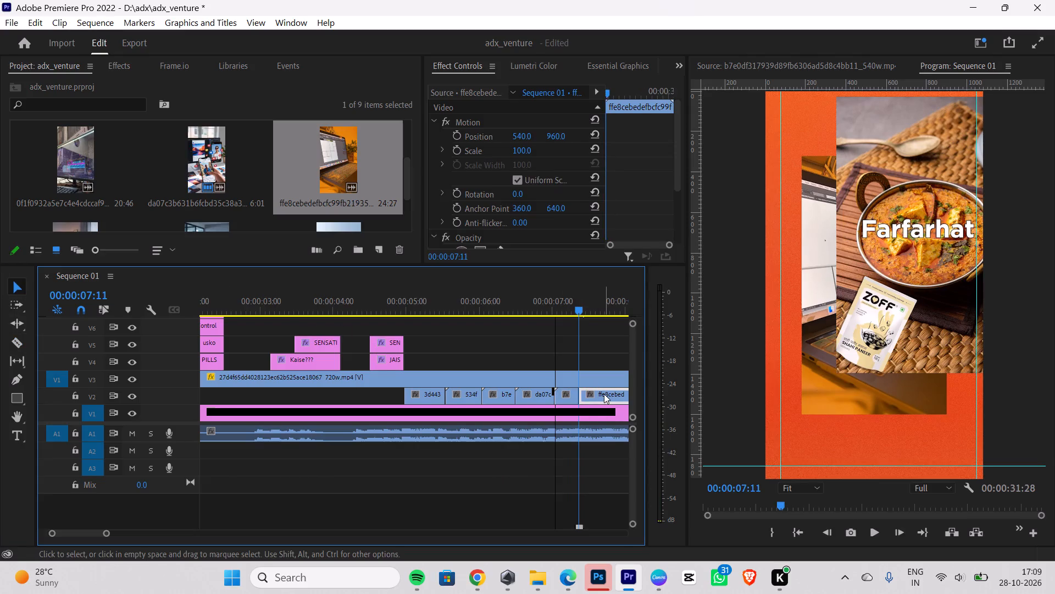
key(BackSpace)
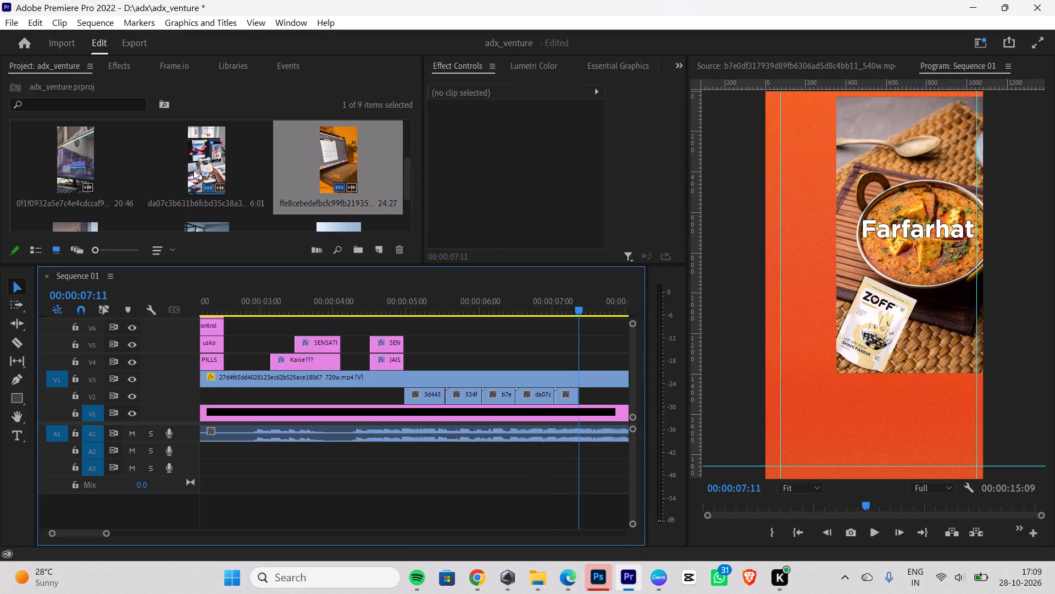
Add the video-editing monitor clip 0f1f0932a5e7 without its audio to track V2, directly against the orange-toned laptop clip's end at 00:00:07:11.
drag(71, 158, 557, 345)
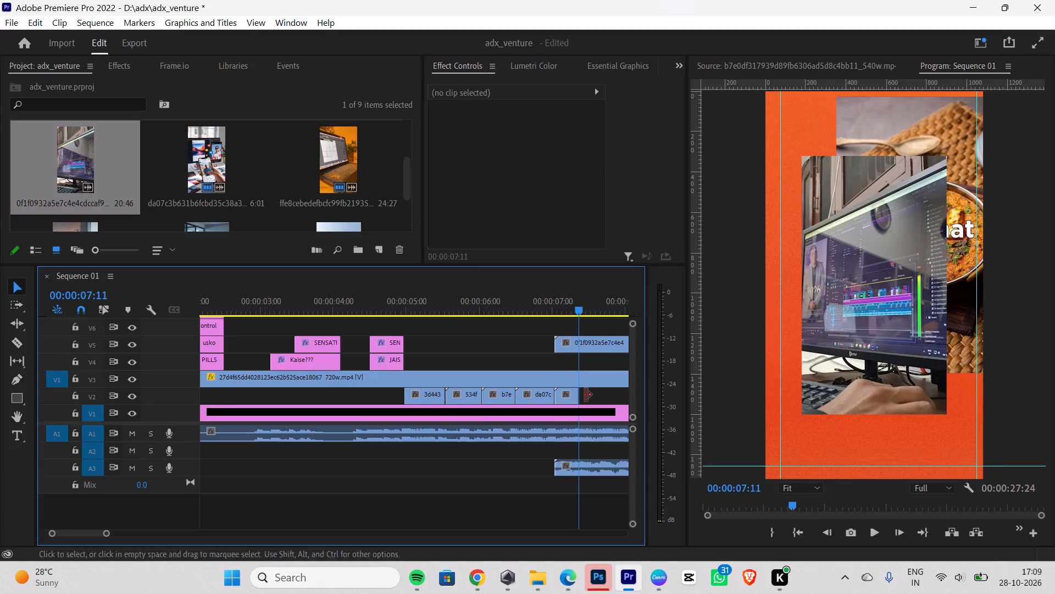
click(597, 469)
key(BackSpace)
drag(585, 337, 617, 391)
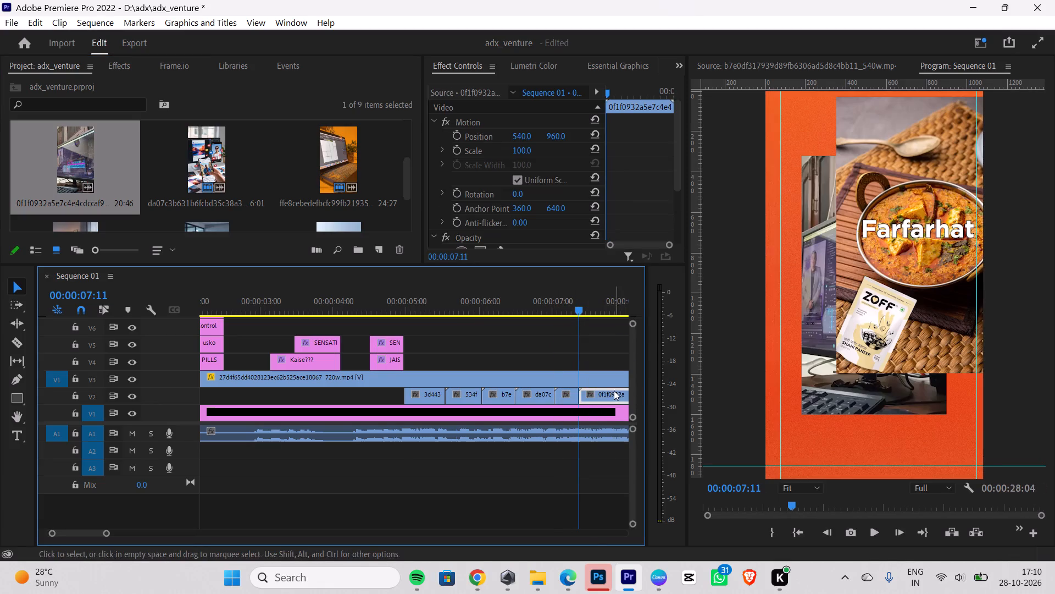
Split the video-editing monitor clip on V2 at 00:00:07:26, the last frame of the reference's "Thartharahat" shot, and delete the remainder.
key(Right)
key(Right)
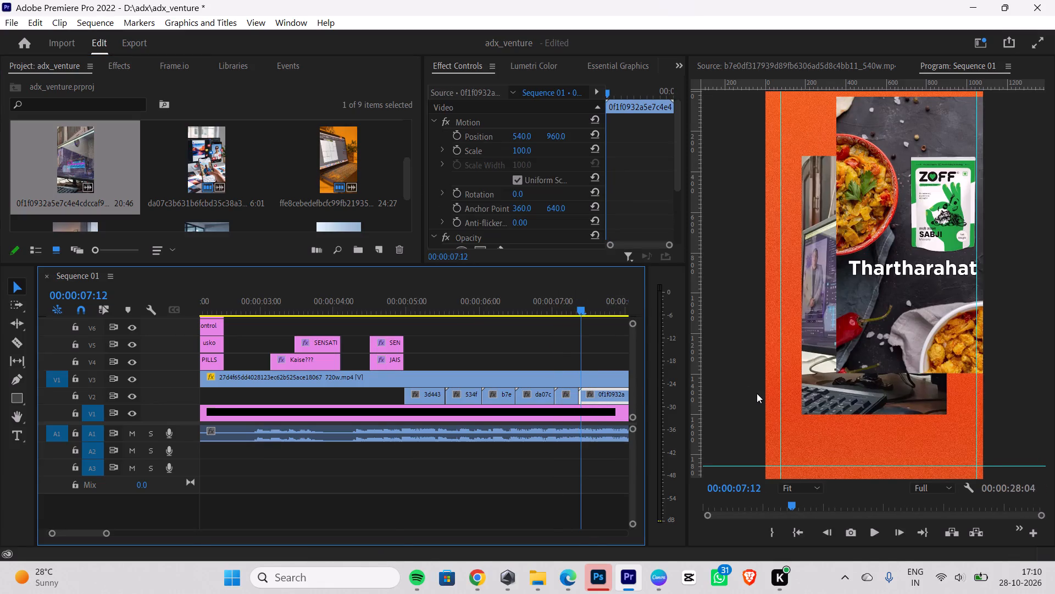
key(Right)
key(Right)
key(Right)
key(Right)
key(Right)
key(Right)
key(Right)
key(Right)
key(Right)
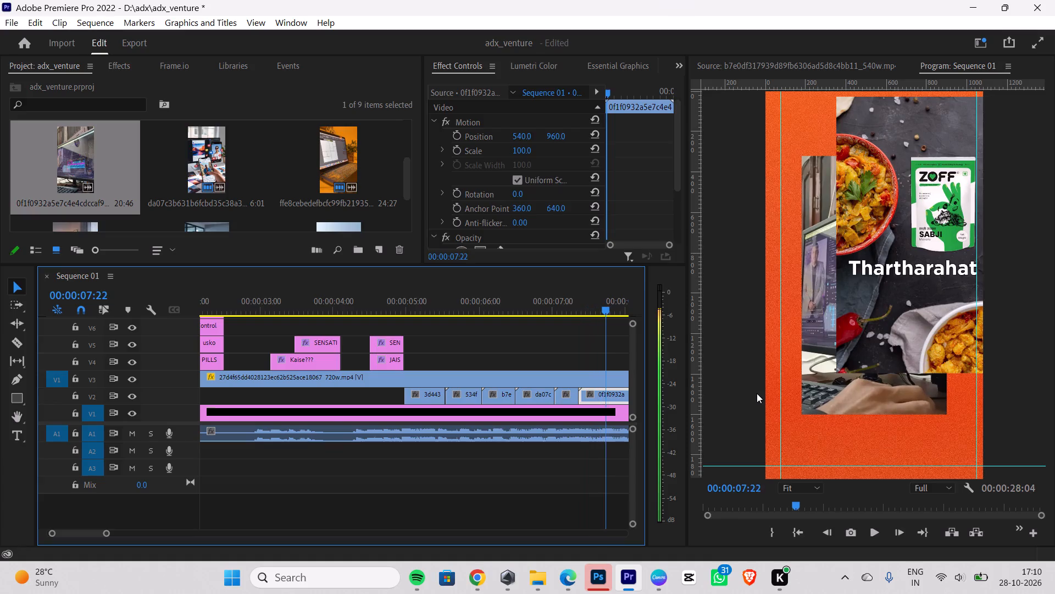
key(Right)
key(Right)
key(Right)
key(Right)
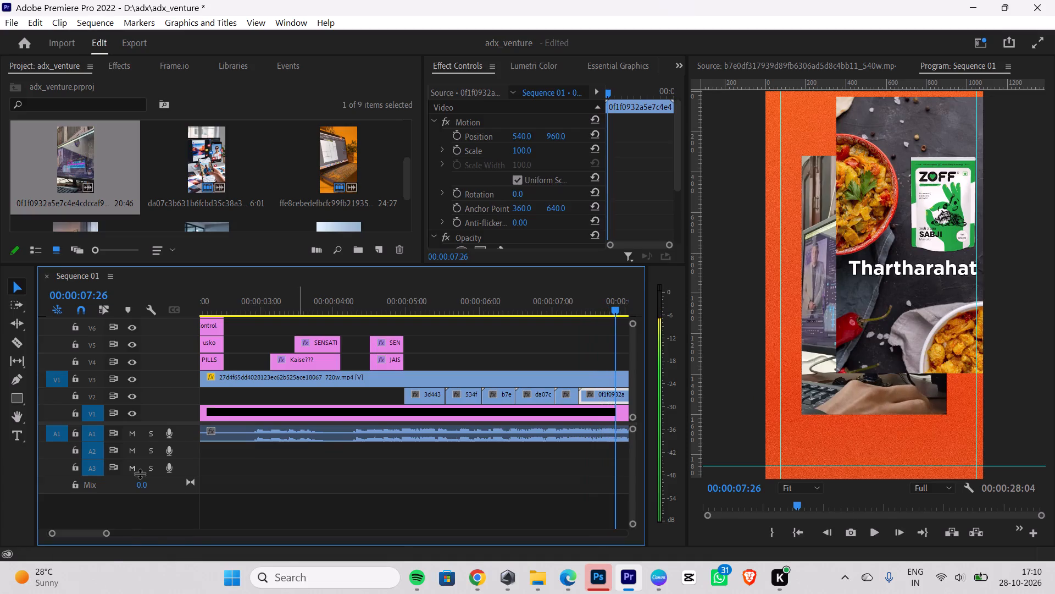
drag(106, 534, 132, 533)
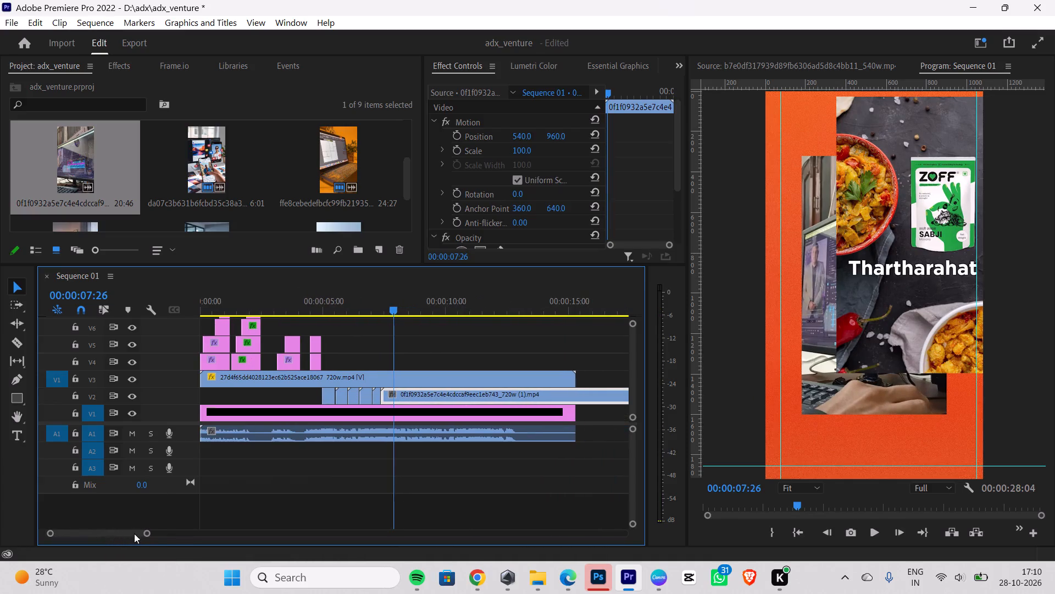
key(Right)
key(Right)
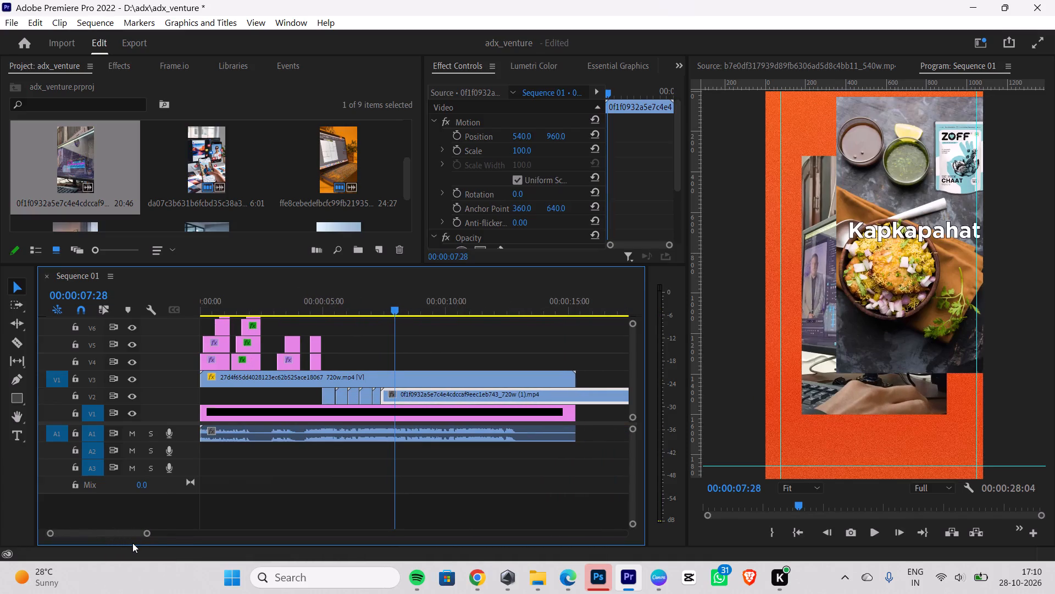
key(Left)
key(Left)
key(Right)
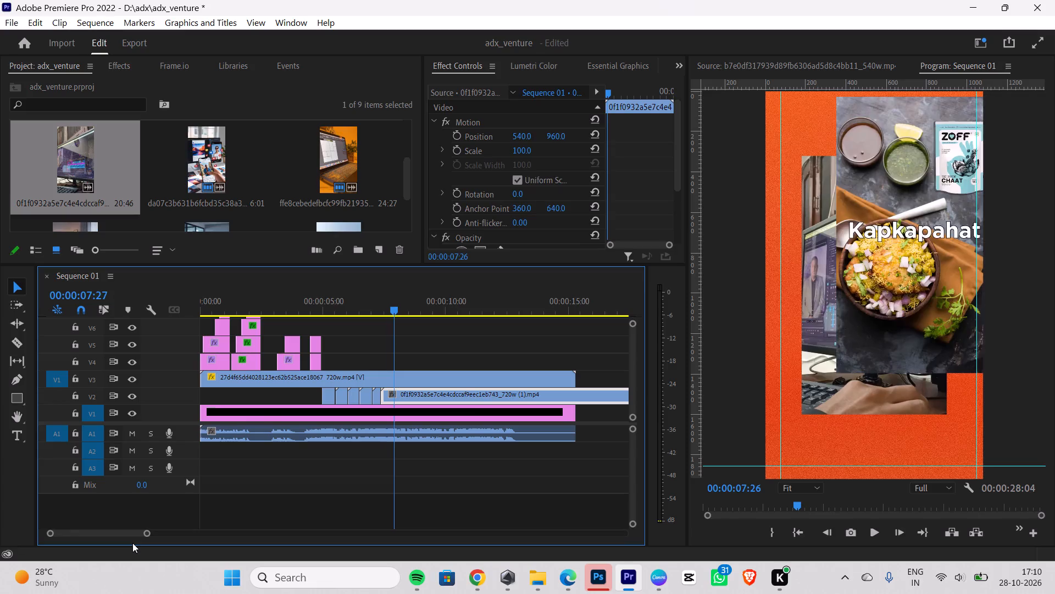
key(Left)
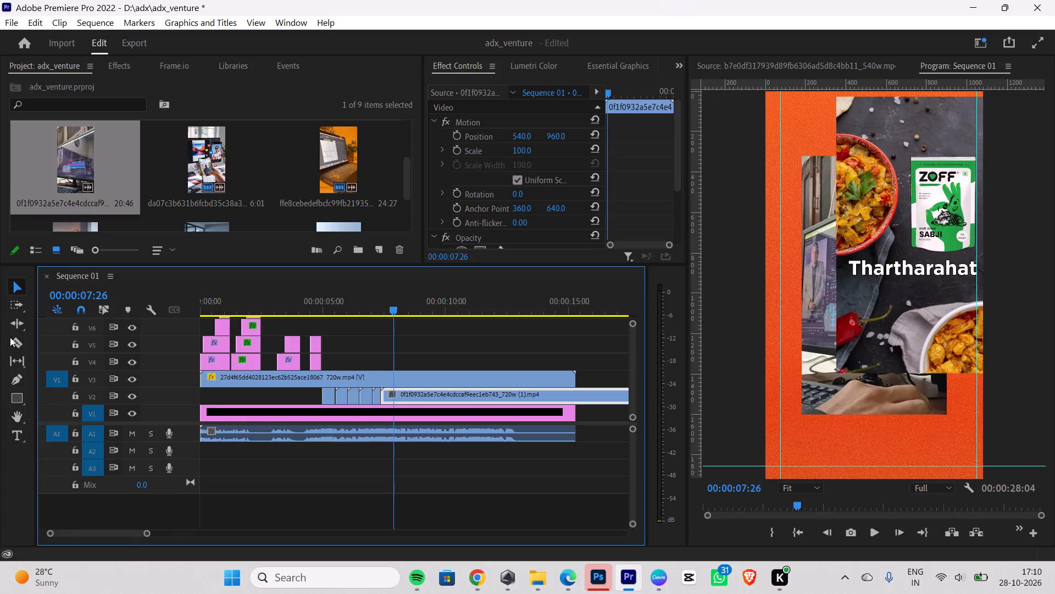
click(11, 337)
click(395, 398)
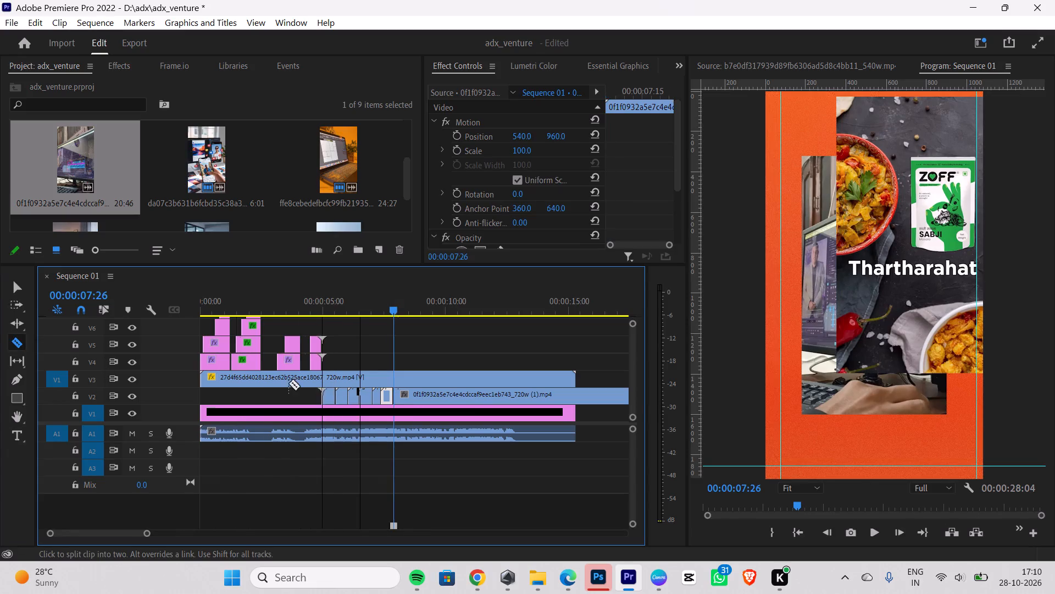
click(15, 287)
click(447, 394)
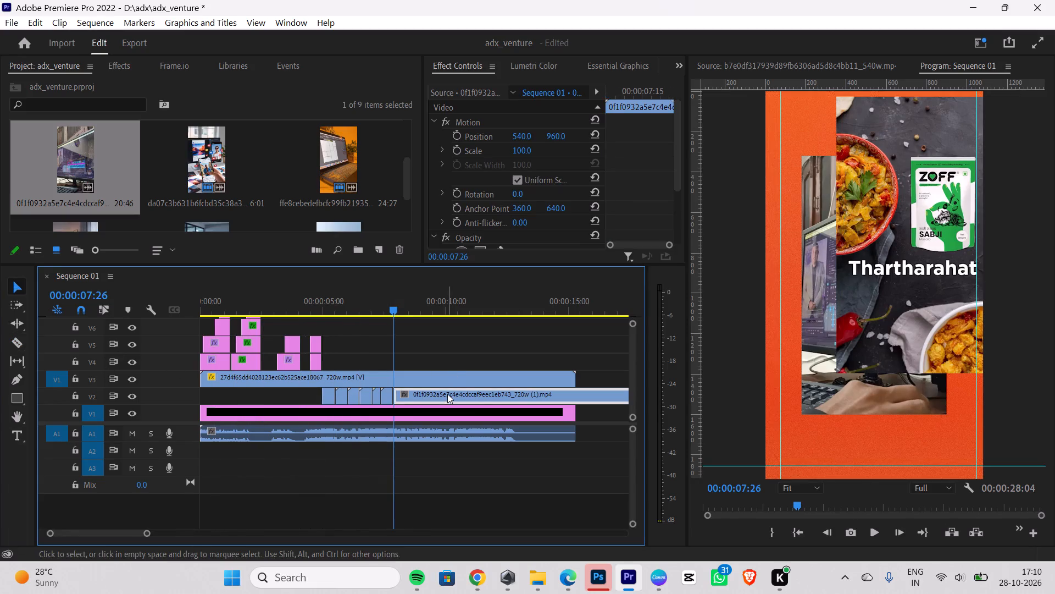
key(BackSpace)
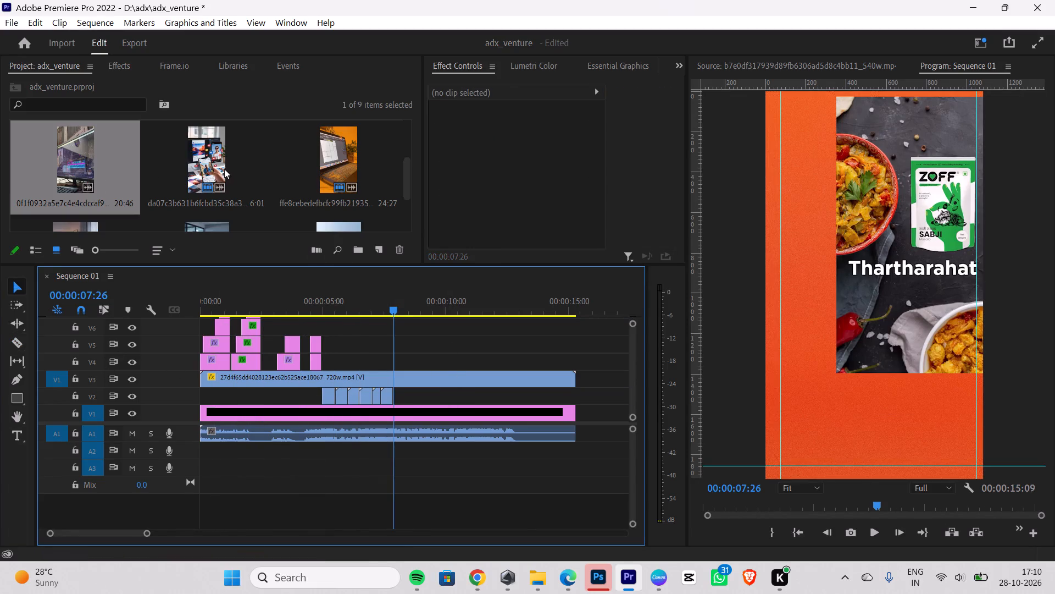
scroll(228, 170, up, 1)
scroll(334, 174, down, 1)
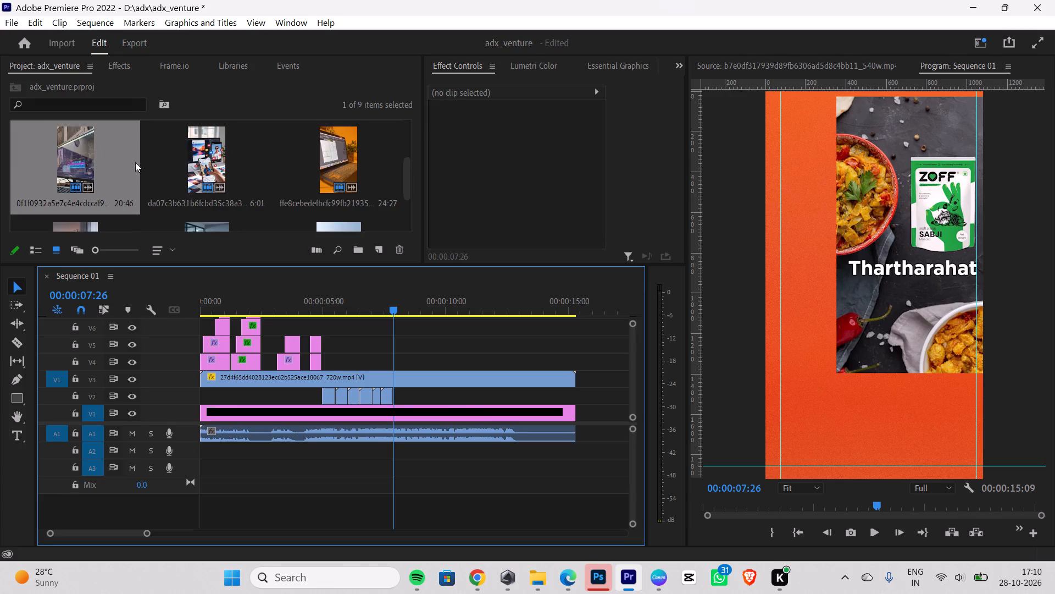
scroll(336, 152, down, 1)
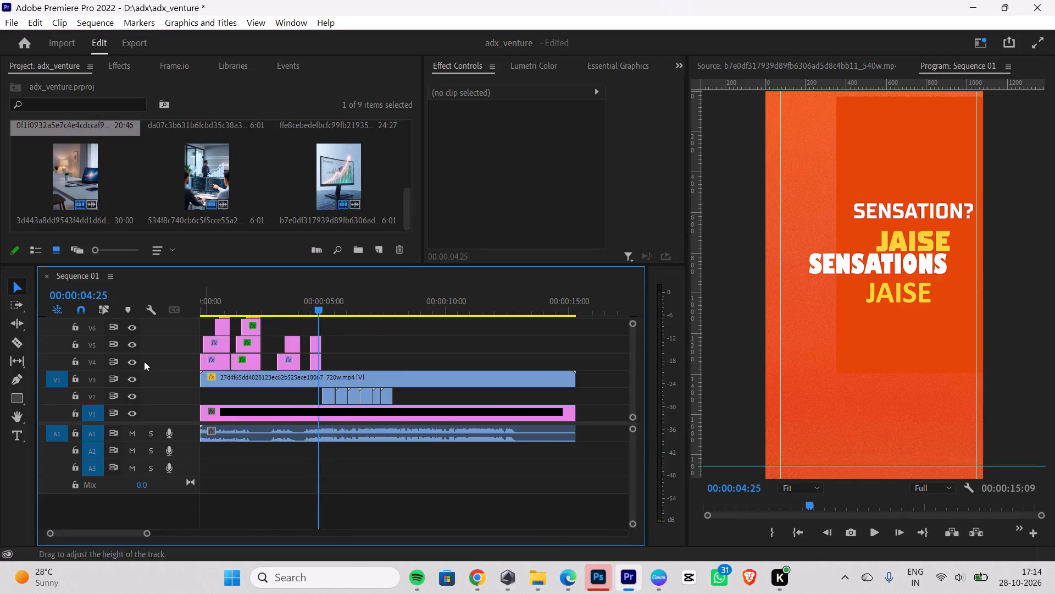
click(127, 387)
click(129, 376)
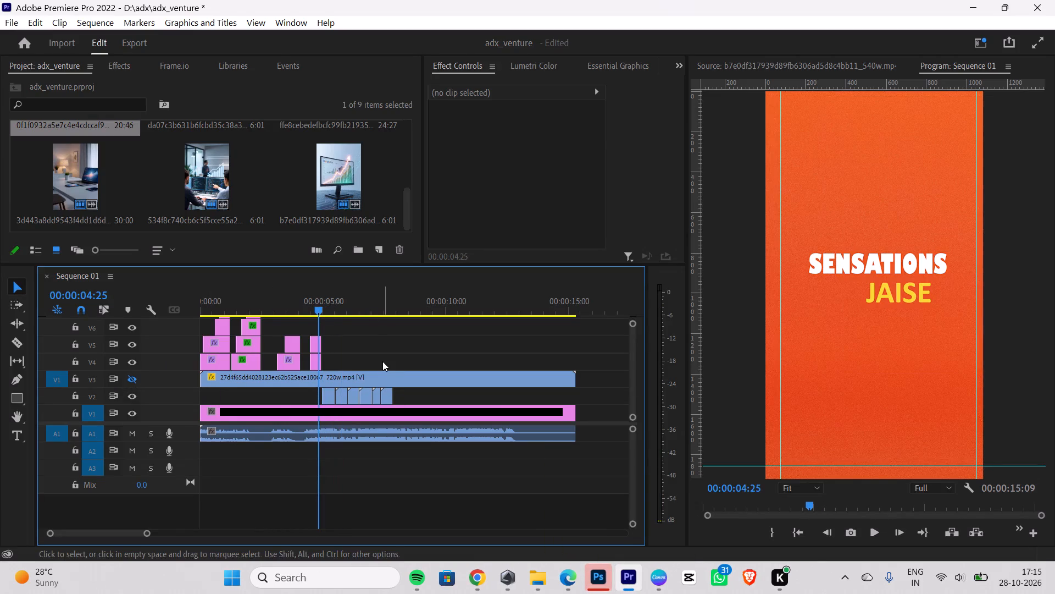
key(Right)
key(Right)
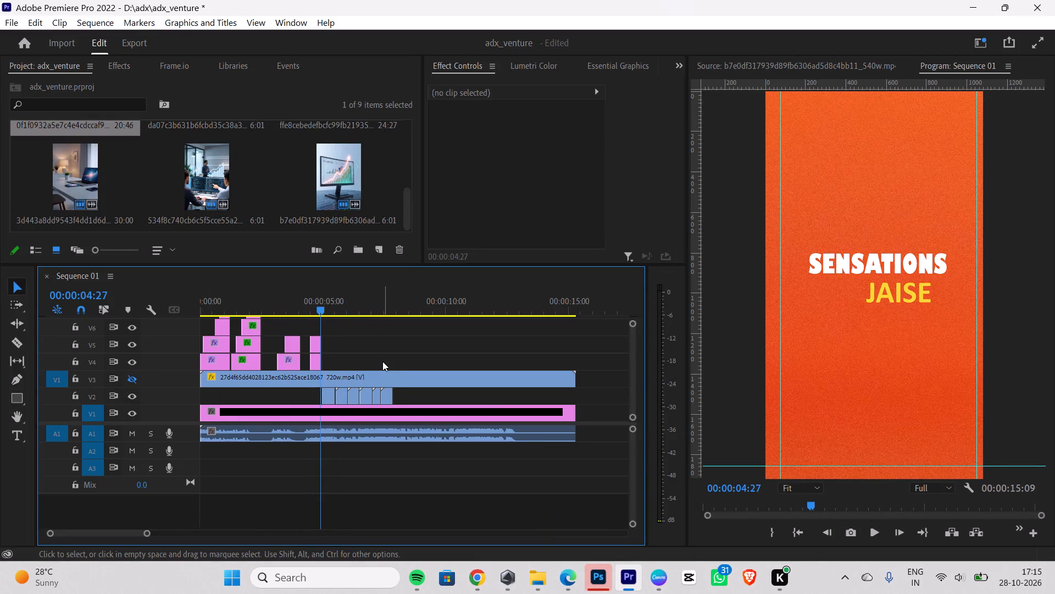
key(Right)
key(Right)
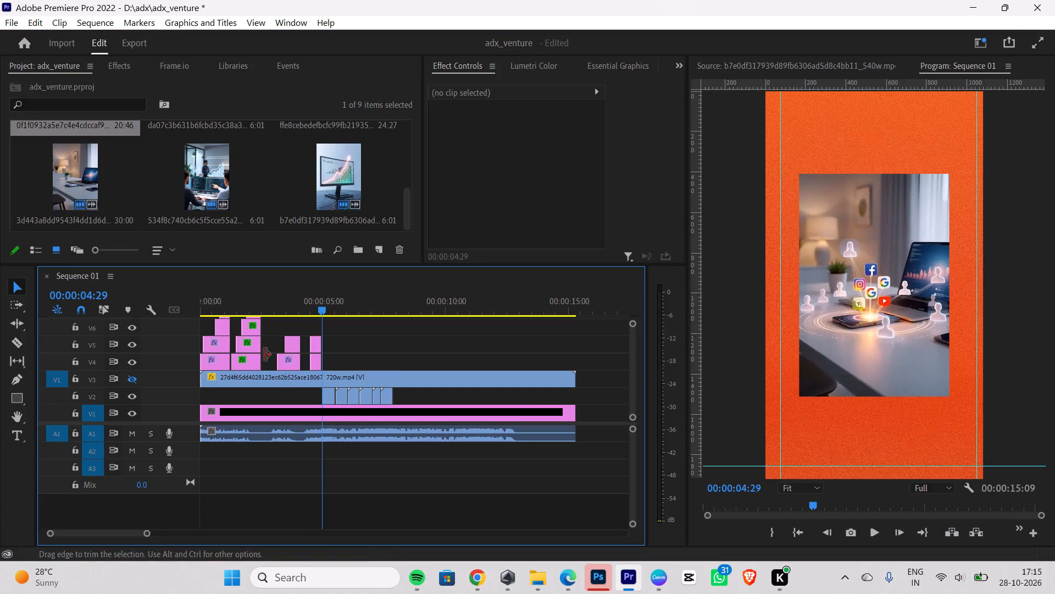
Apply Scale to Frame Size to the first three footage clips on track V2.
click(326, 399)
click(333, 397)
click(331, 397)
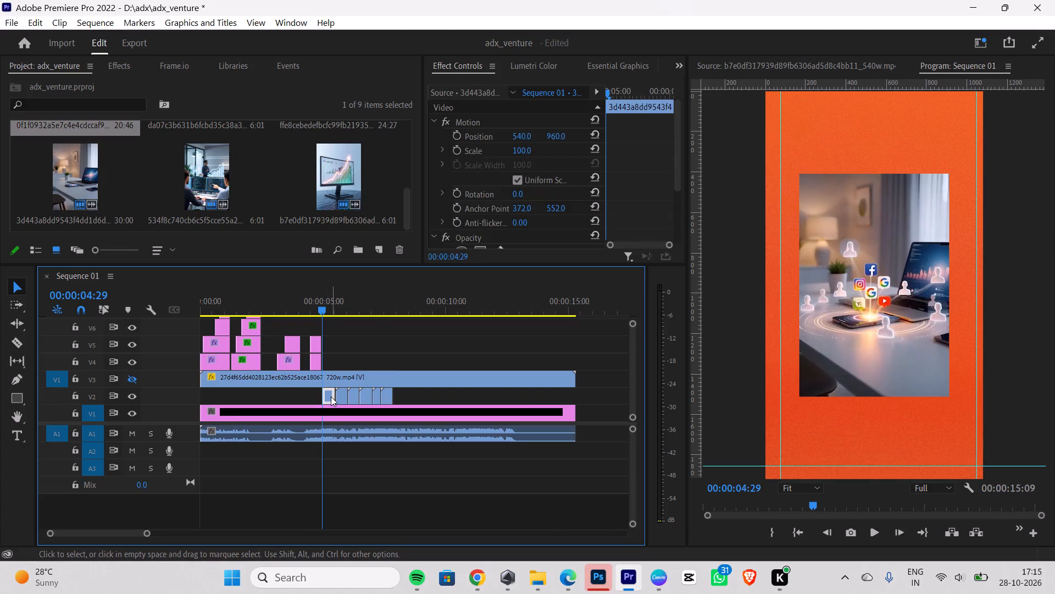
right_click(330, 397)
click(389, 531)
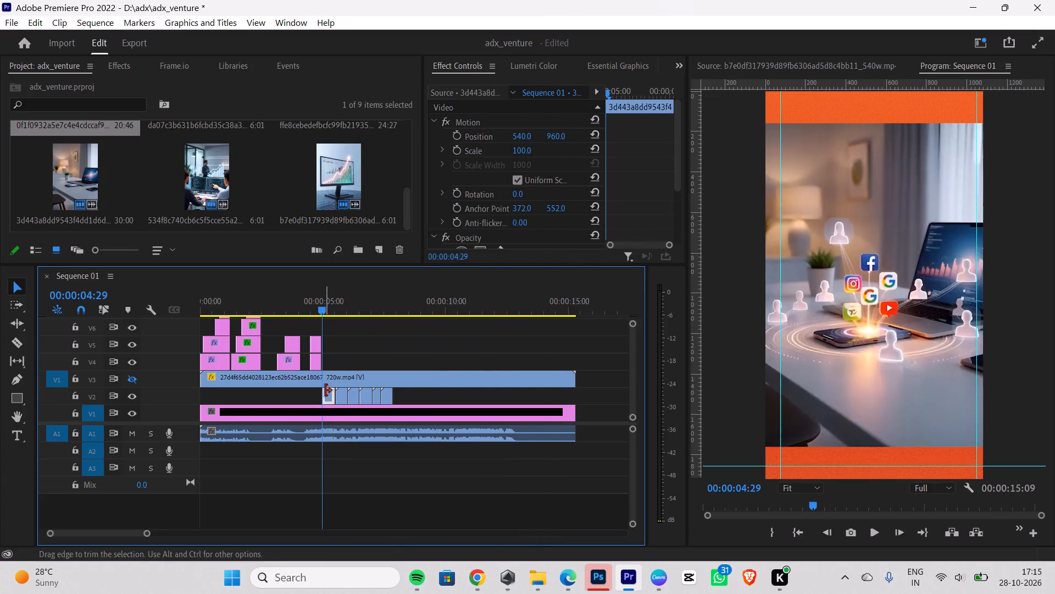
click(342, 397)
right_click(342, 397)
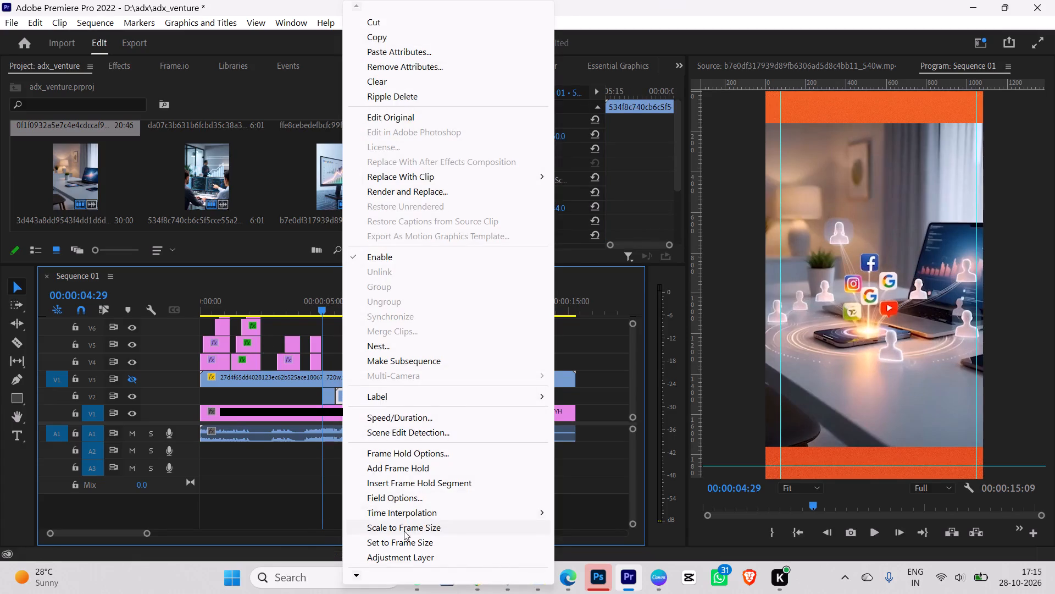
click(404, 531)
click(353, 395)
right_click(353, 394)
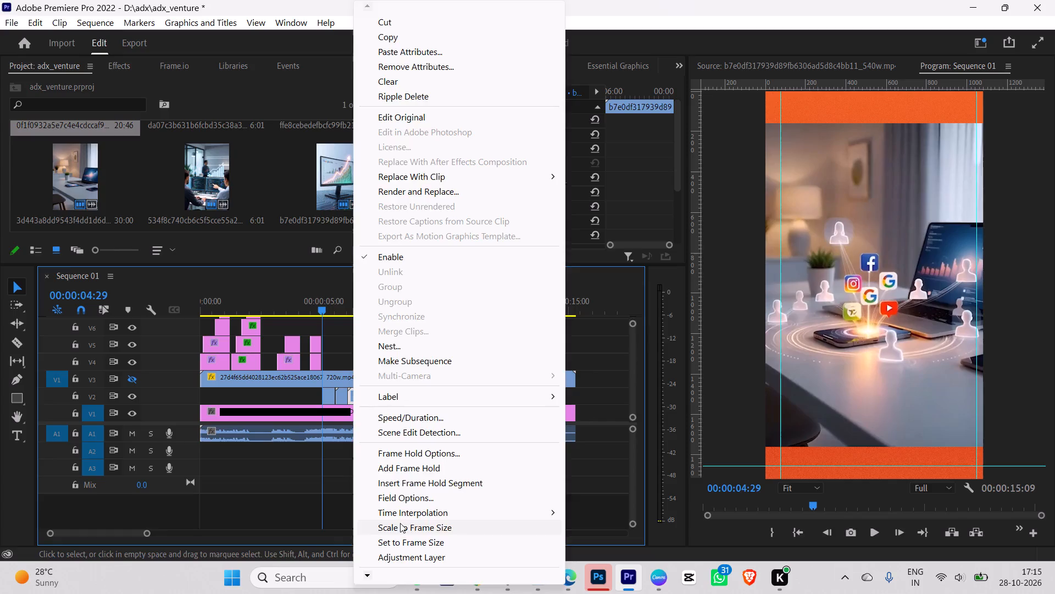
click(401, 525)
Apply Scale to Frame Size to the remaining three footage clips on track V2.
click(365, 397)
right_click(365, 397)
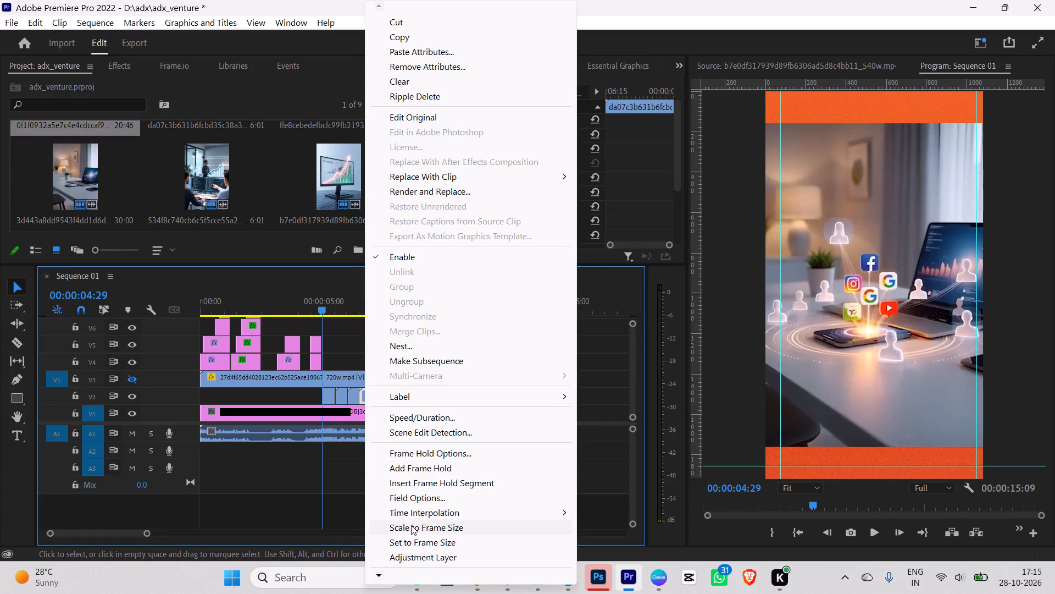
click(411, 533)
click(380, 400)
right_click(380, 400)
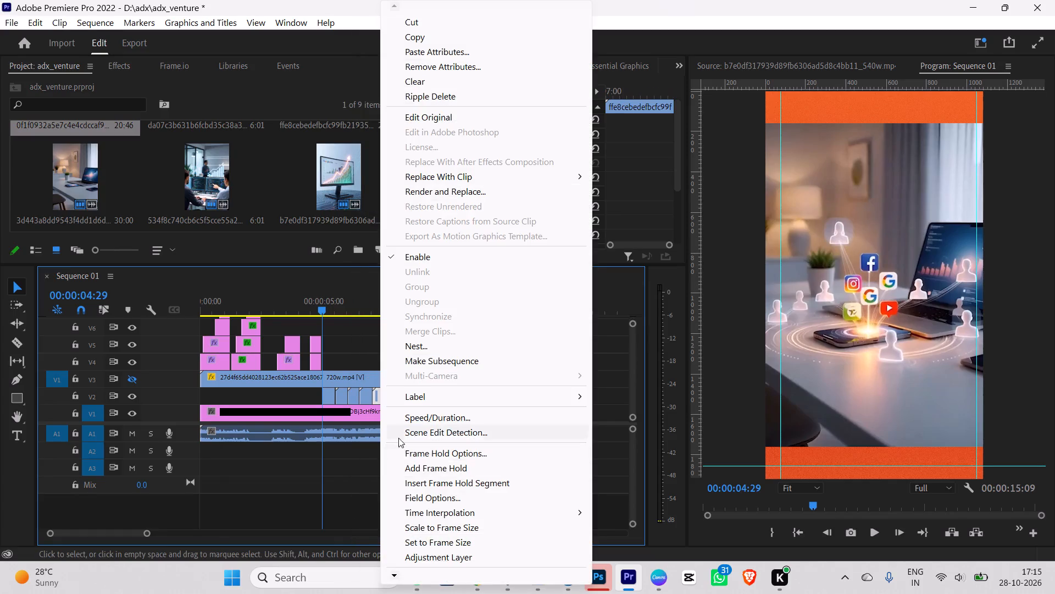
click(429, 531)
click(390, 398)
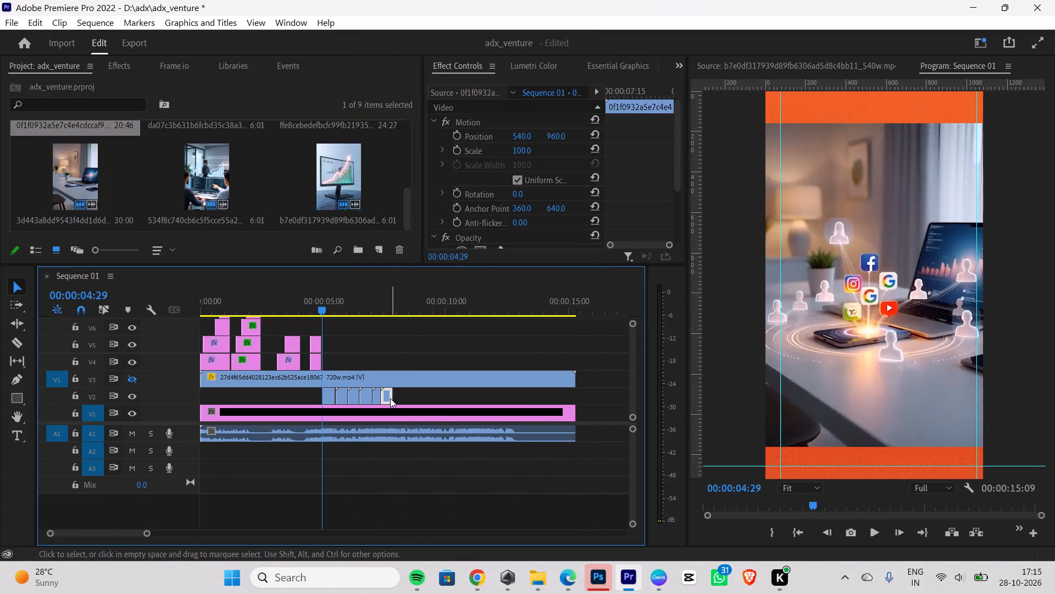
right_click(390, 398)
click(438, 526)
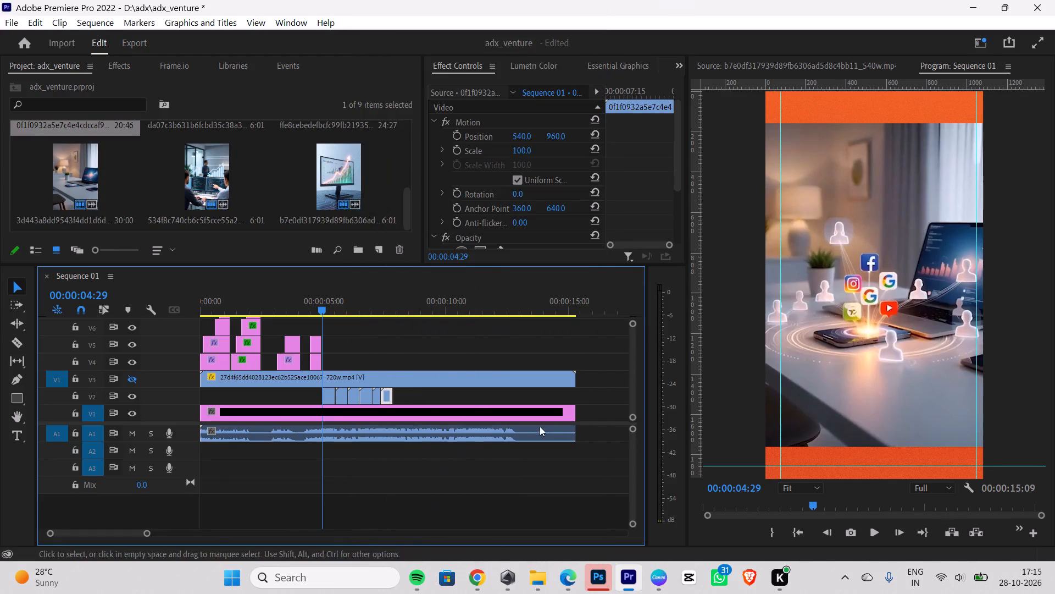
Trim the end of the orange background on V1 back to where the first footage clip starts.
drag(575, 415, 329, 419)
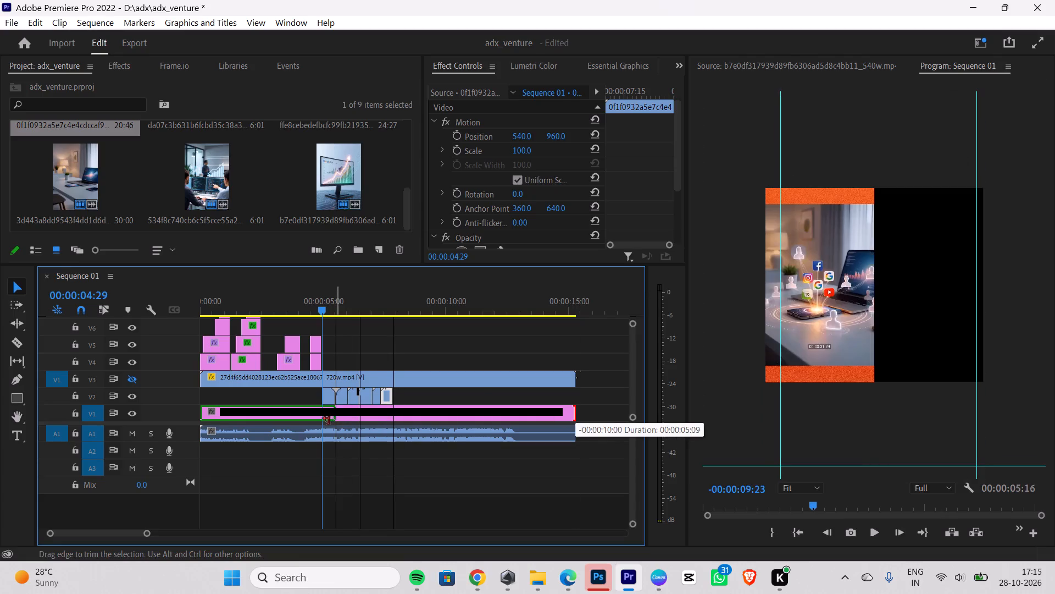
drag(329, 419, 326, 419)
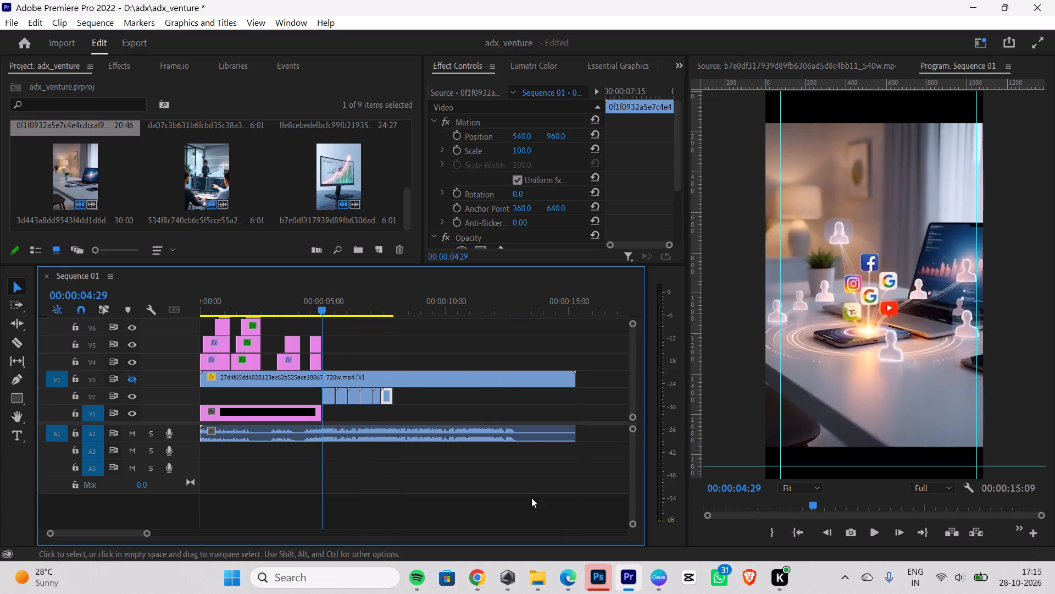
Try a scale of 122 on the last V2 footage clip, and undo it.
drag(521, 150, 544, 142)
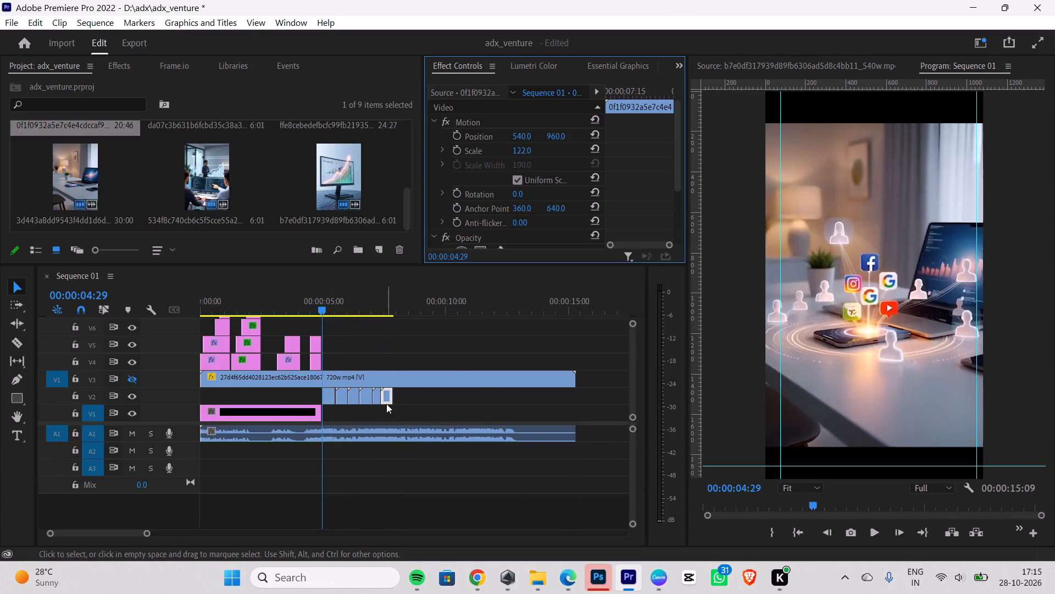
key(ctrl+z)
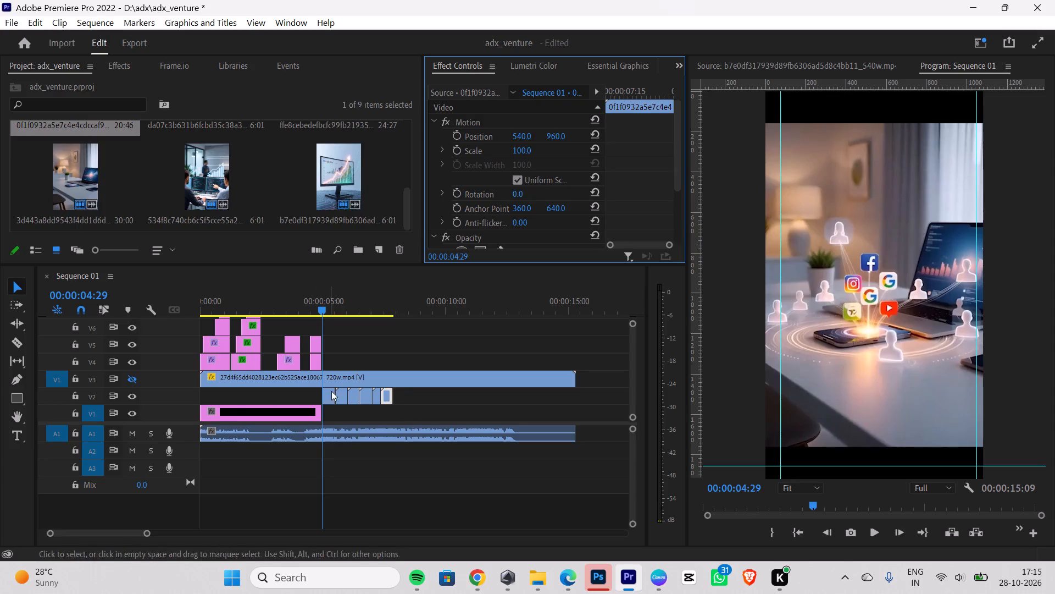
Set the scale of the first V2 footage clip, the social media icons shot, to 122.
click(332, 392)
click(325, 396)
click(327, 396)
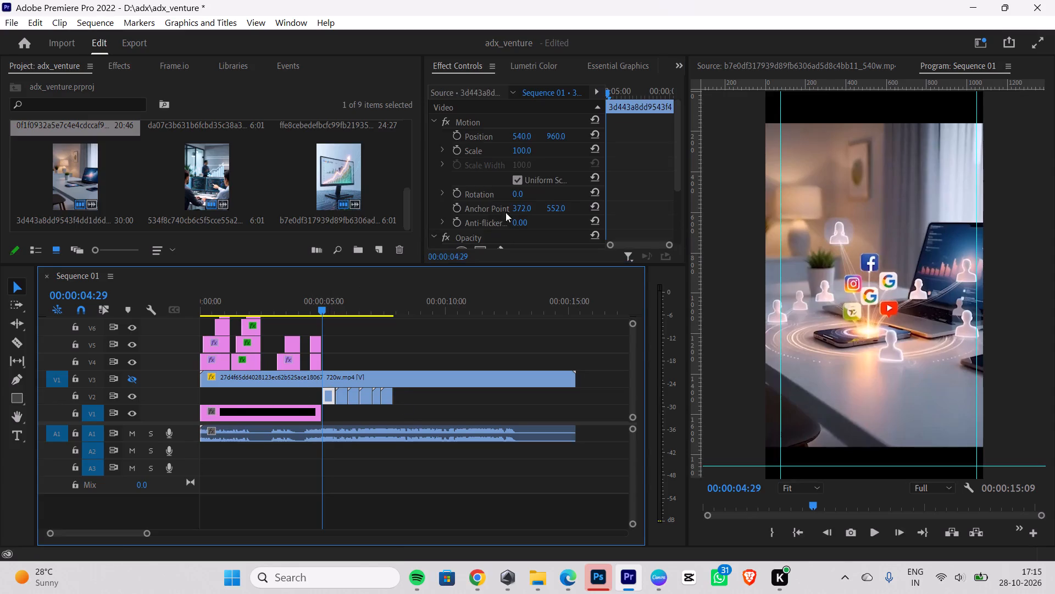
drag(521, 150, 536, 148)
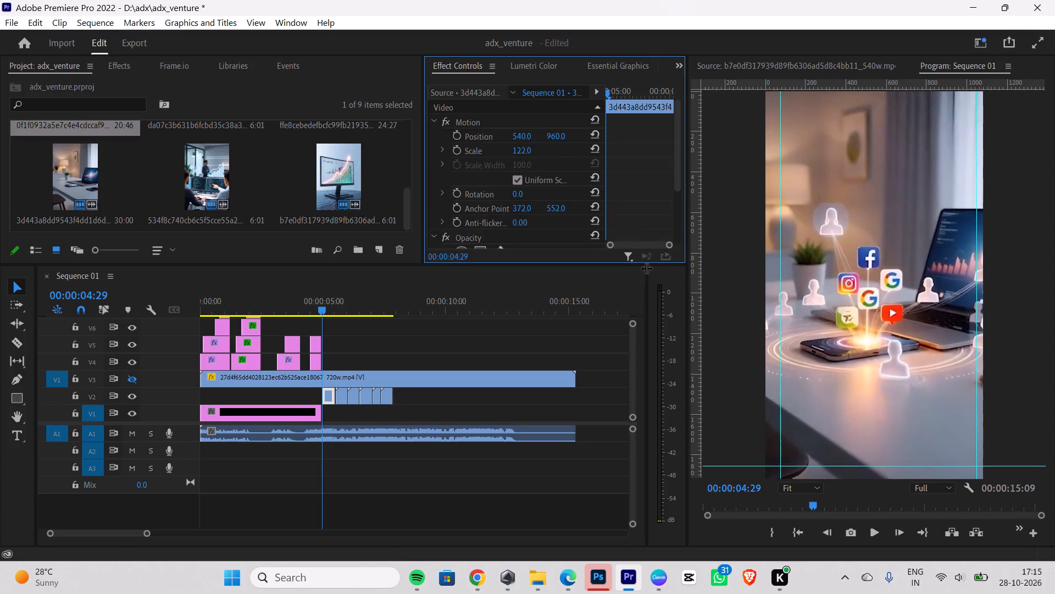
Start a new text layer over the upper part of the social media icons shot at 00:00:04:29.
click(17, 437)
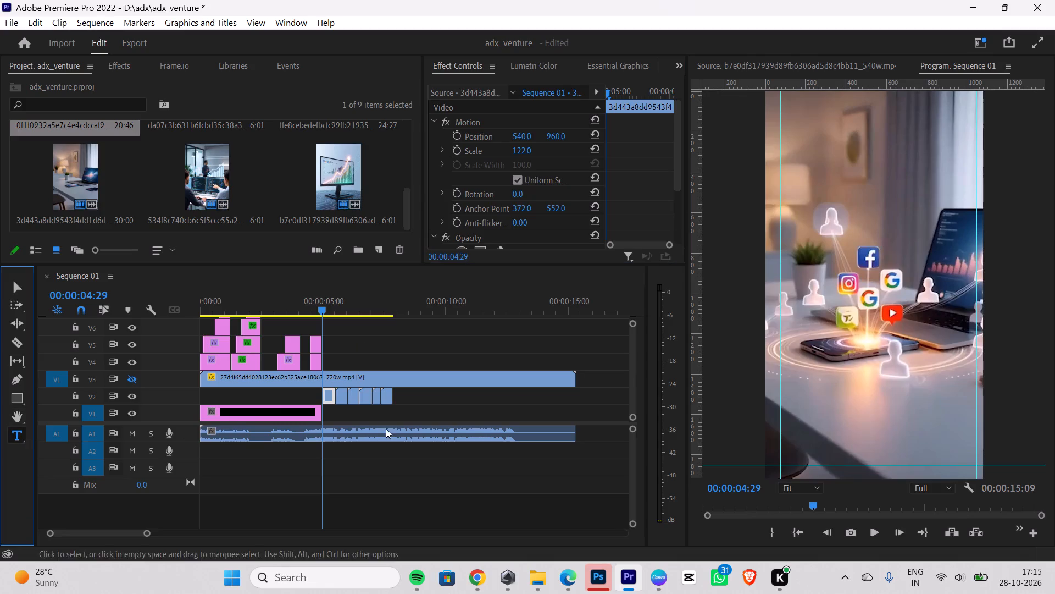
click(831, 139)
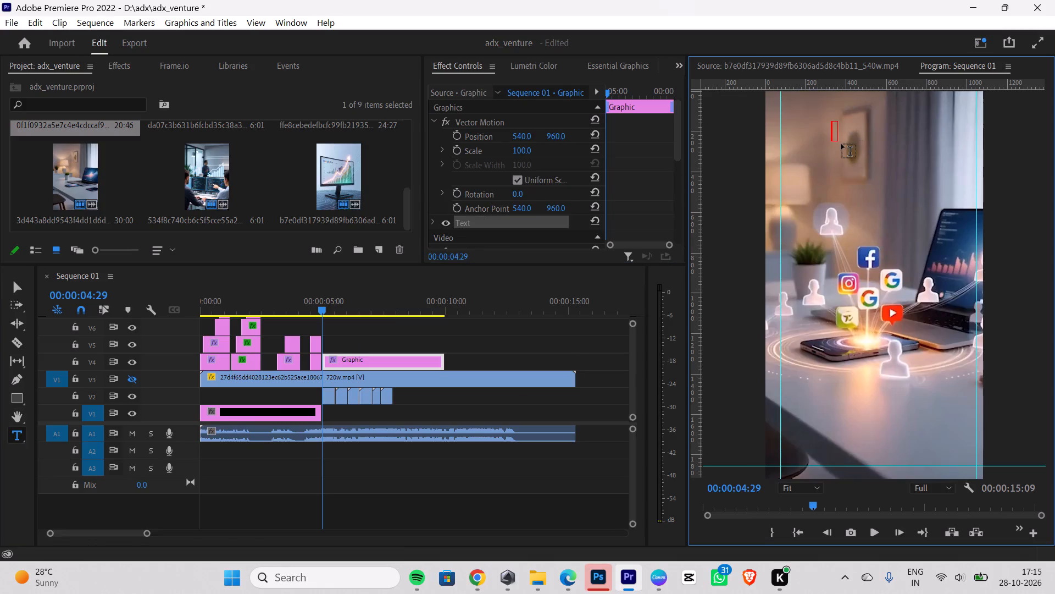
Enter DIGITAL MARKETING in the new text layer and shift it slightly left and down over the social media icons shot.
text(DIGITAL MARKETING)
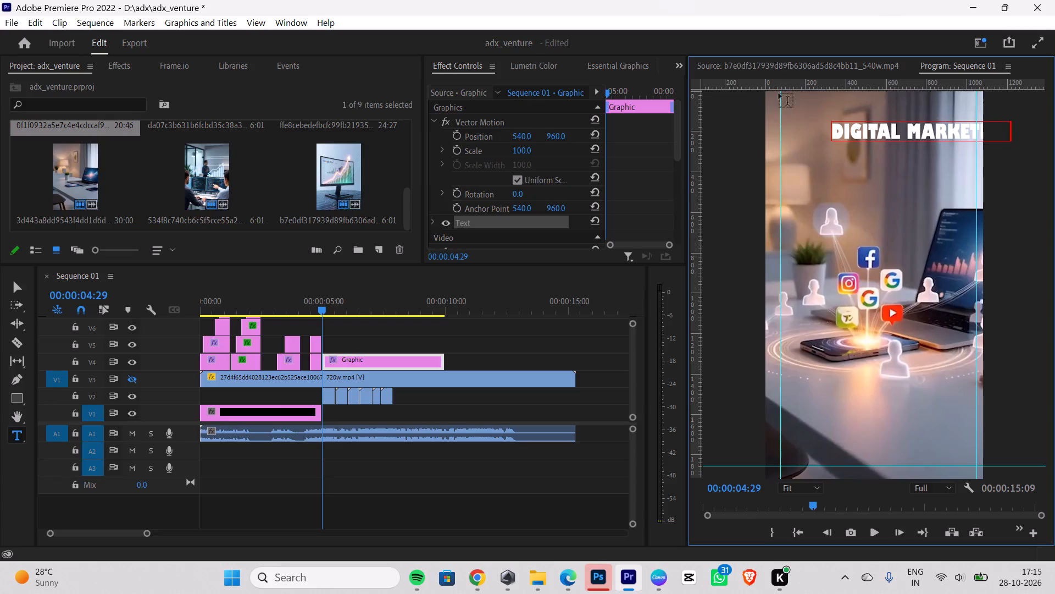
click(20, 289)
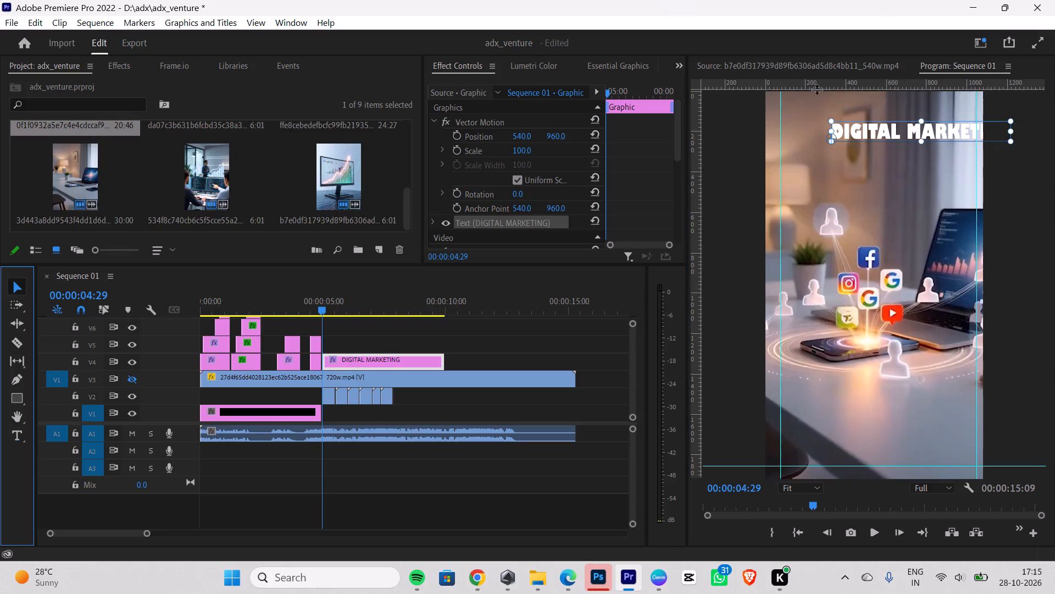
drag(912, 133, 889, 136)
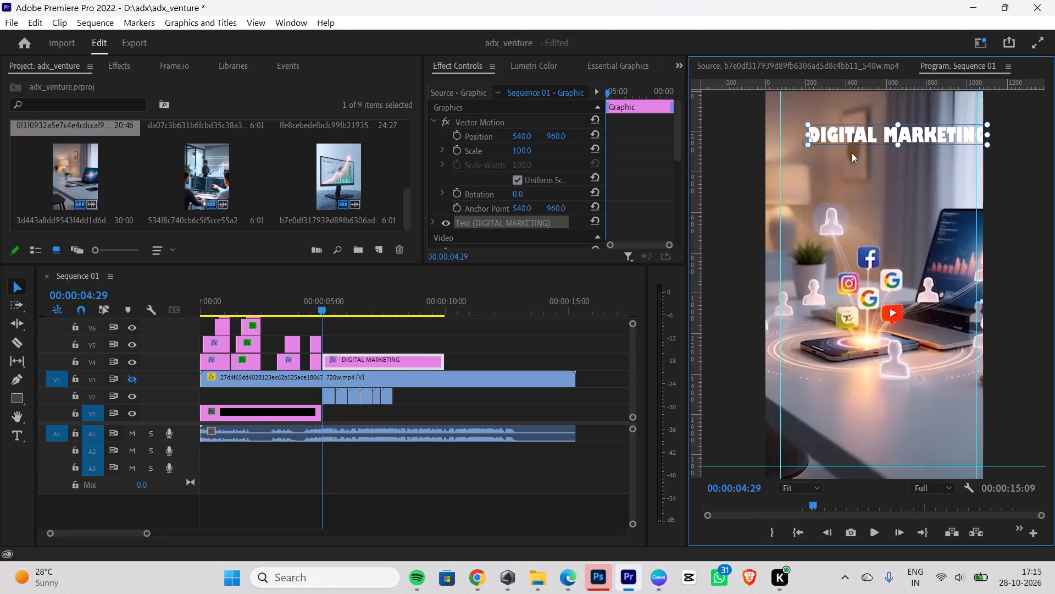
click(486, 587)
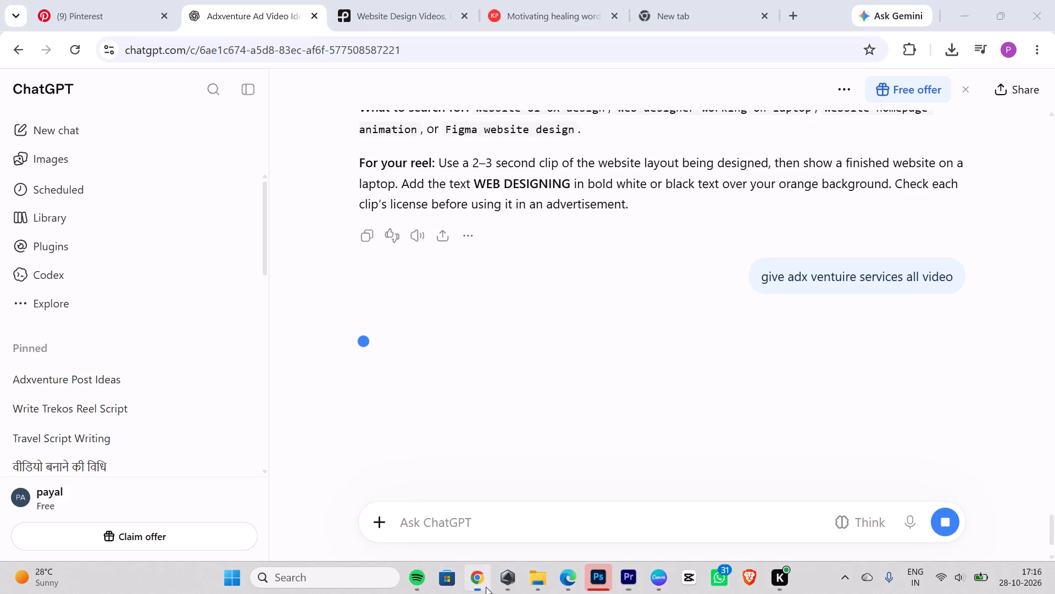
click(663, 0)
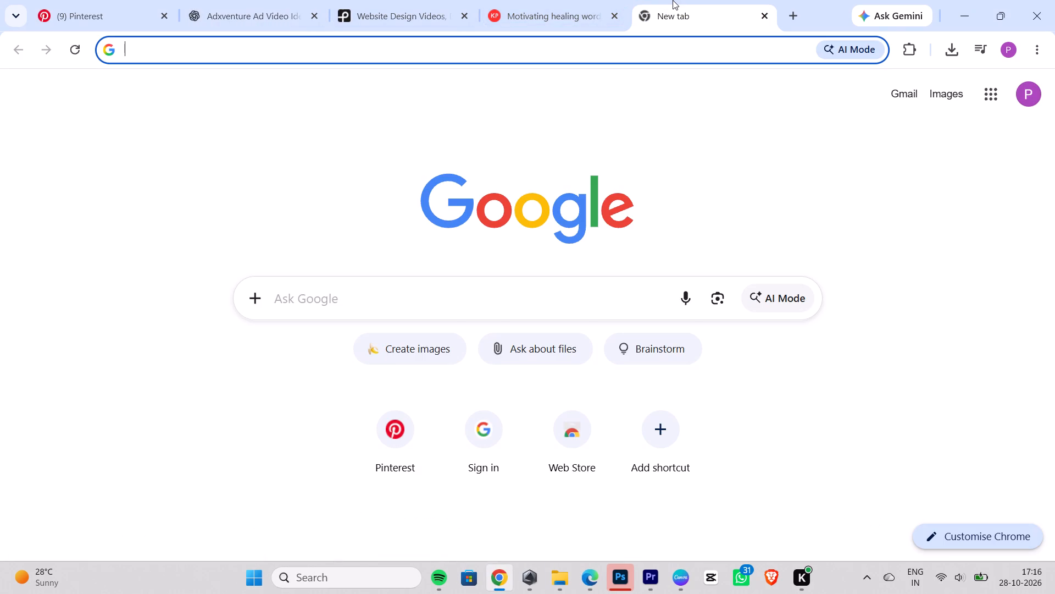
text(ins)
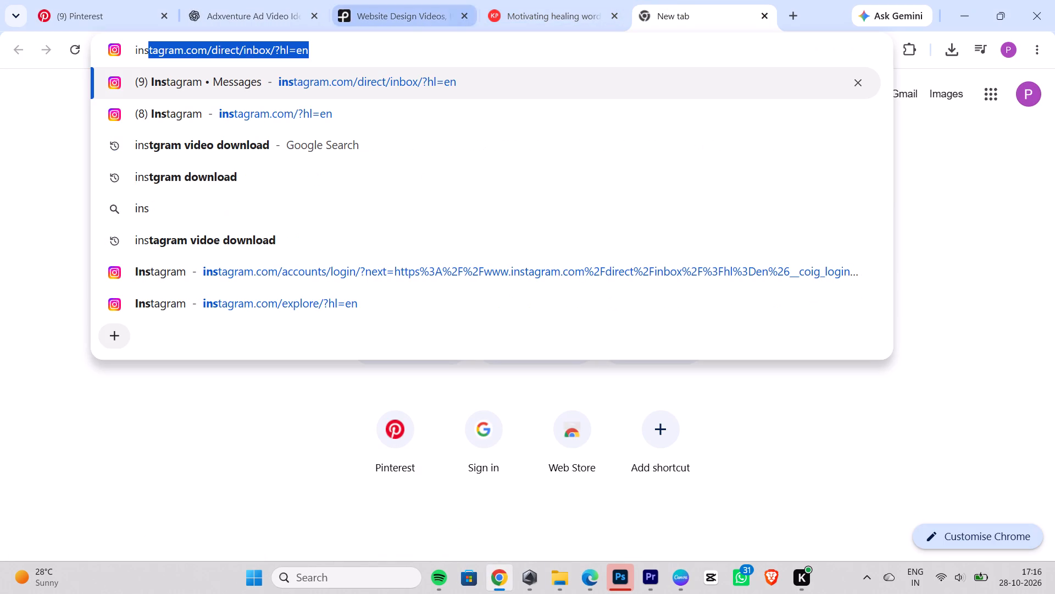
Switch to Microsoft Edge, search the web for "instagram video download" in a new tab, and open another blank tab beside it.
click(585, 575)
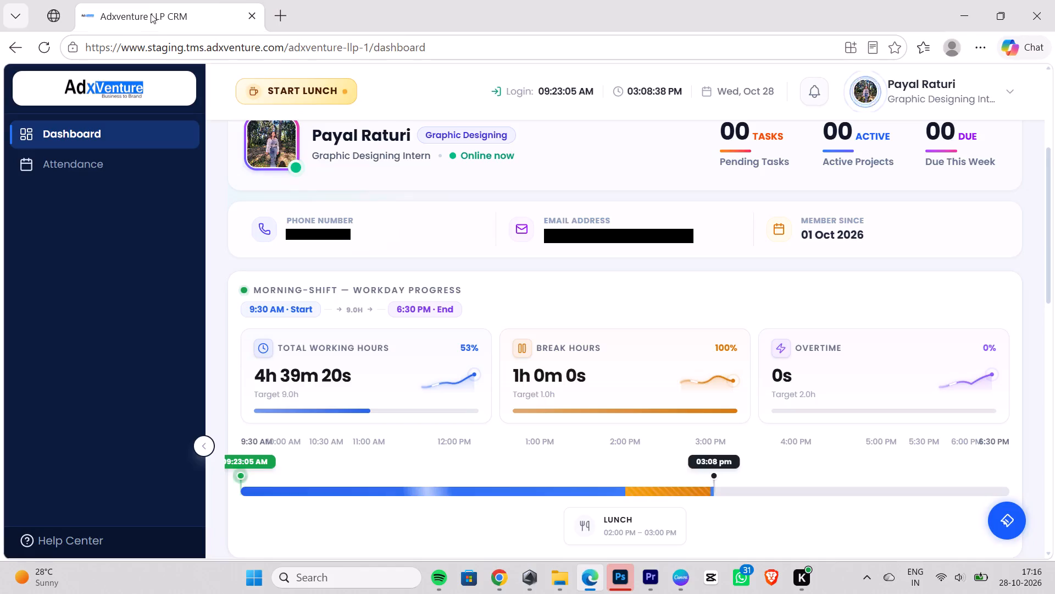
click(284, 23)
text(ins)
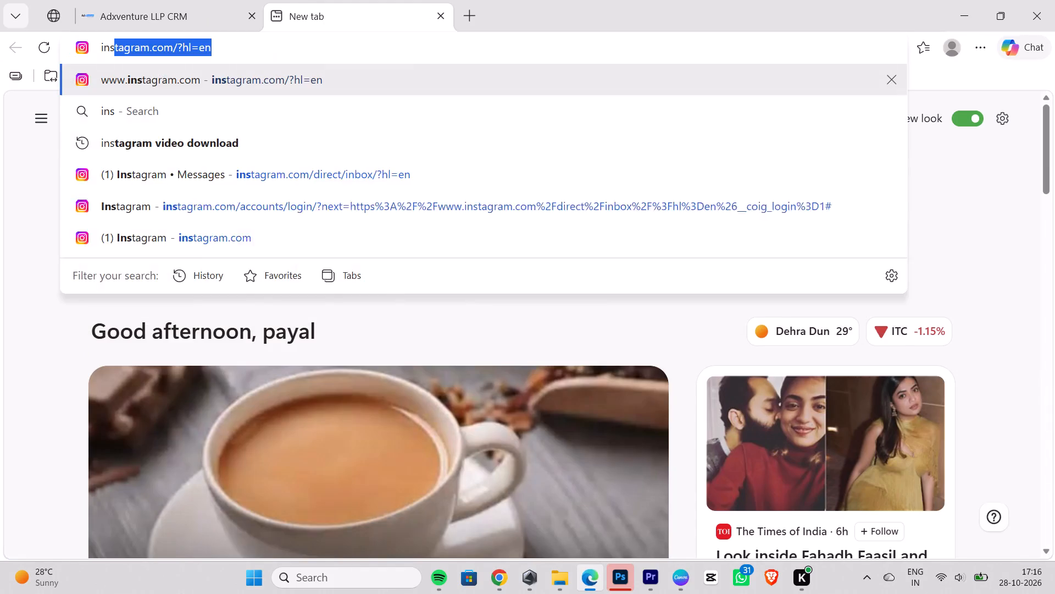
double_click(305, 107)
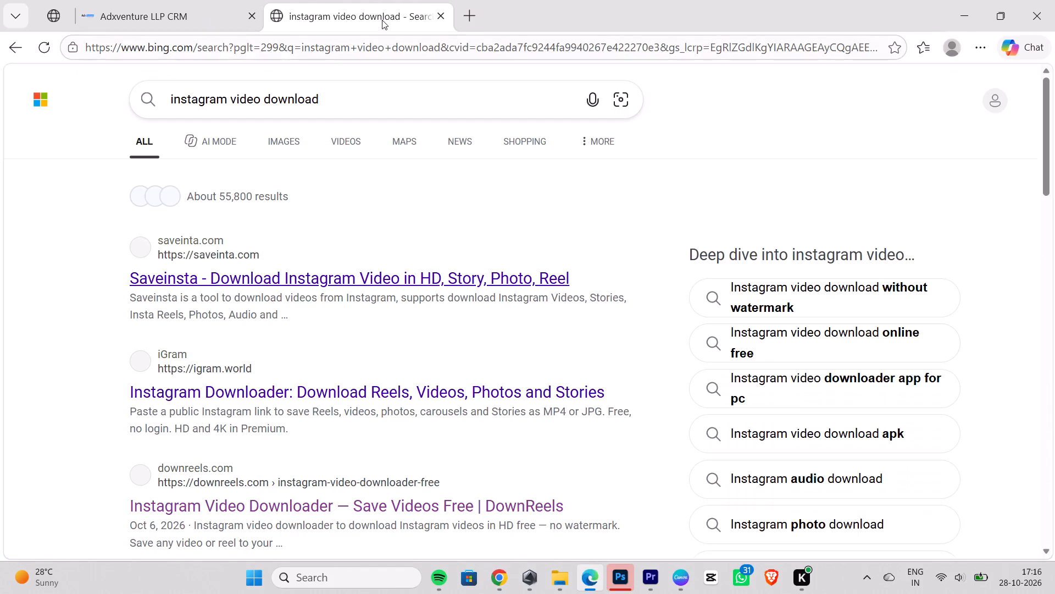
click(471, 13)
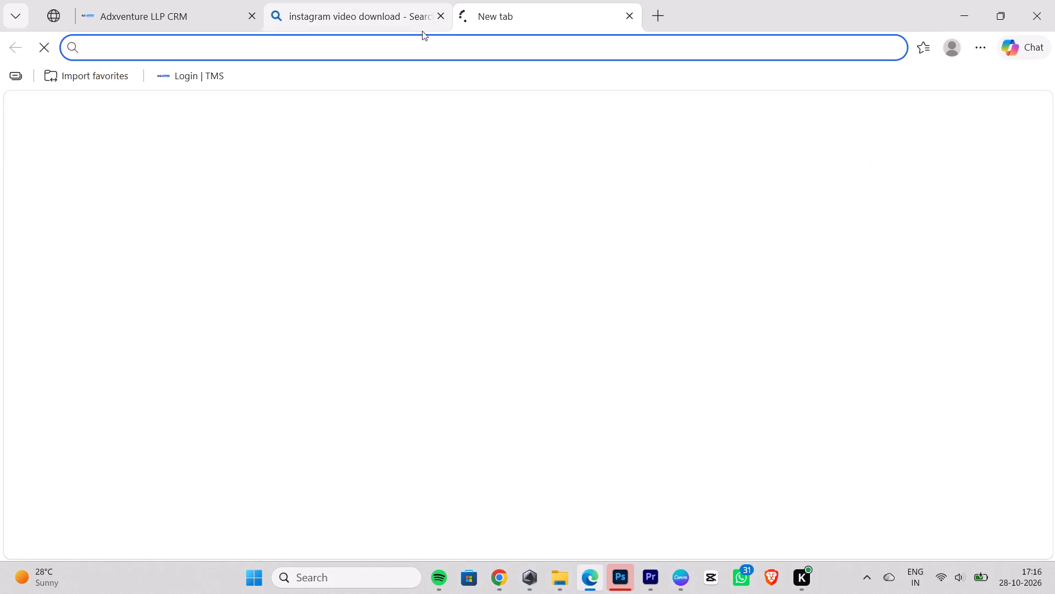